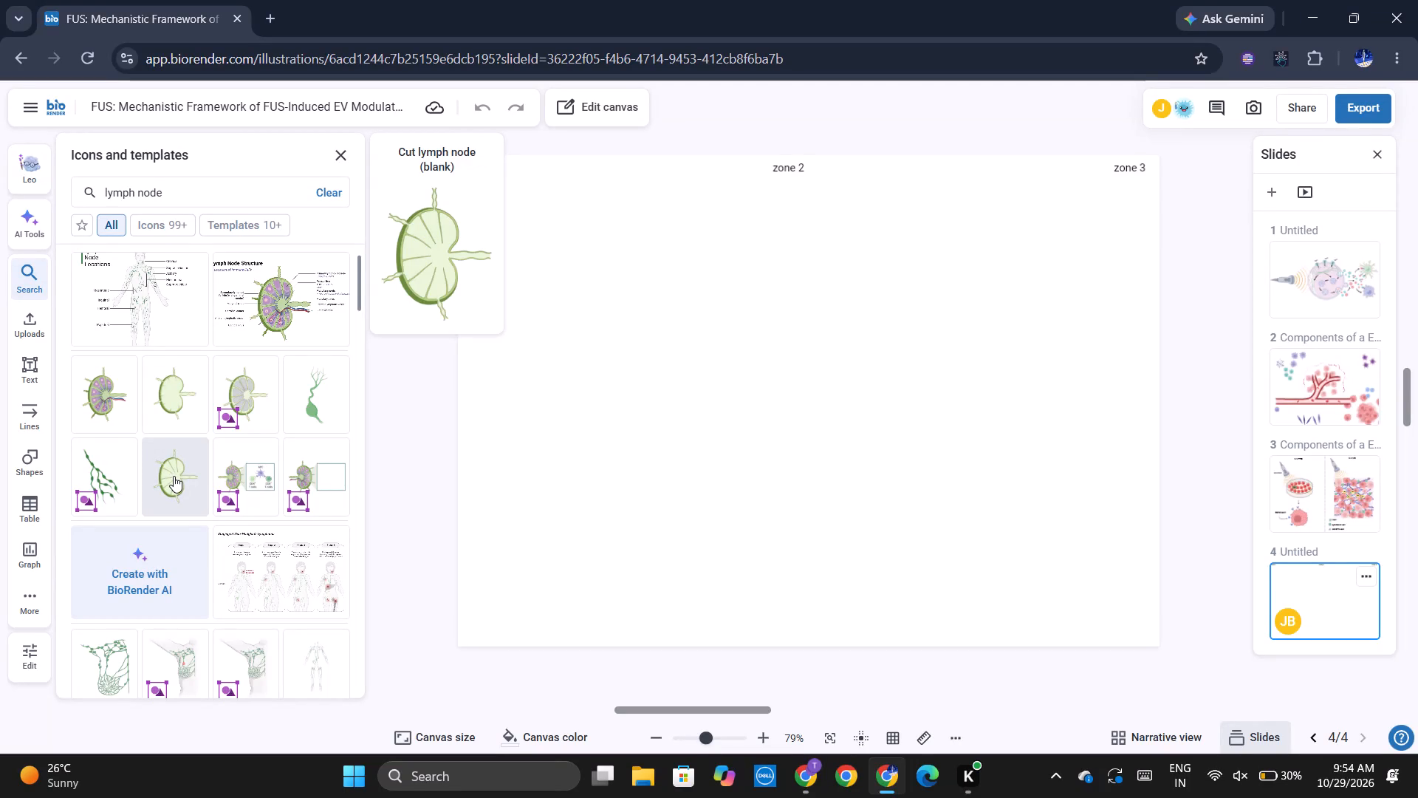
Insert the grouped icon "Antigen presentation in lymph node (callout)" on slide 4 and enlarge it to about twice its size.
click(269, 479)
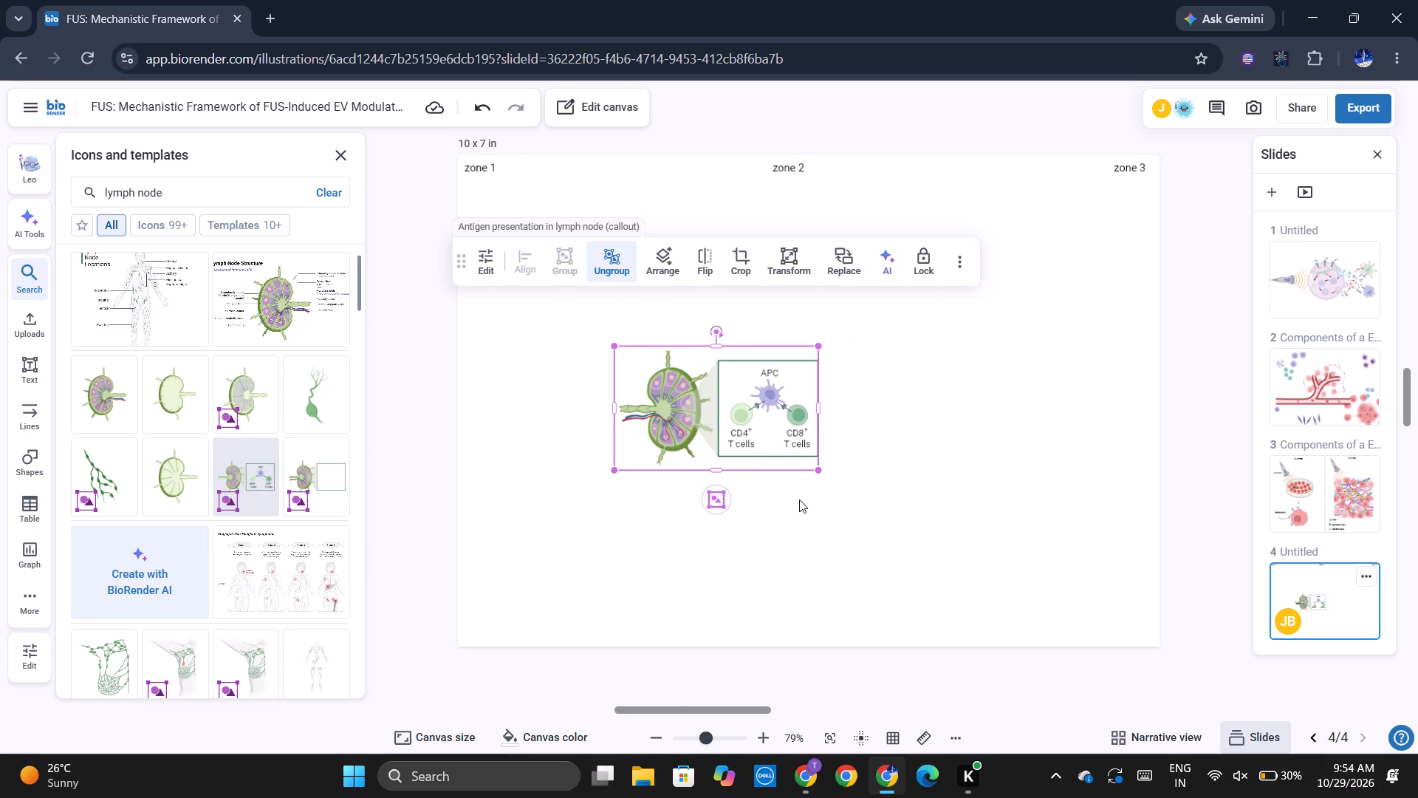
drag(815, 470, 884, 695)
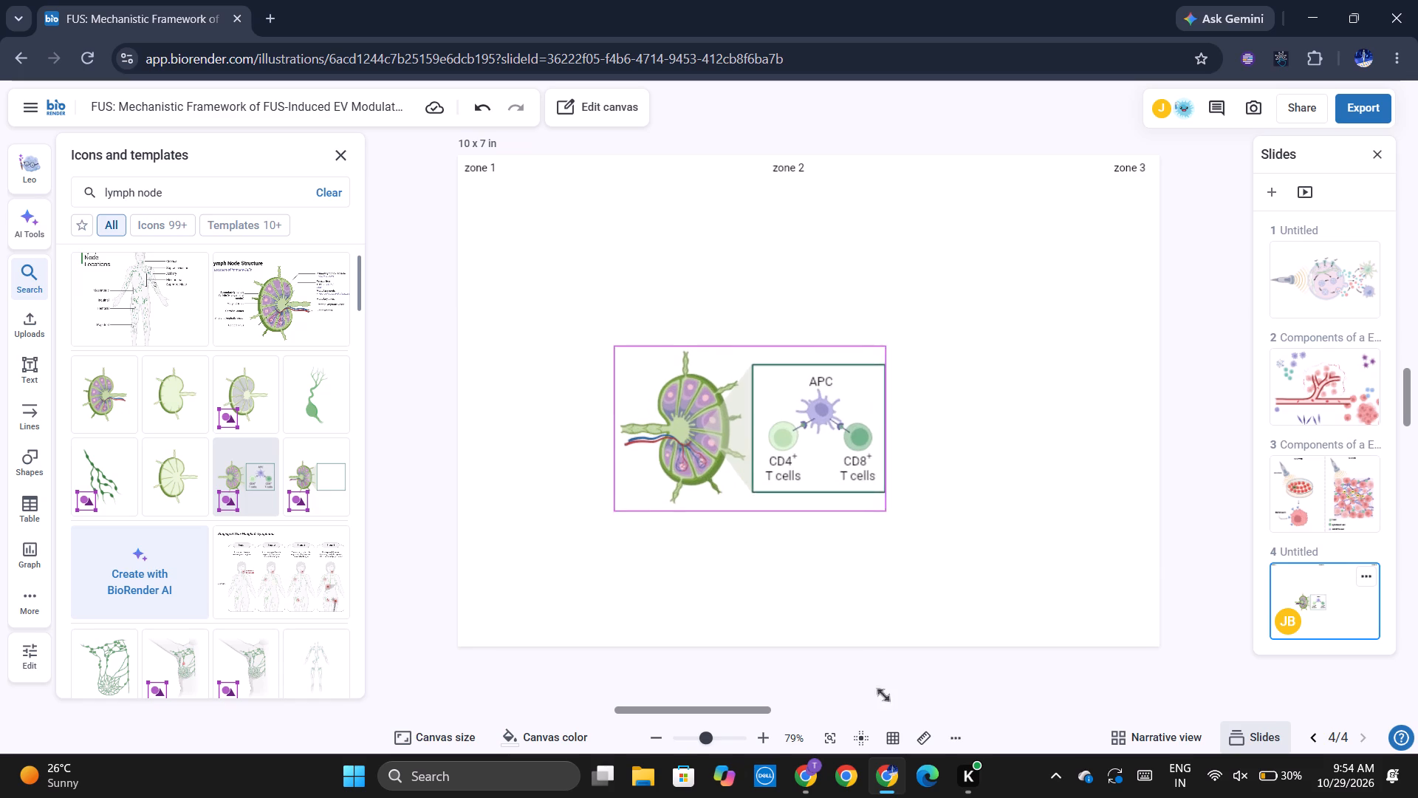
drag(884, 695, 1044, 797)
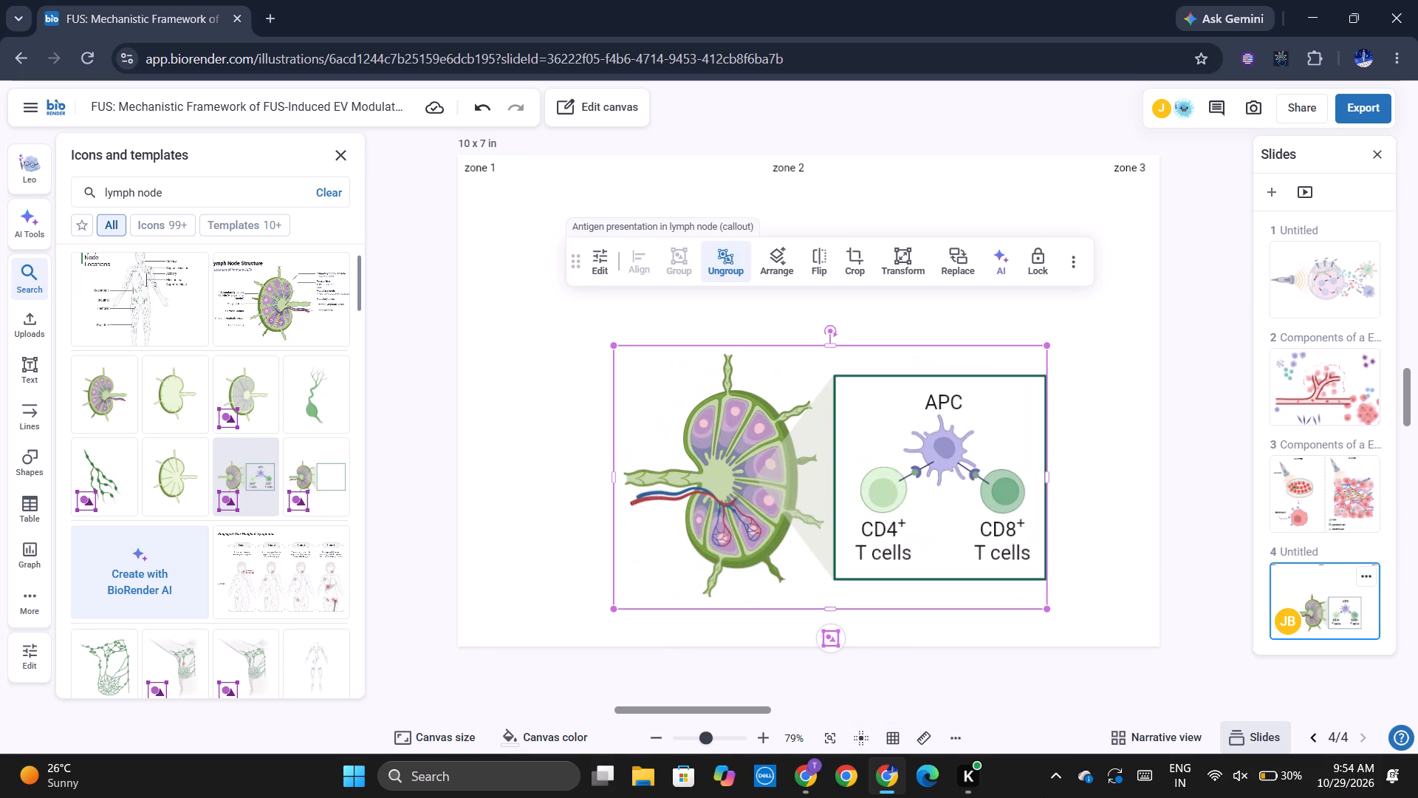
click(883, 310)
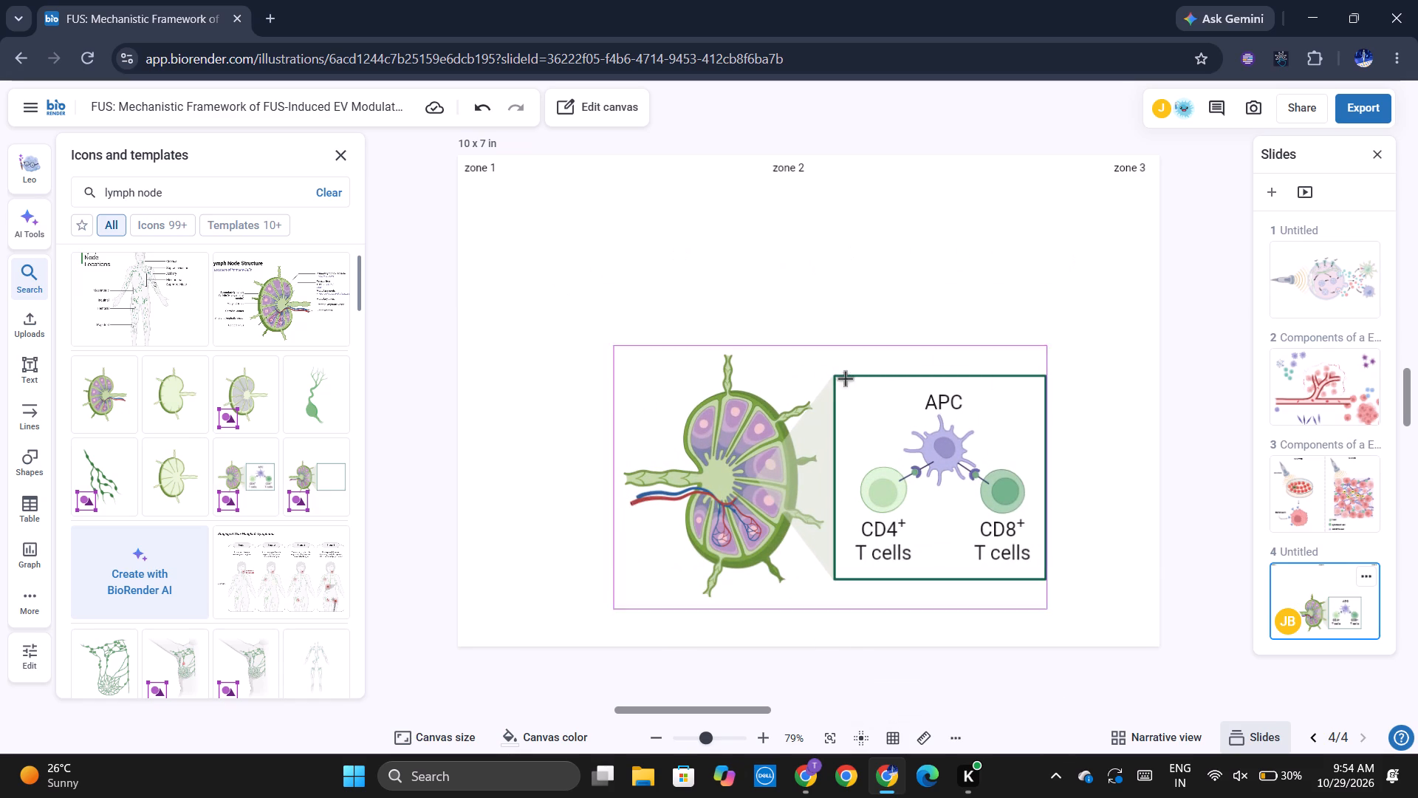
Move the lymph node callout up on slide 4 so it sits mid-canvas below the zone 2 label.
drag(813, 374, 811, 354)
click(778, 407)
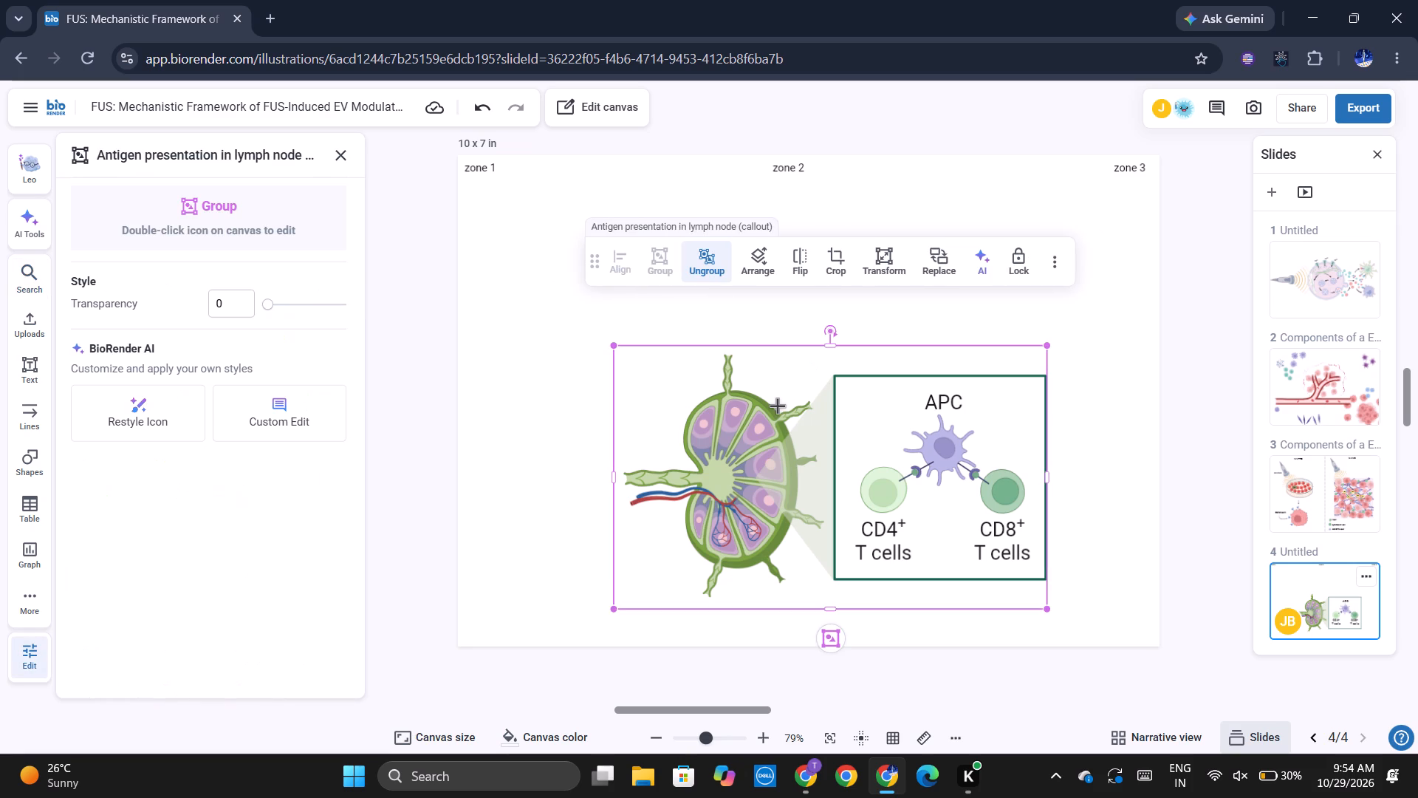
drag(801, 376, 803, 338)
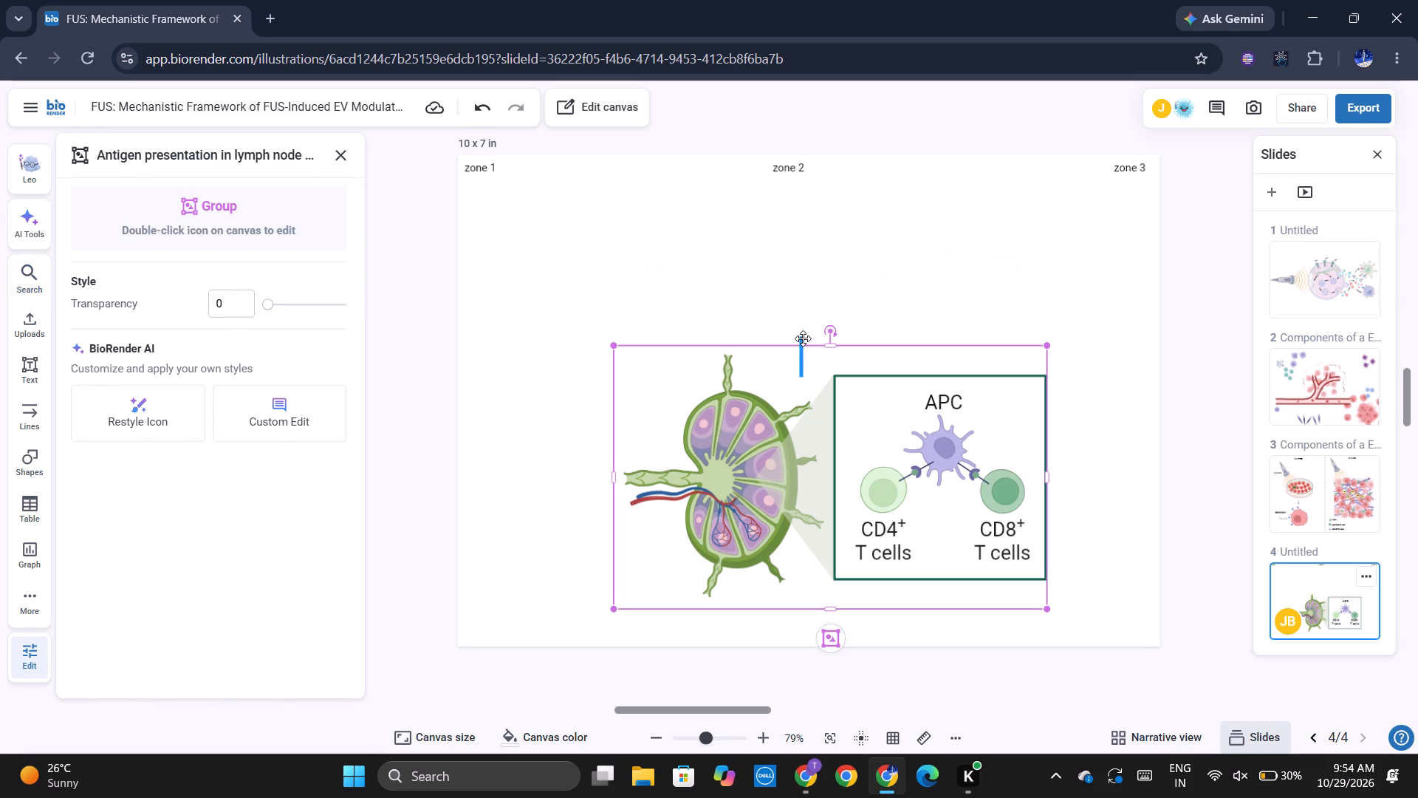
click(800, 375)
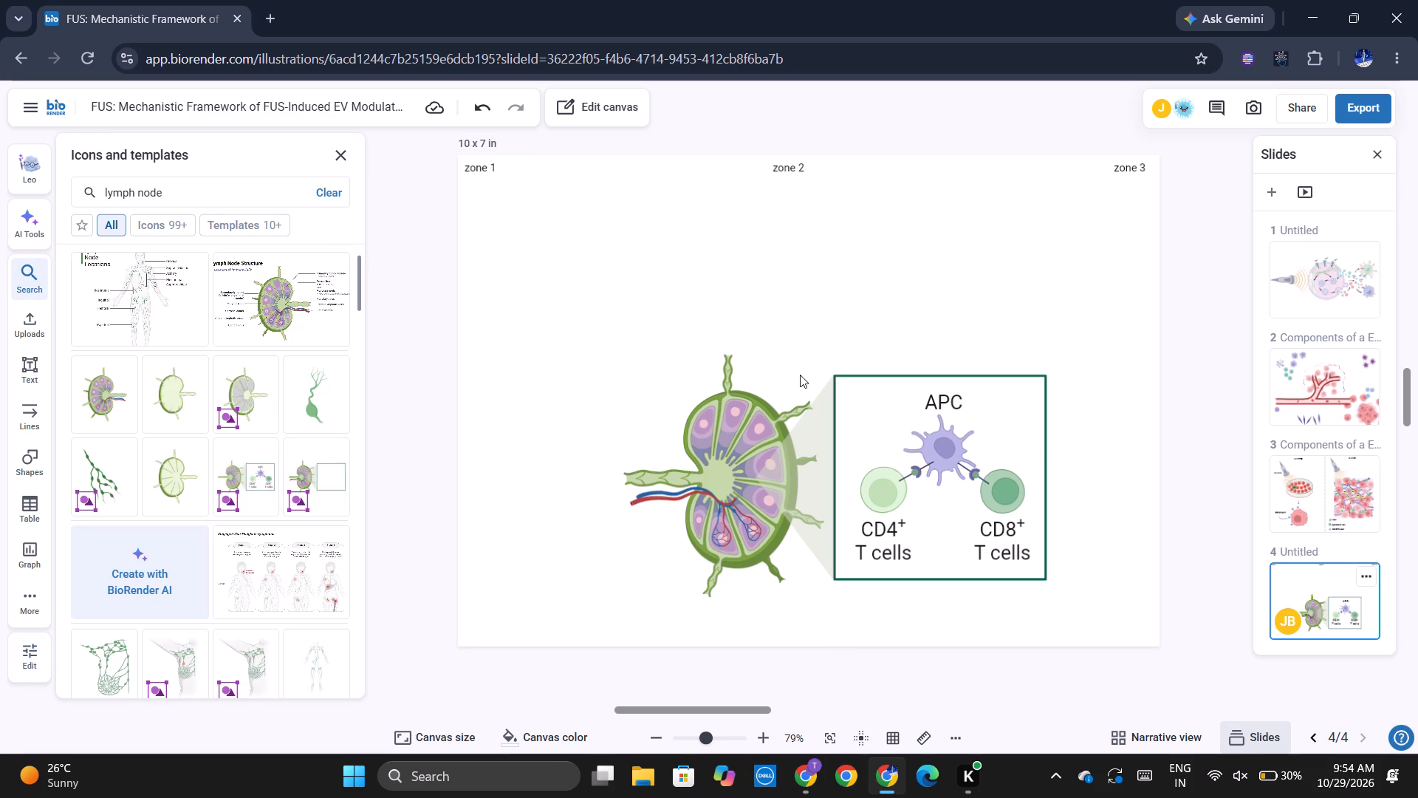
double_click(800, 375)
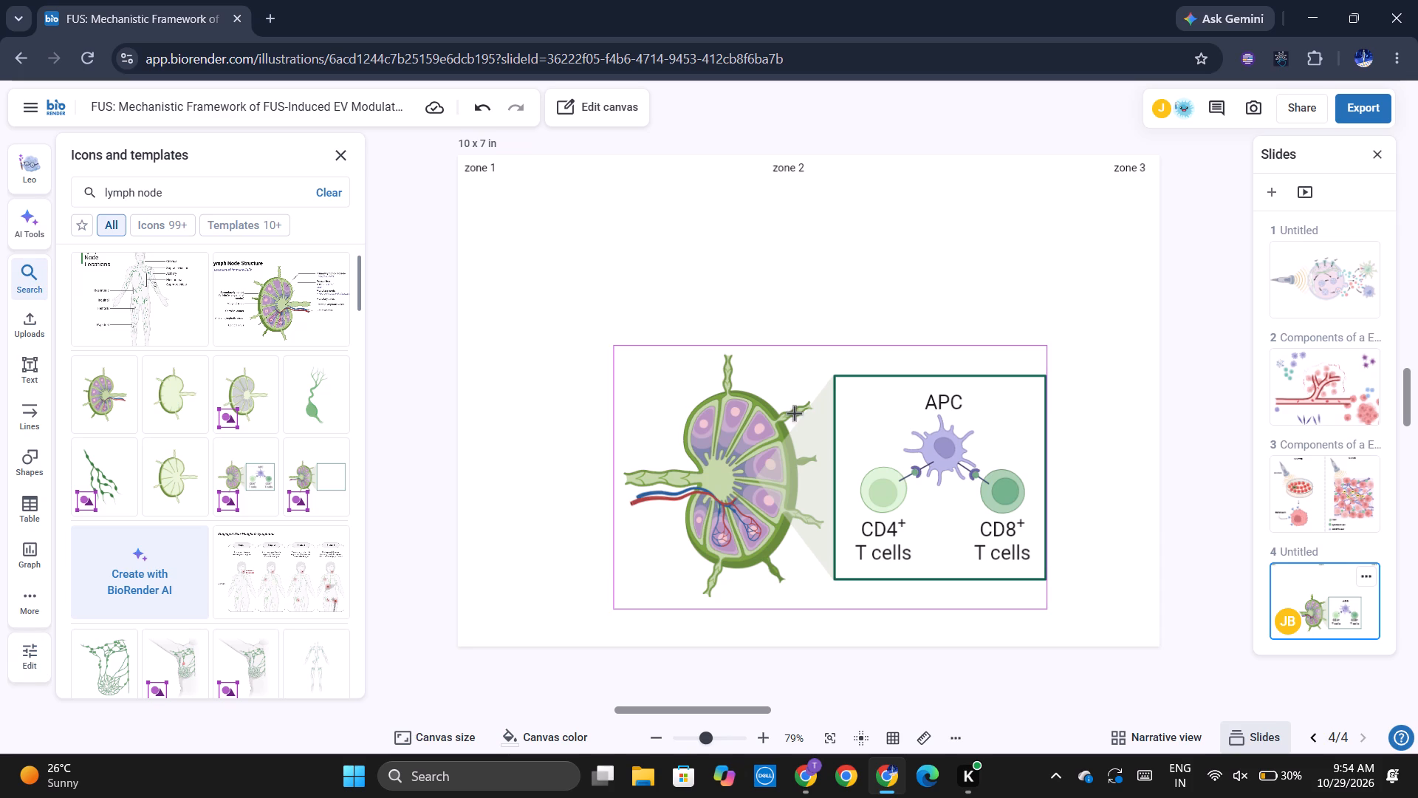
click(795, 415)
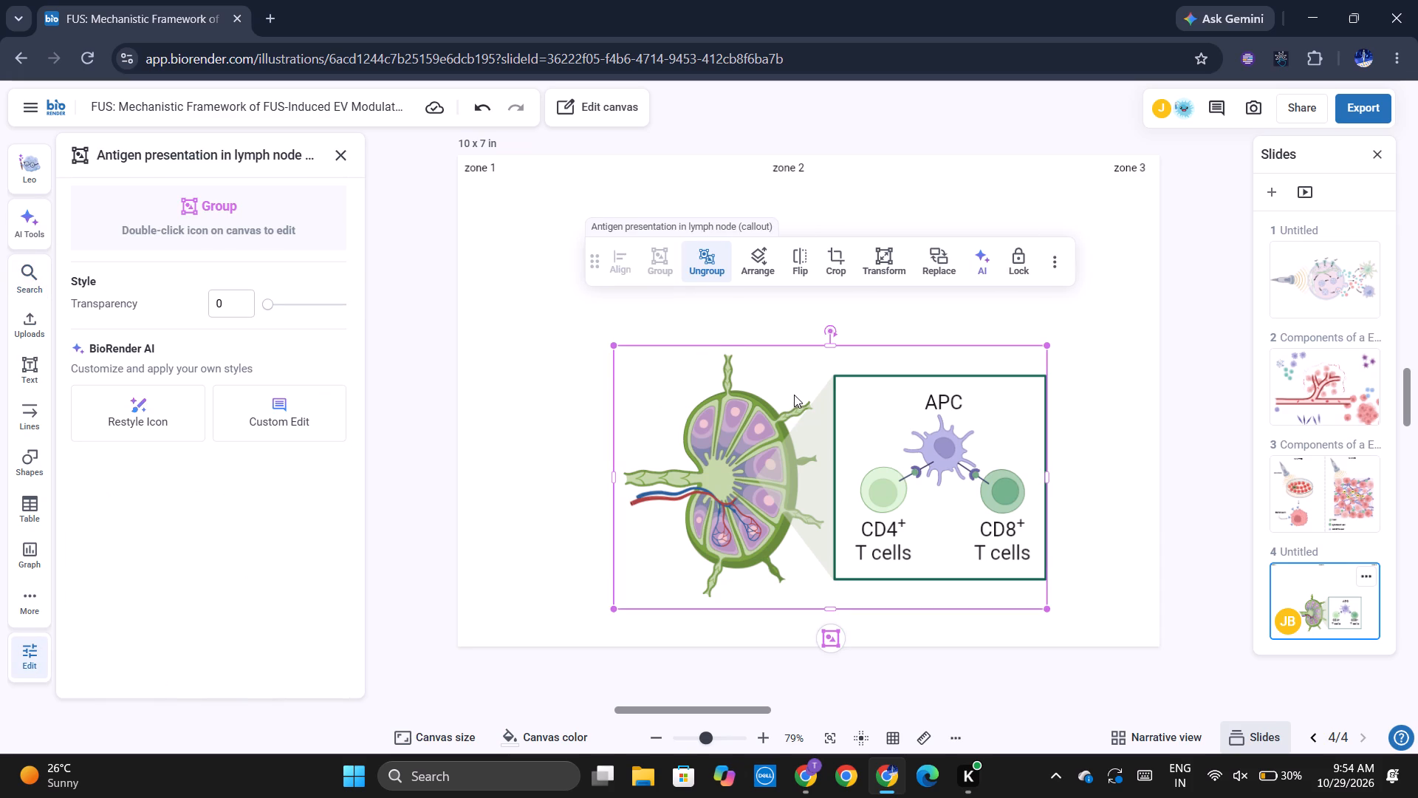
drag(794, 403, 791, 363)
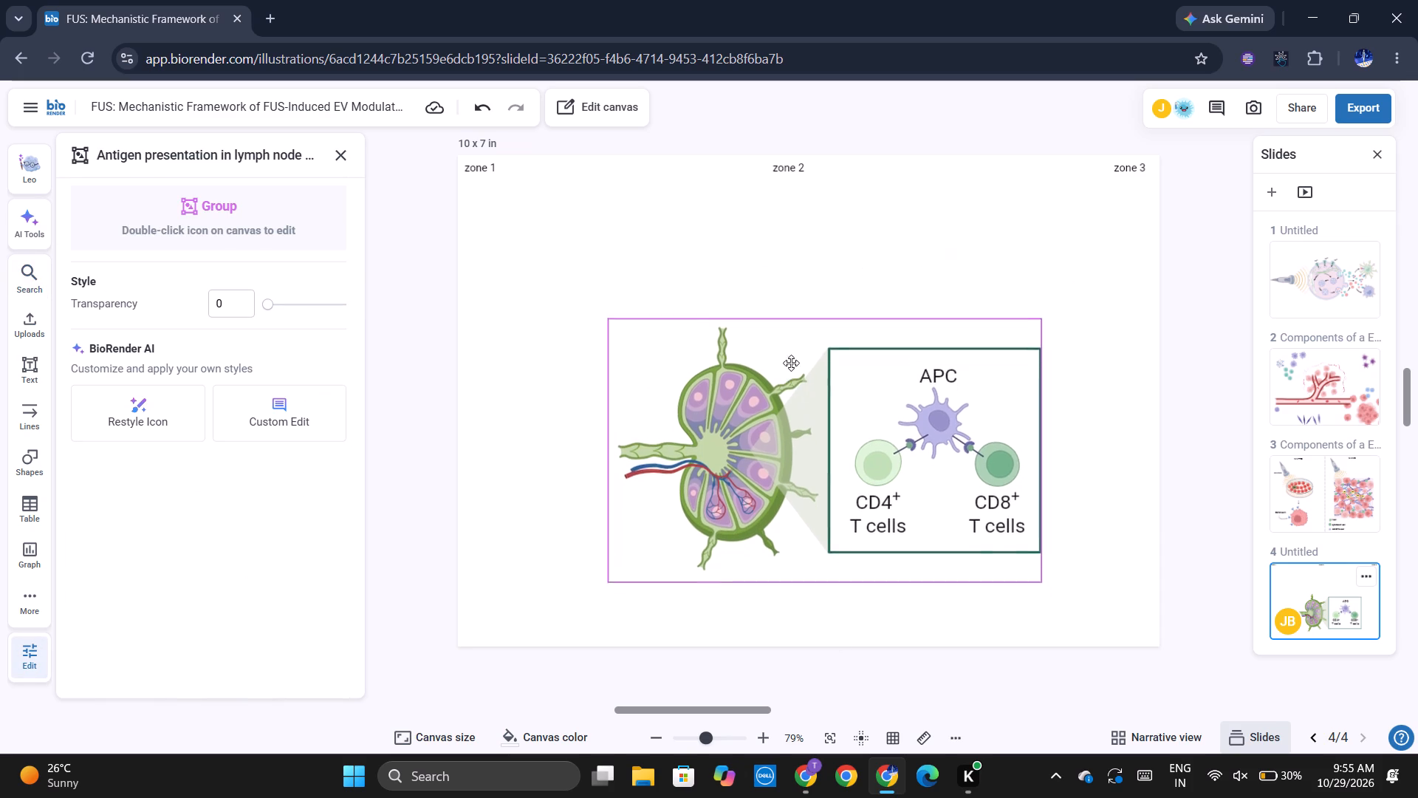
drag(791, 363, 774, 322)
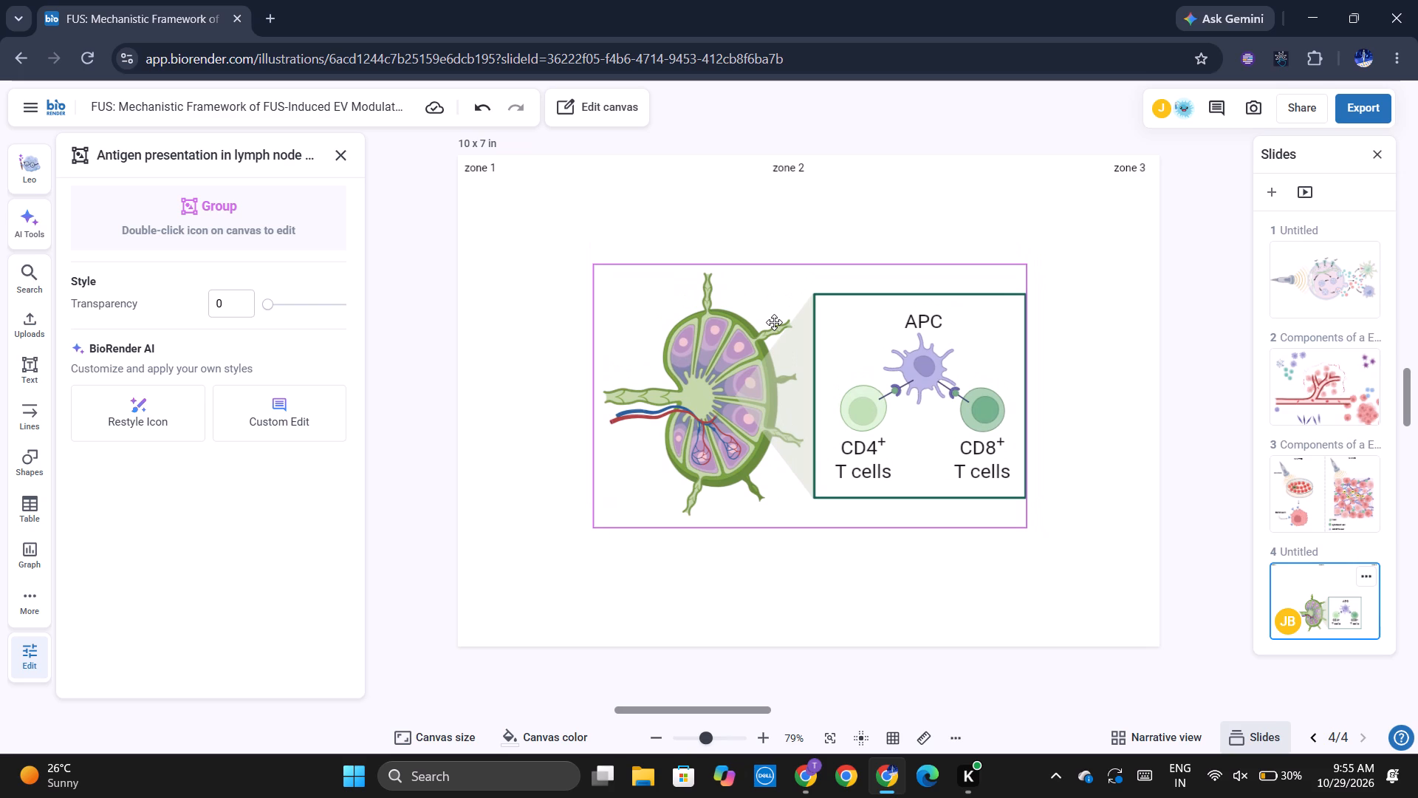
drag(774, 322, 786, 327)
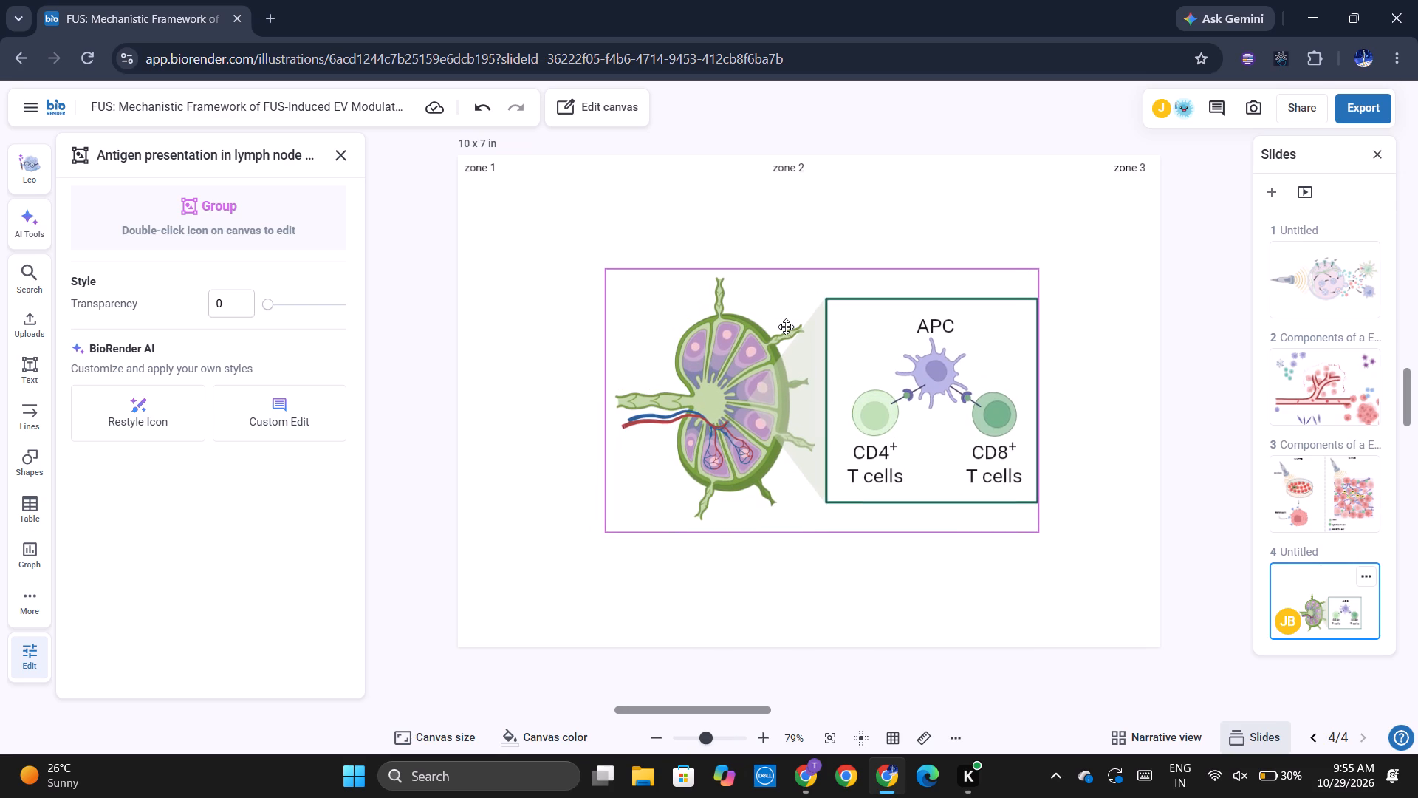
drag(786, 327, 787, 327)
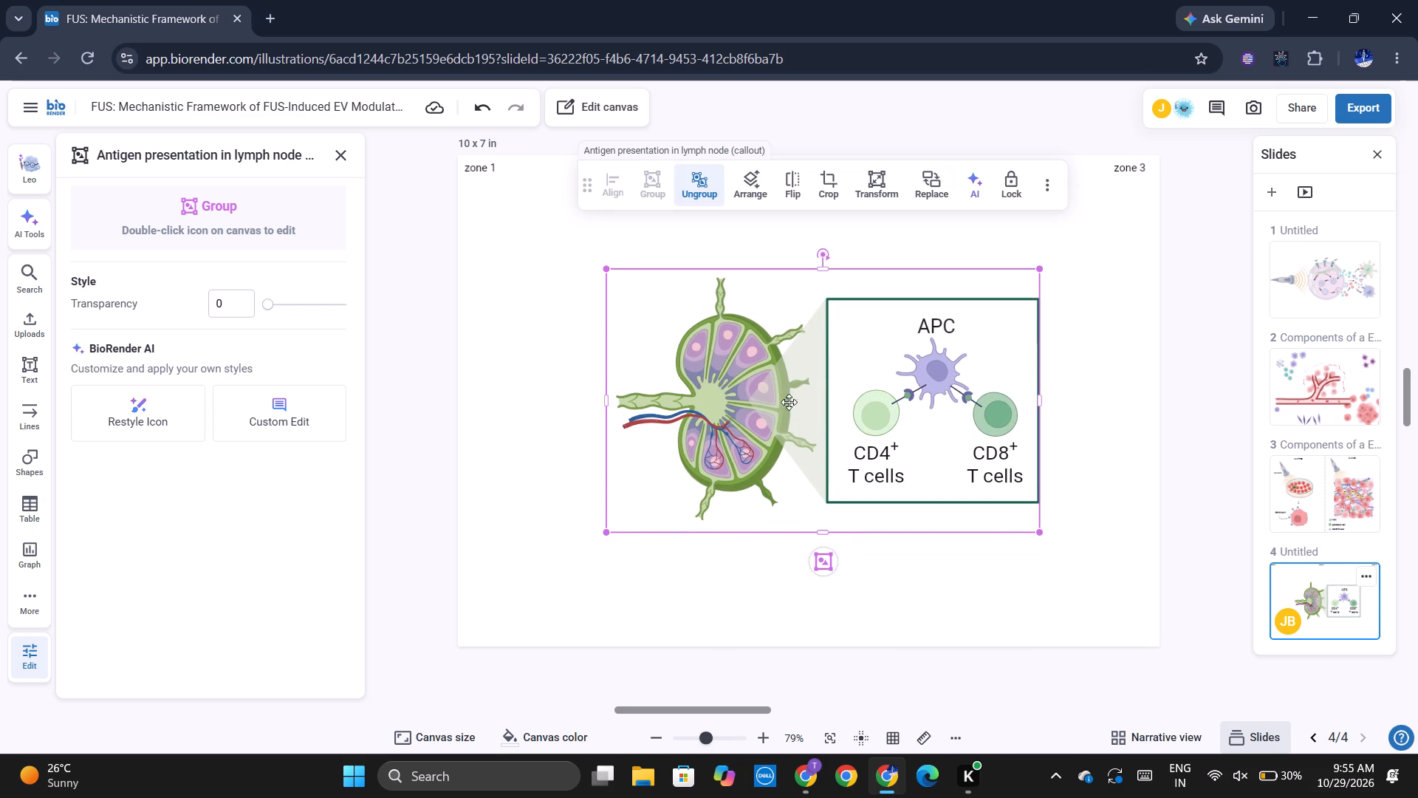
Switch to the other Chrome window with the research pages and close the Kuro logo image search.
click(803, 776)
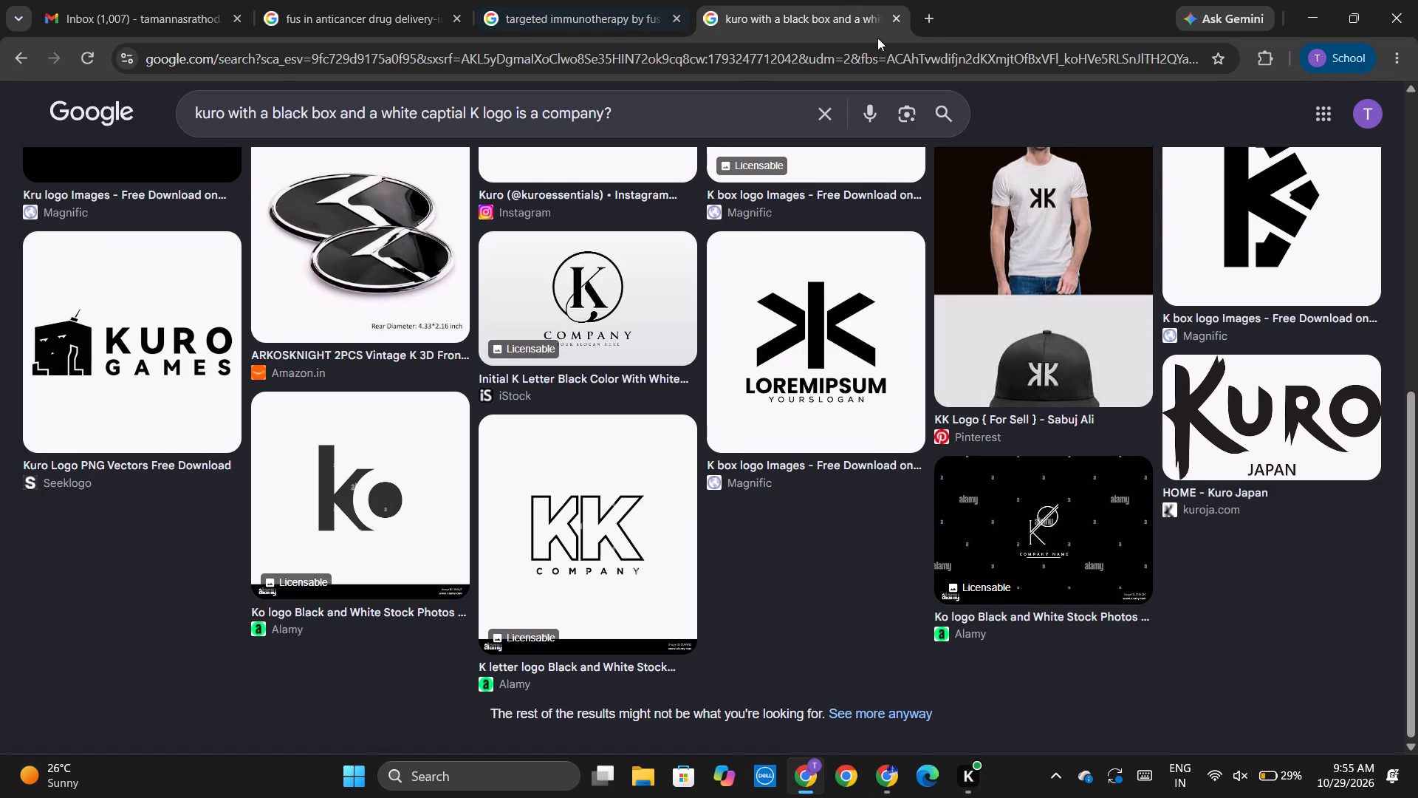
click(902, 22)
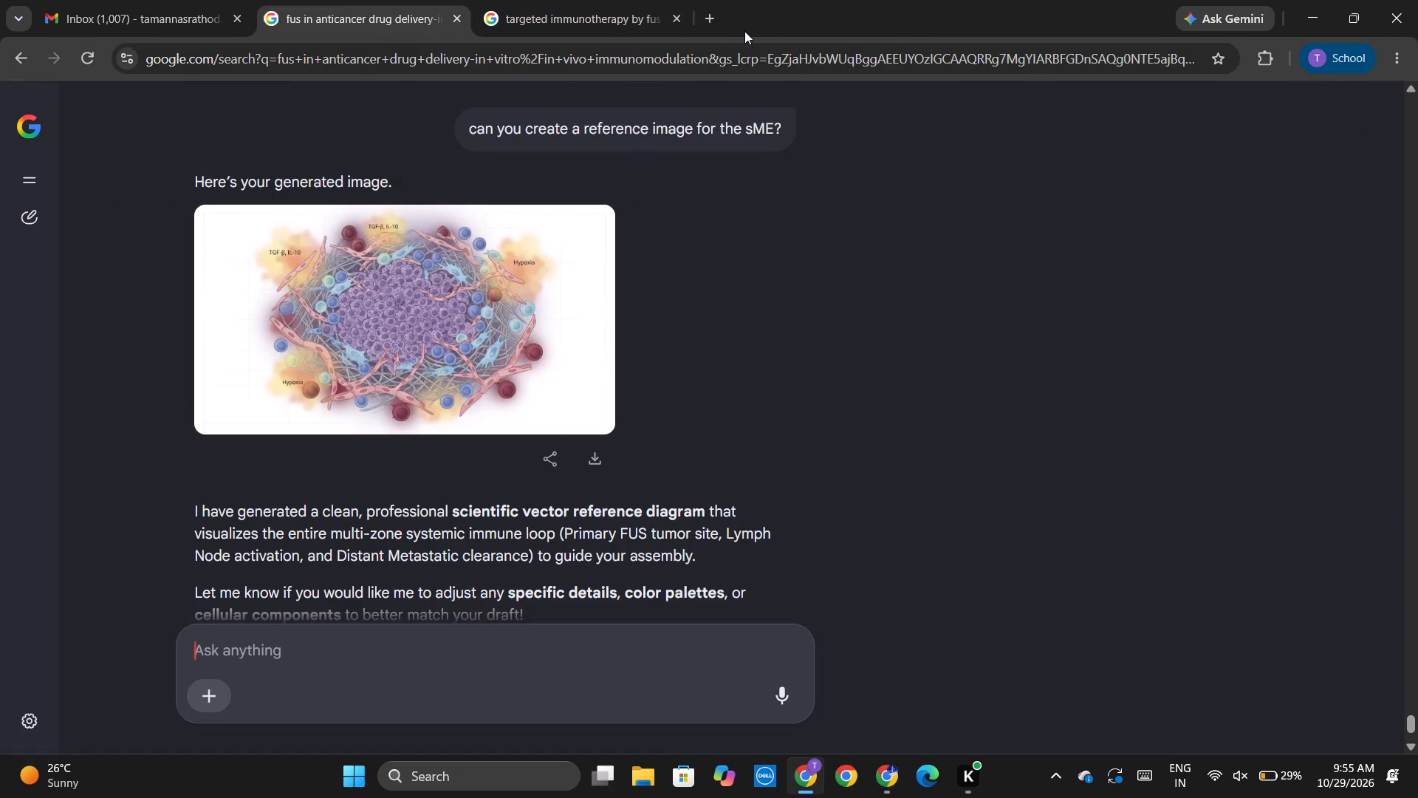
key(ctrl+shift+t)
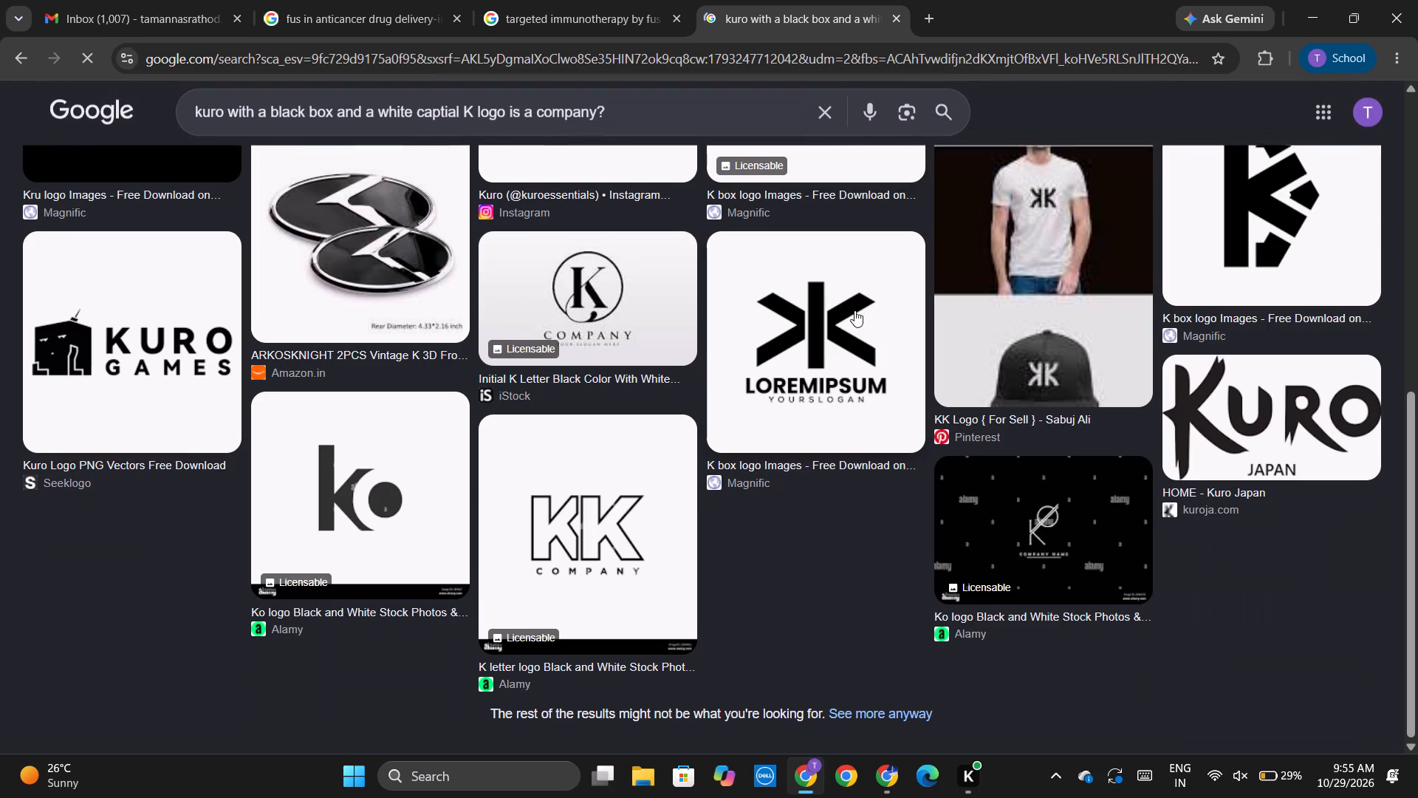
scroll(866, 634, down, 3)
scroll(866, 634, up, 3)
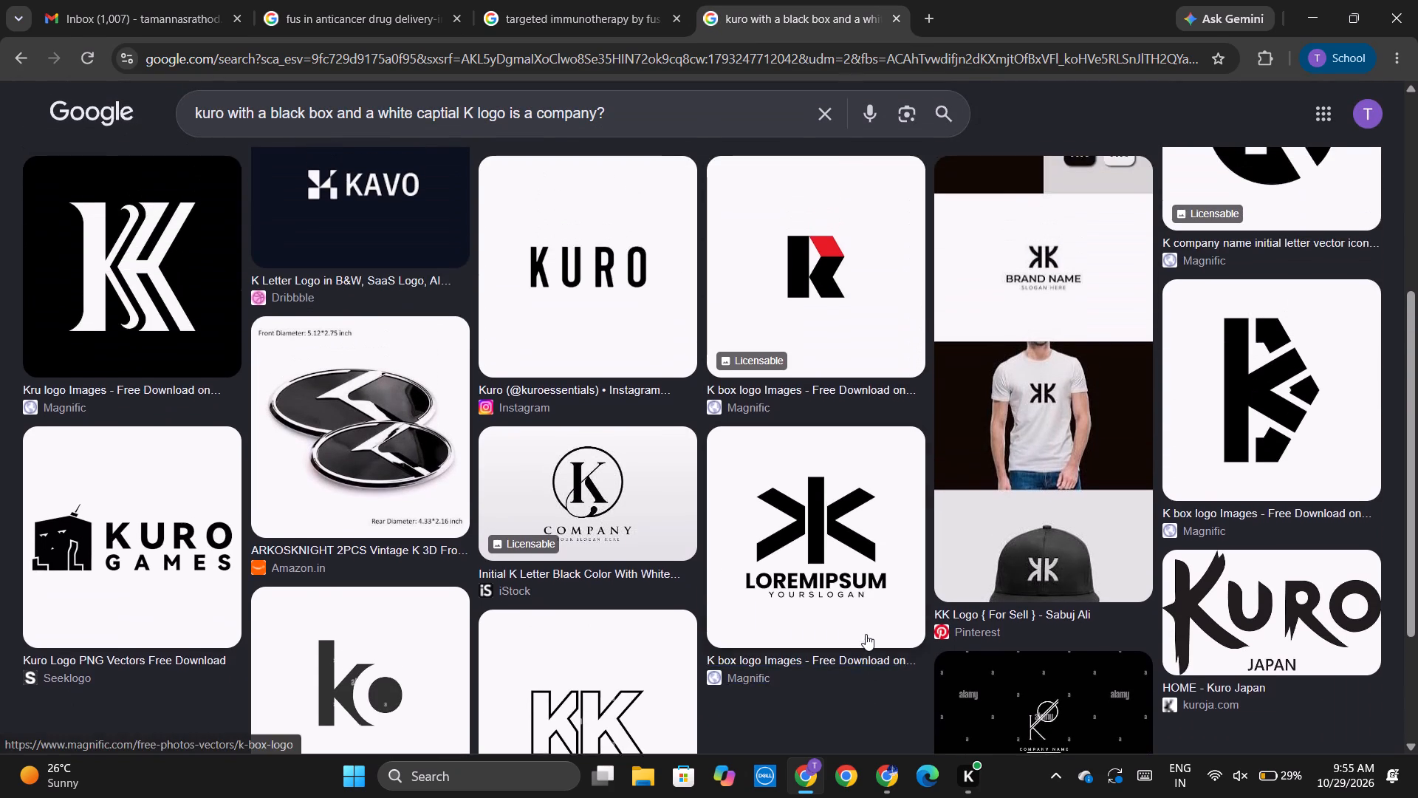
scroll(866, 634, up, 3)
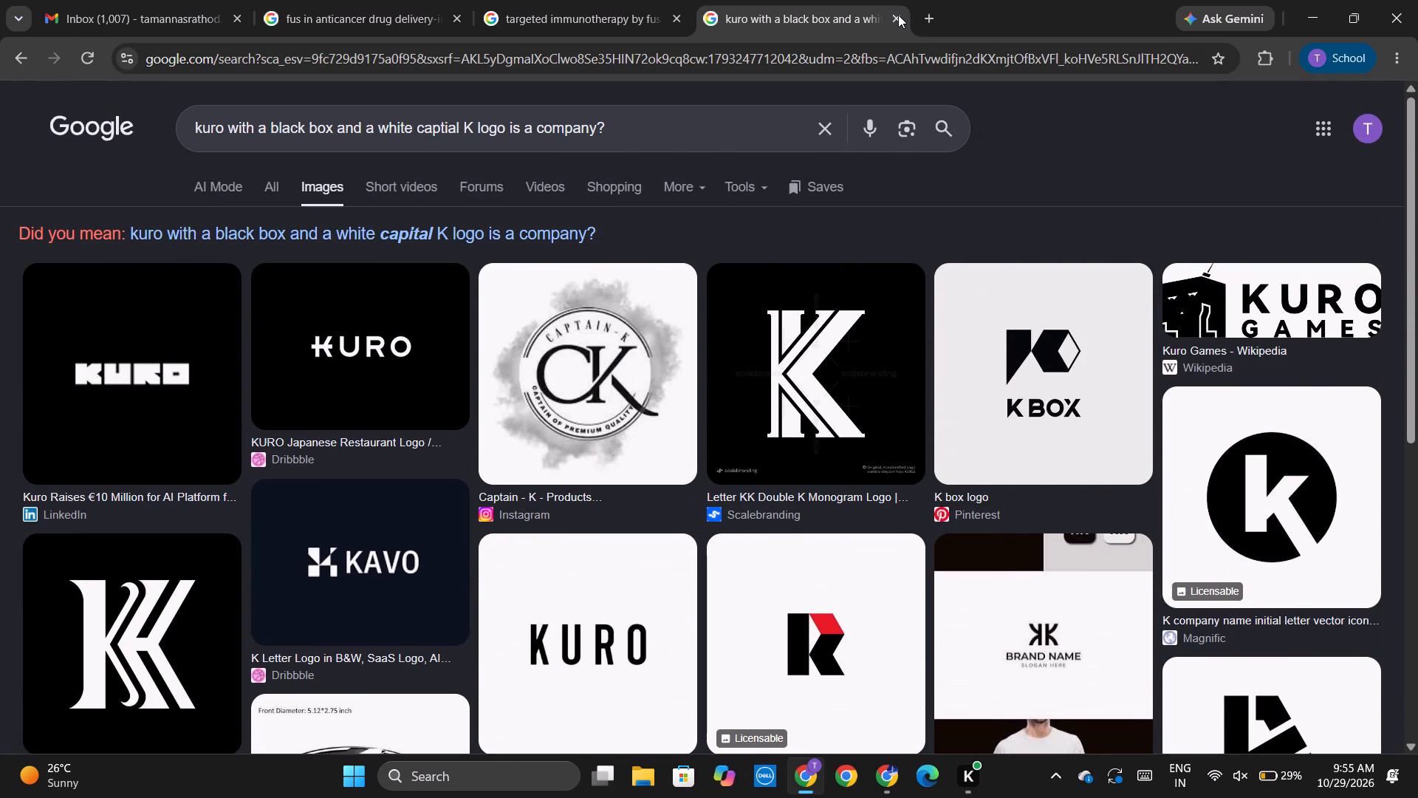
click(898, 13)
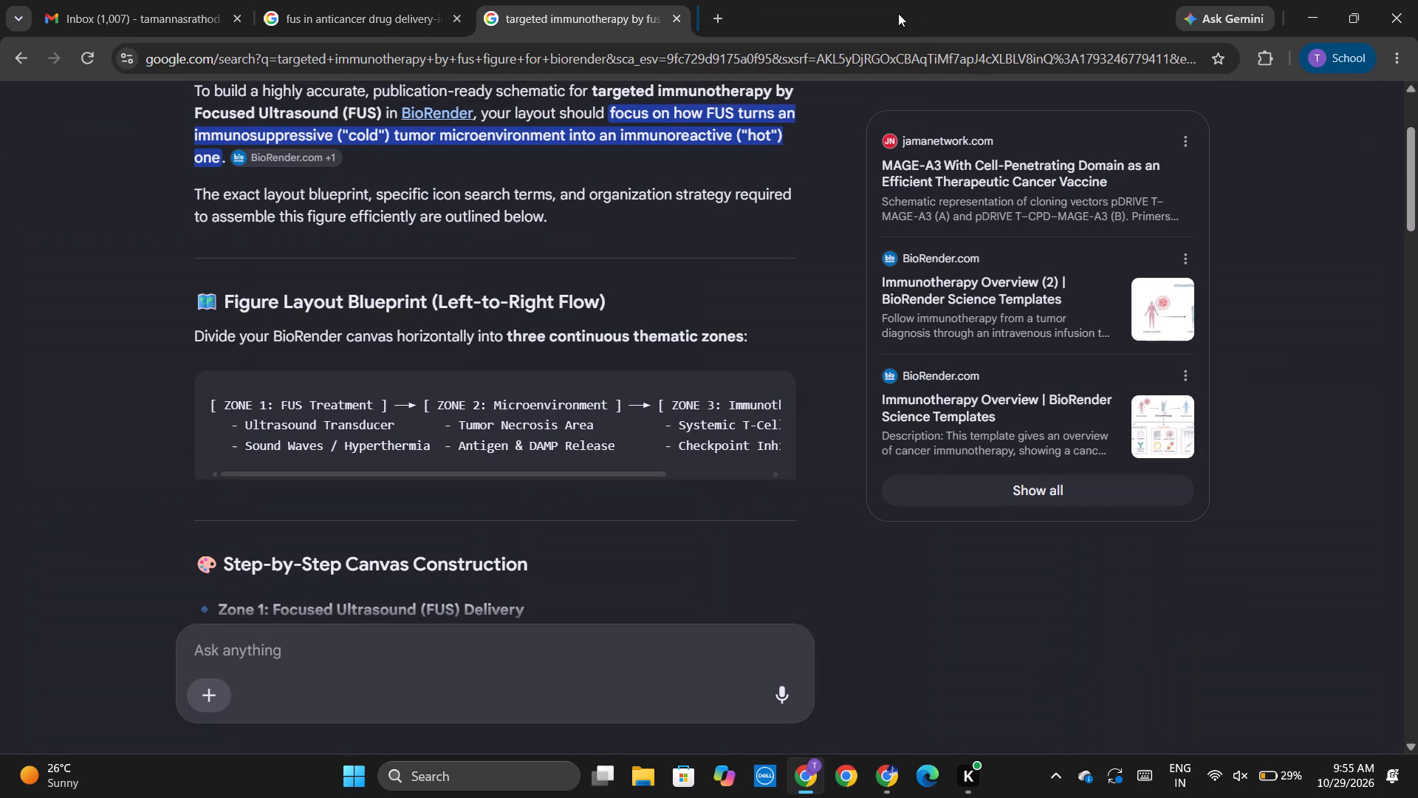
Examine the targeted immunotherapy overview and the enlarged AI-generated tumor microenvironment reference image in the FUS anticancer drug delivery conversation.
scroll(661, 406, down, 4)
scroll(661, 406, up, 4)
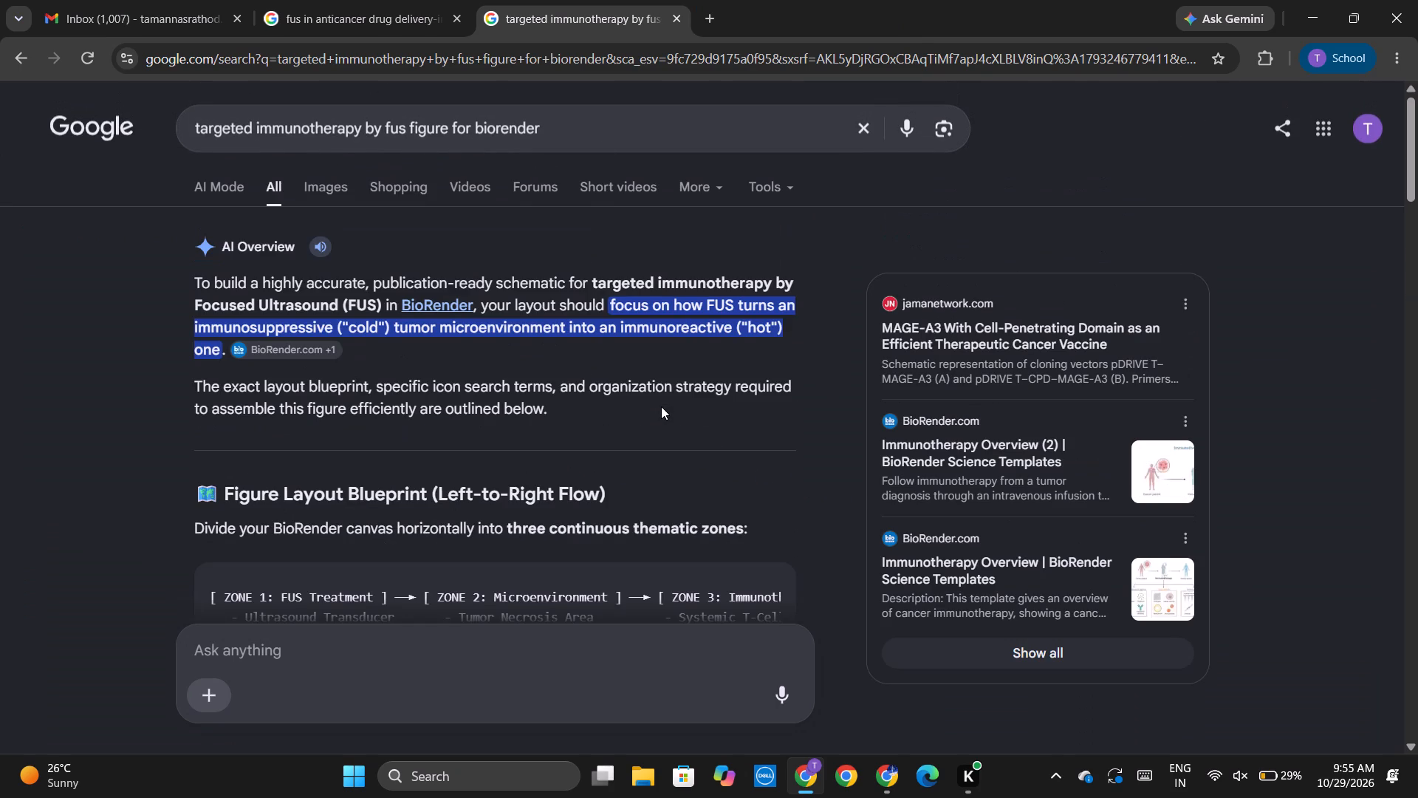
click(357, 1)
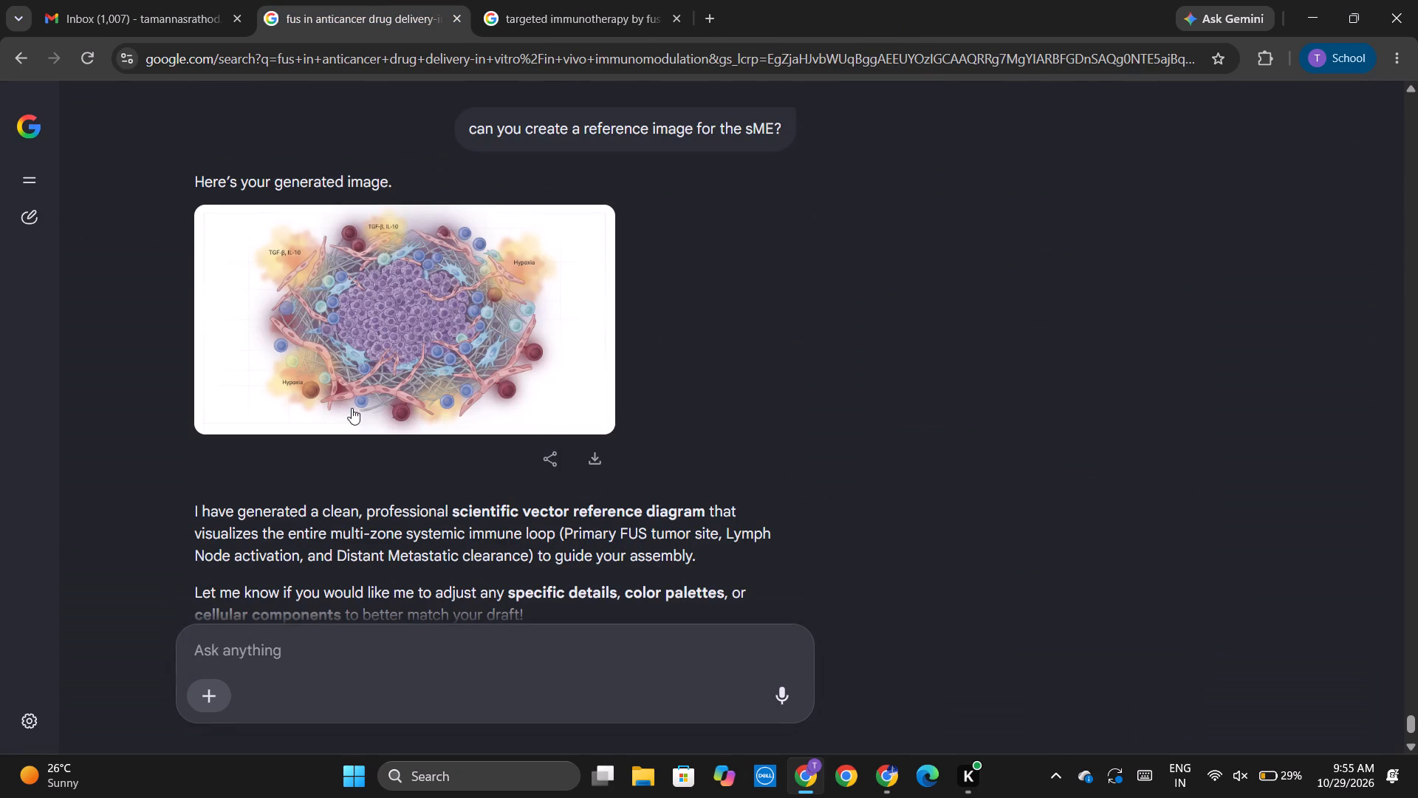
scroll(443, 496, down, 2)
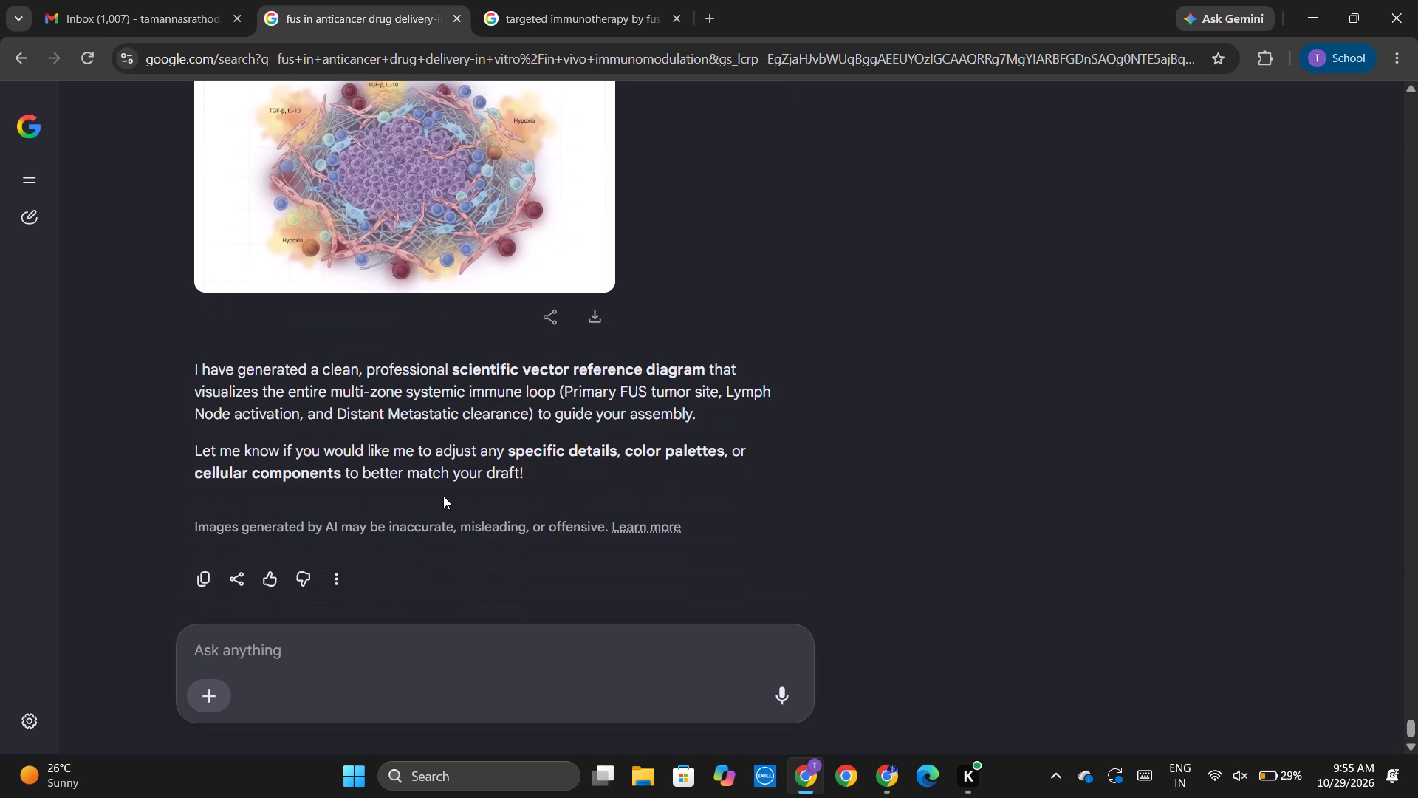
drag(457, 76, 457, 144)
click(457, 144)
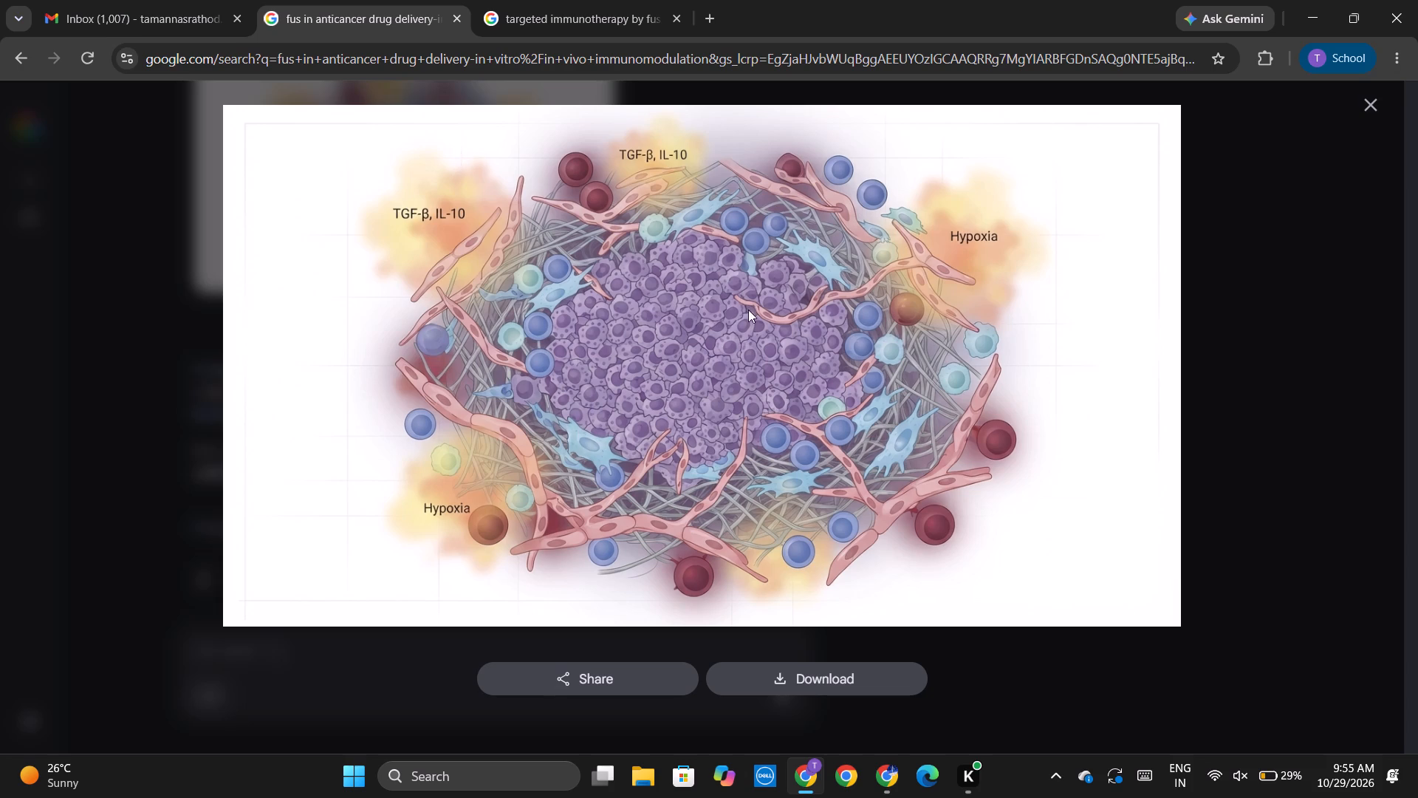
click(1201, 330)
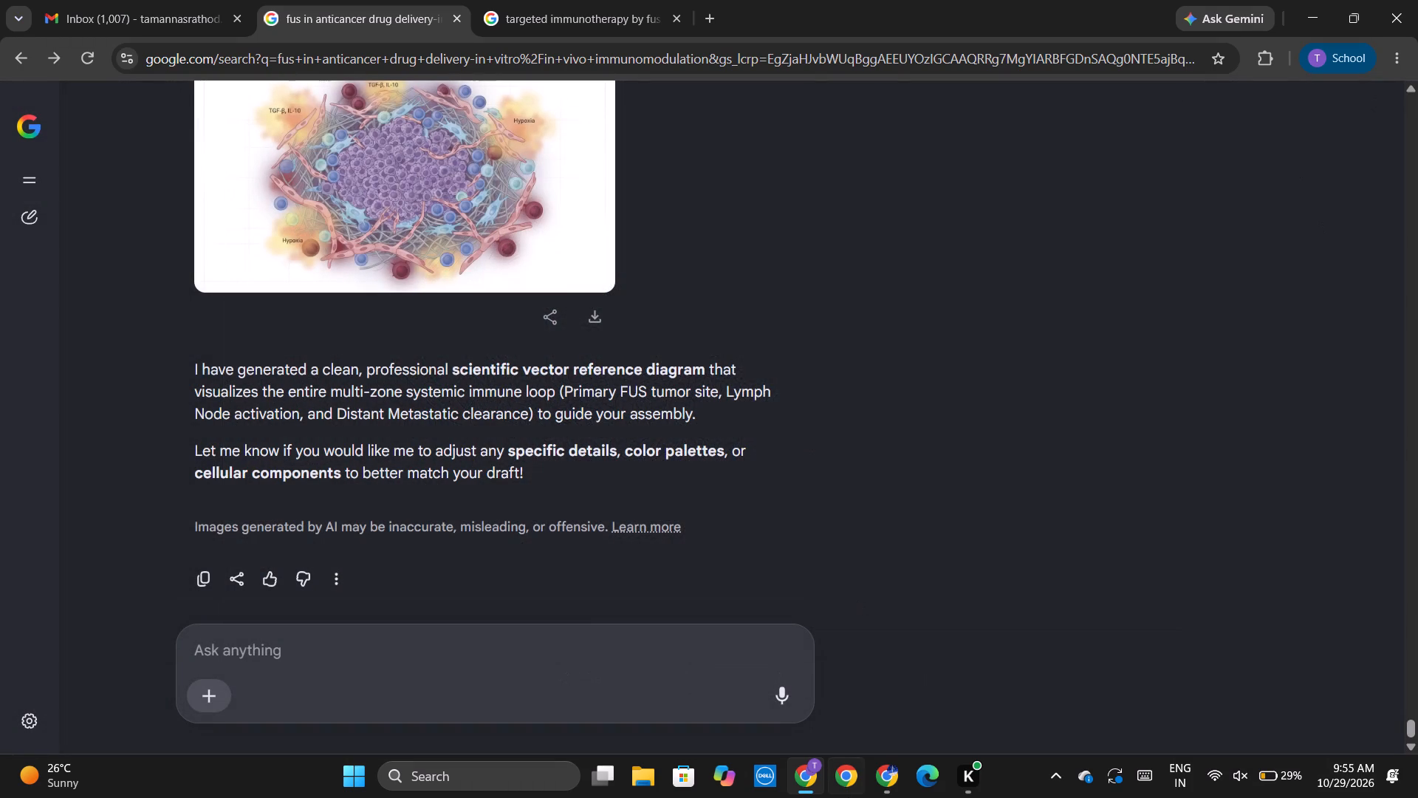
Return to the BioRender illustration and delete slide 4 containing the lymph node callout.
click(886, 789)
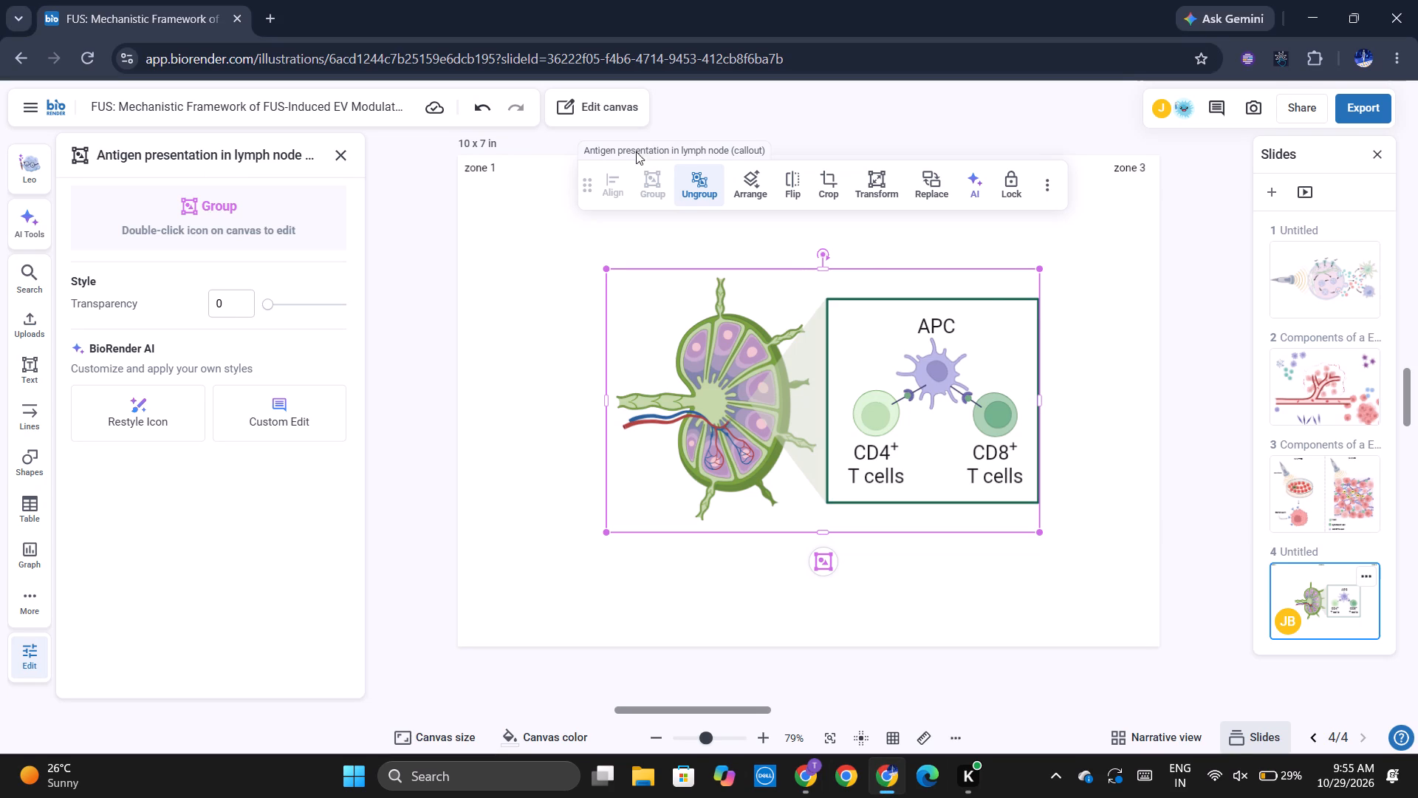
click(1360, 582)
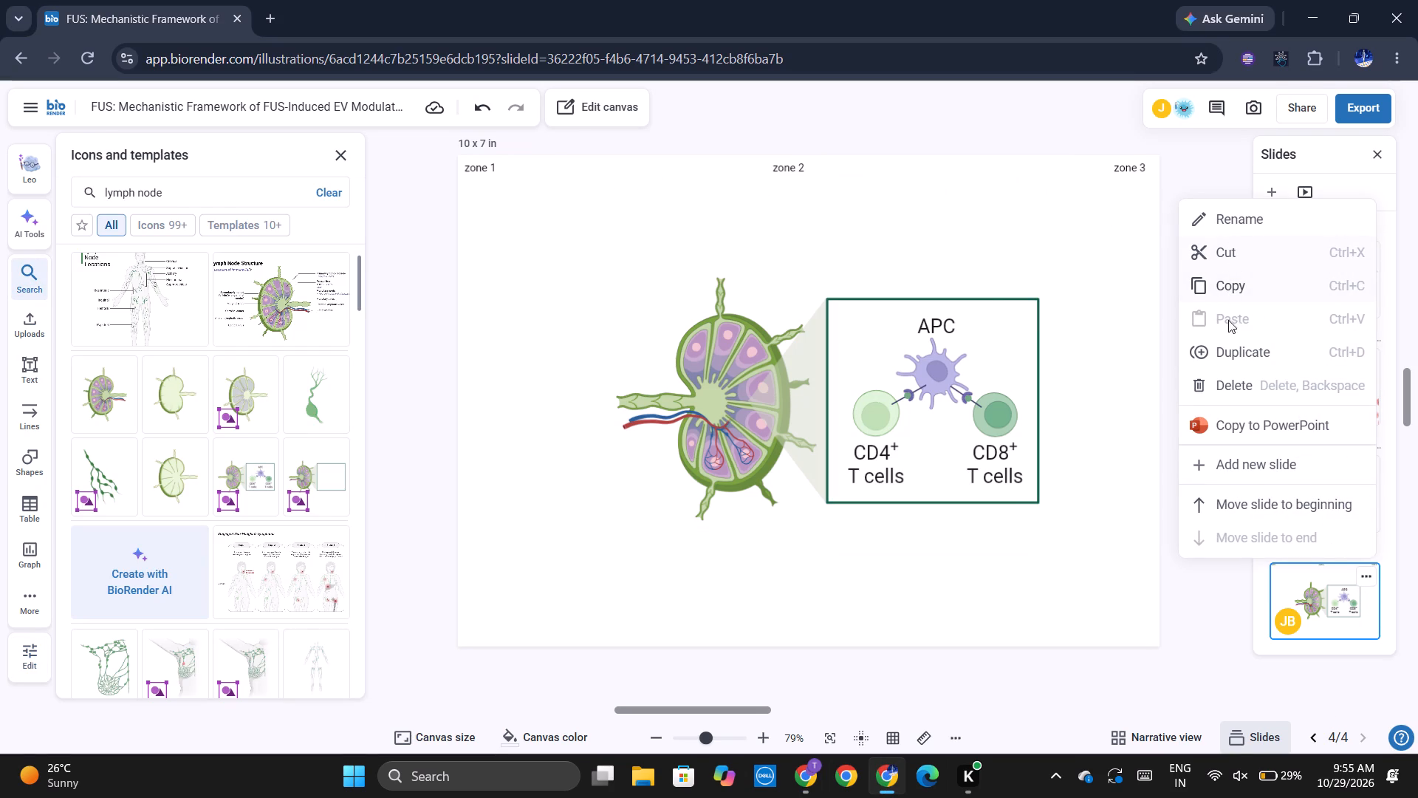
click(1219, 389)
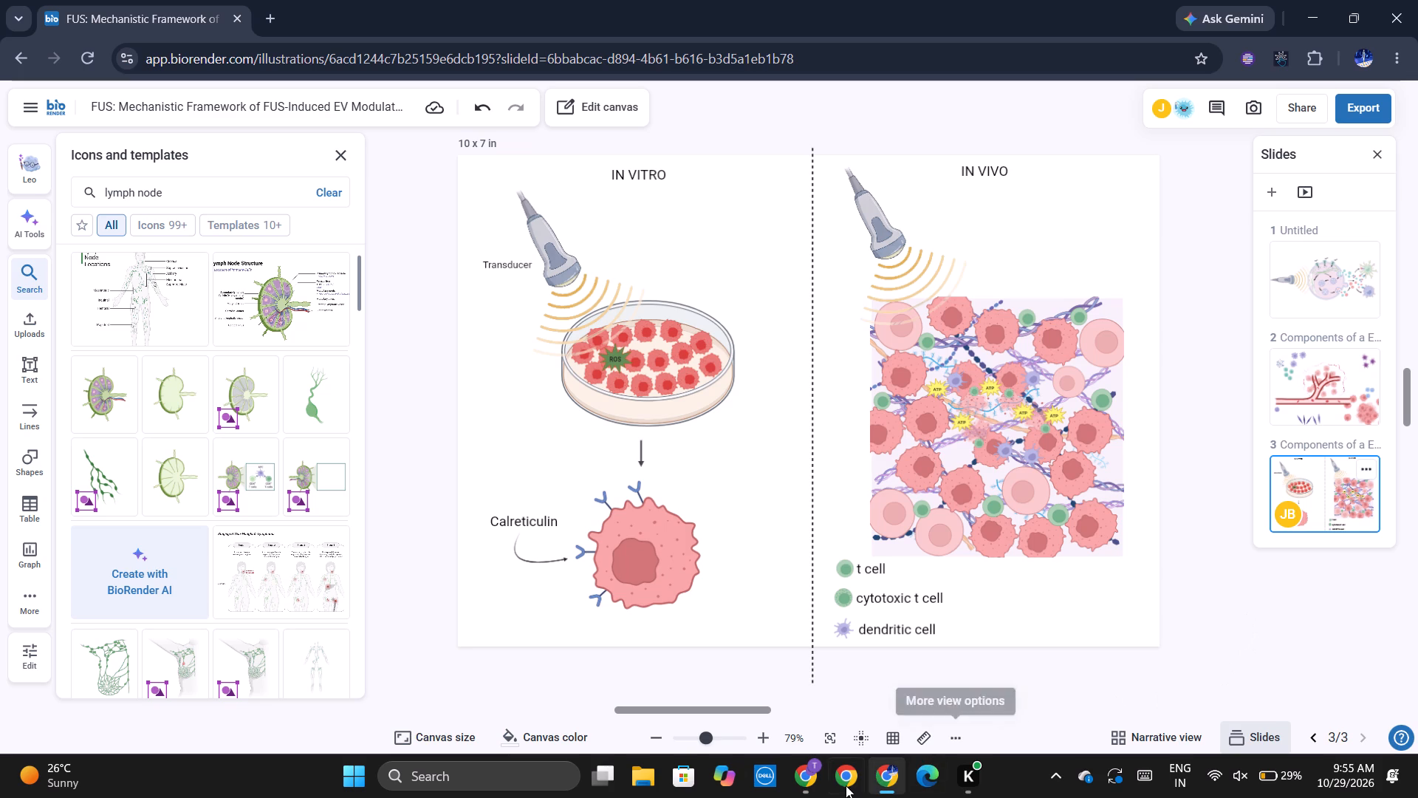
In the research window, review the Figure 3 Search Sheet and in vivo drawing instructions, and close the FUS anticancer drug delivery conversation.
click(819, 789)
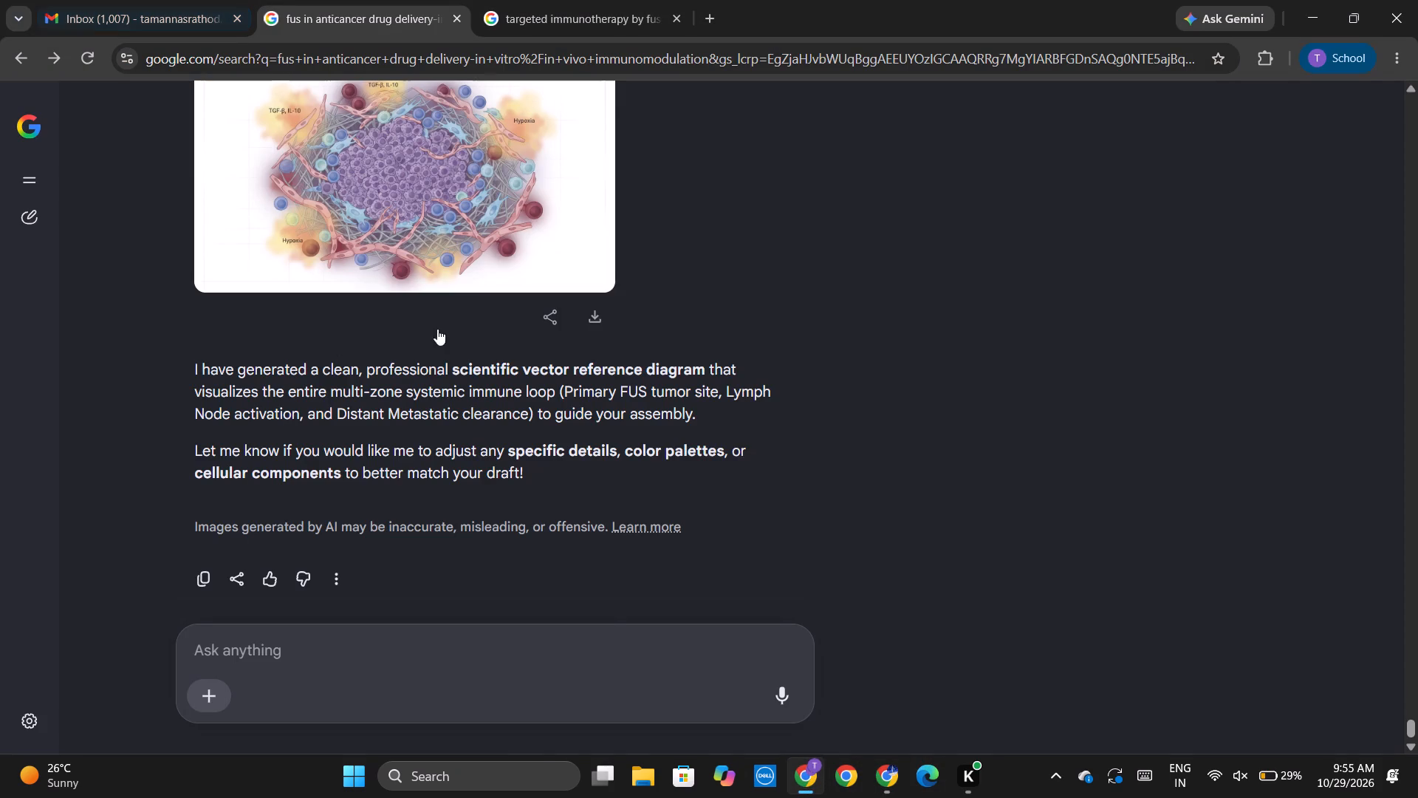
scroll(457, 372, up, 11)
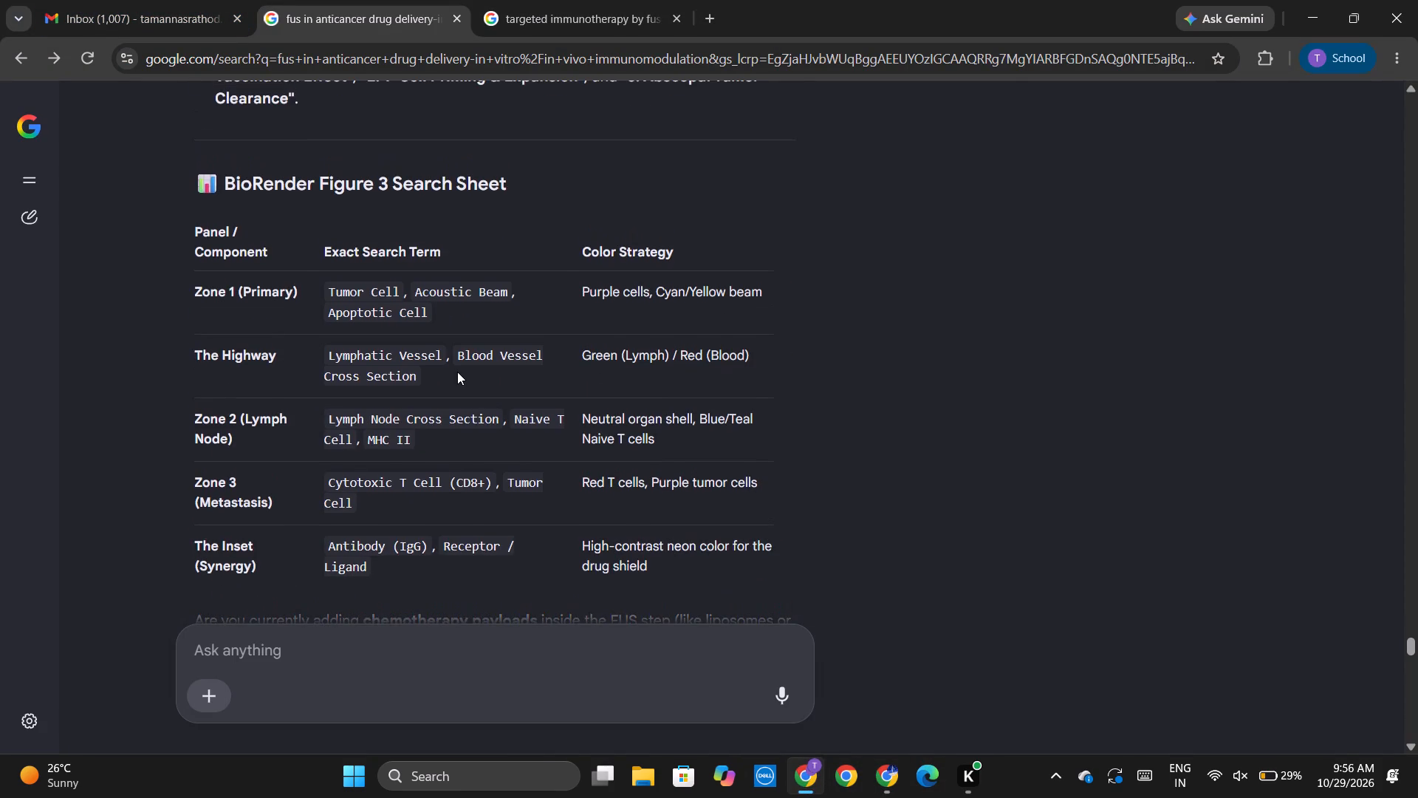
click(891, 792)
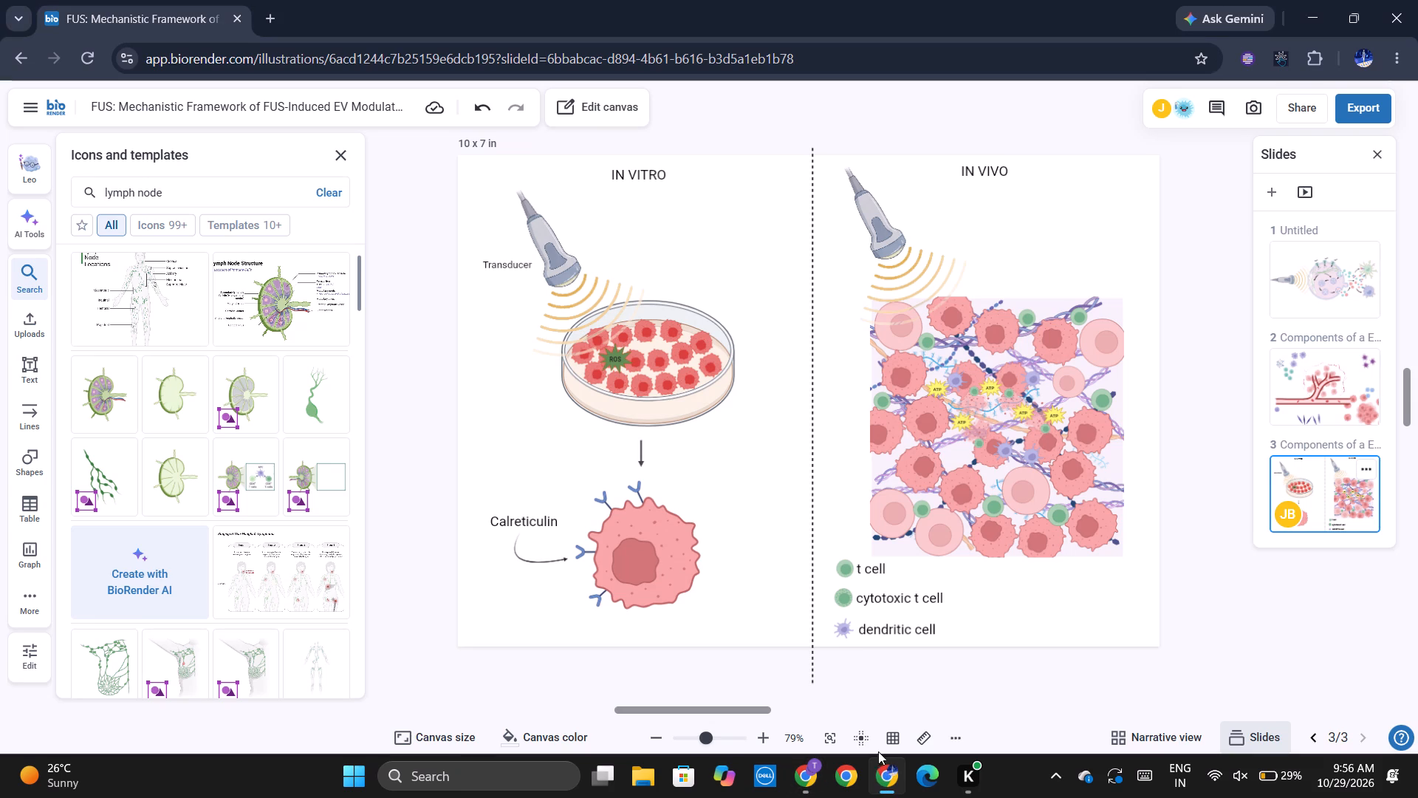
click(800, 786)
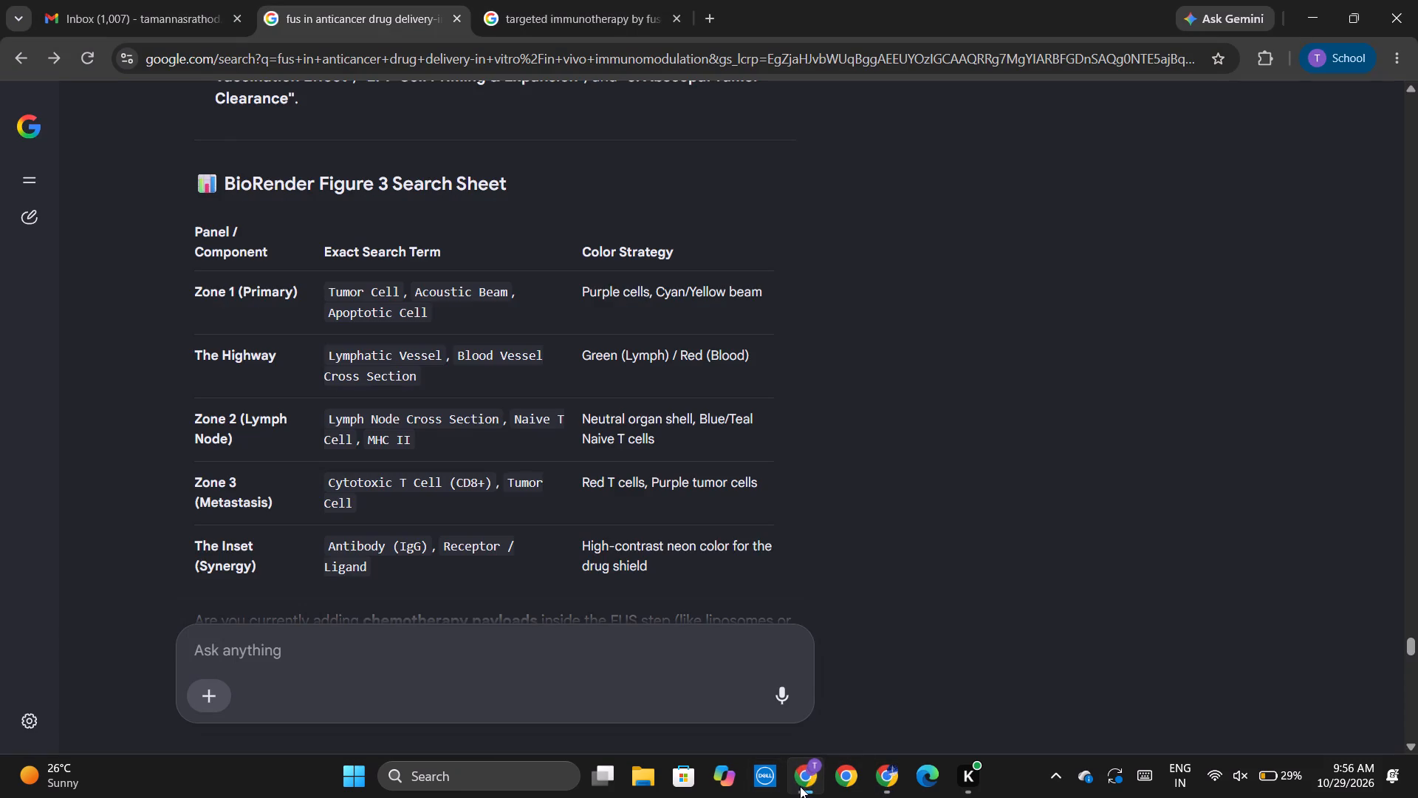
scroll(549, 265, up, 7)
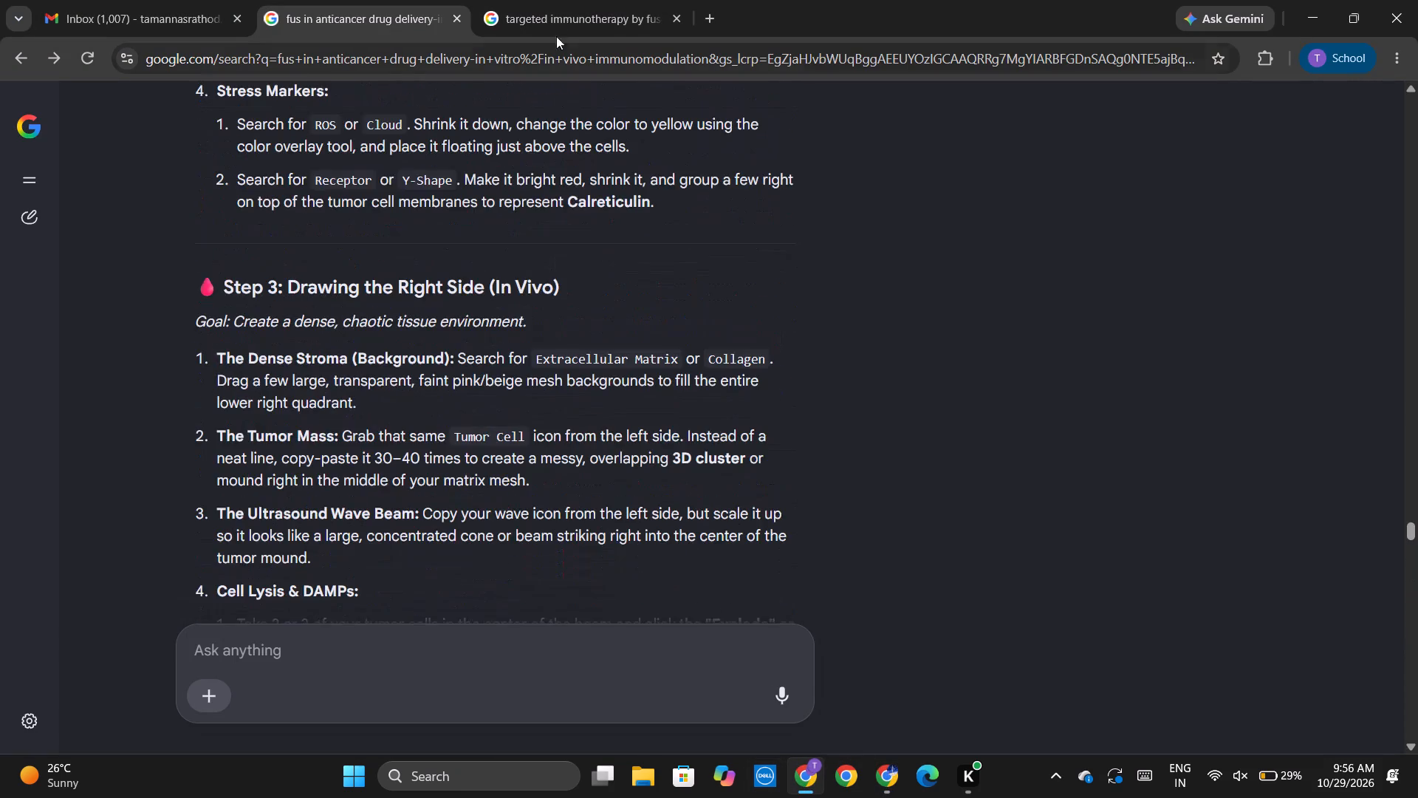
click(561, 5)
click(461, 22)
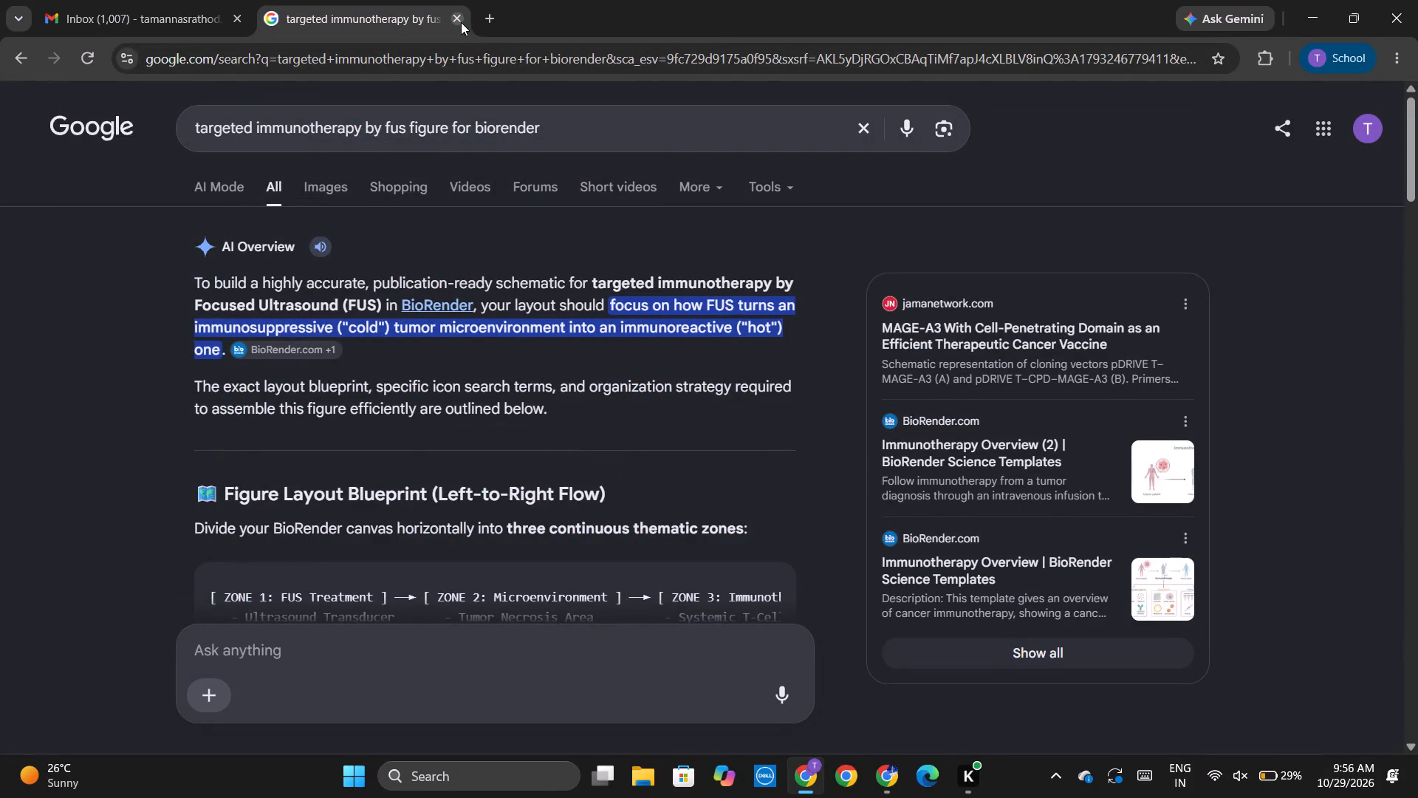
Read the figure layout blueprint and the Zone 1 and Zone 2 canvas construction guidance in the targeted immunotherapy overview.
scroll(538, 238, down, 2)
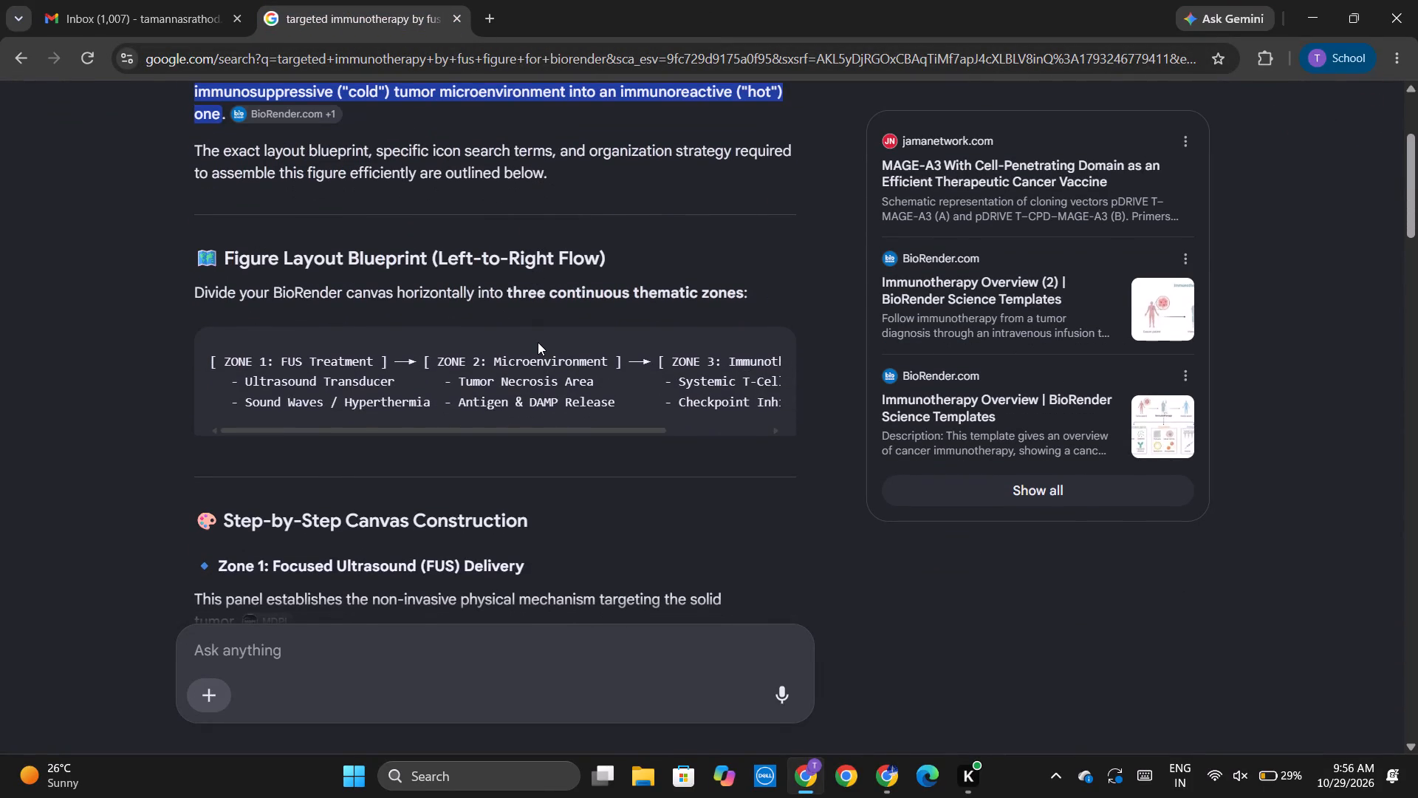
scroll(538, 342, left, 2)
scroll(538, 342, right, 4)
scroll(538, 342, down, 4)
scroll(538, 342, up, 1)
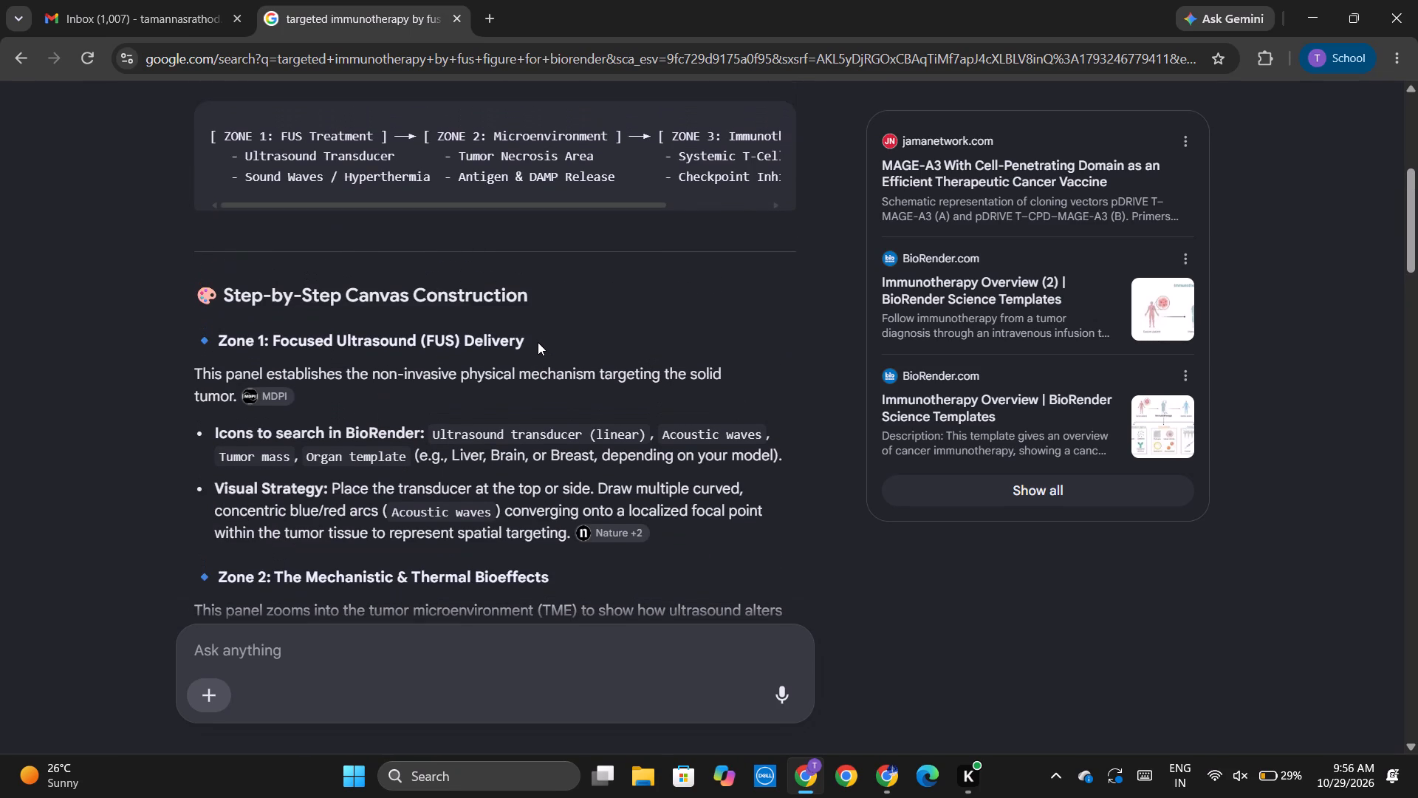
scroll(538, 342, up, 5)
scroll(538, 342, down, 2)
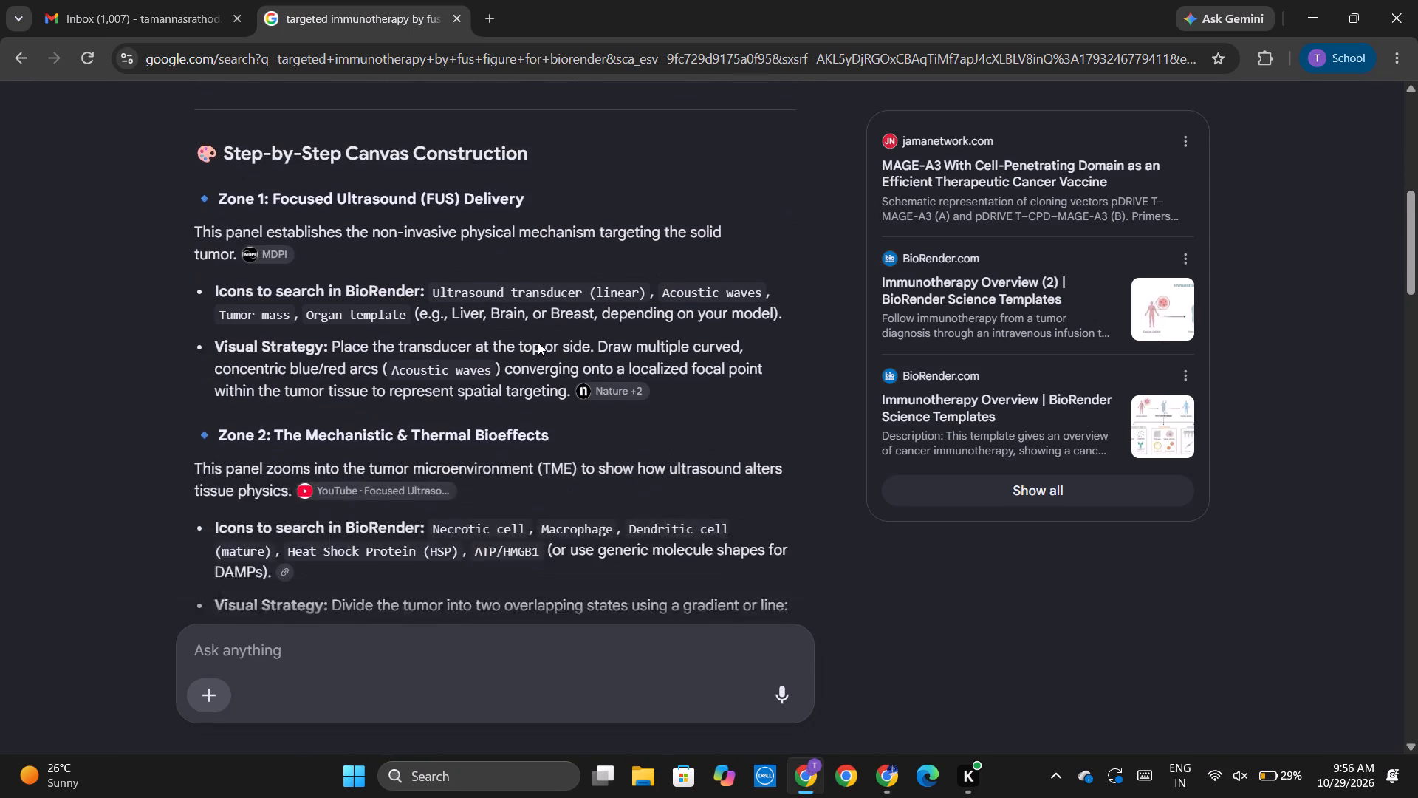
scroll(538, 342, down, 1)
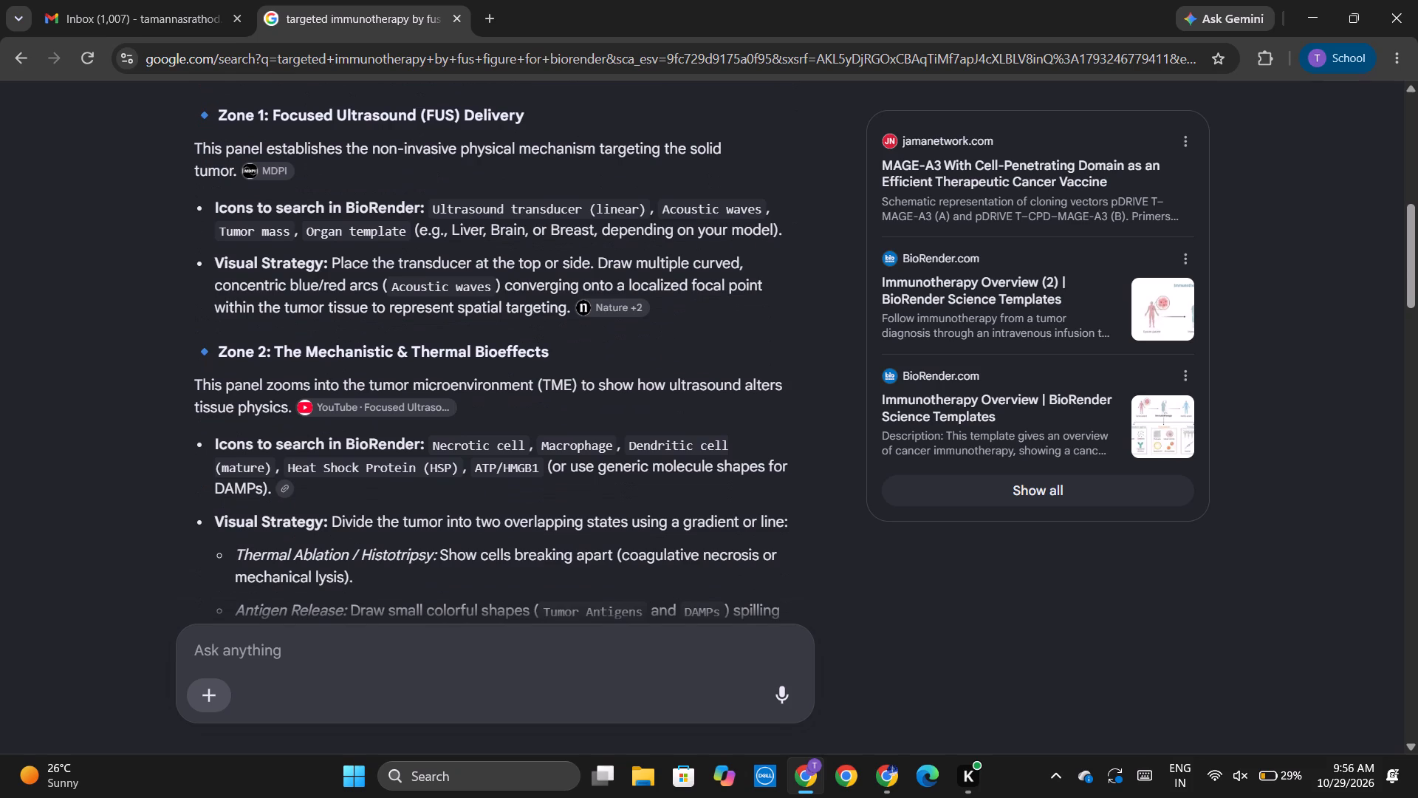
In the BioRender window, copy the grouped transducer with its sound waves from the IN VITRO panel of slide 3 and exit group editing.
click(894, 779)
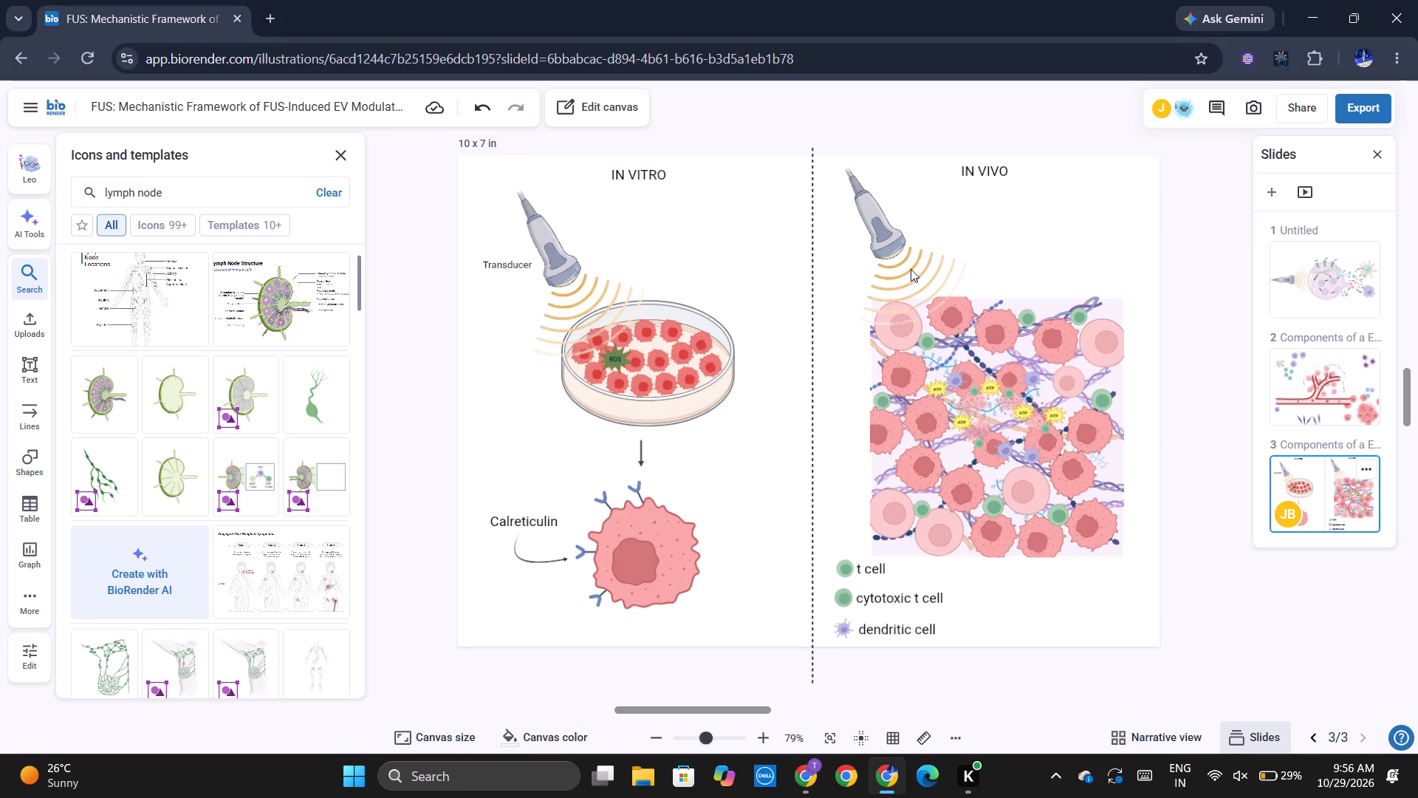
triple_click(568, 279)
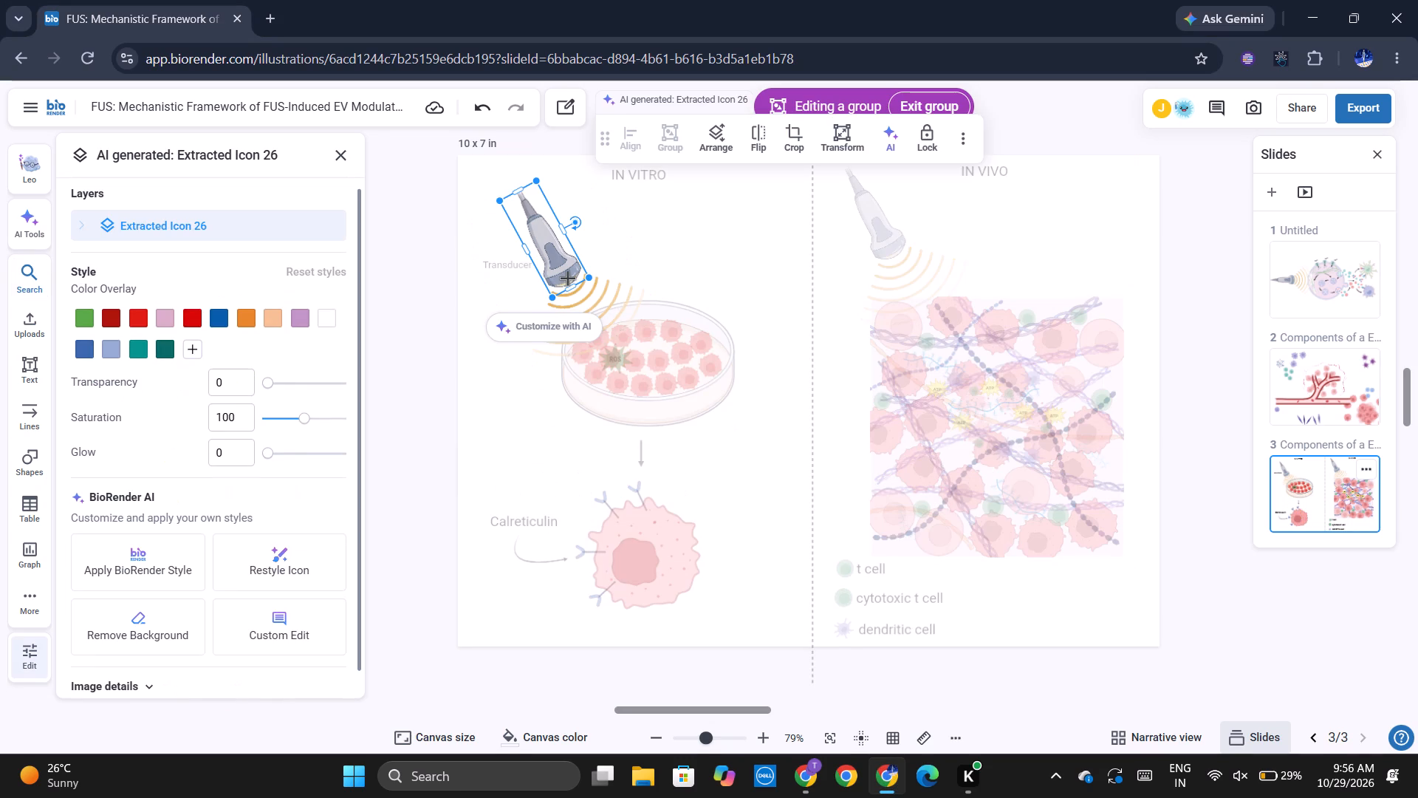
click(521, 359)
drag(521, 359, 547, 228)
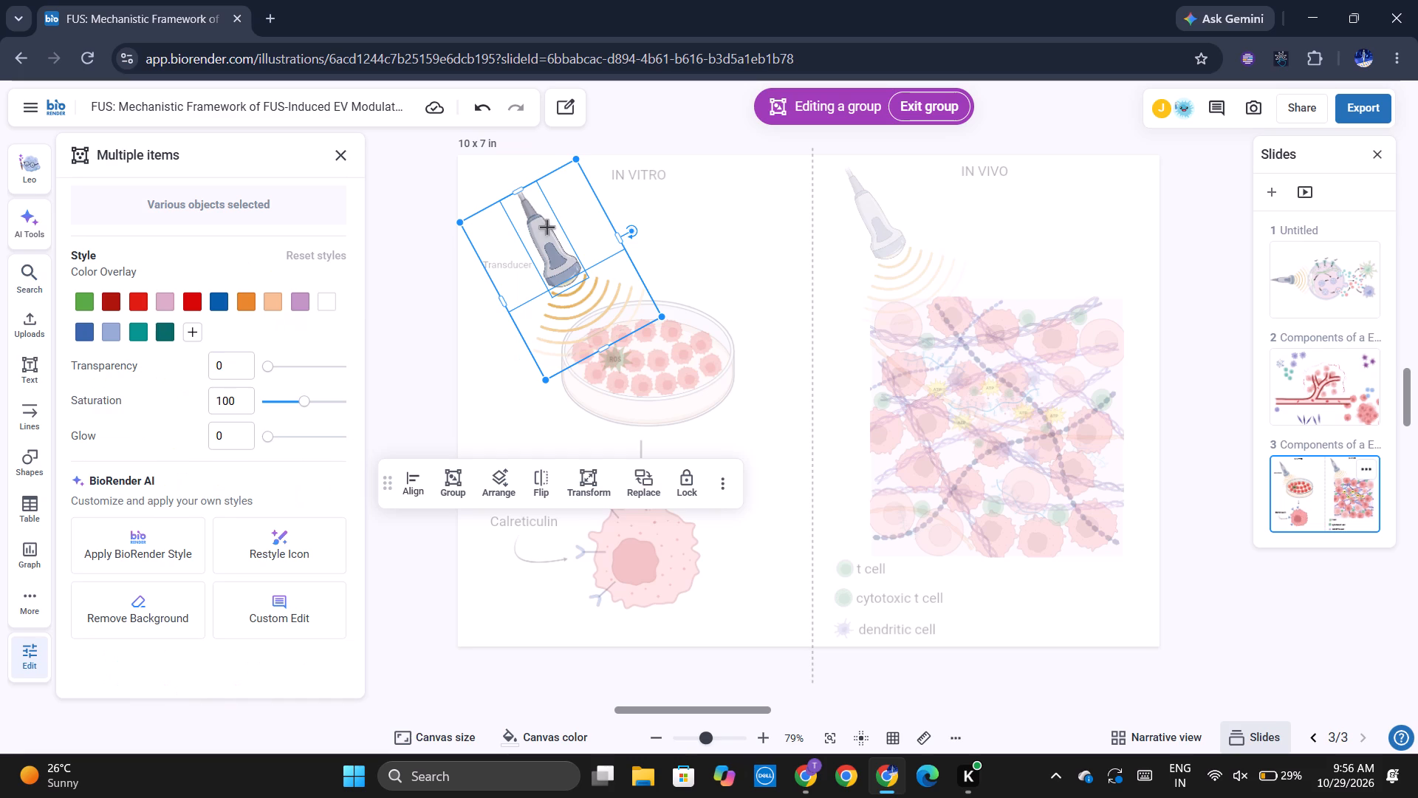
click(458, 473)
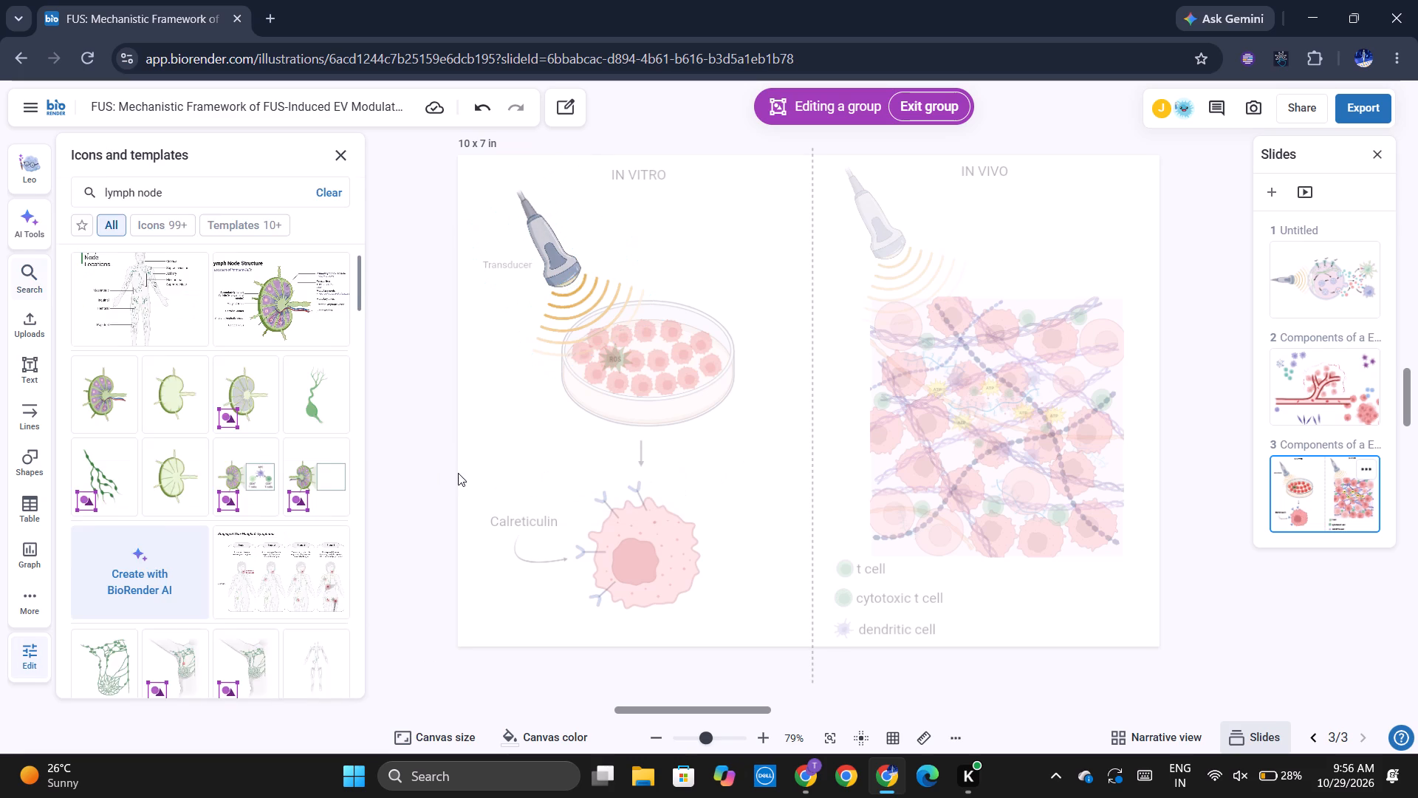
click(558, 265)
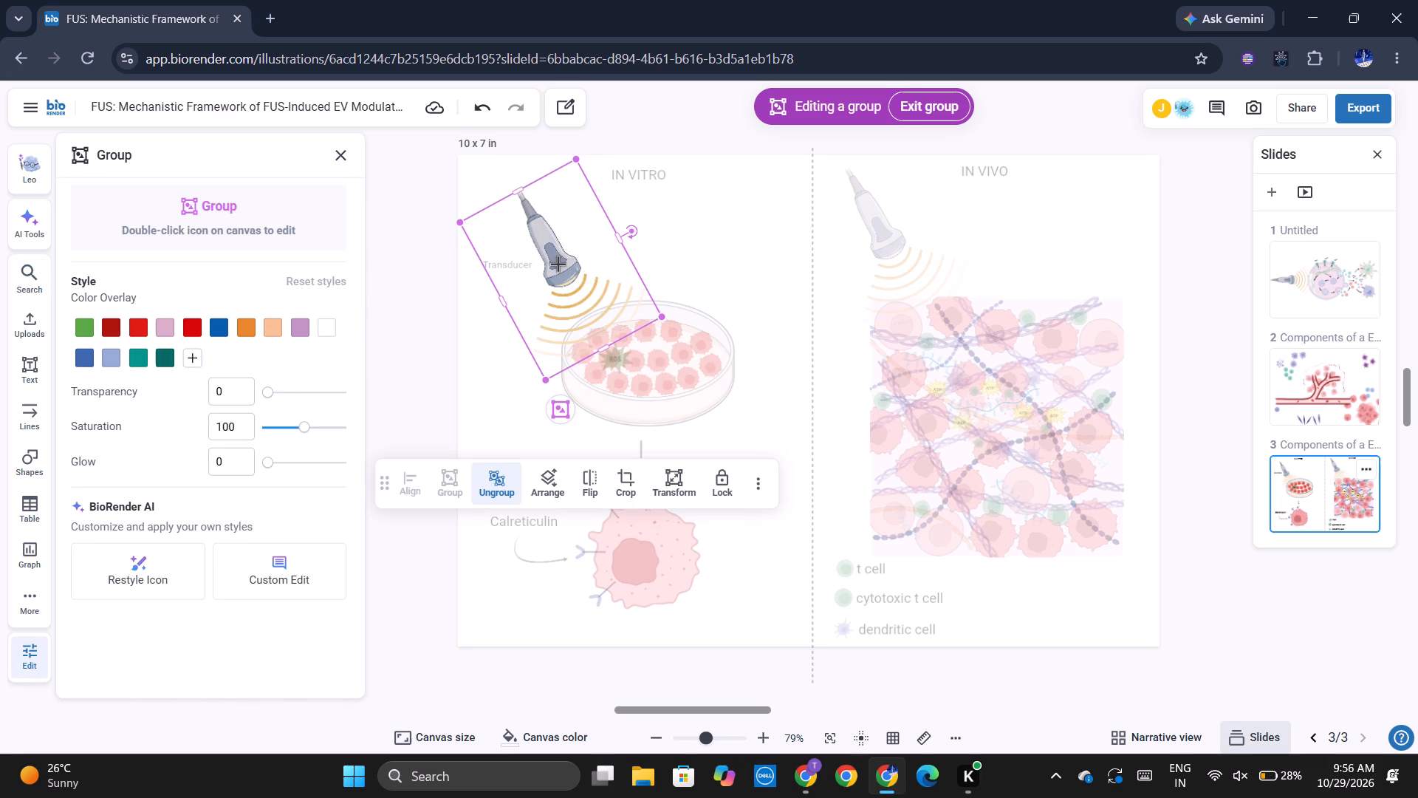
click(753, 490)
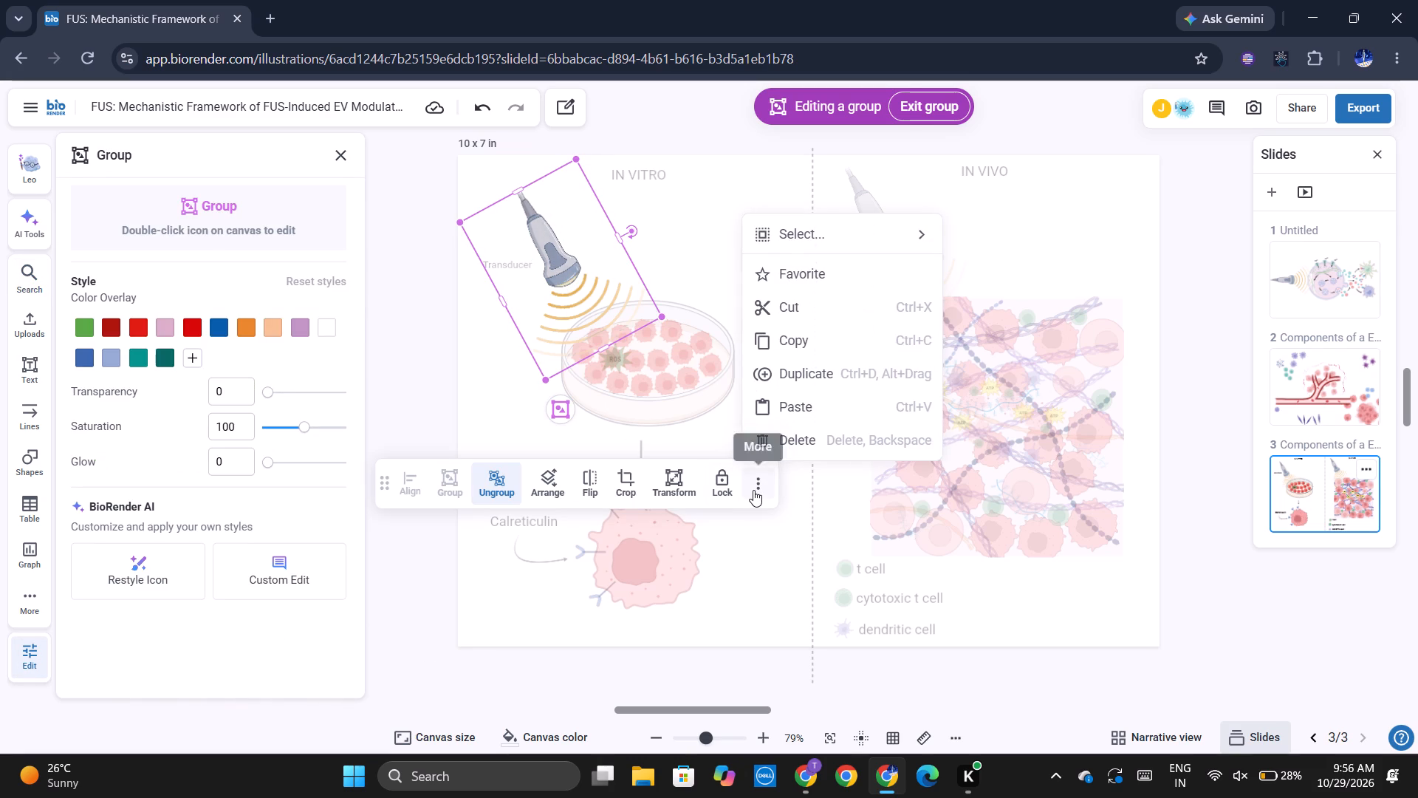
click(797, 342)
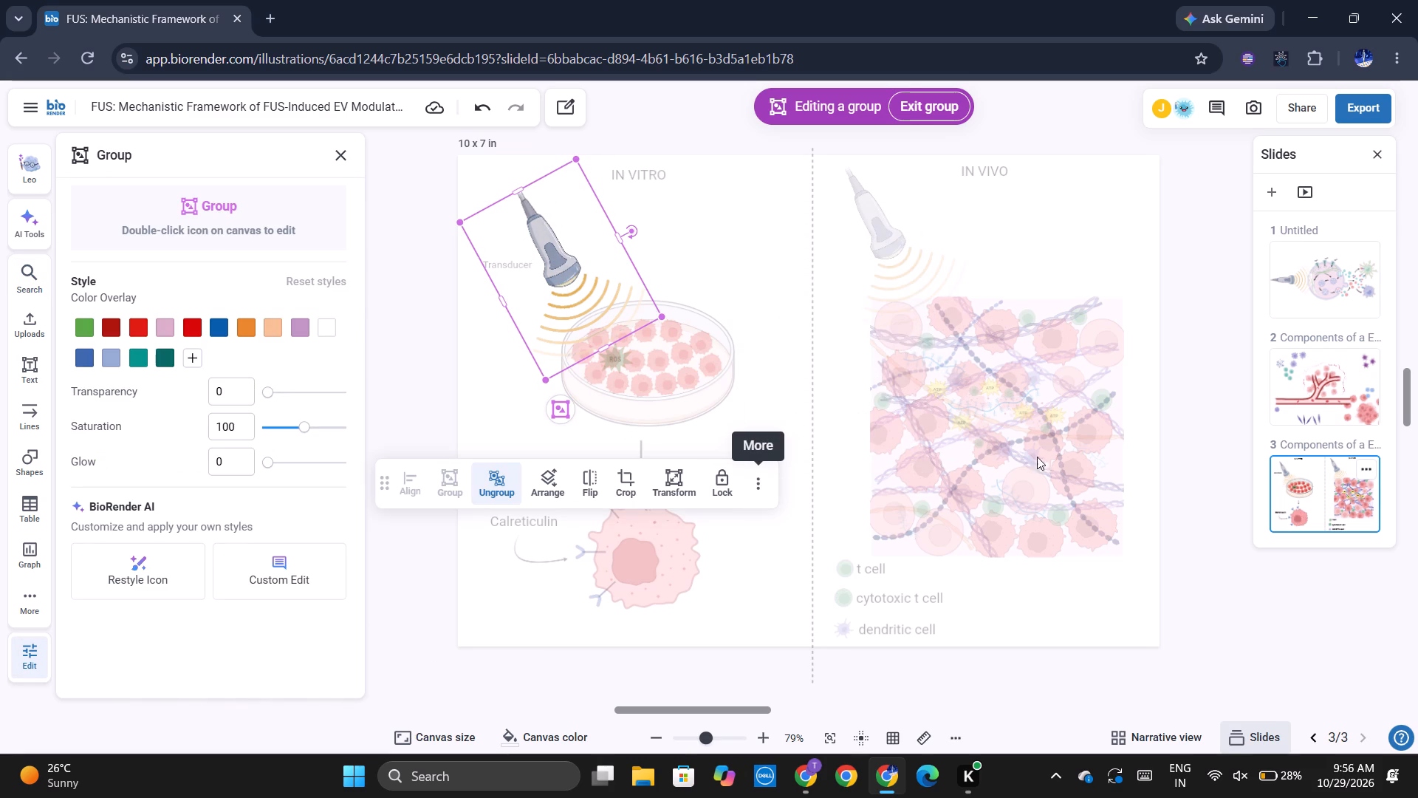
click(1193, 474)
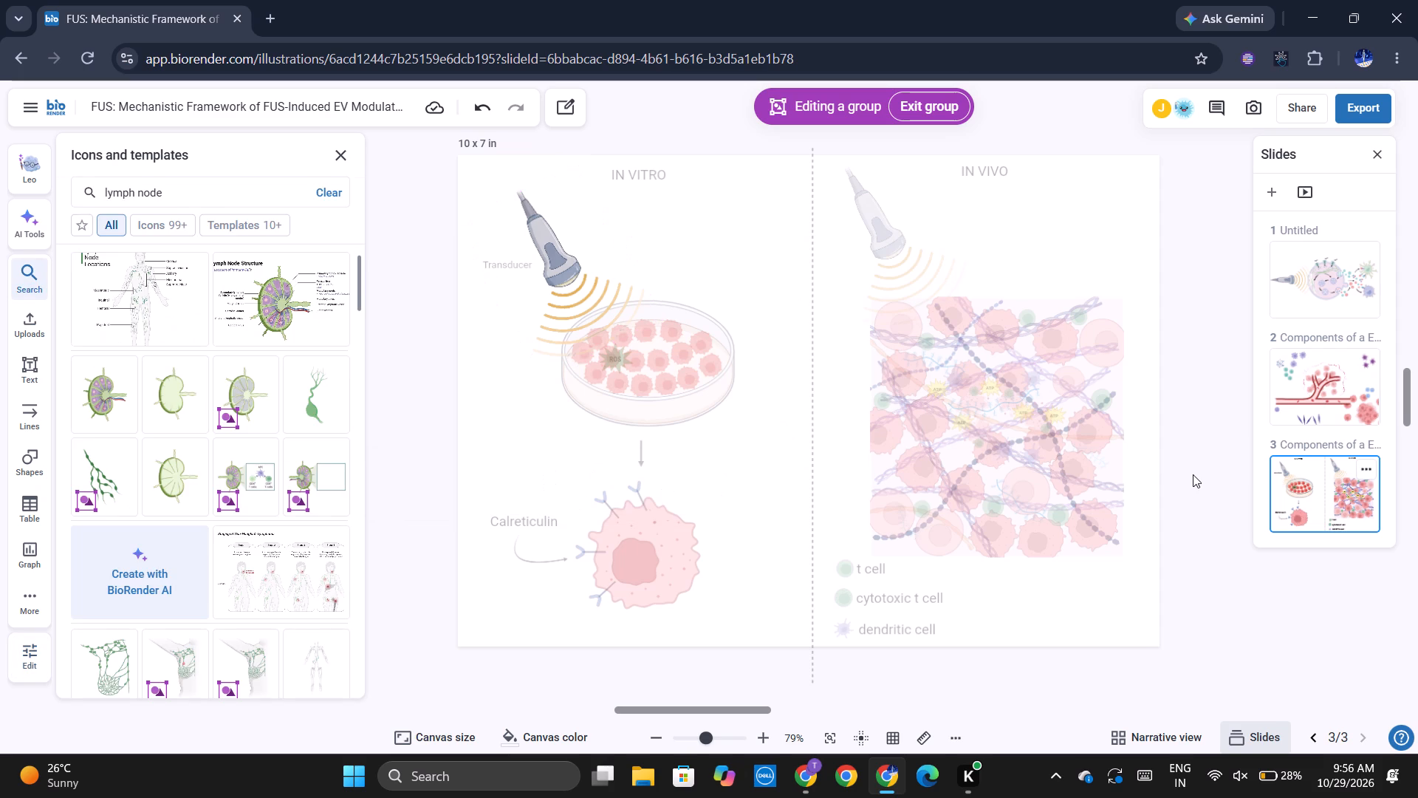
click(1193, 474)
click(1193, 474)
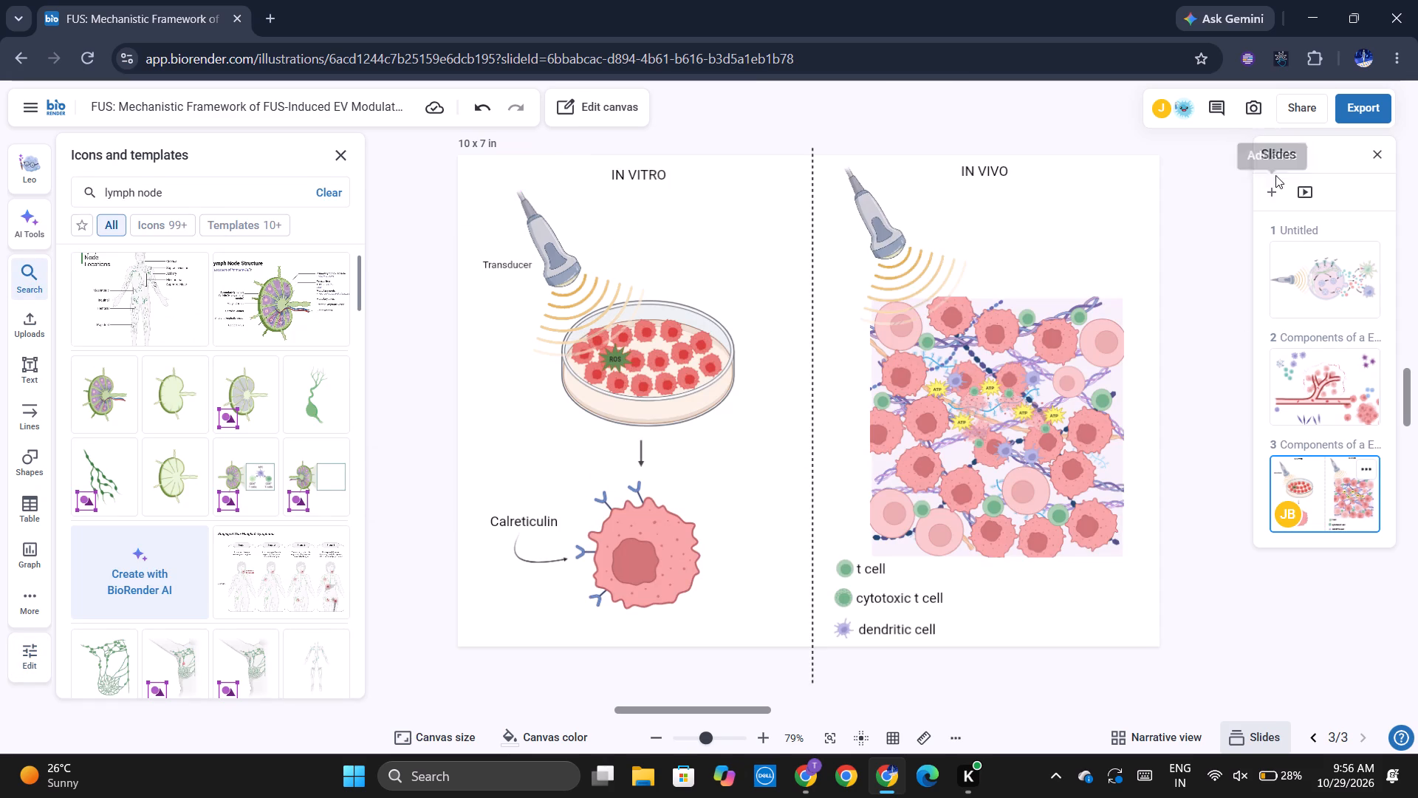
Add a blank slide 4, paste the transducer and sound waves group onto it, and move the group slightly lower along the canvas's left edge.
click(1275, 186)
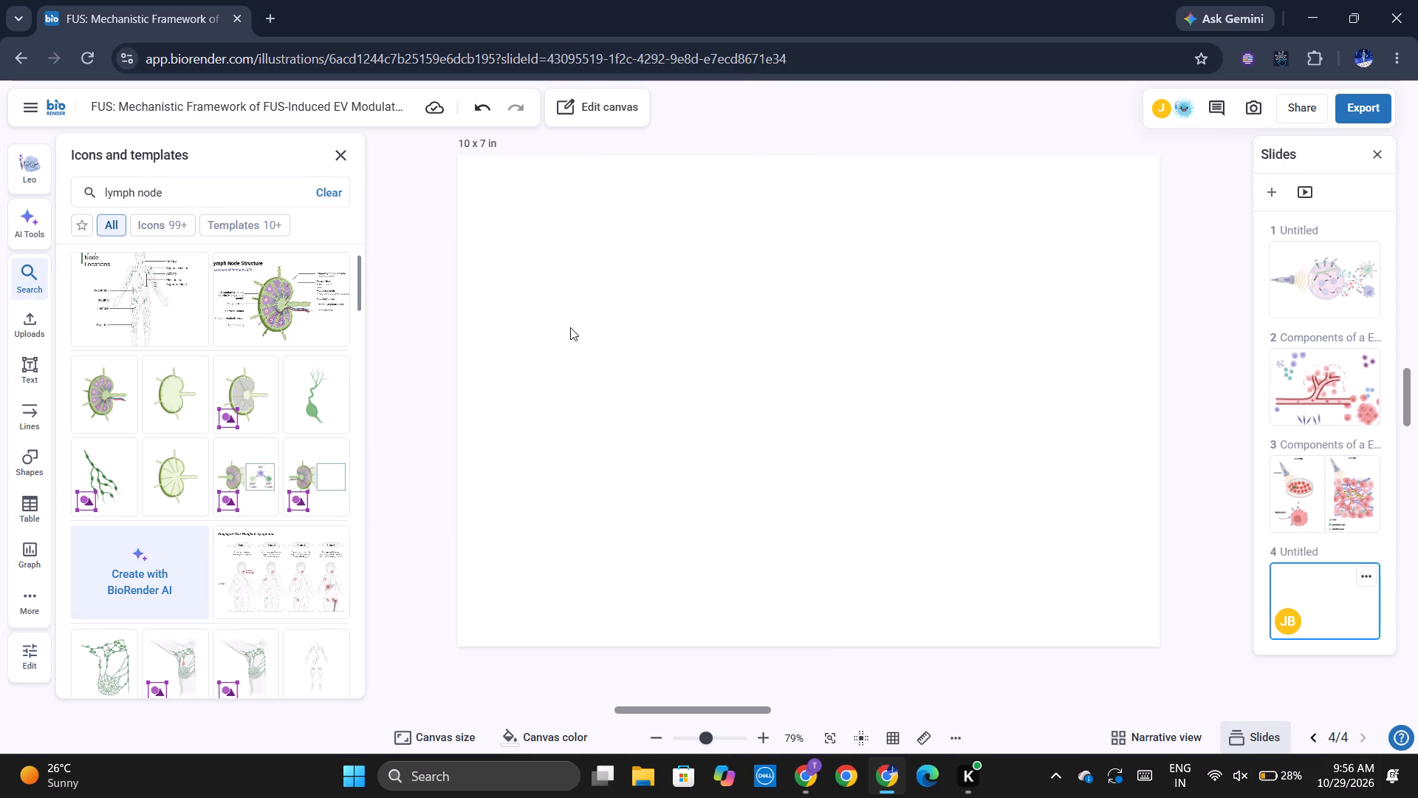
click(548, 326)
key(ctrl+v)
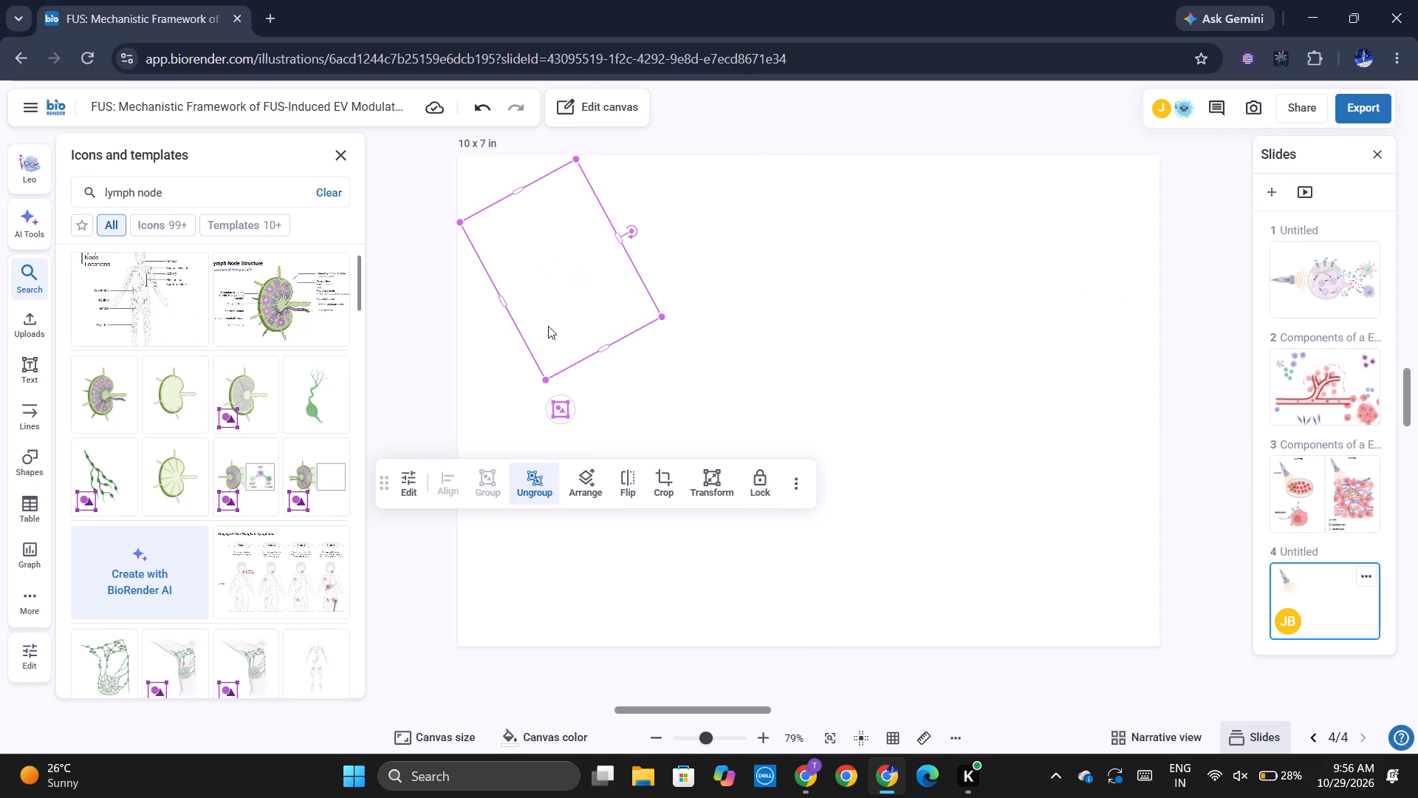
drag(545, 267, 535, 348)
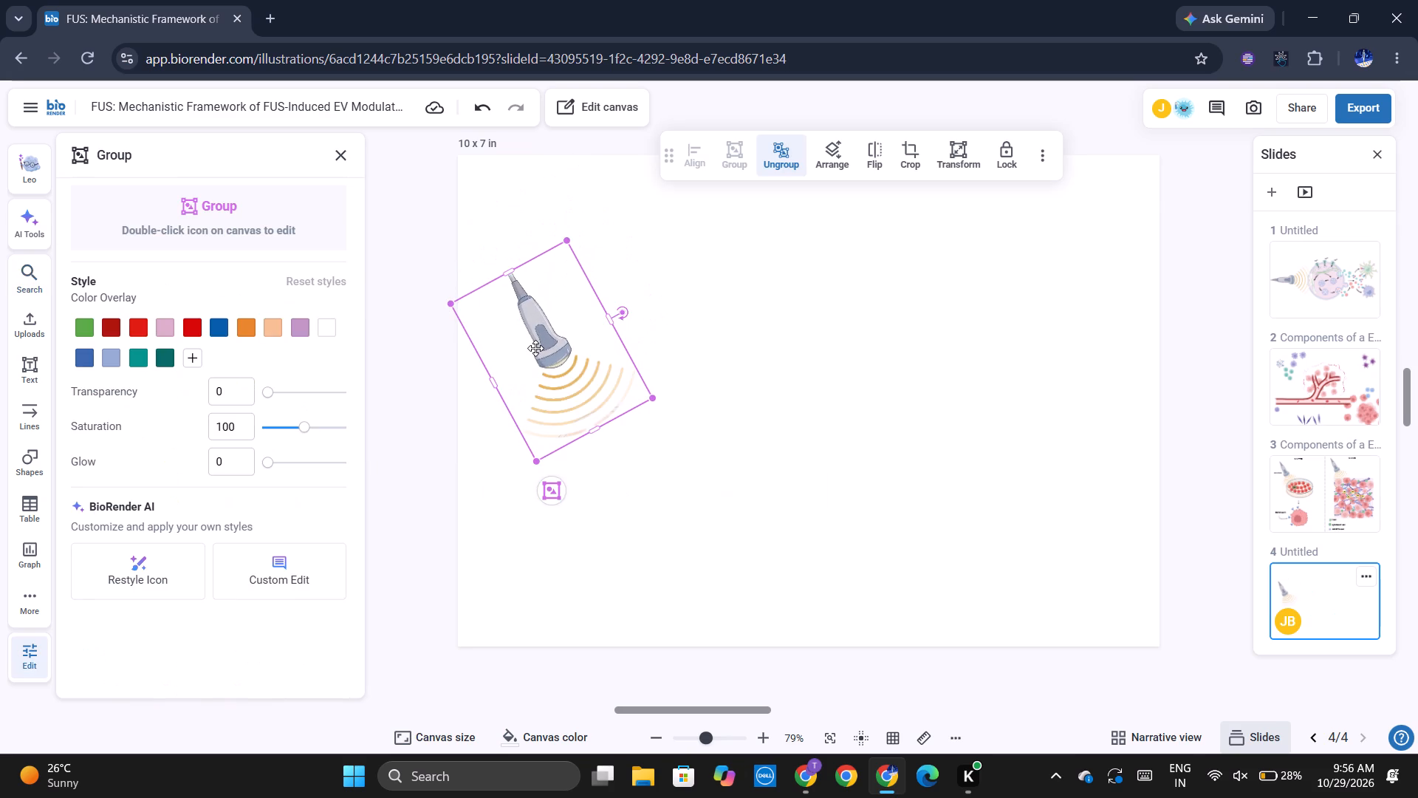
Recheck the Zone 1 icon suggestions in the research window, and search the BioRender library for "organ template", browsing its templates and icons.
click(789, 797)
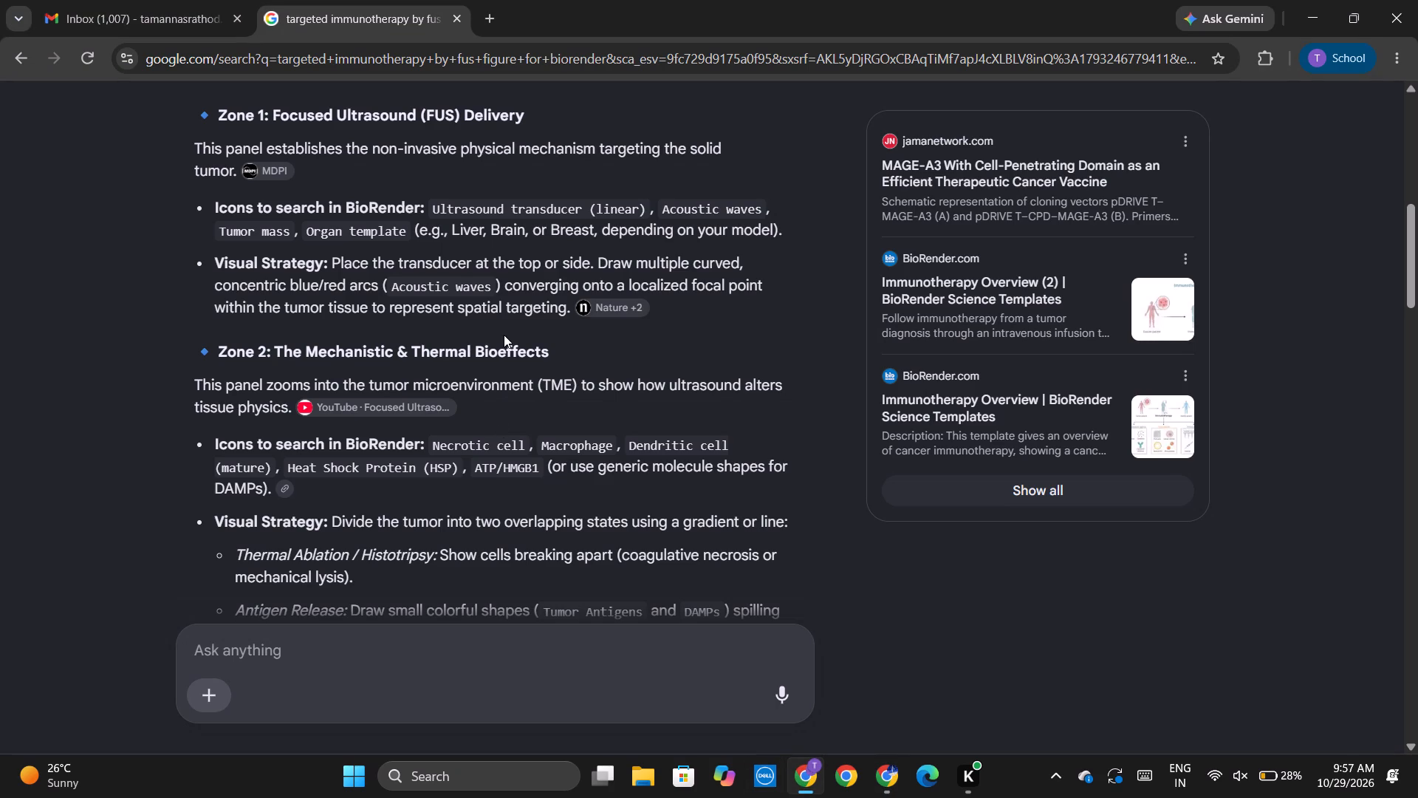
click(900, 791)
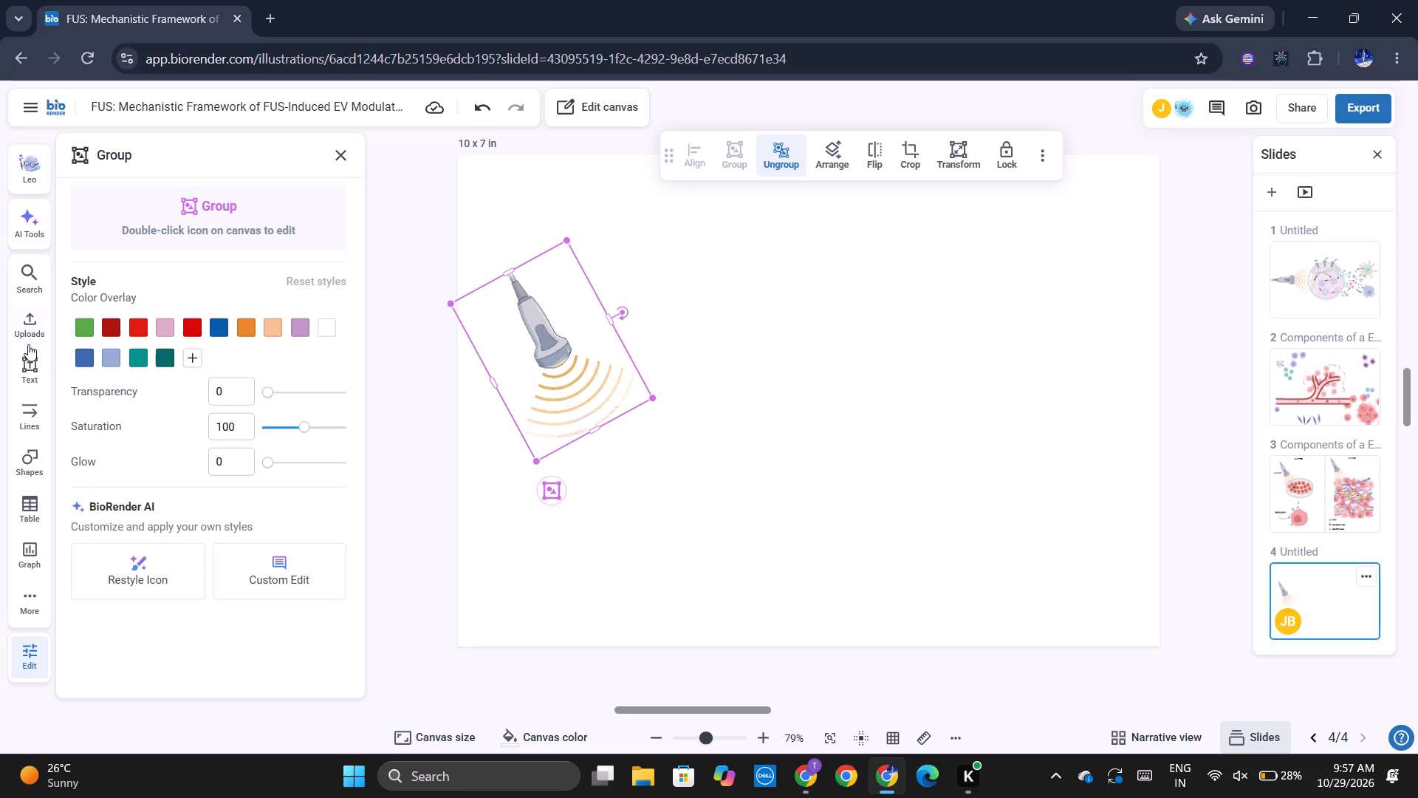
click(27, 292)
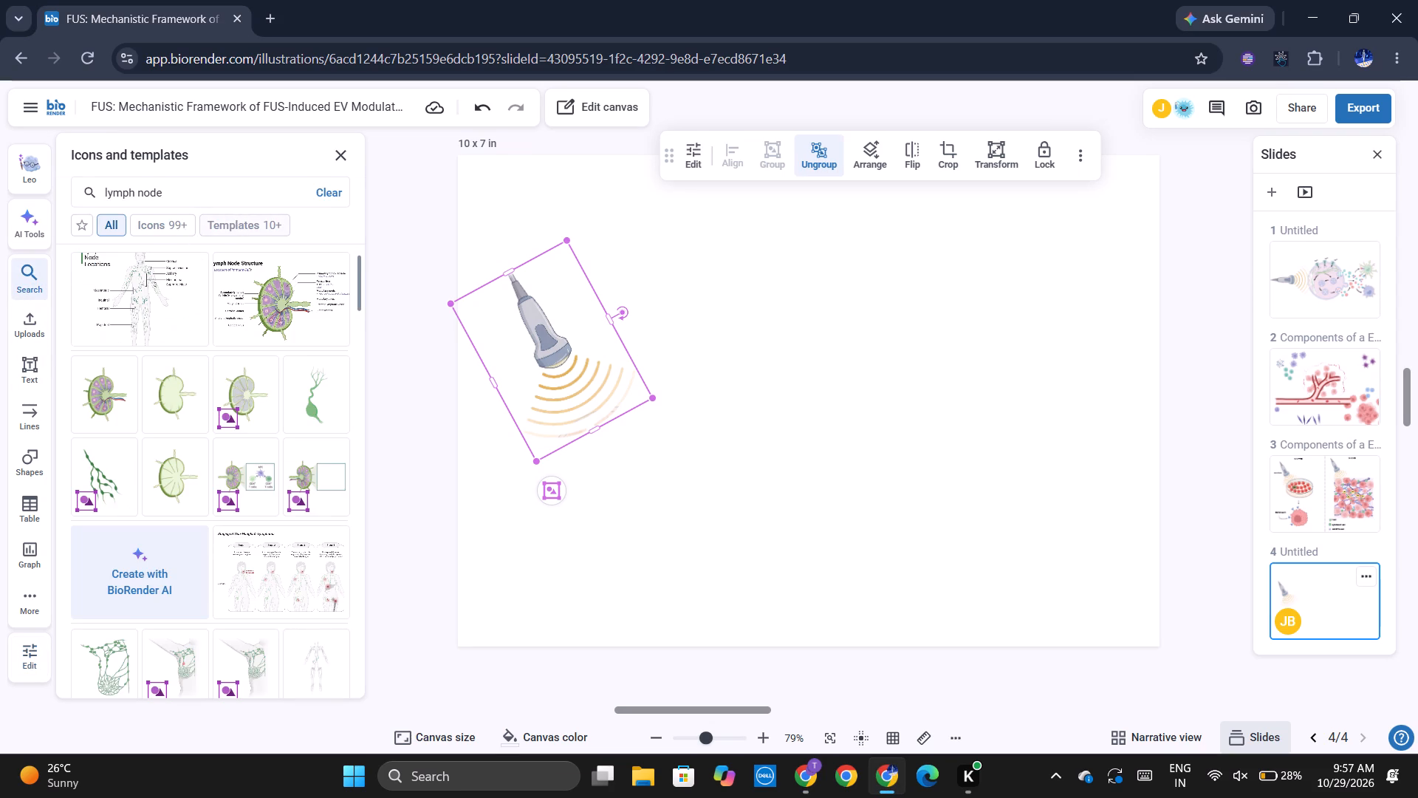
triple_click(233, 199)
text(organ teplate)
key(Return)
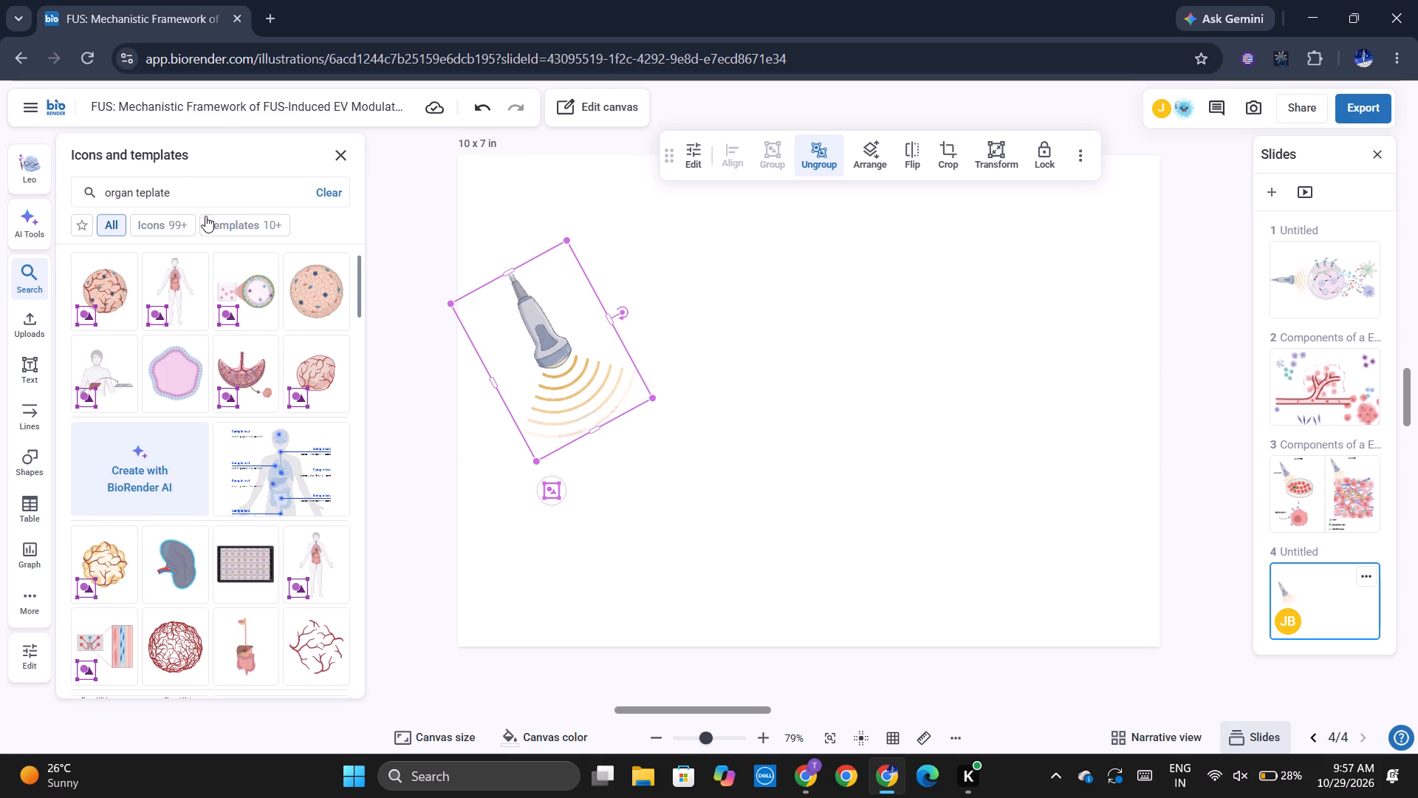
click(216, 231)
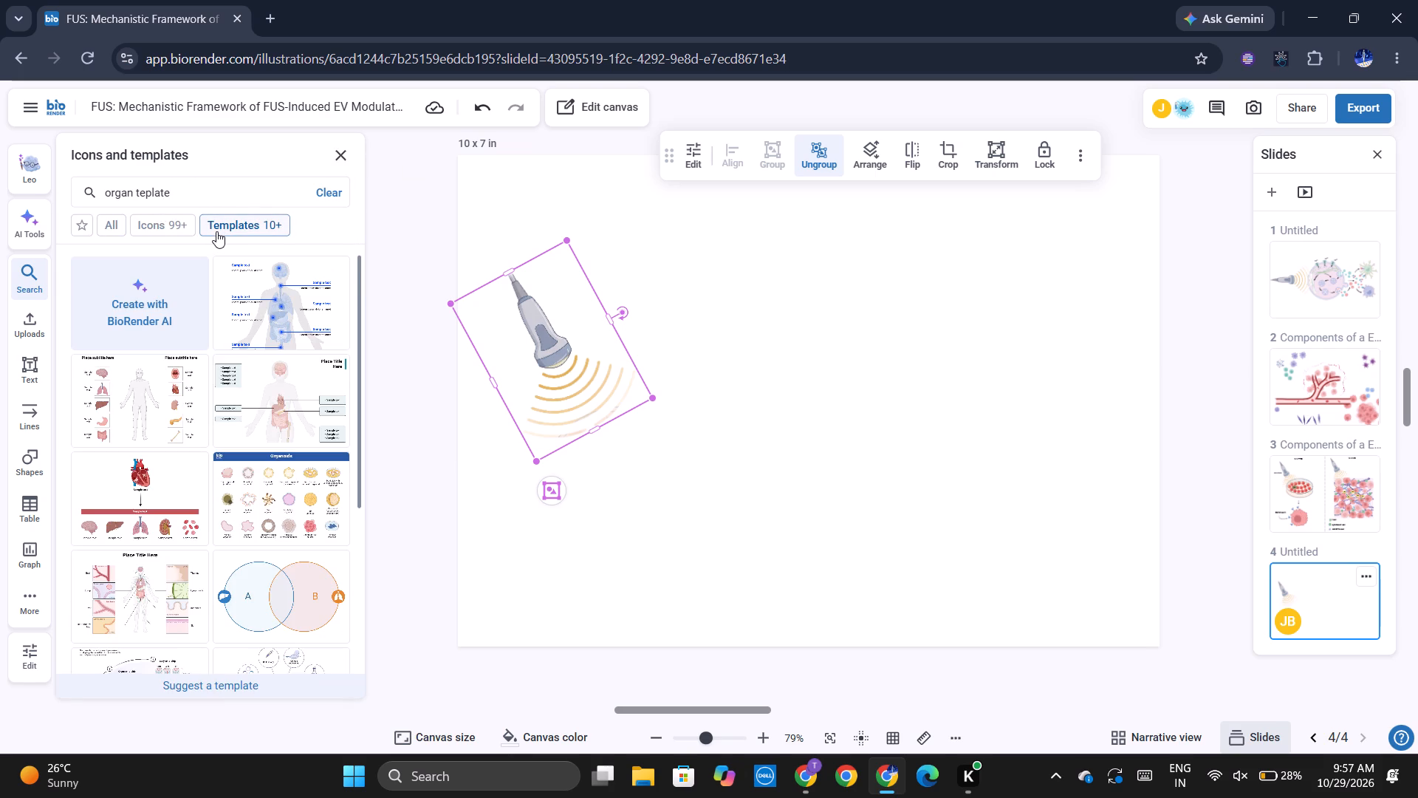
click(145, 193)
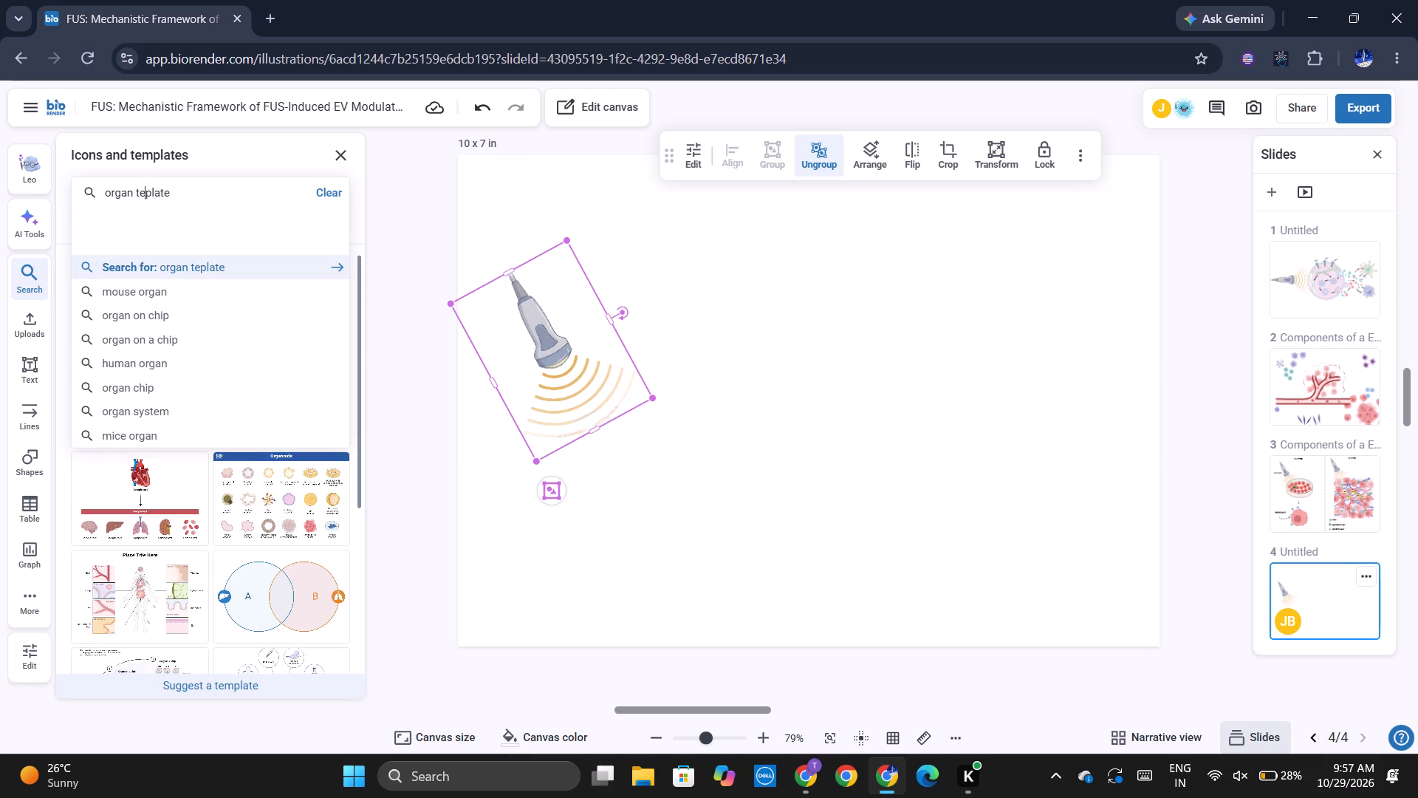
key(m)
key(Return)
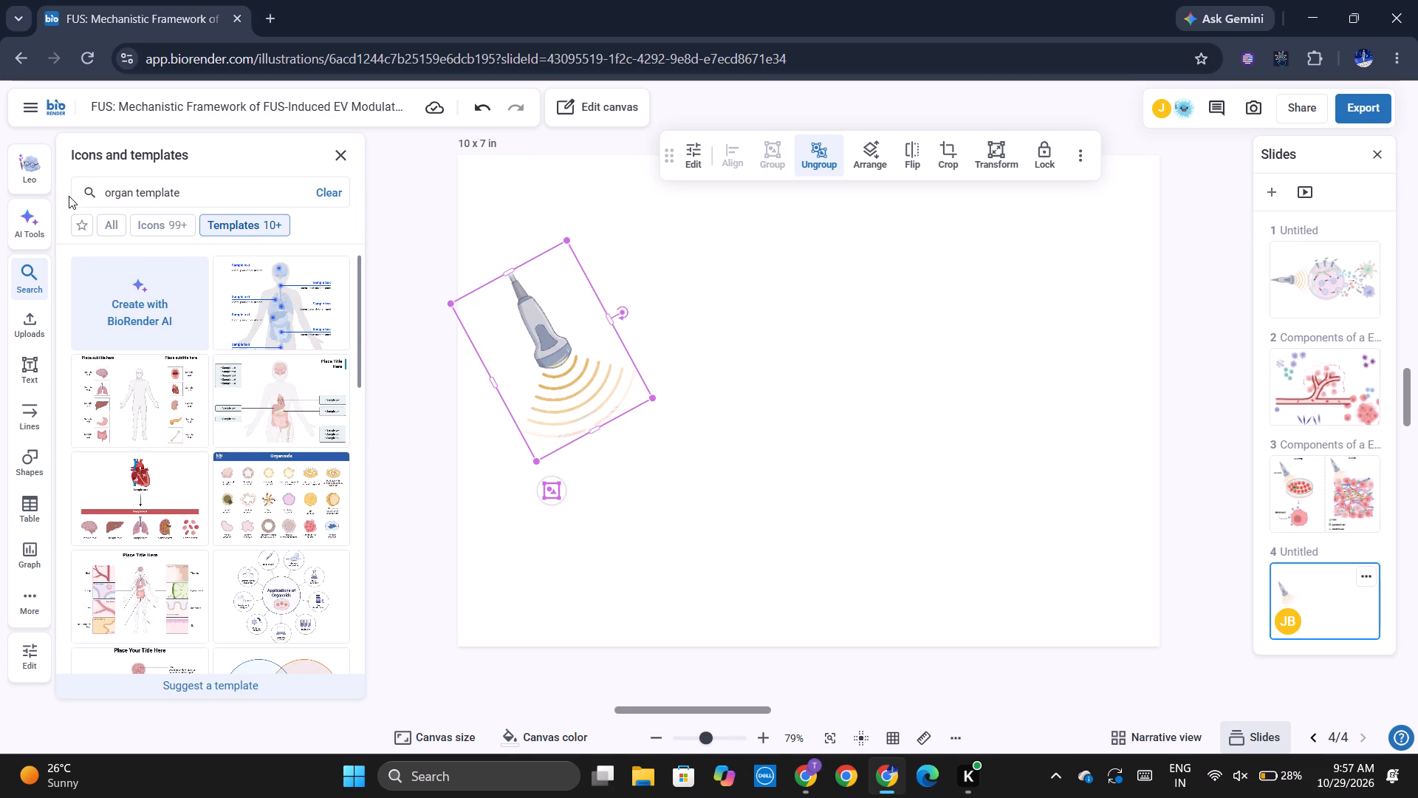
click(116, 236)
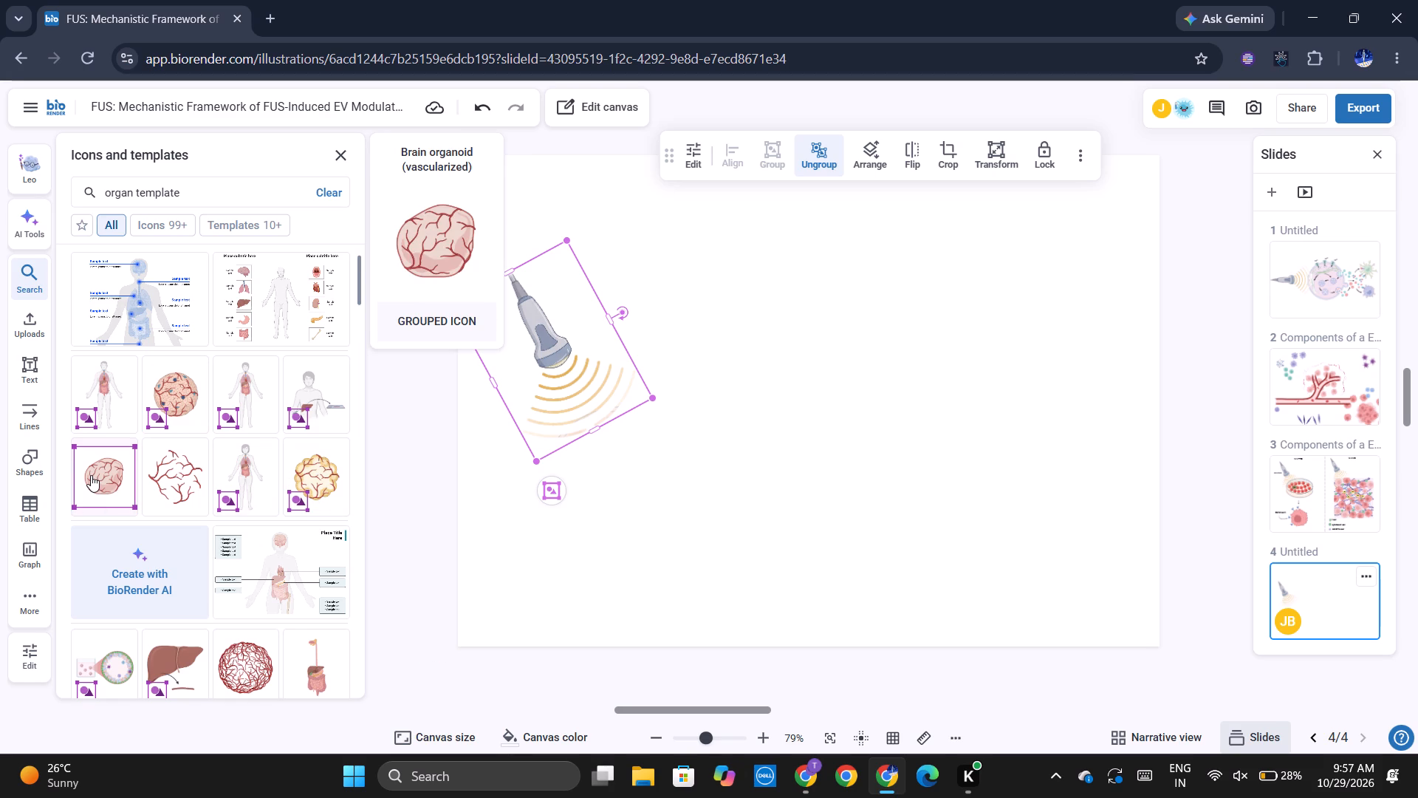
scroll(91, 475, down, 3)
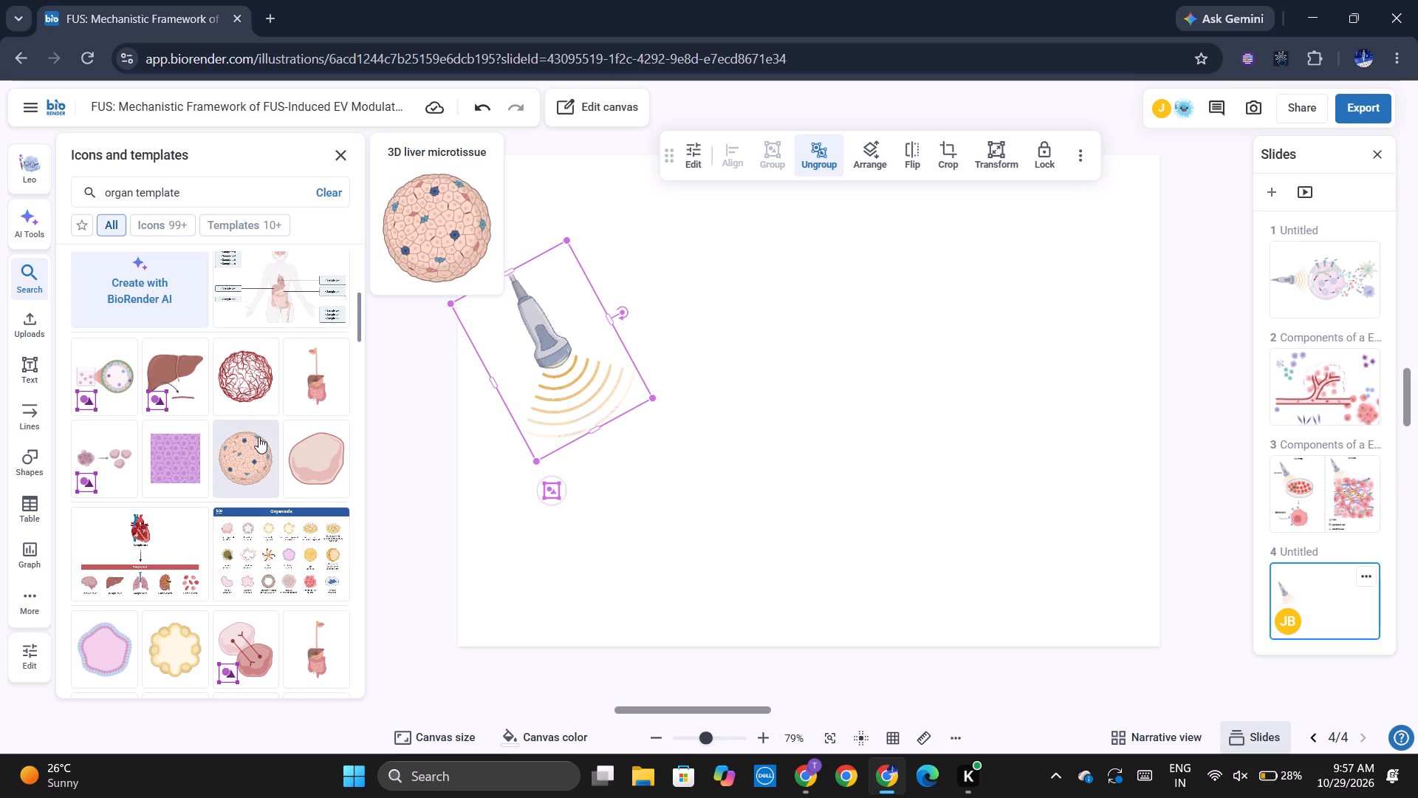
scroll(258, 437, down, 2)
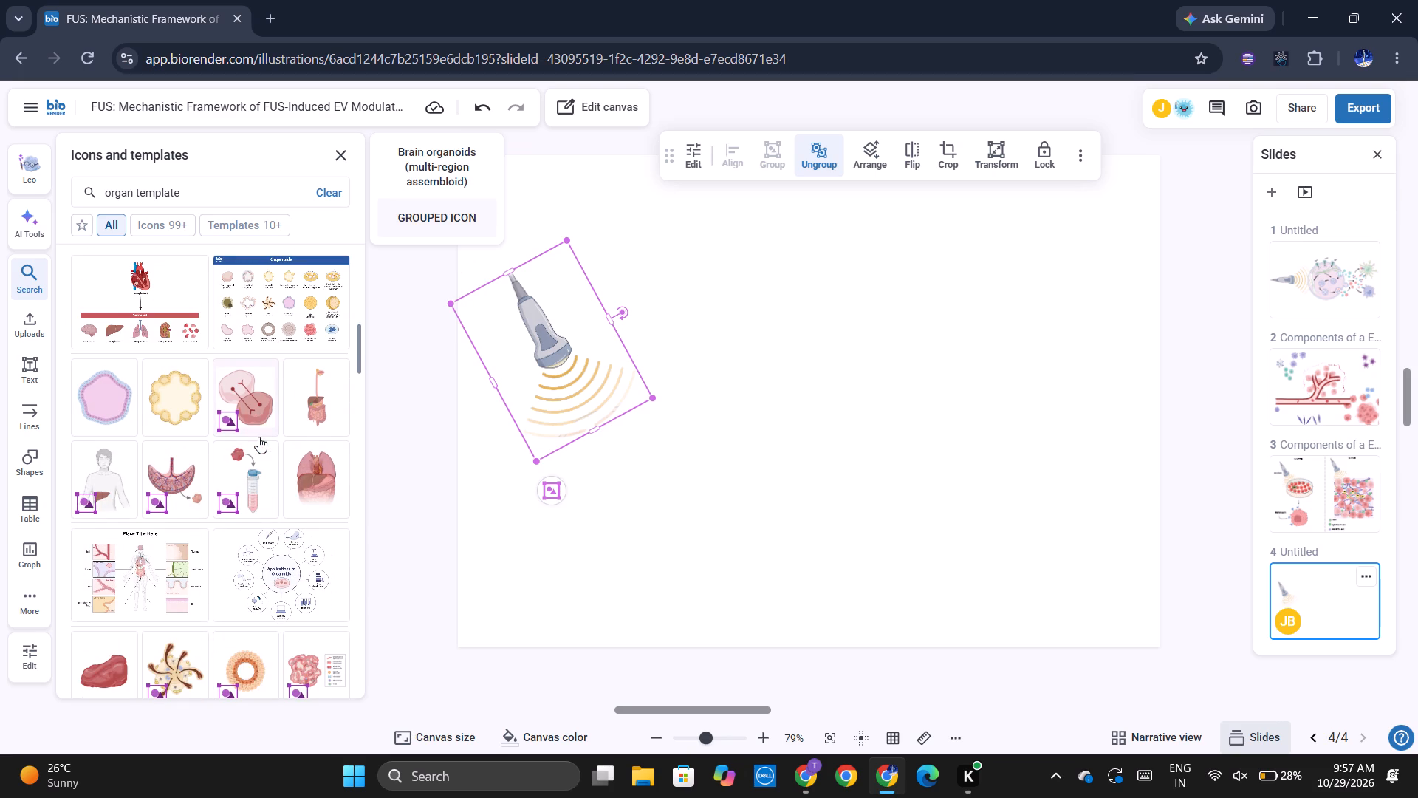
scroll(258, 437, down, 2)
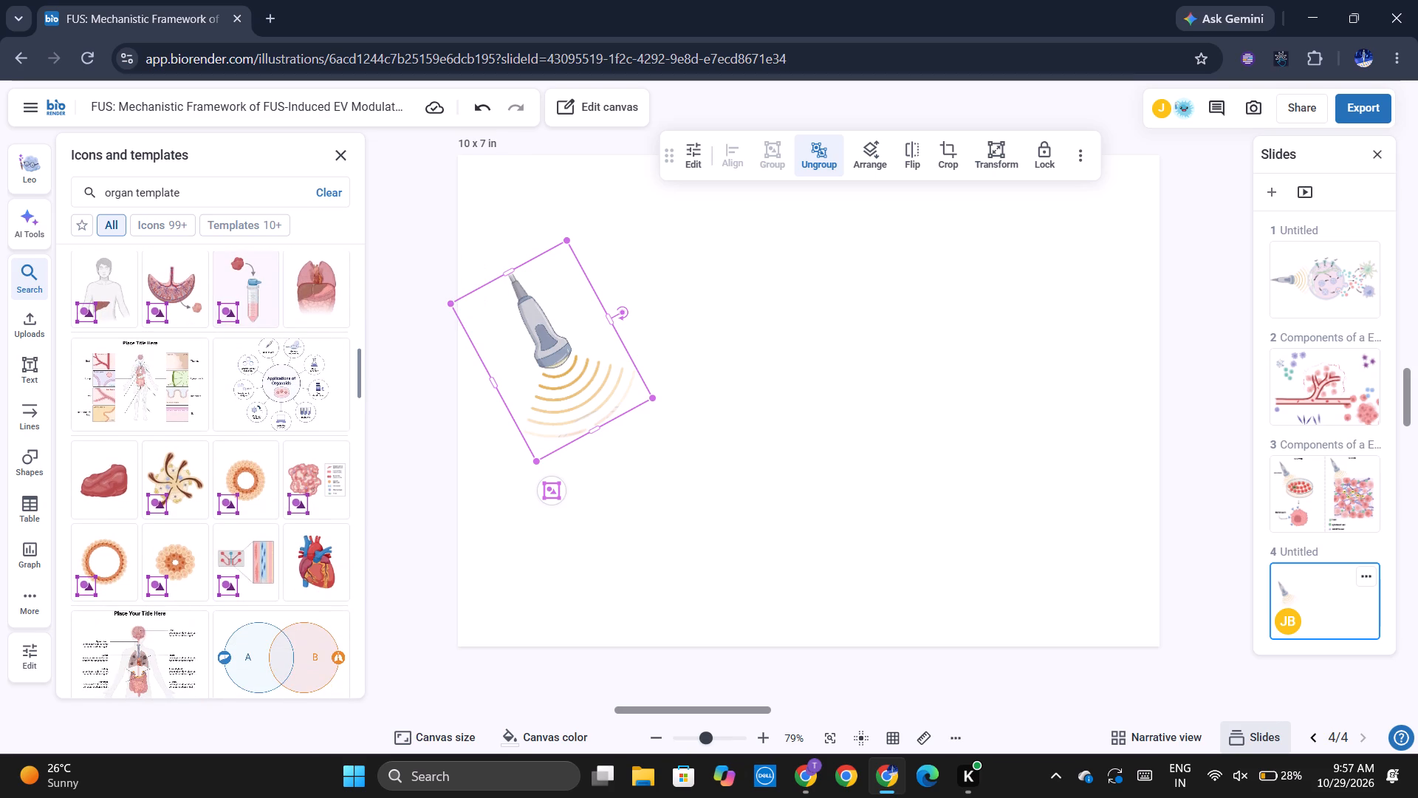
Search the library for "blood brain barrier" and apply the template showing a brain with an enlarged longitudinal vessel section to slide 4.
click(329, 191)
click(262, 200)
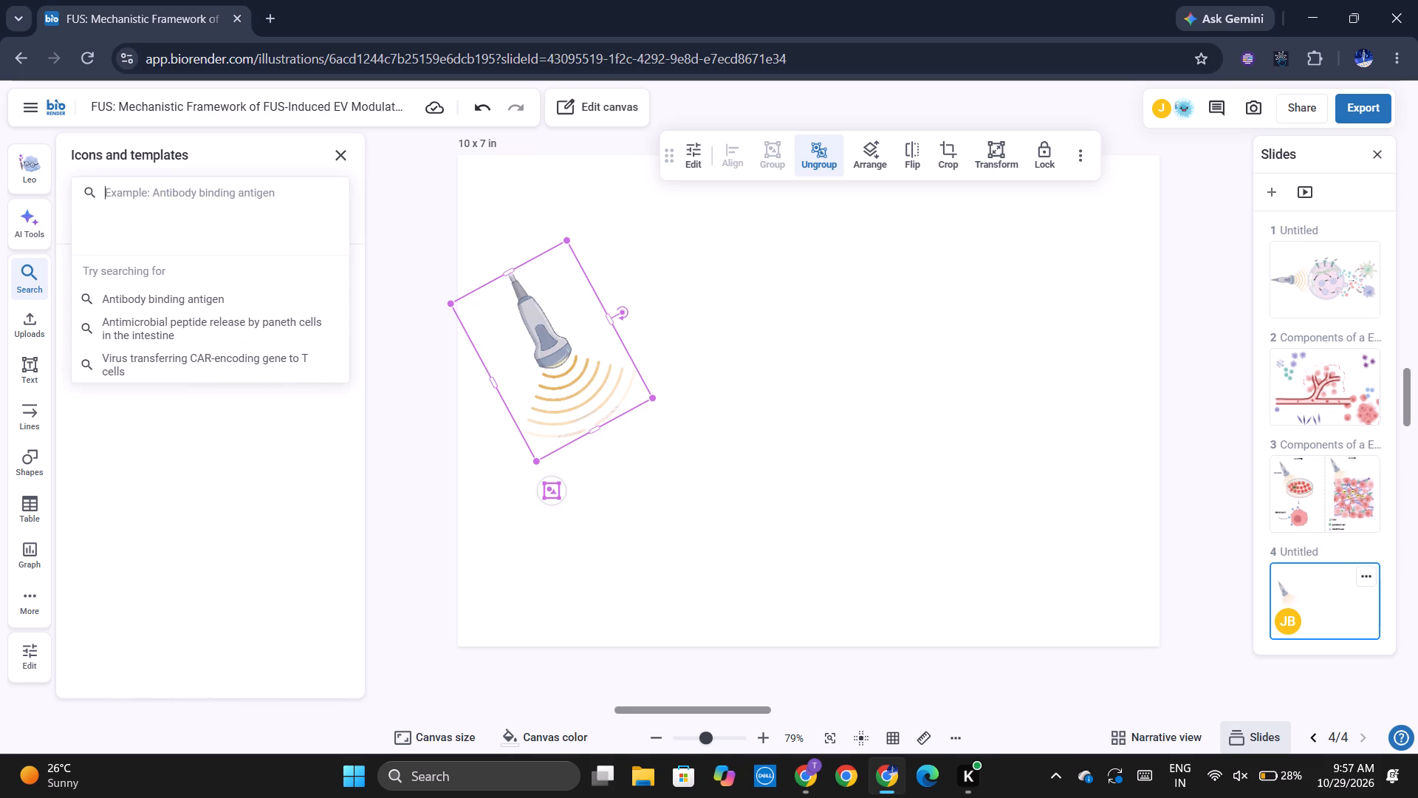
text(bllod)
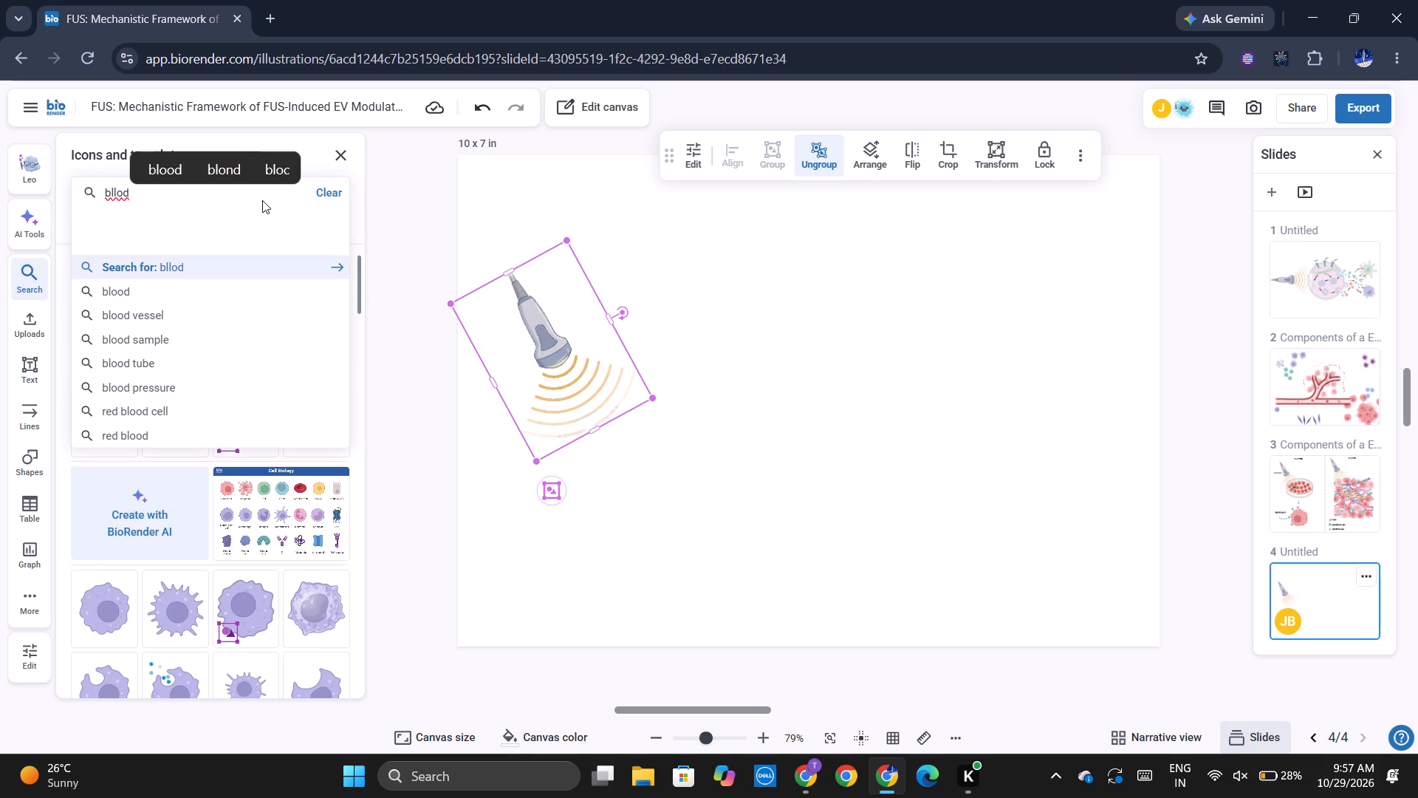
key(BackSpace)
key(BackSpace)
key(BackSpace)
text(ood brain barrier)
key(Return)
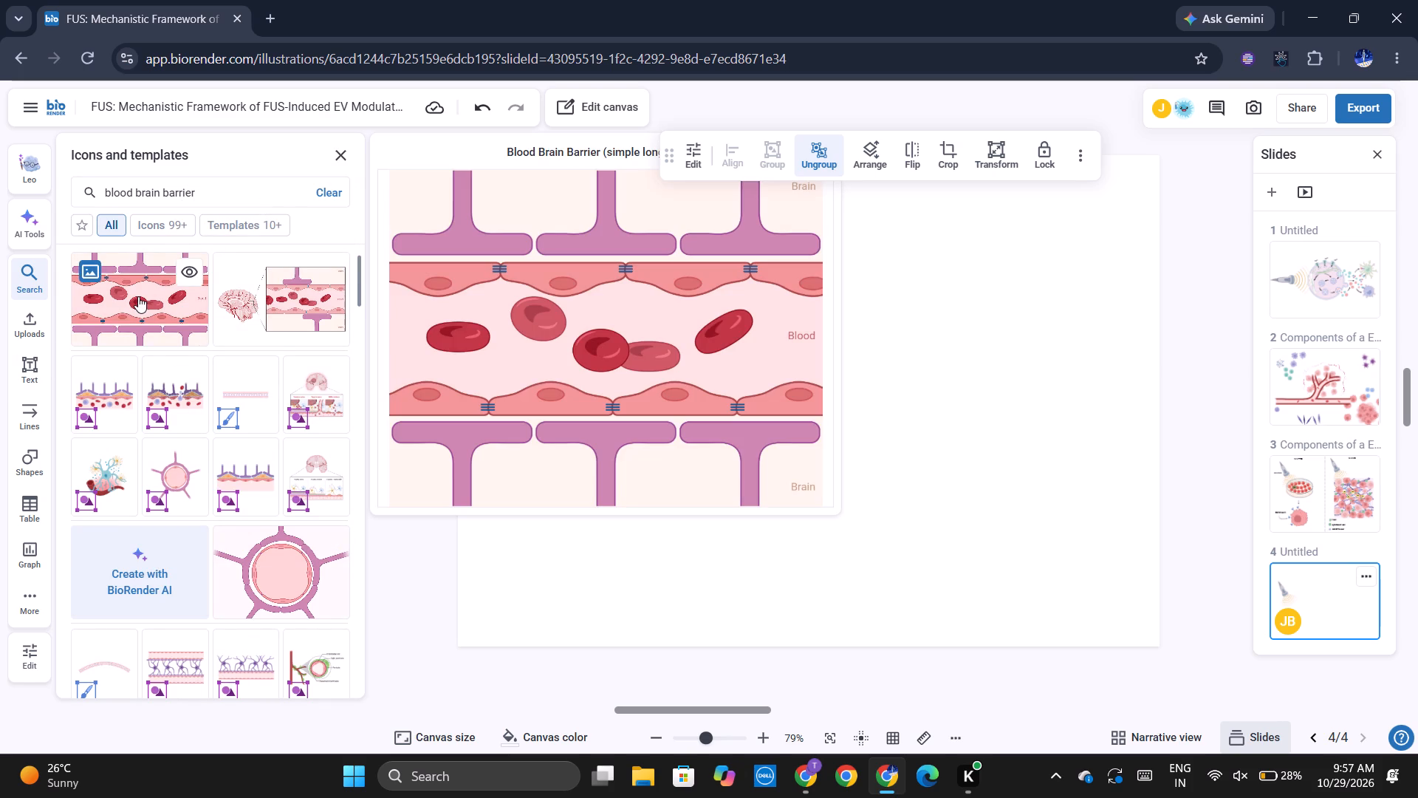
click(227, 294)
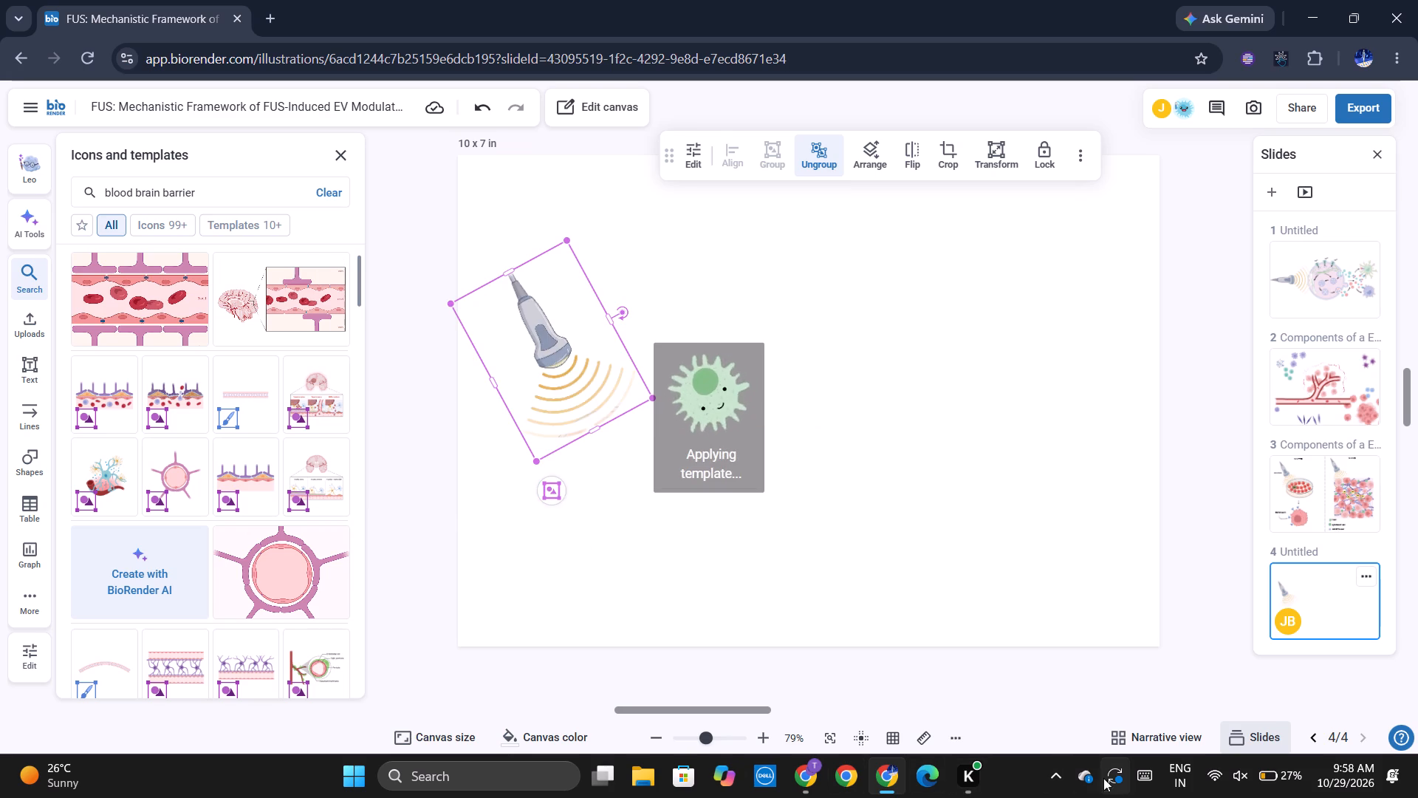
Switch to the research window and read the Zone 1 and Zone 2 icon suggestions and visual strategies.
click(797, 771)
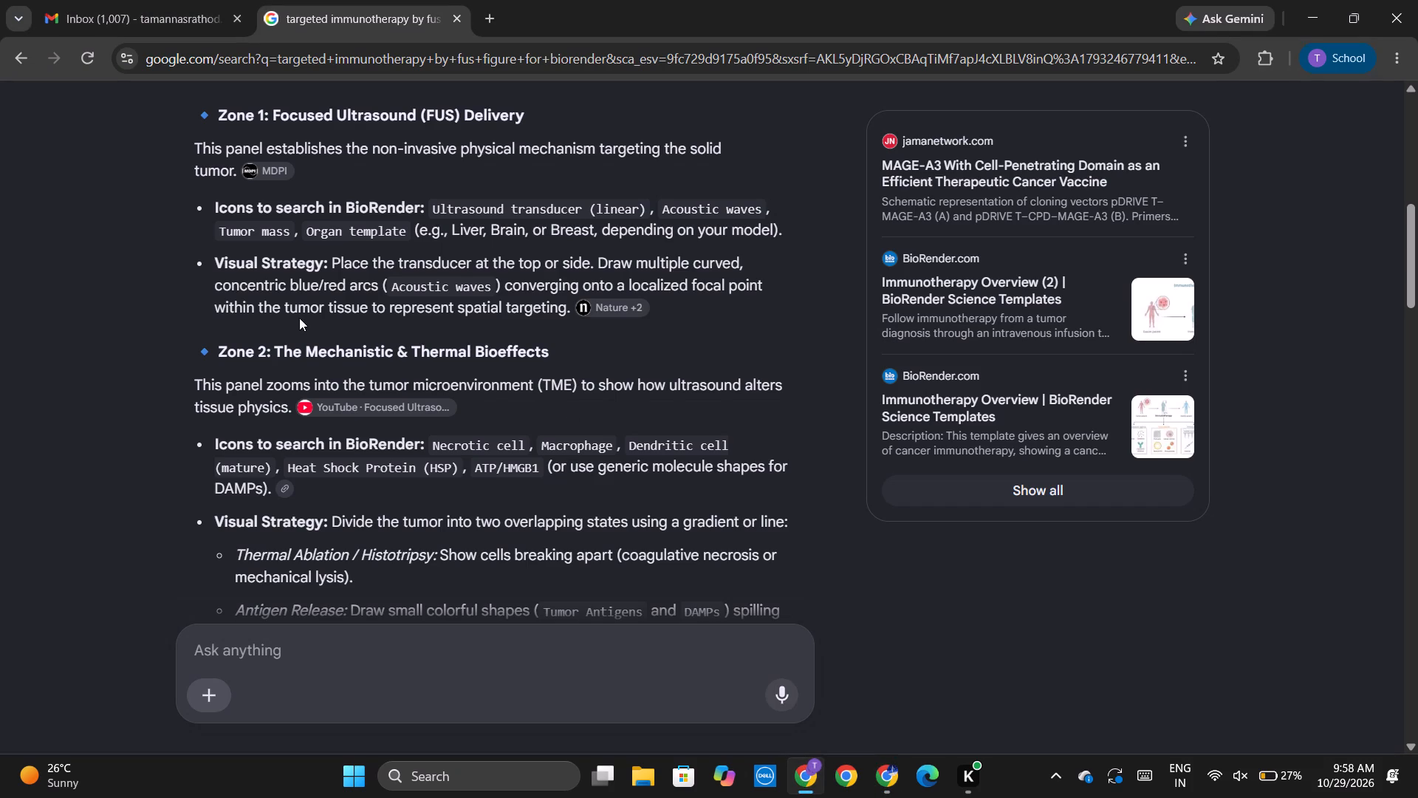
scroll(216, 414, down, 3)
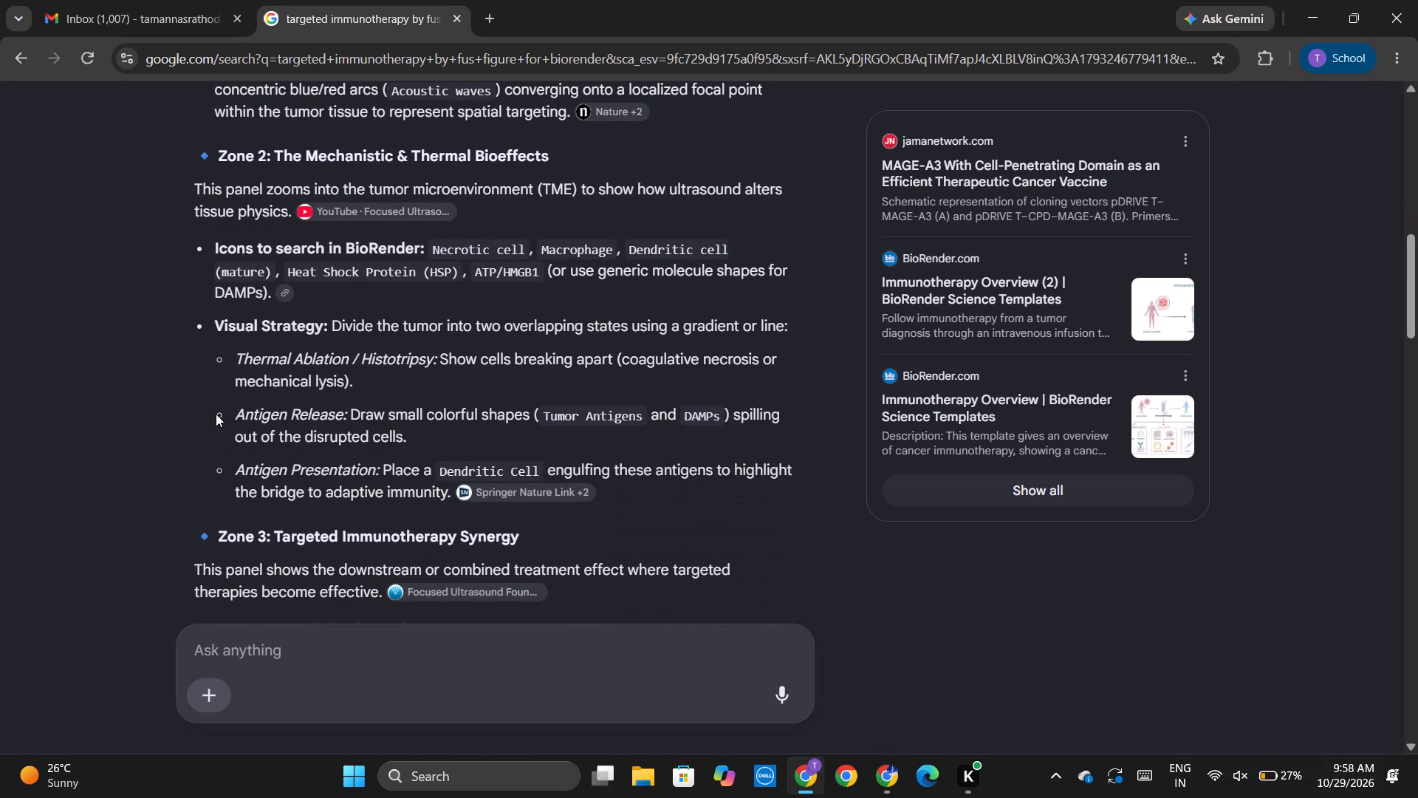
scroll(216, 414, right, 1)
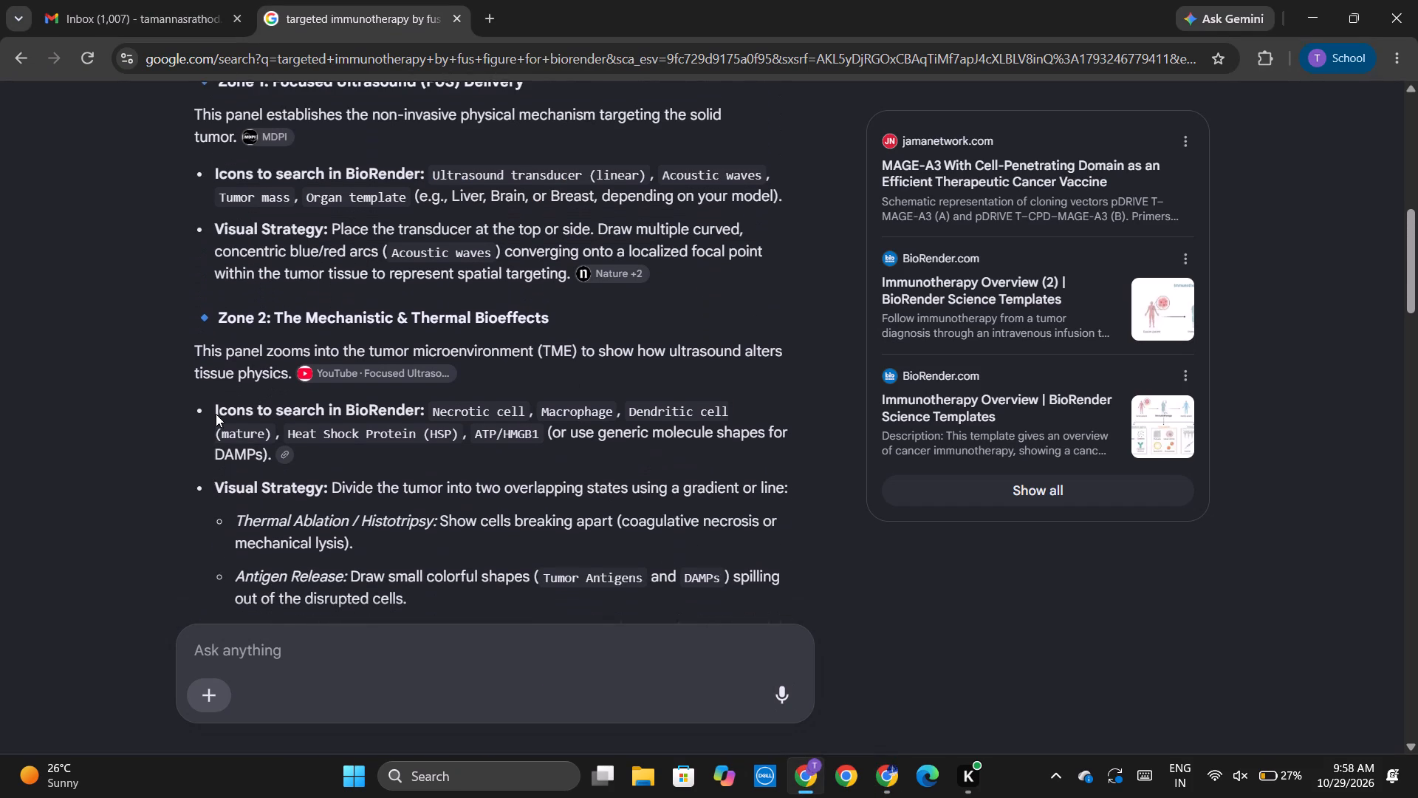
scroll(216, 414, right, 8)
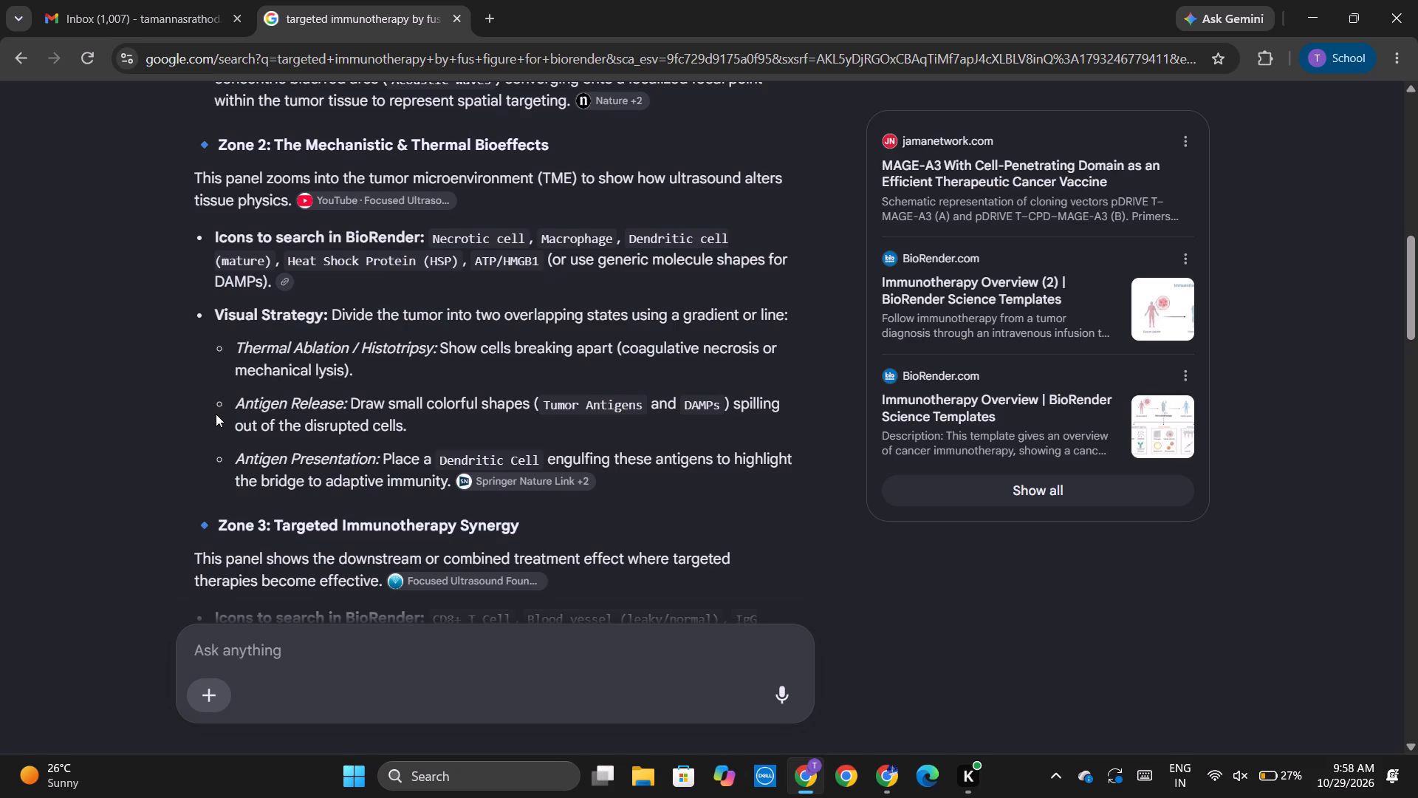
scroll(216, 414, up, 1)
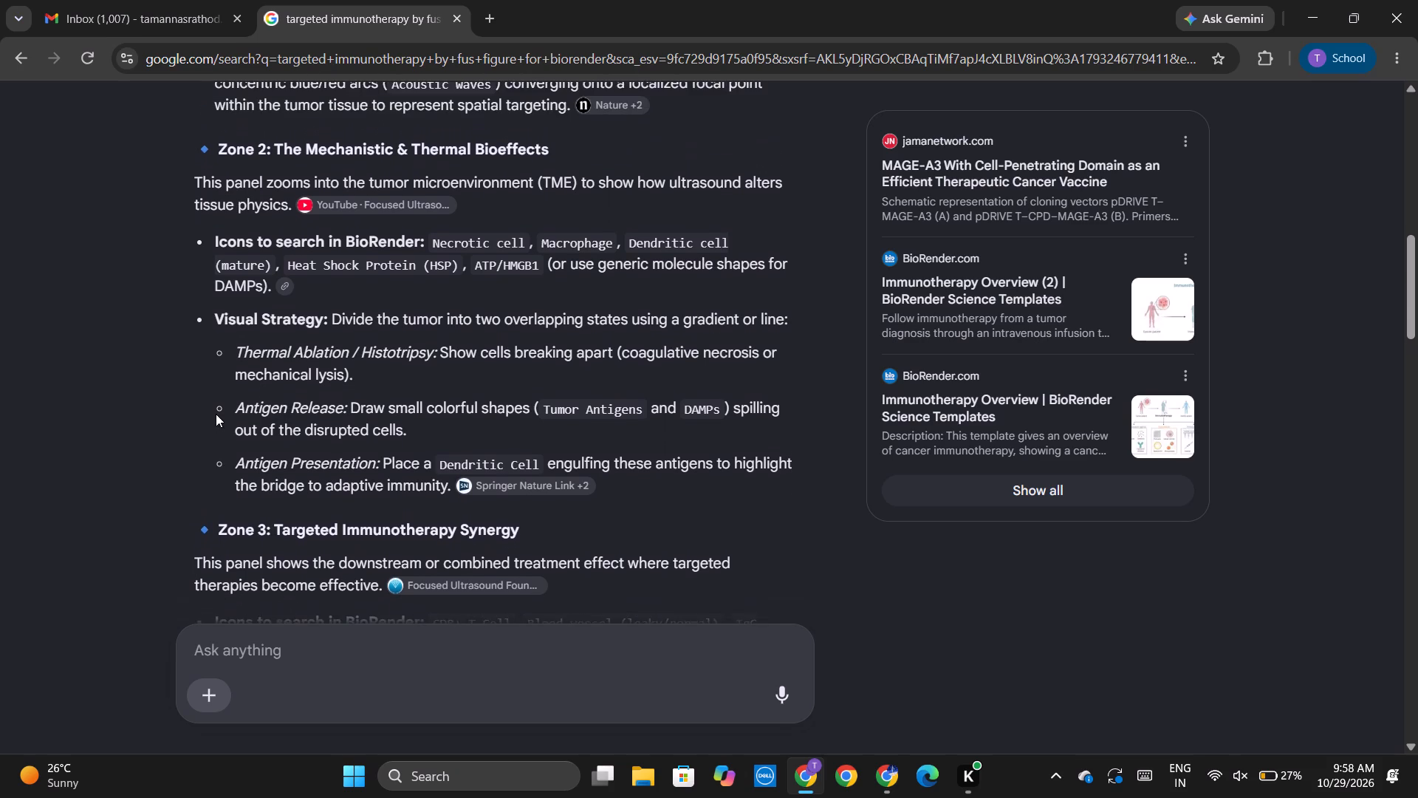
scroll(216, 414, up, 3)
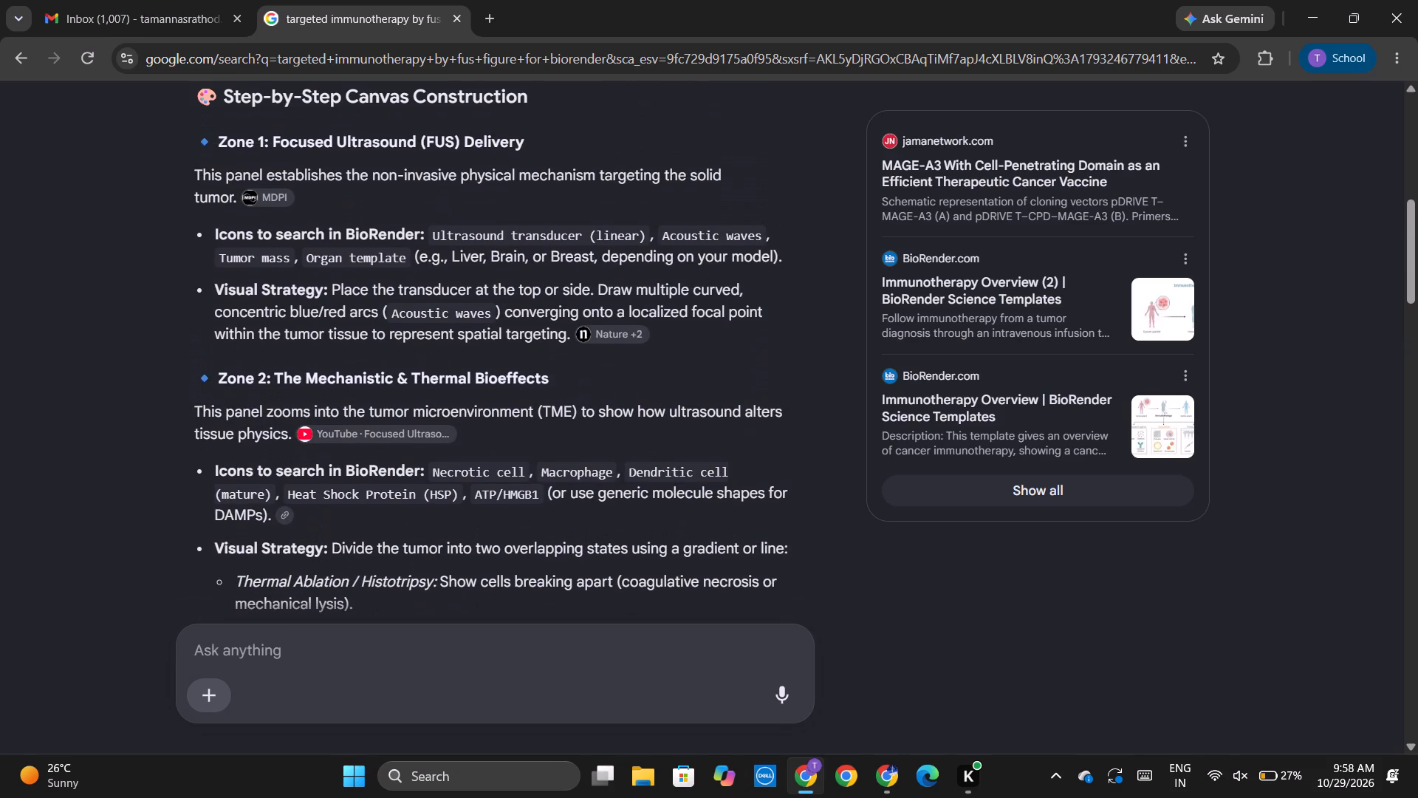
scroll(216, 414, up, 2)
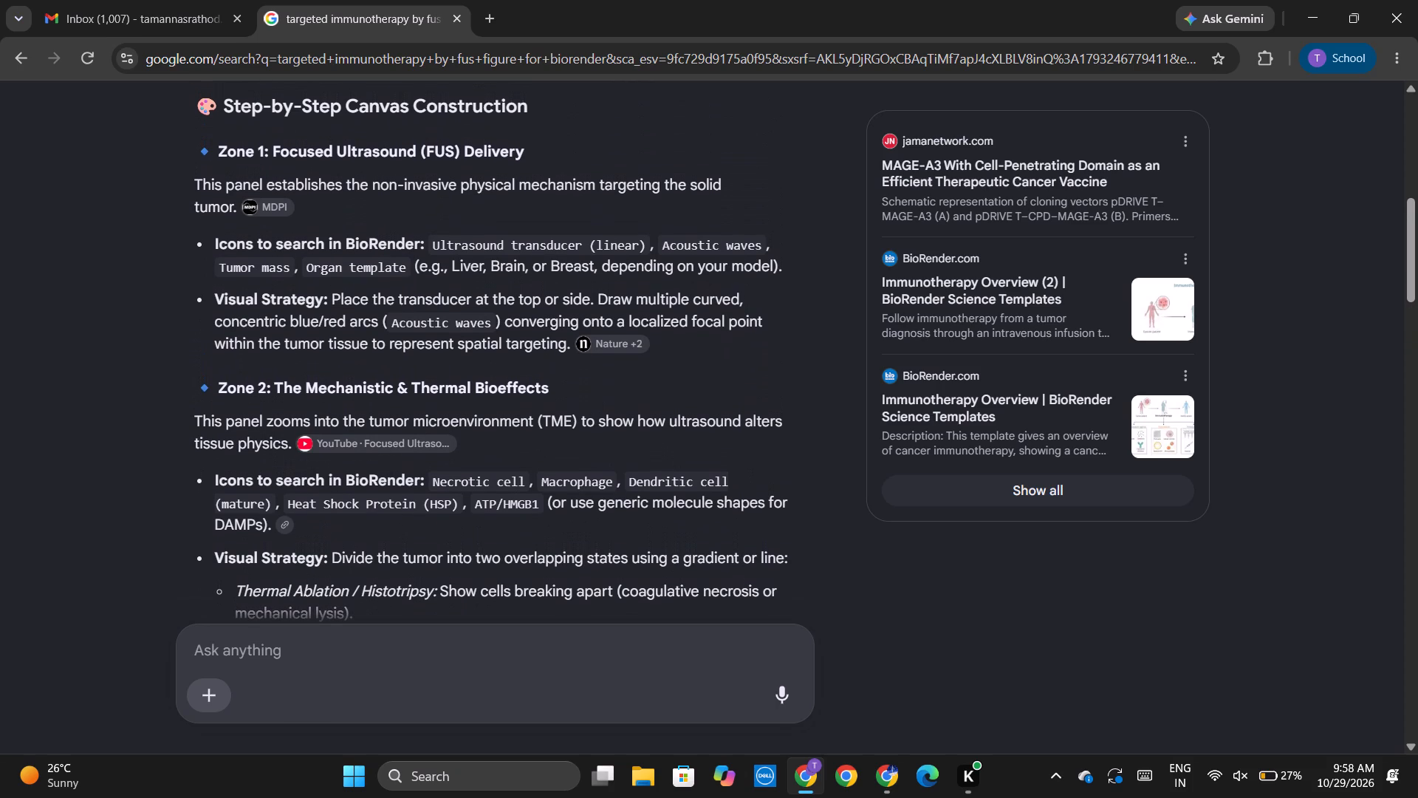
scroll(216, 414, up, 2)
scroll(216, 414, down, 1)
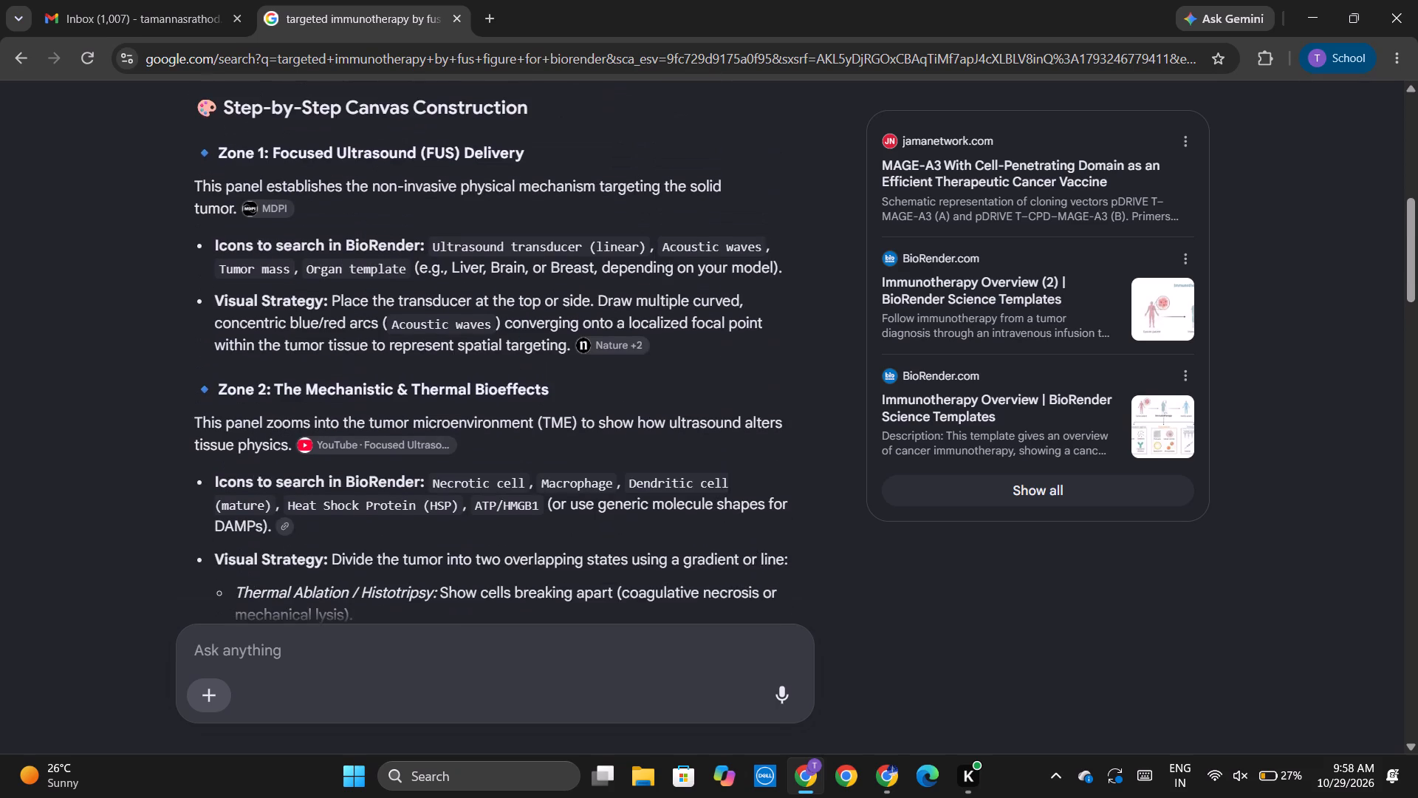
scroll(216, 414, down, 1)
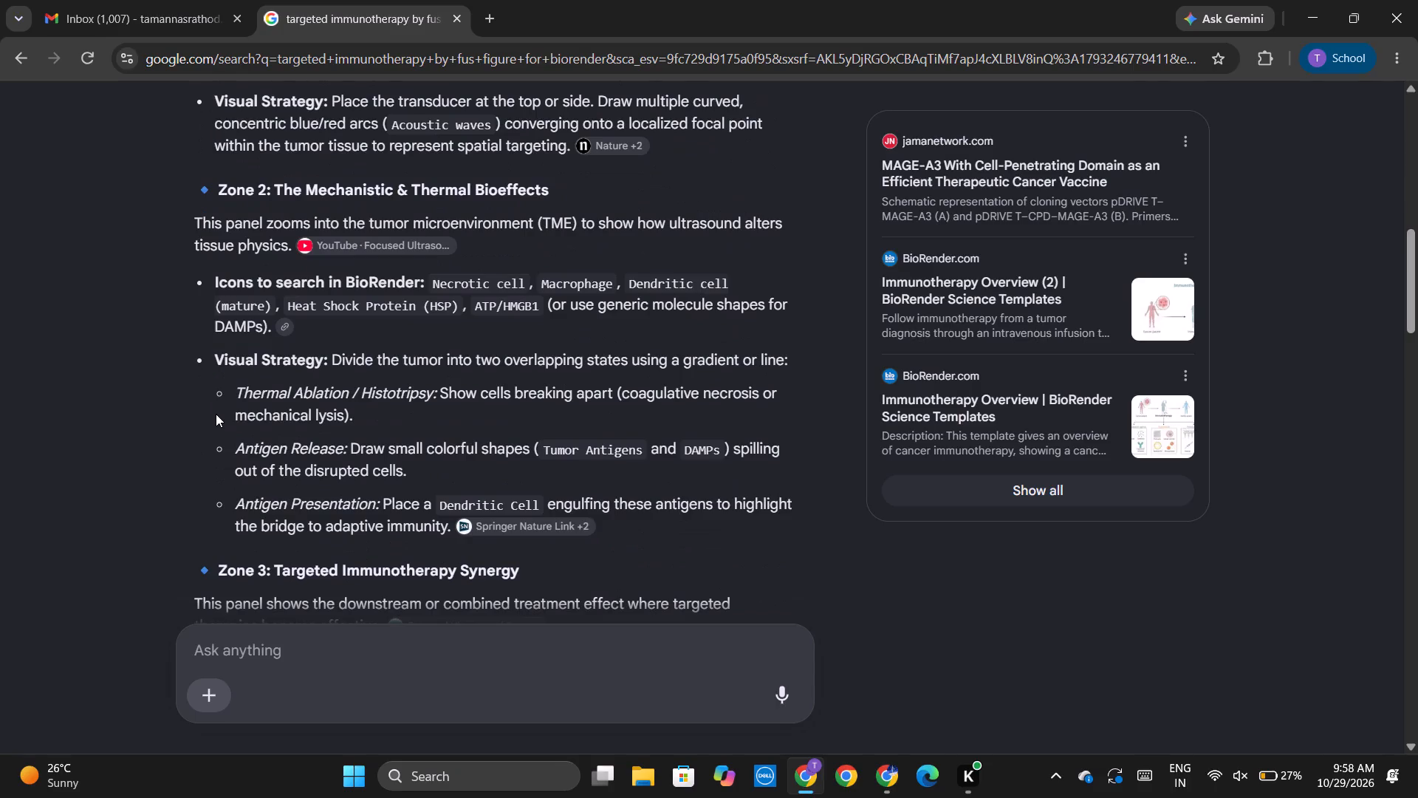
Search Google in a new tab for "is necrotic cell present in brain?", and return to the Zone 2 and Zone 3 guidance.
click(488, 4)
text(is necrotic cell)
key(space)
text(pleas)
key(BackSpace)
key(BackSpace)
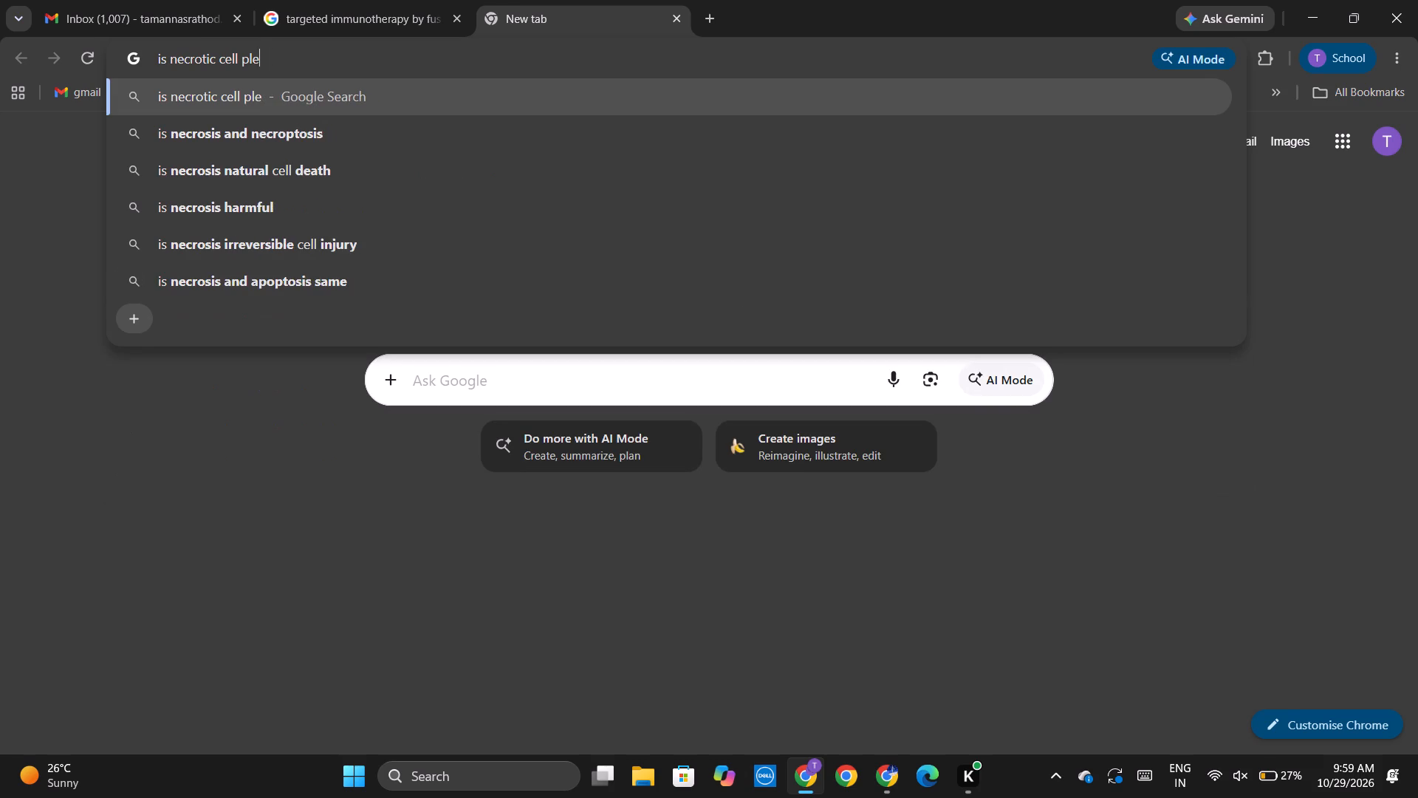
key(BackSpace)
key(BackSpace)
text(resent in brain?)
key(Return)
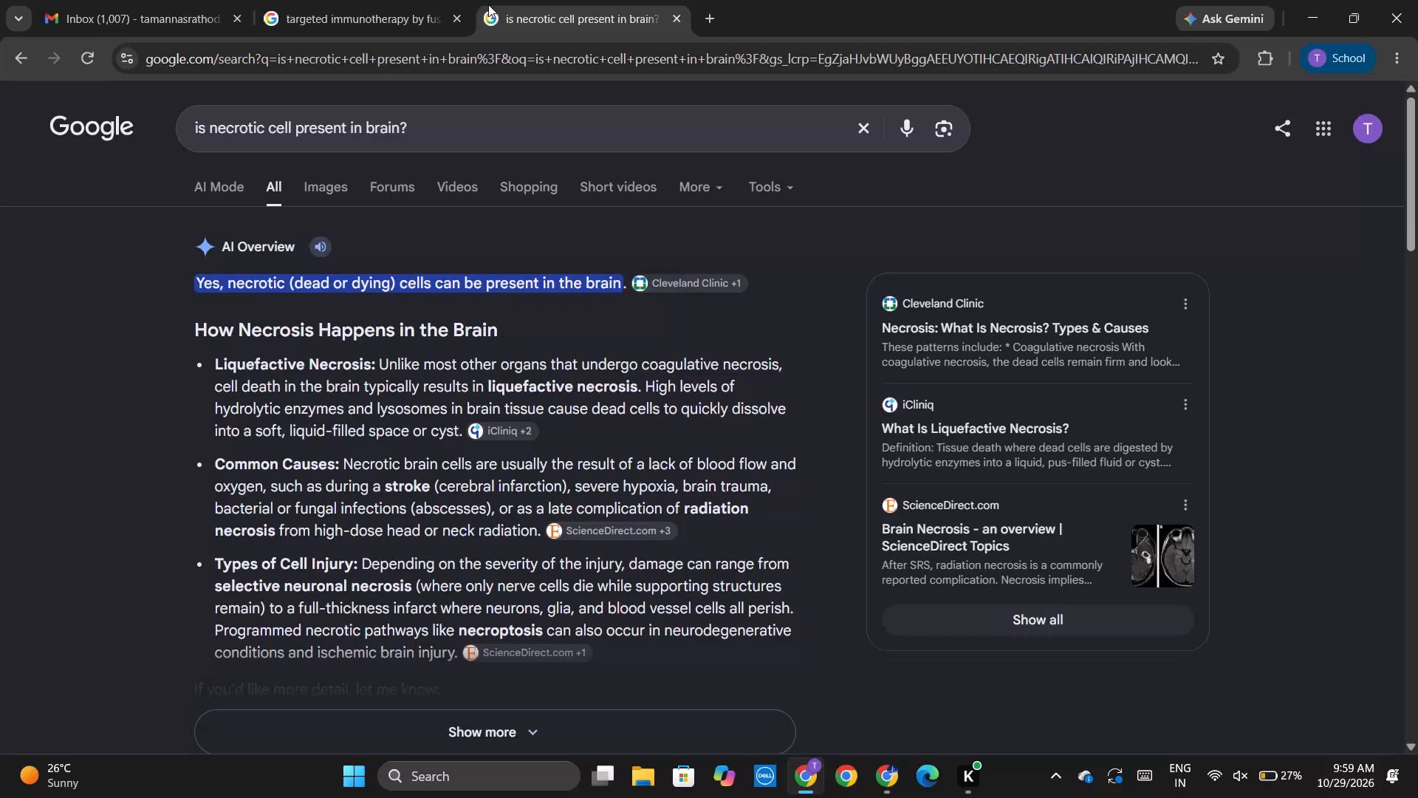
click(393, 0)
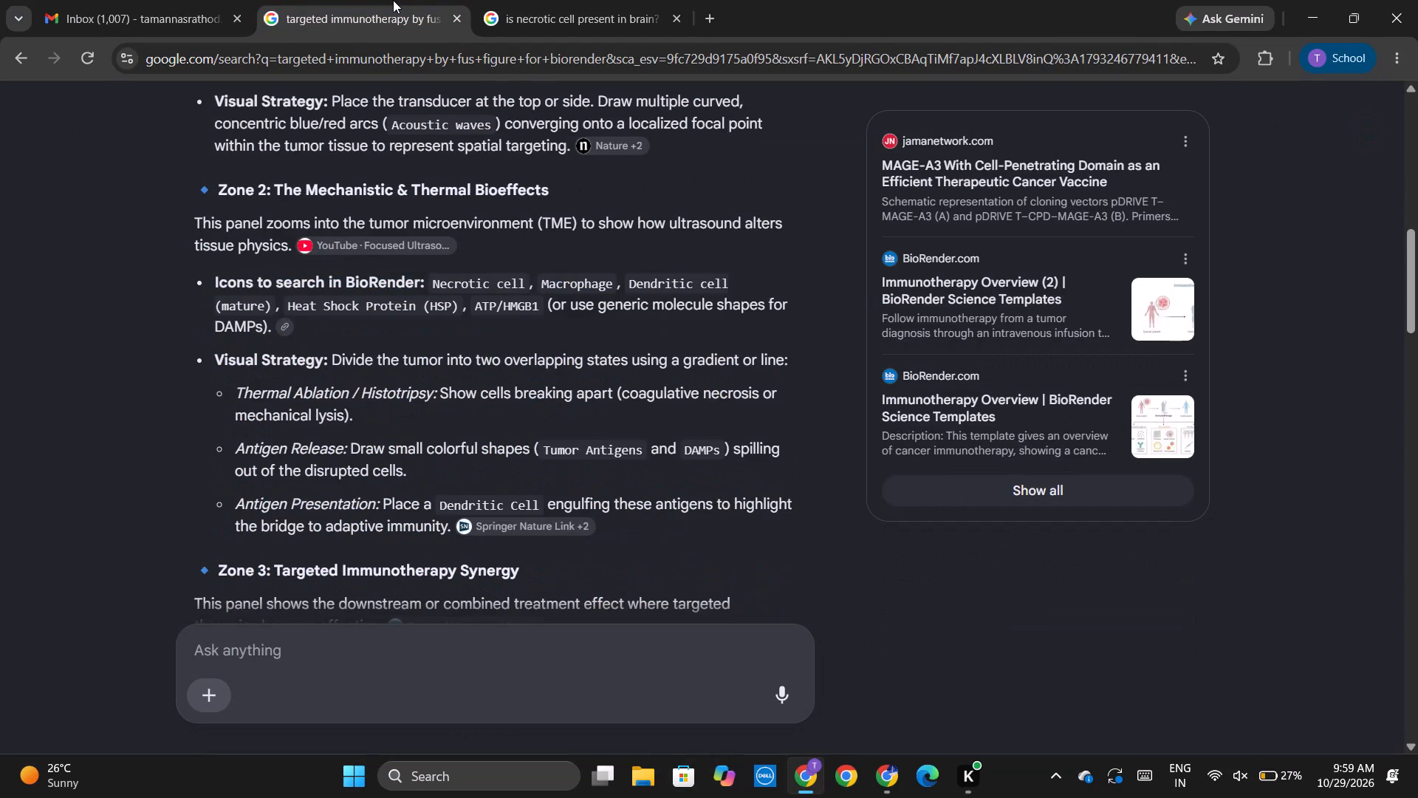
scroll(533, 163, down, 2)
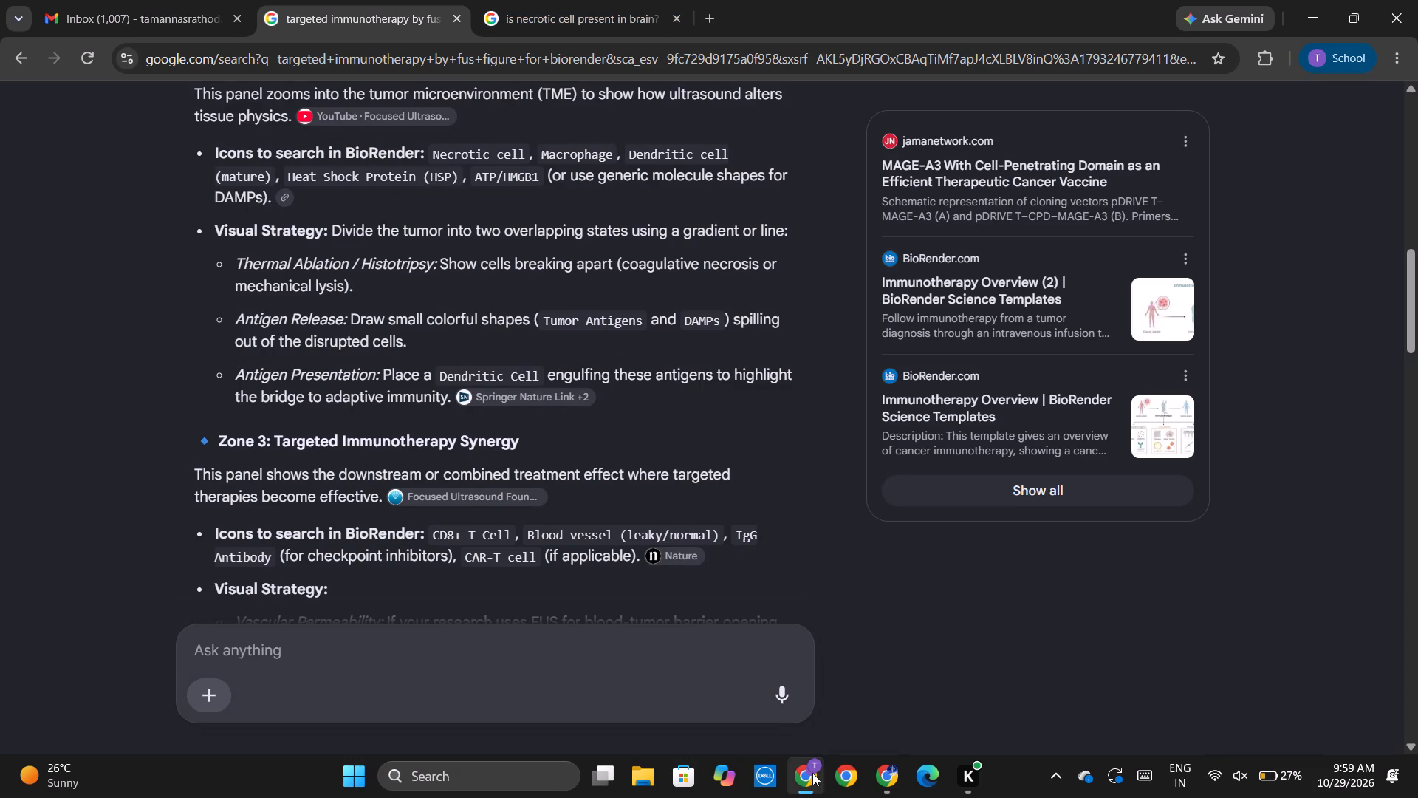
In the BioRender window, shrink the blood-brain barrier template on slide 4 and move it to the canvas's left edge.
click(886, 783)
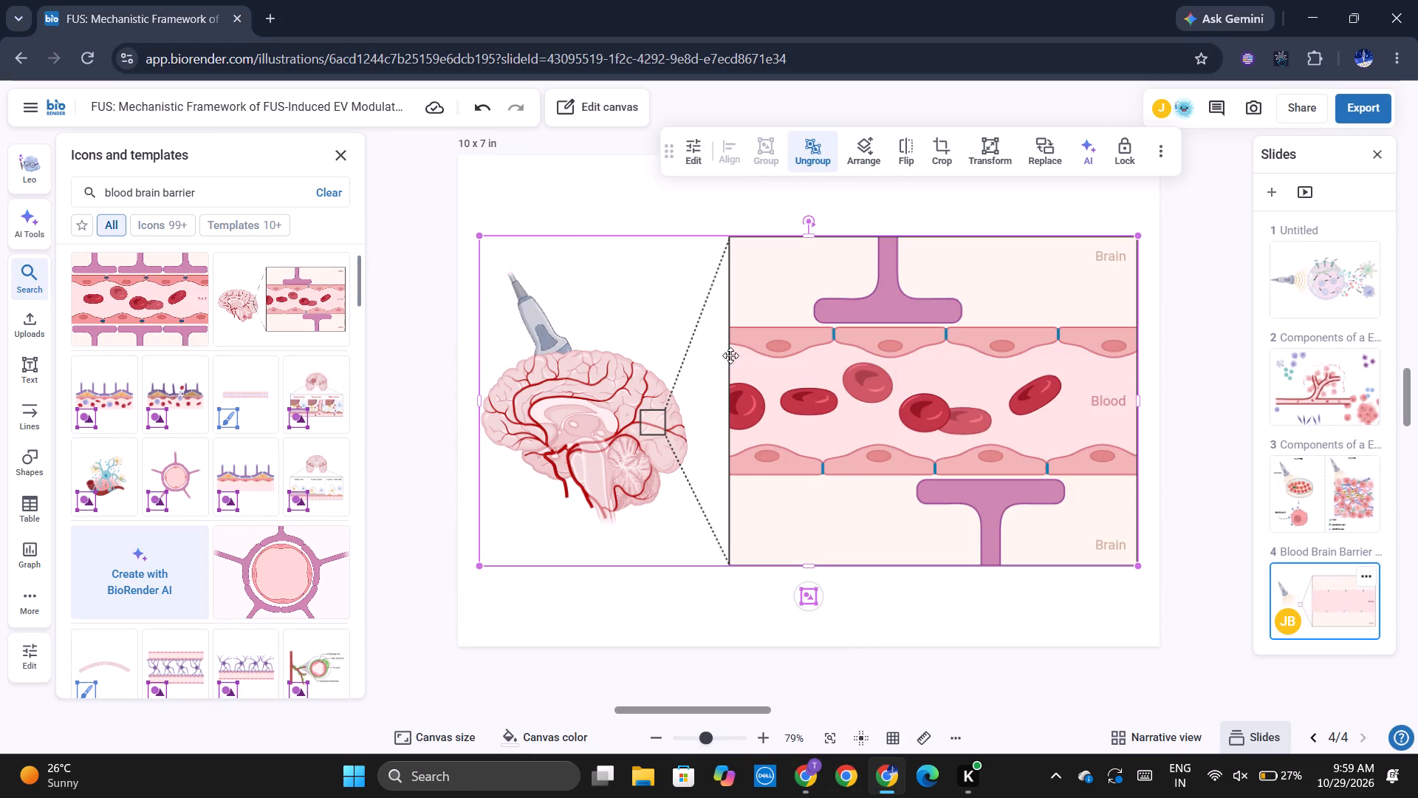
drag(479, 235, 559, 334)
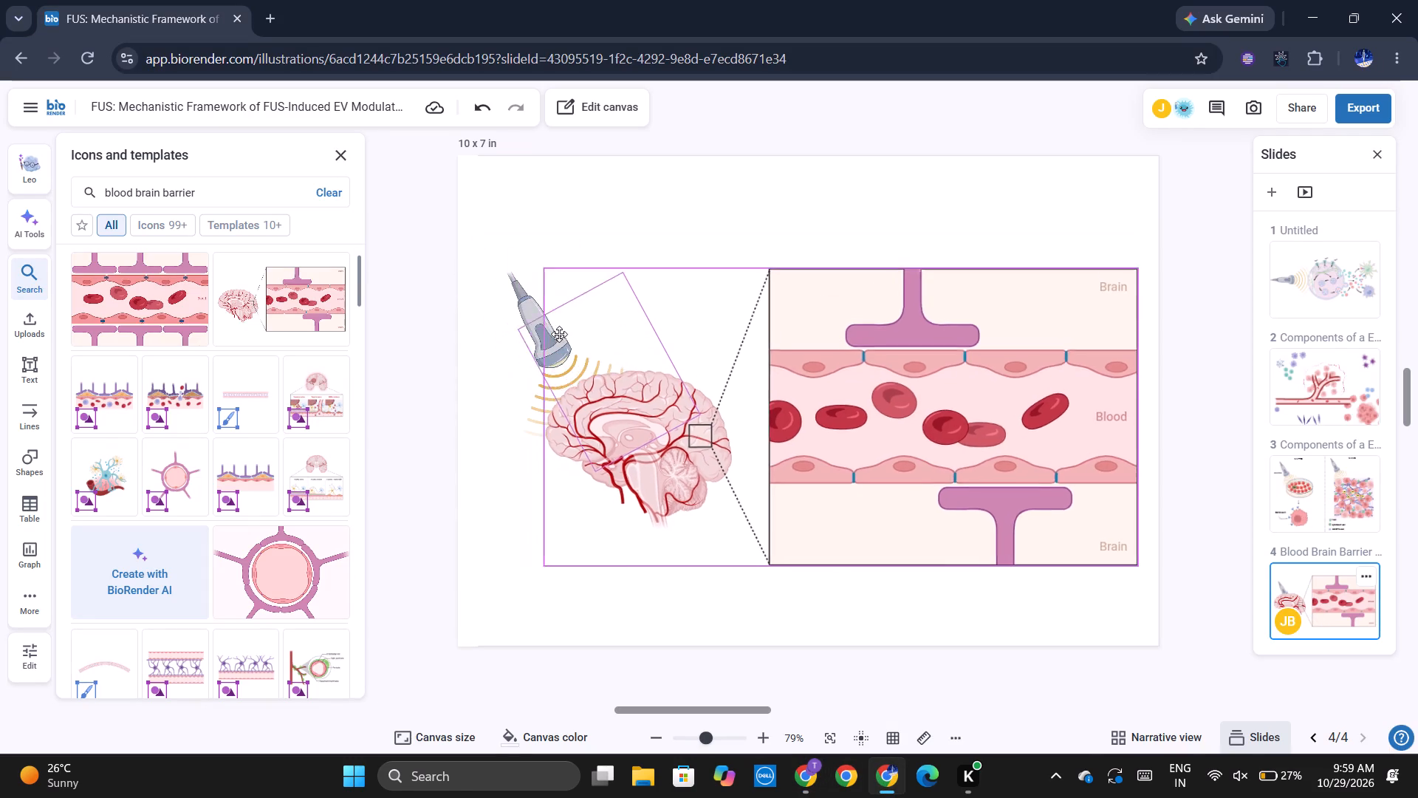
drag(559, 334, 659, 432)
drag(895, 477, 852, 476)
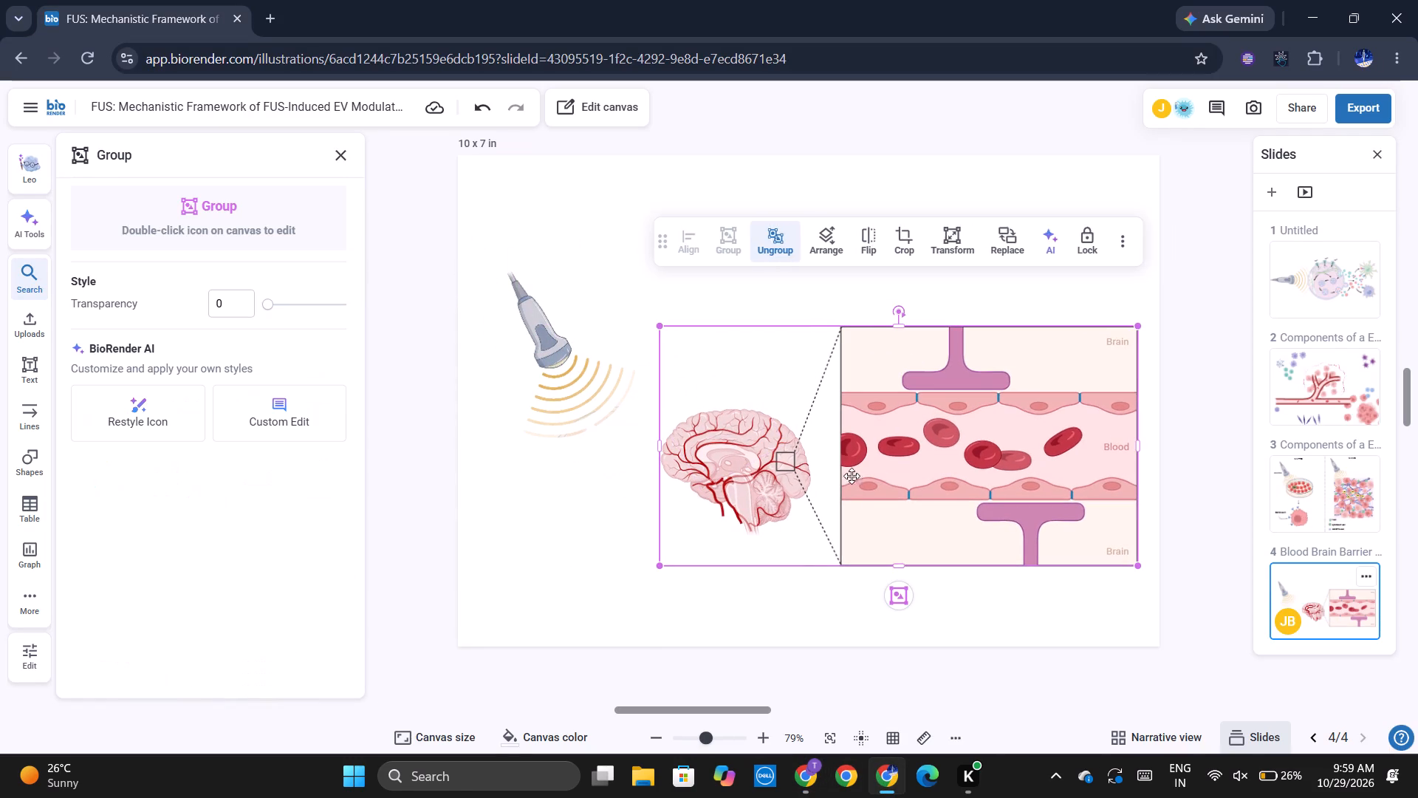
drag(852, 476, 693, 456)
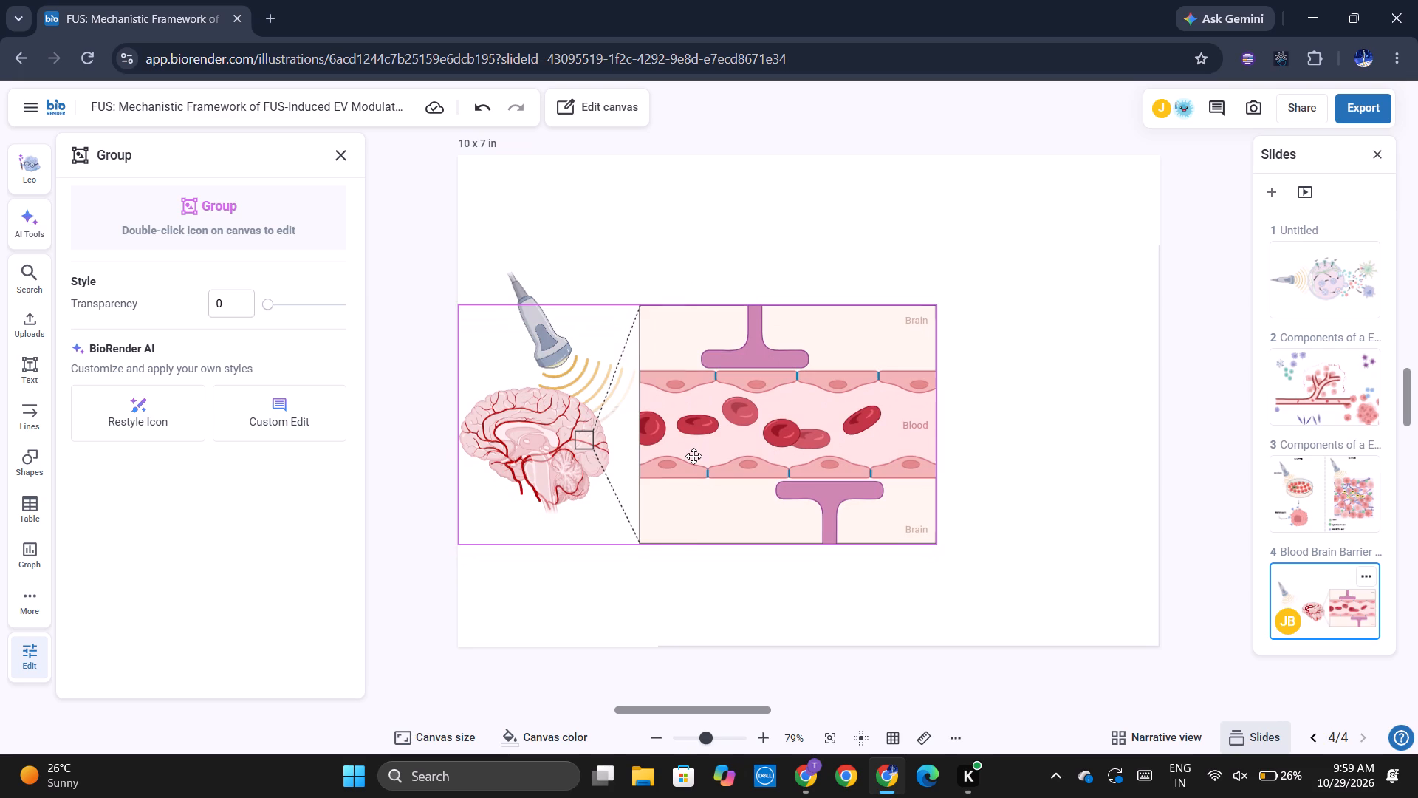
Move the transducer group above the enlarged vessel section and rotate it upright so its sound waves point straight down.
drag(510, 284, 688, 194)
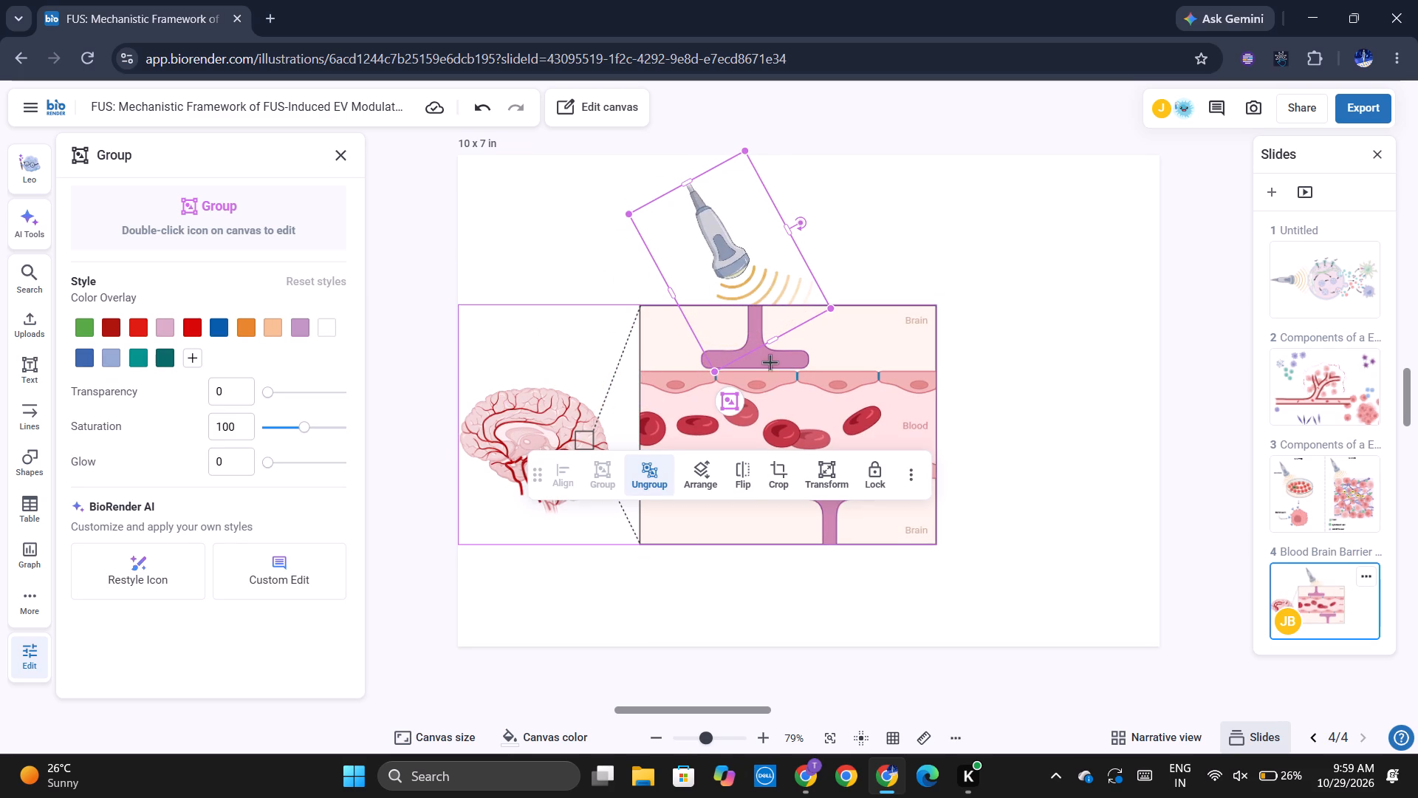
drag(802, 219, 806, 256)
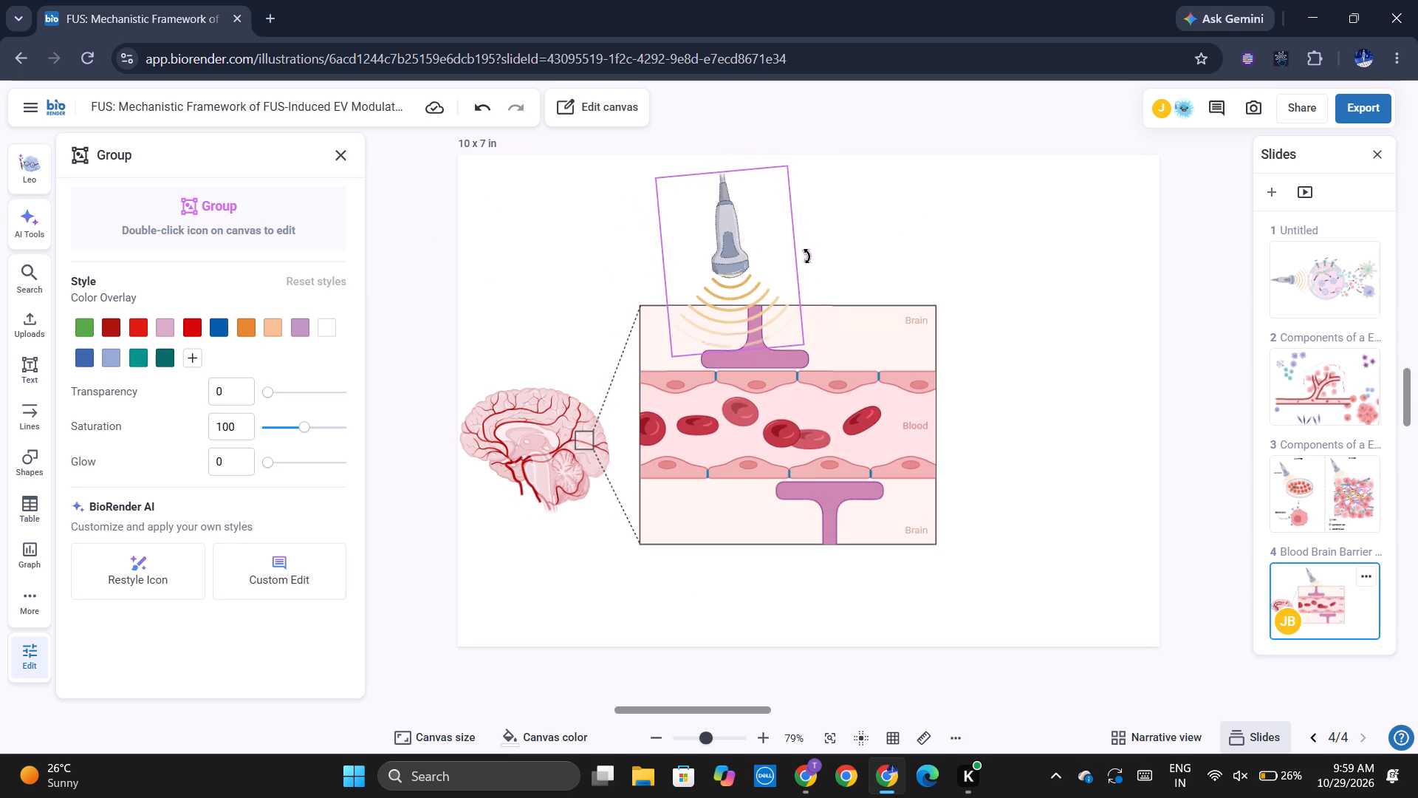
drag(806, 256, 801, 266)
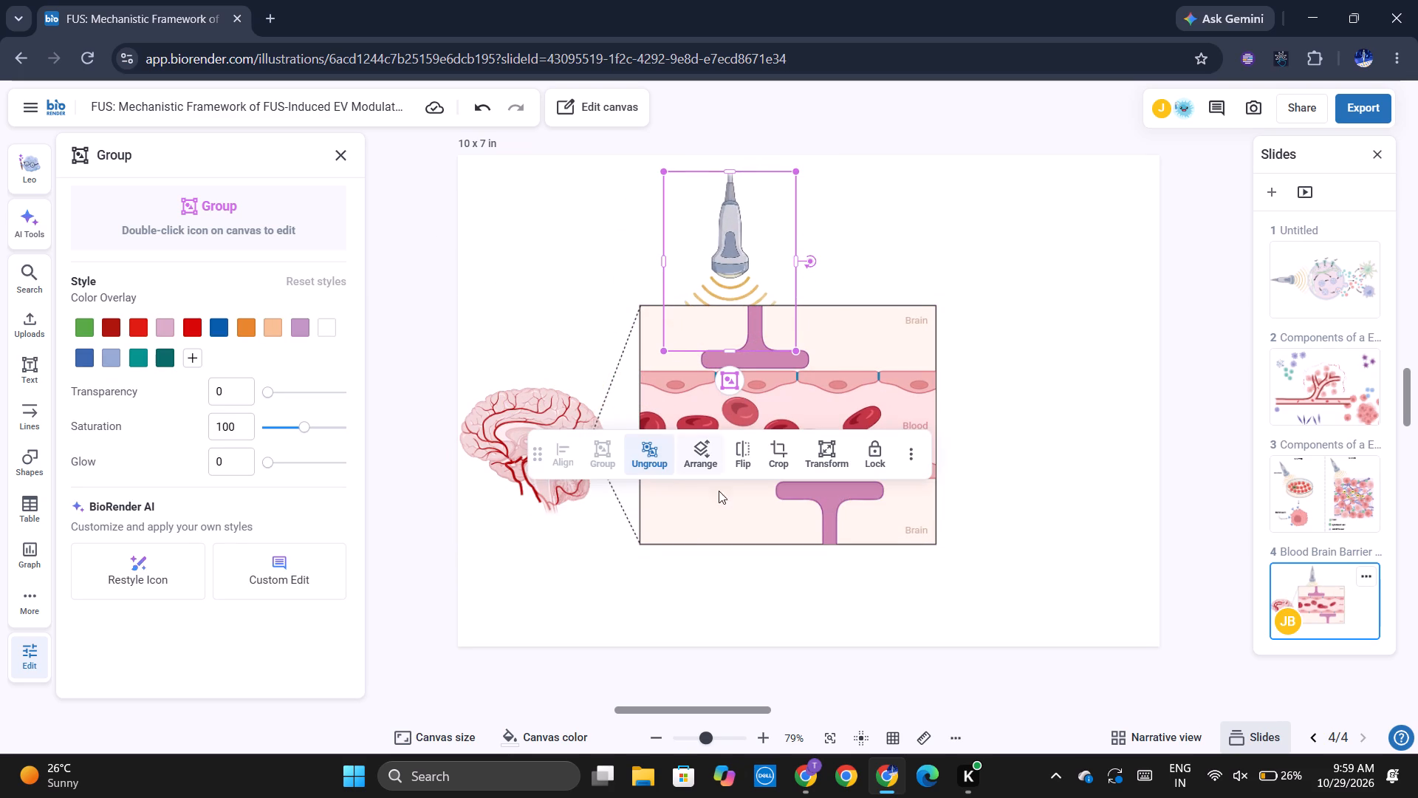
Ungroup the blood-brain barrier template into separate objects and clear the selection.
click(727, 493)
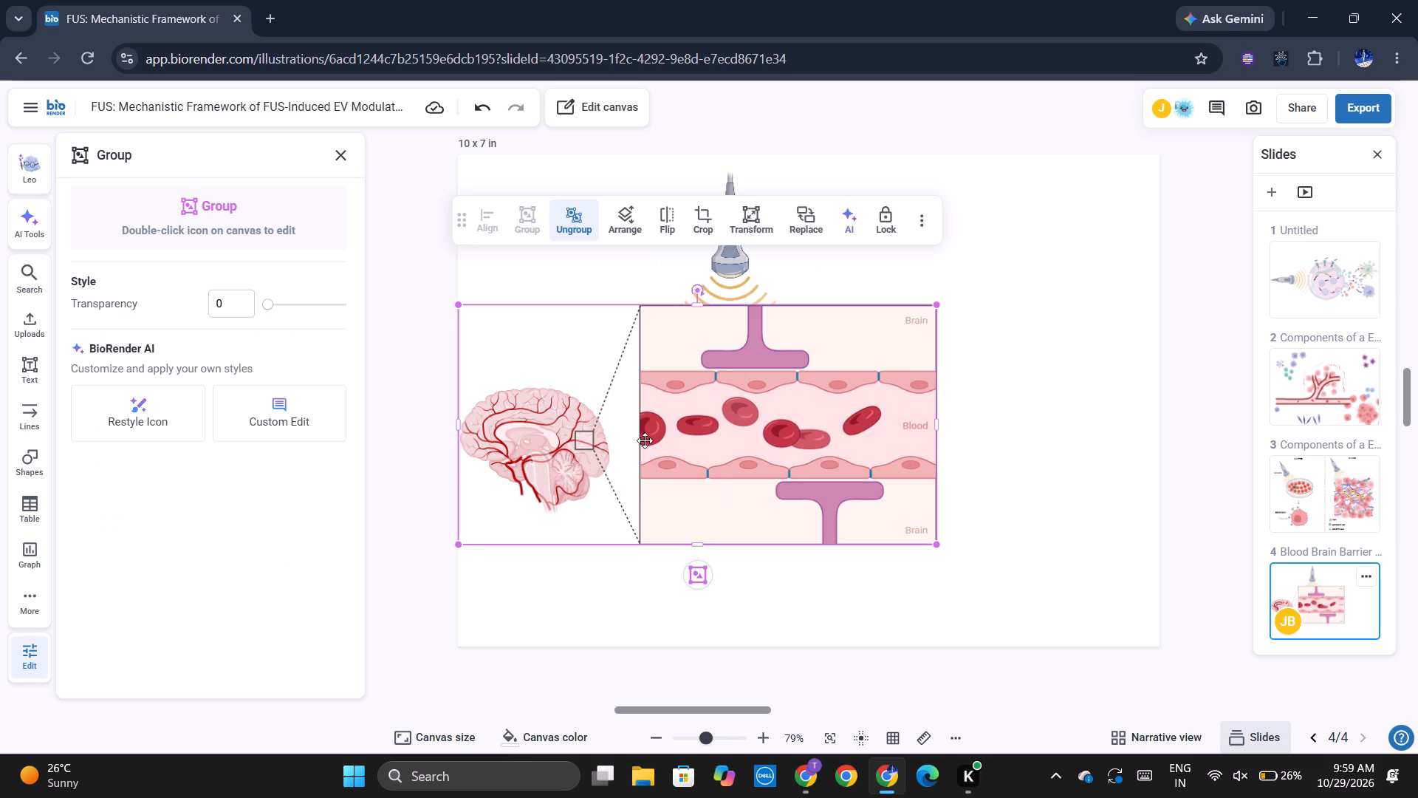
click(575, 229)
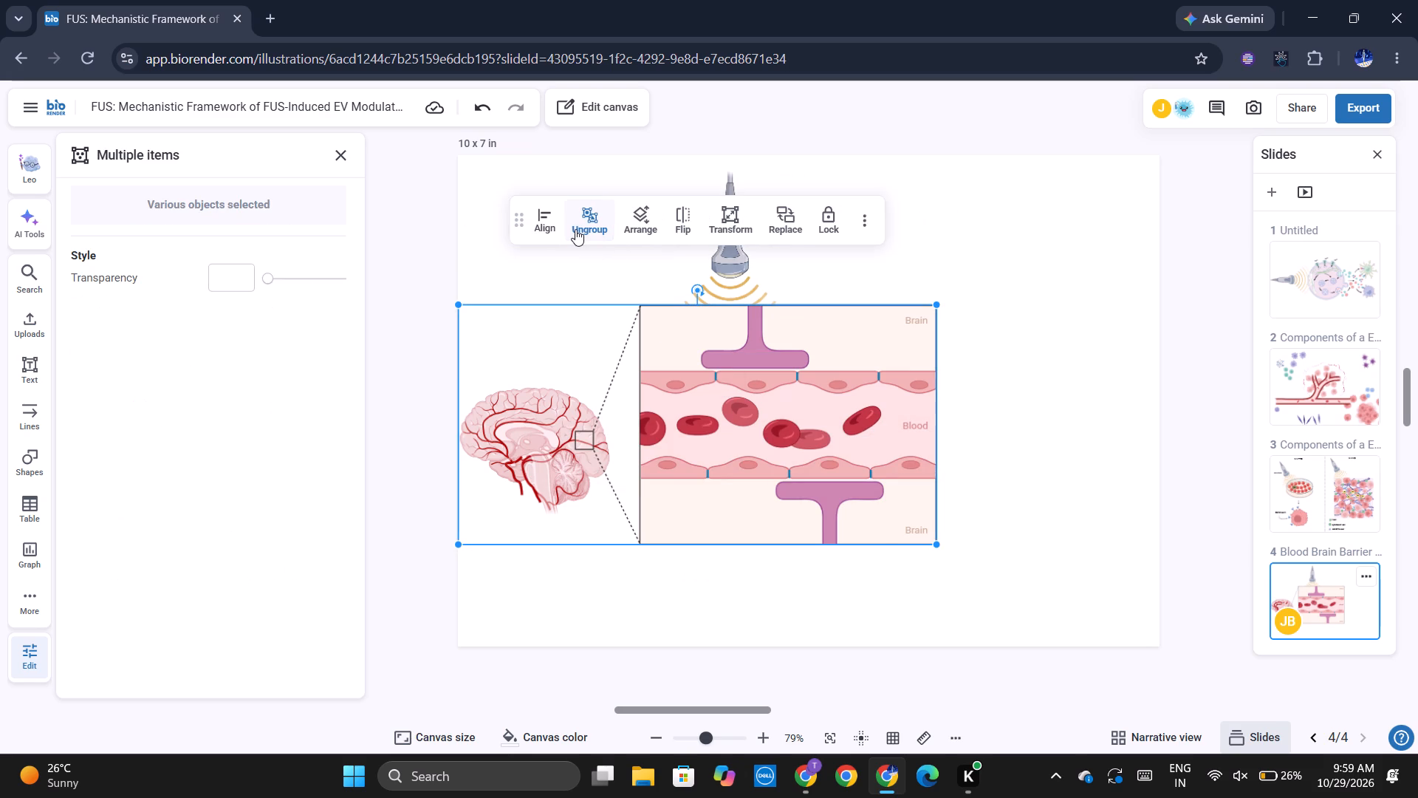
click(562, 339)
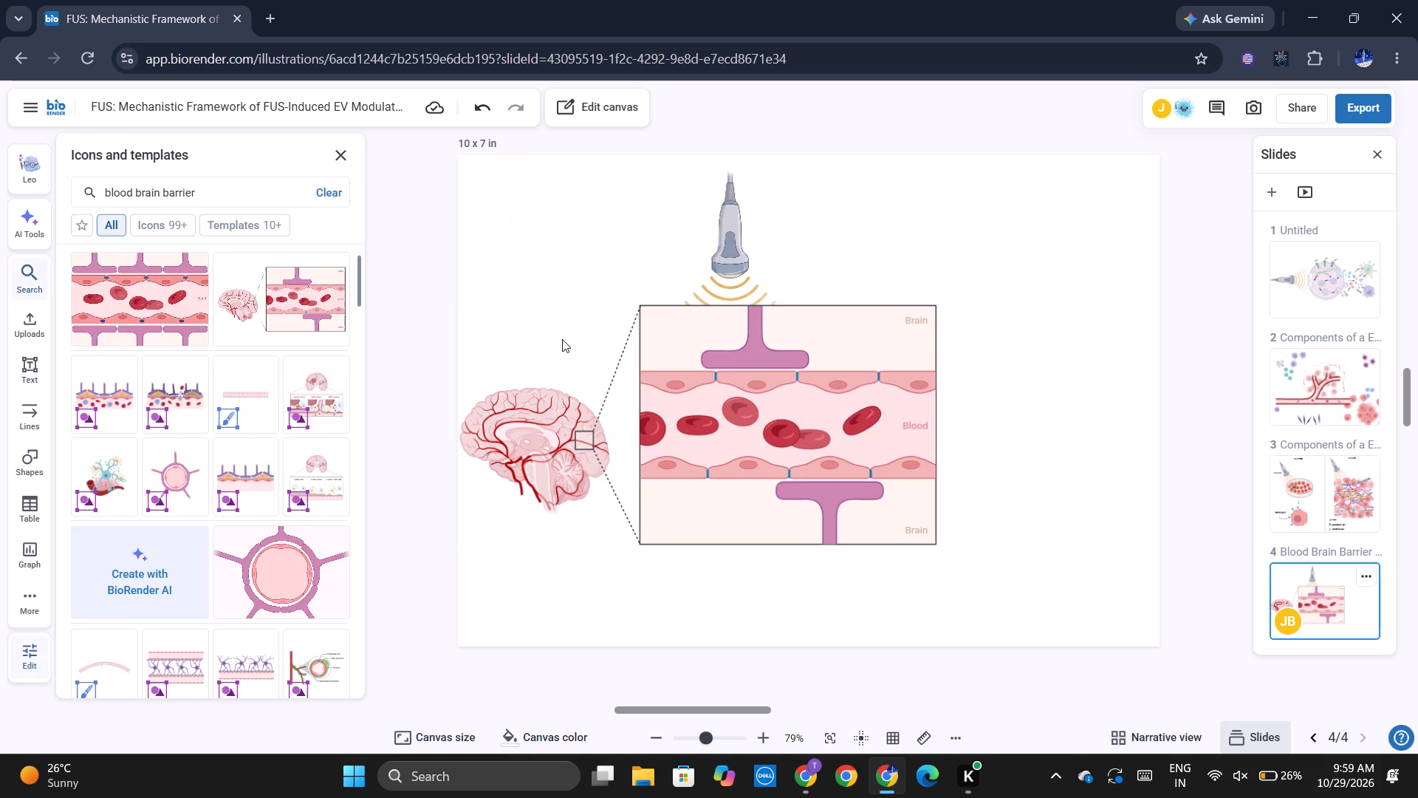
Select the transducer together with objects of the enlarged vessel section and its callout, and group them.
drag(580, 313, 695, 411)
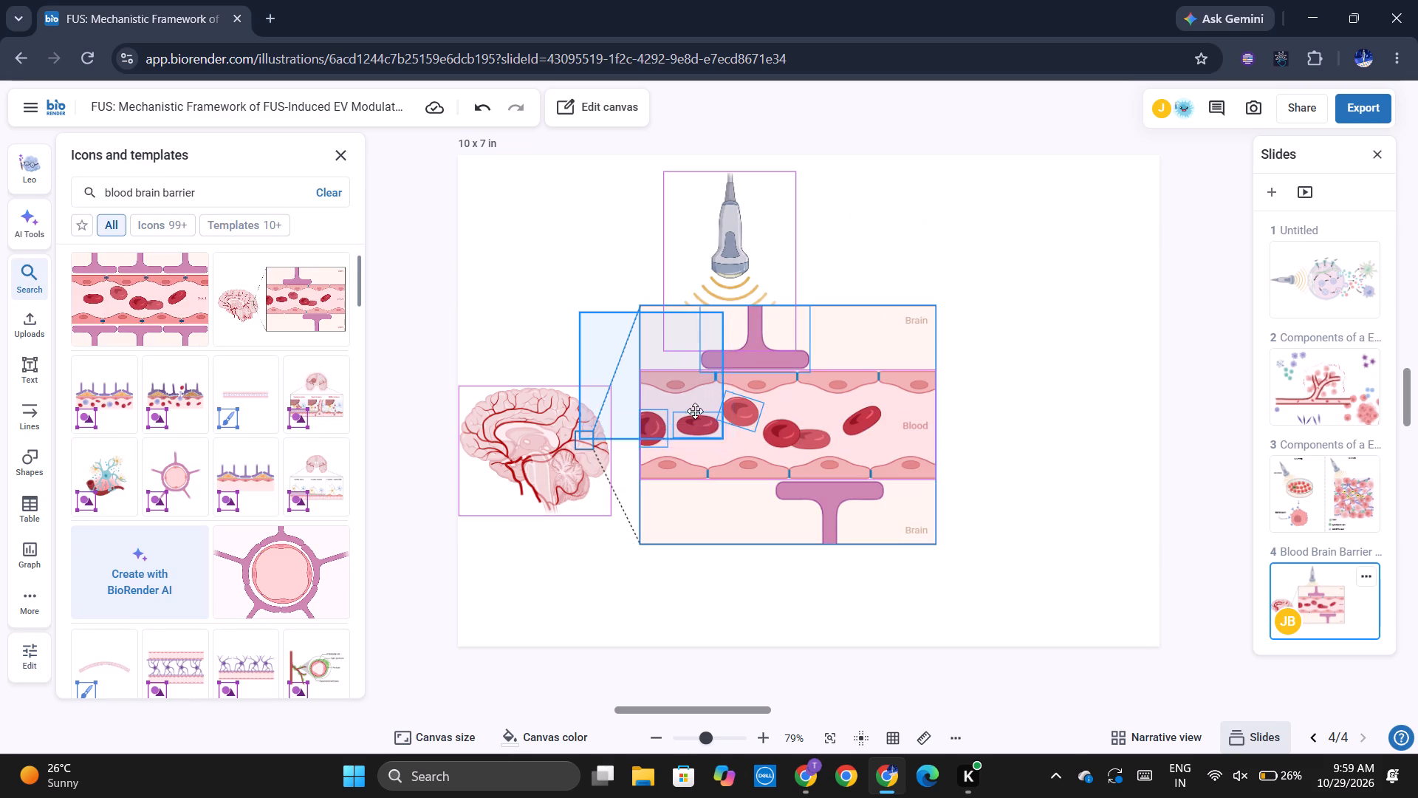
drag(695, 411, 589, 326)
click(589, 326)
drag(606, 293, 680, 376)
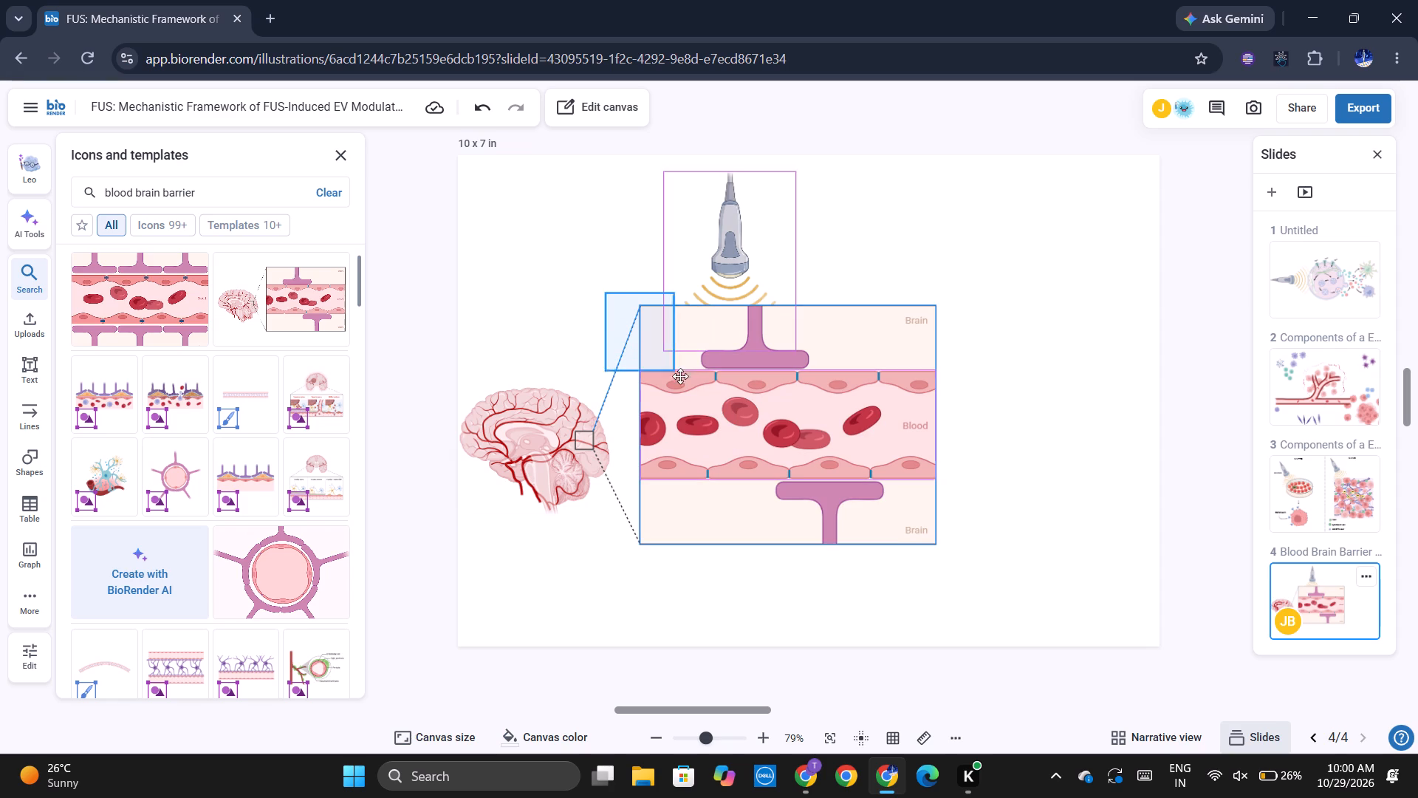
drag(680, 376, 693, 364)
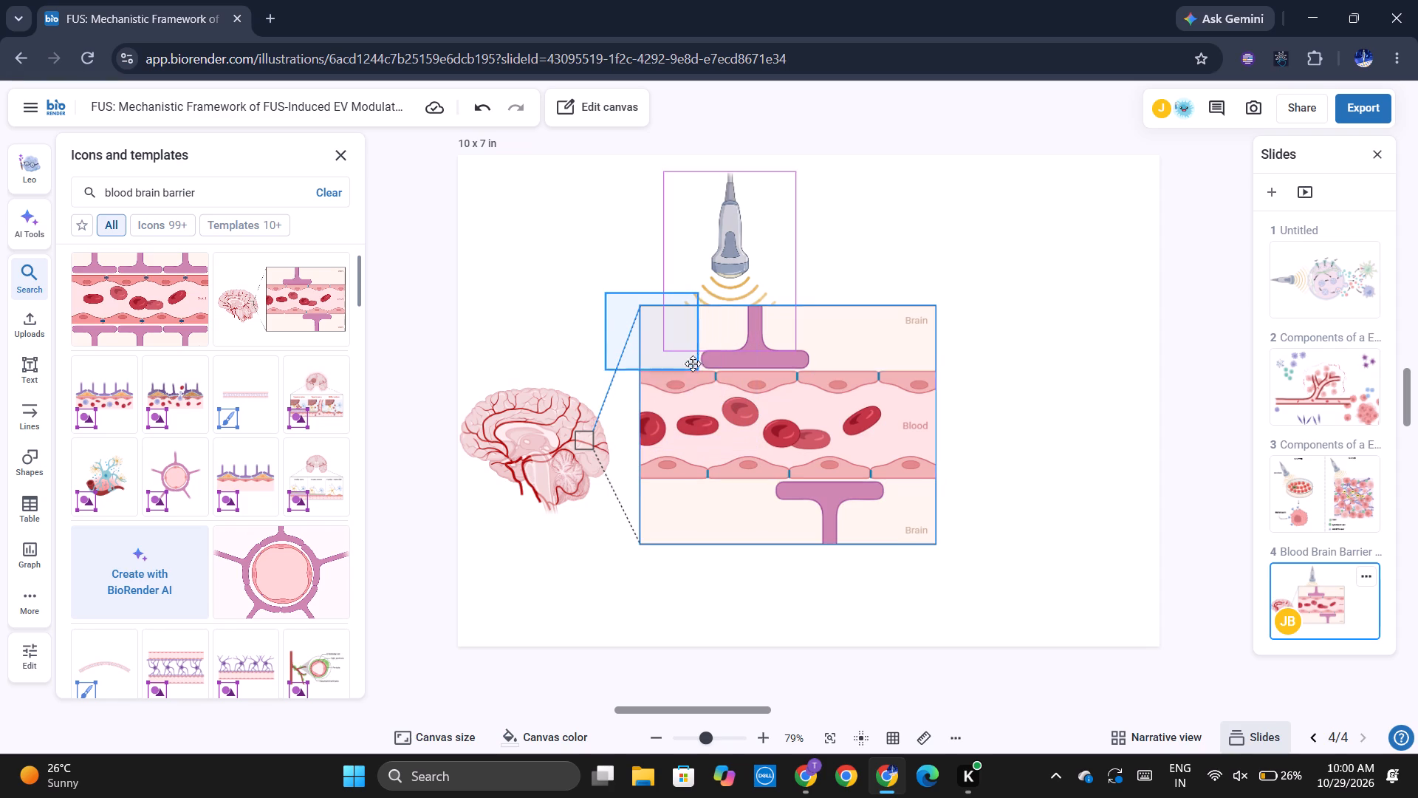
drag(693, 364, 858, 423)
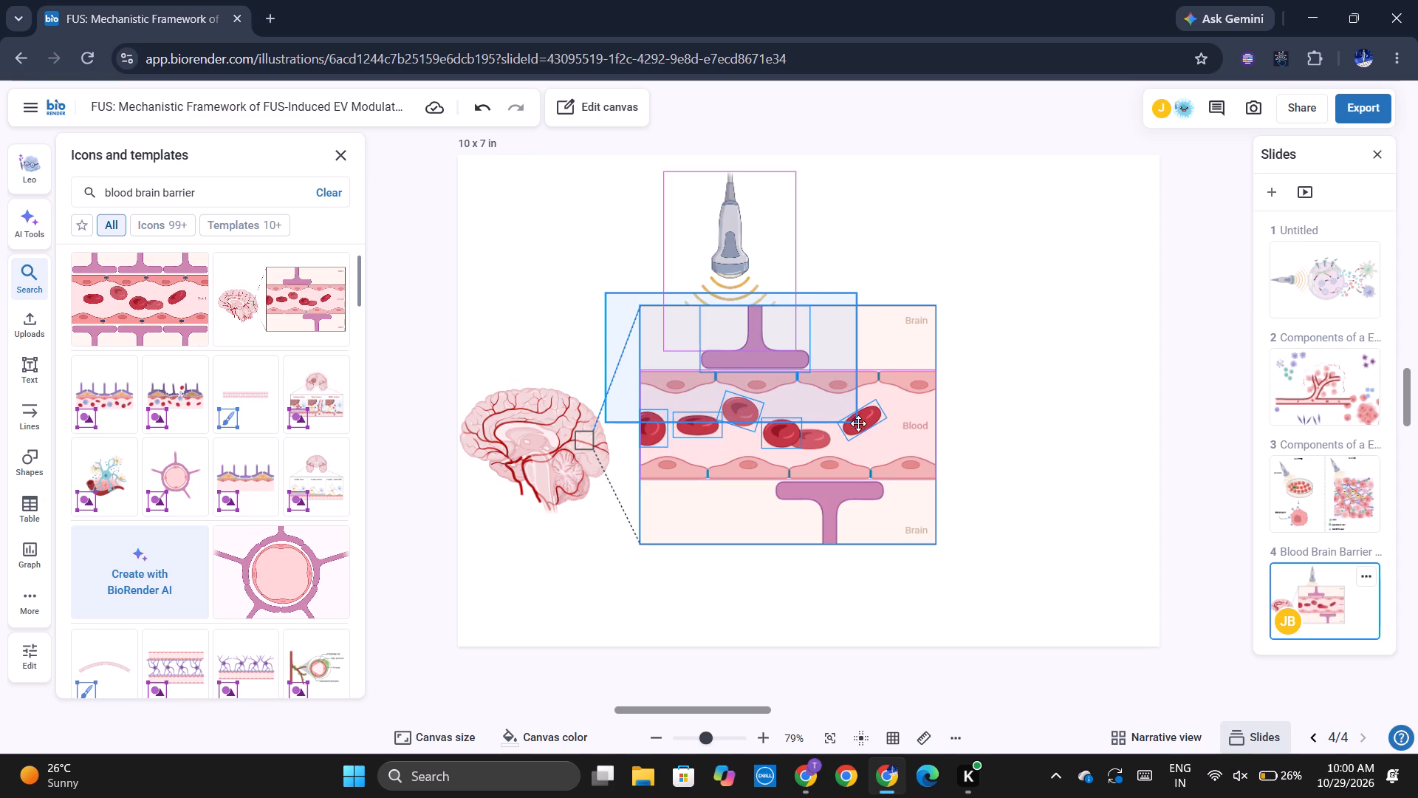
drag(858, 423, 667, 325)
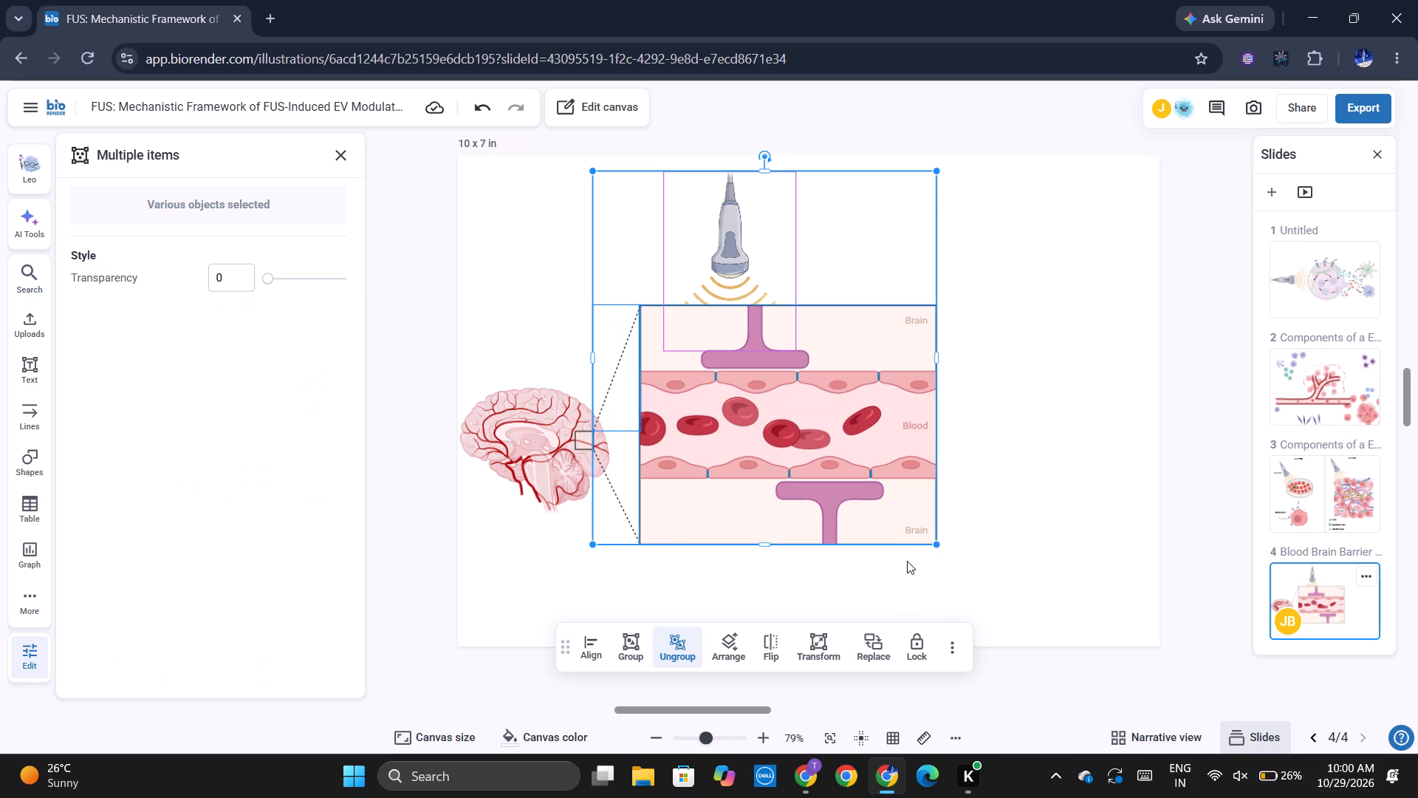
click(645, 656)
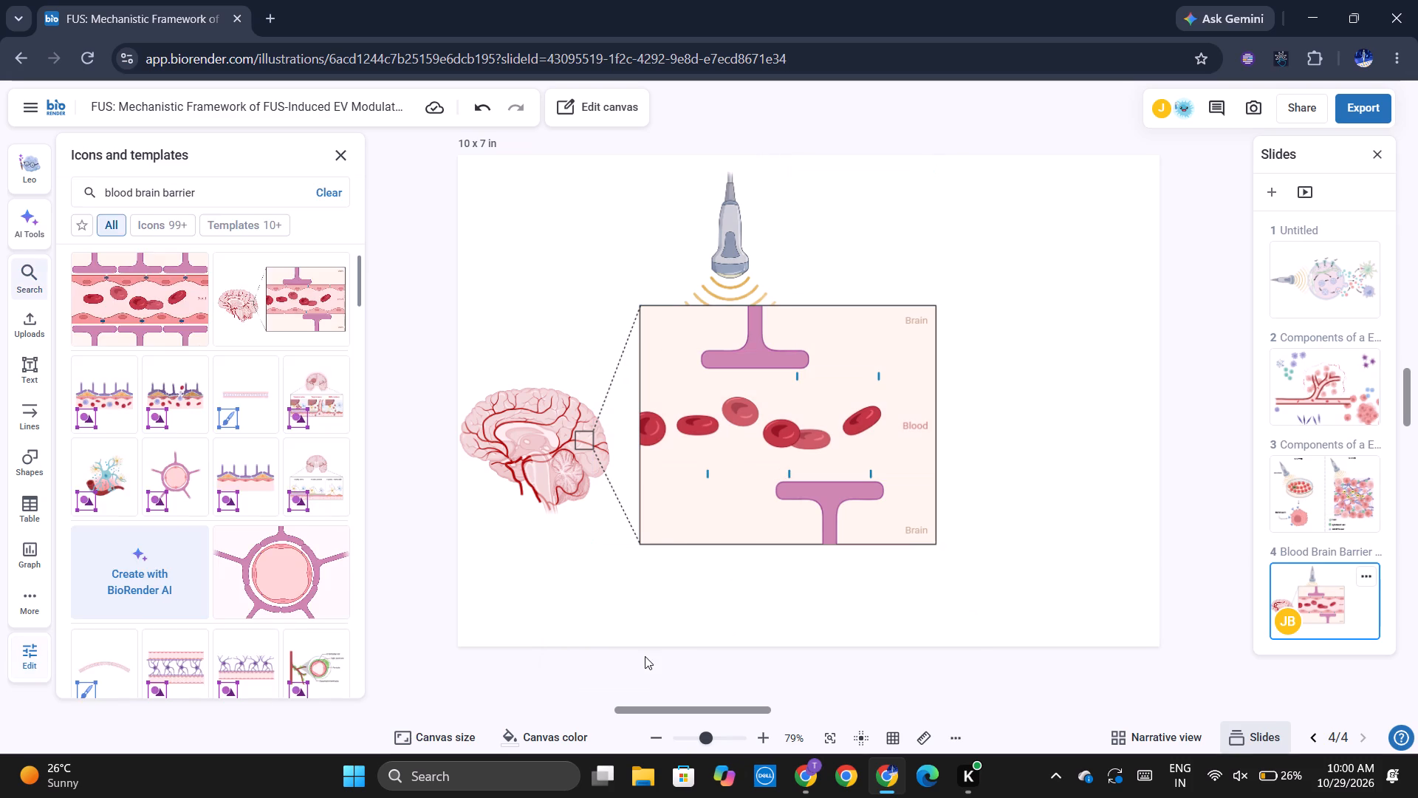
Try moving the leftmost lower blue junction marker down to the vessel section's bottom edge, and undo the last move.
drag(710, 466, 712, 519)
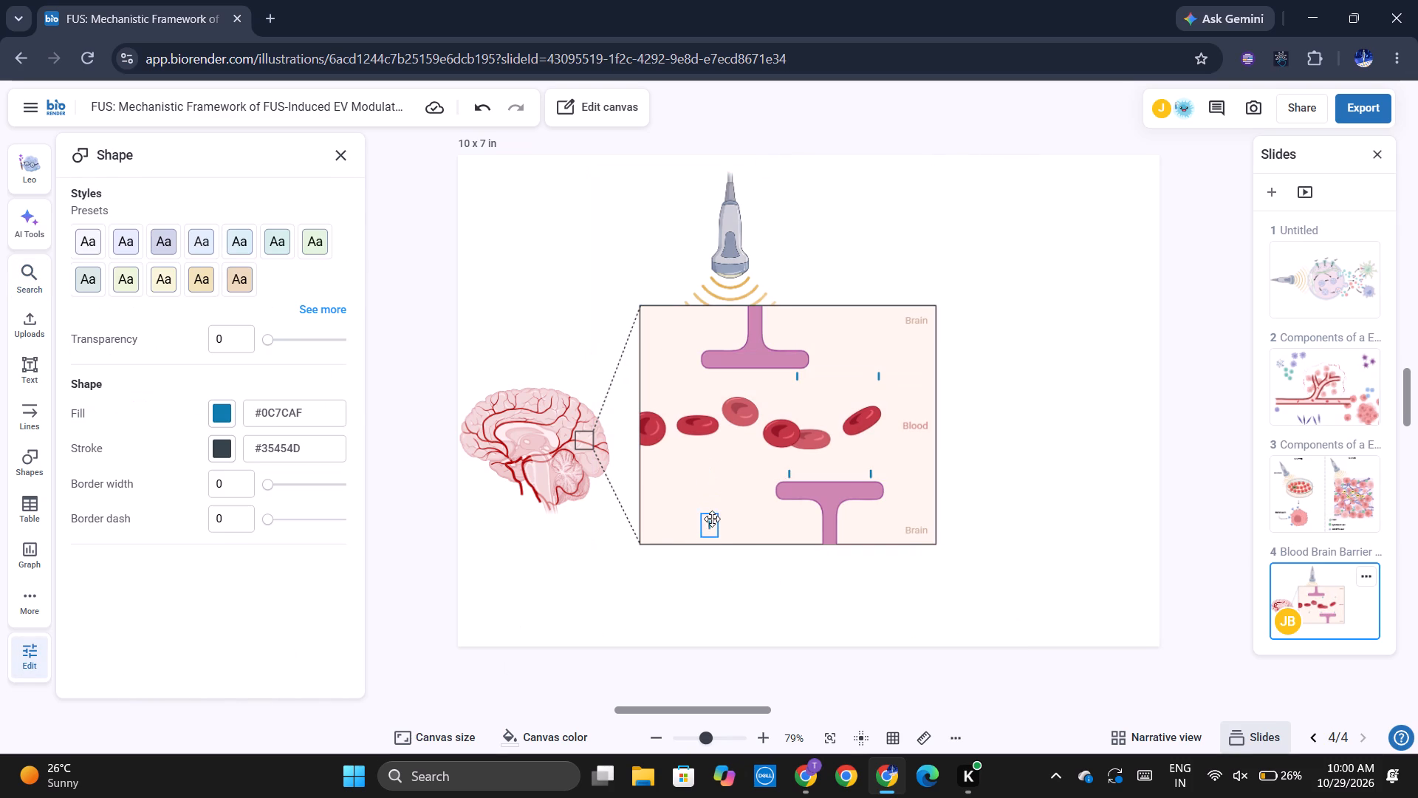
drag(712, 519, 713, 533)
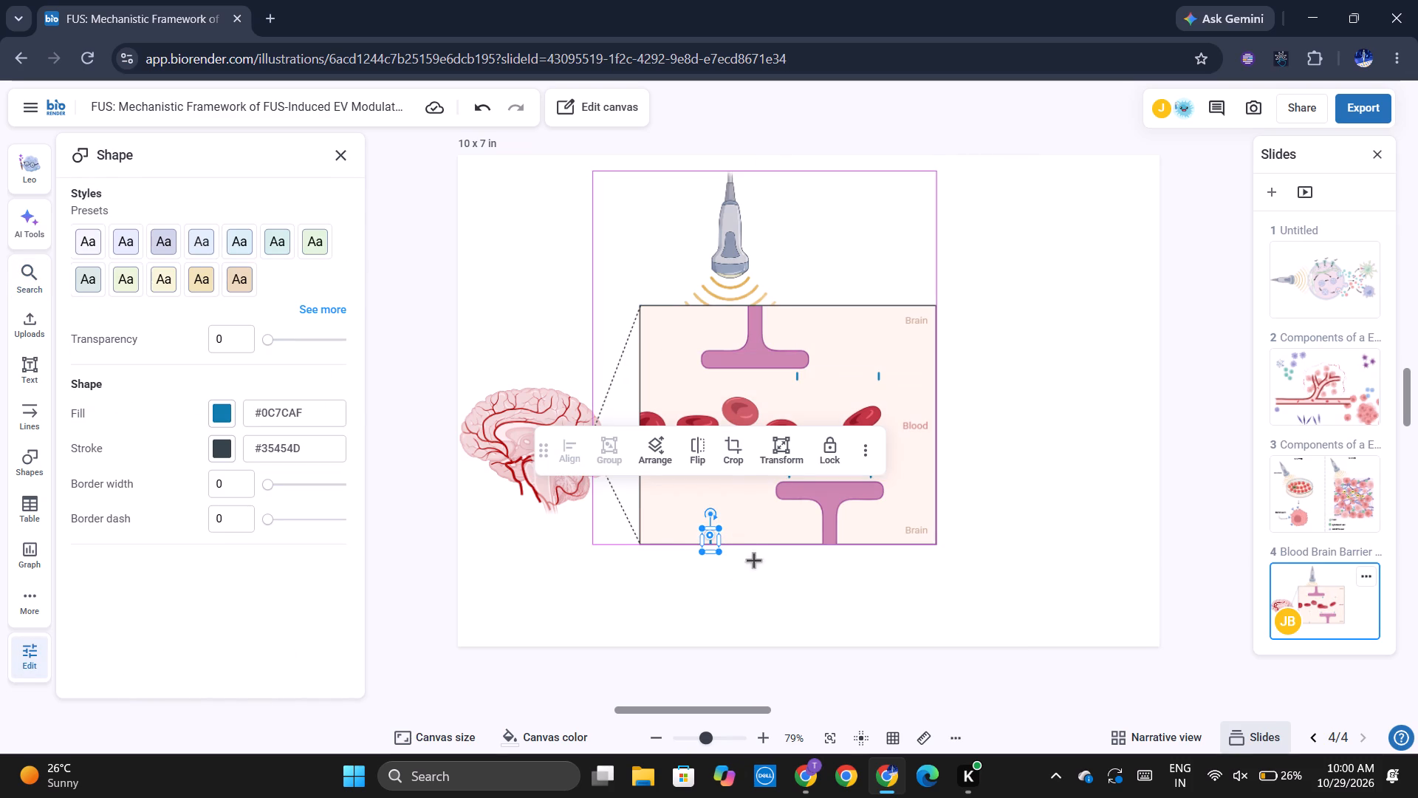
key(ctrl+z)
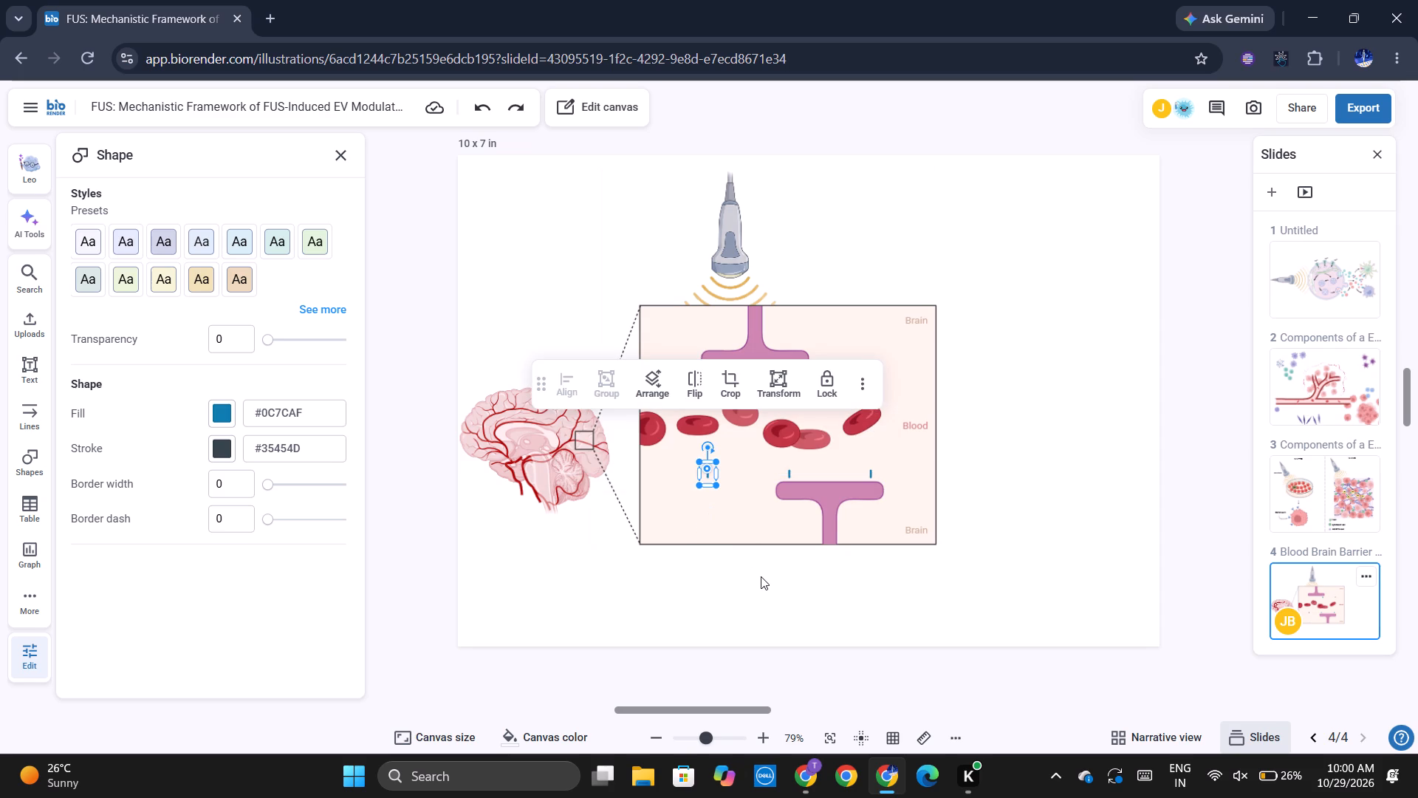
Undo the recent edits back to the tilted transducer, and move the transducer to the right side of the slide.
key(ctrl+z)
key(ctrl+z)
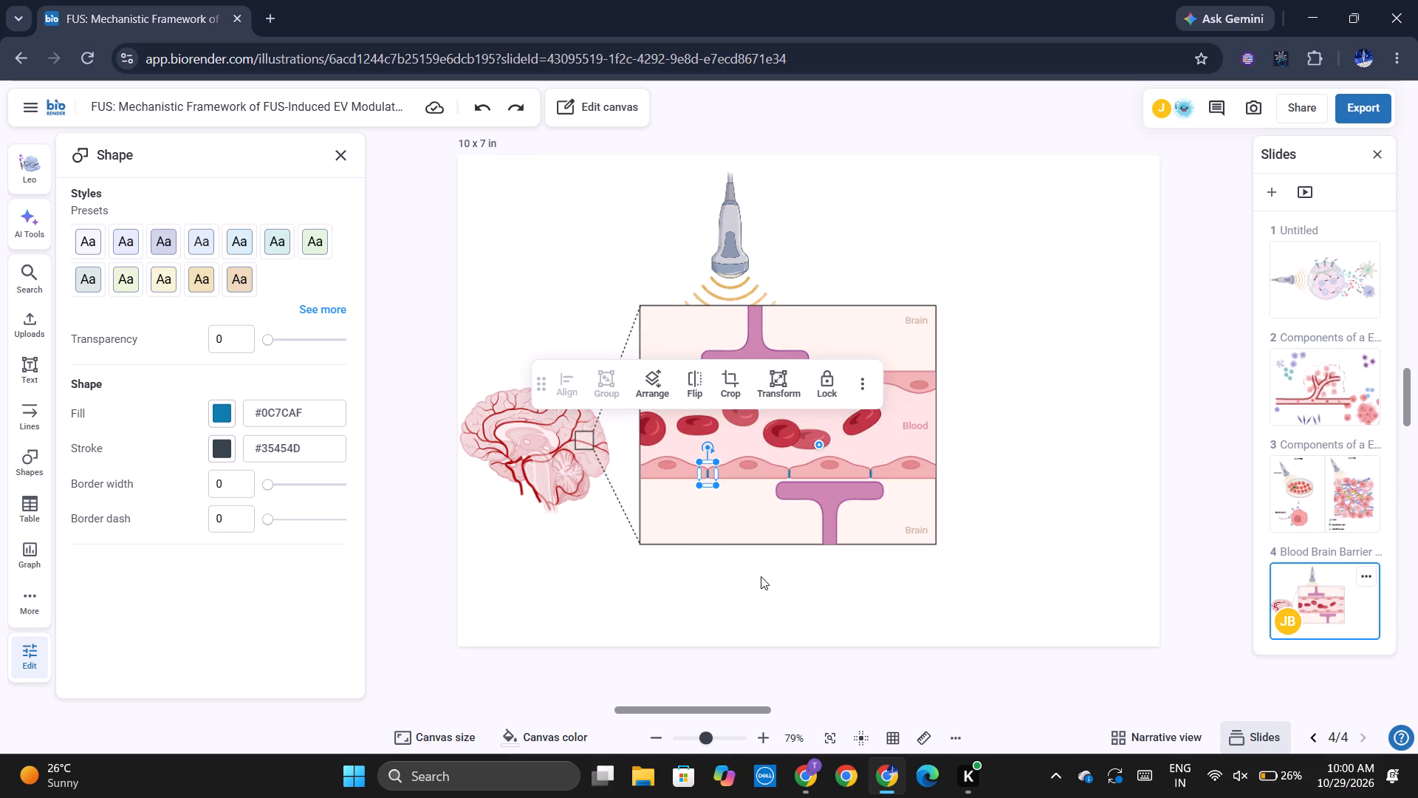
key(ctrl+z)
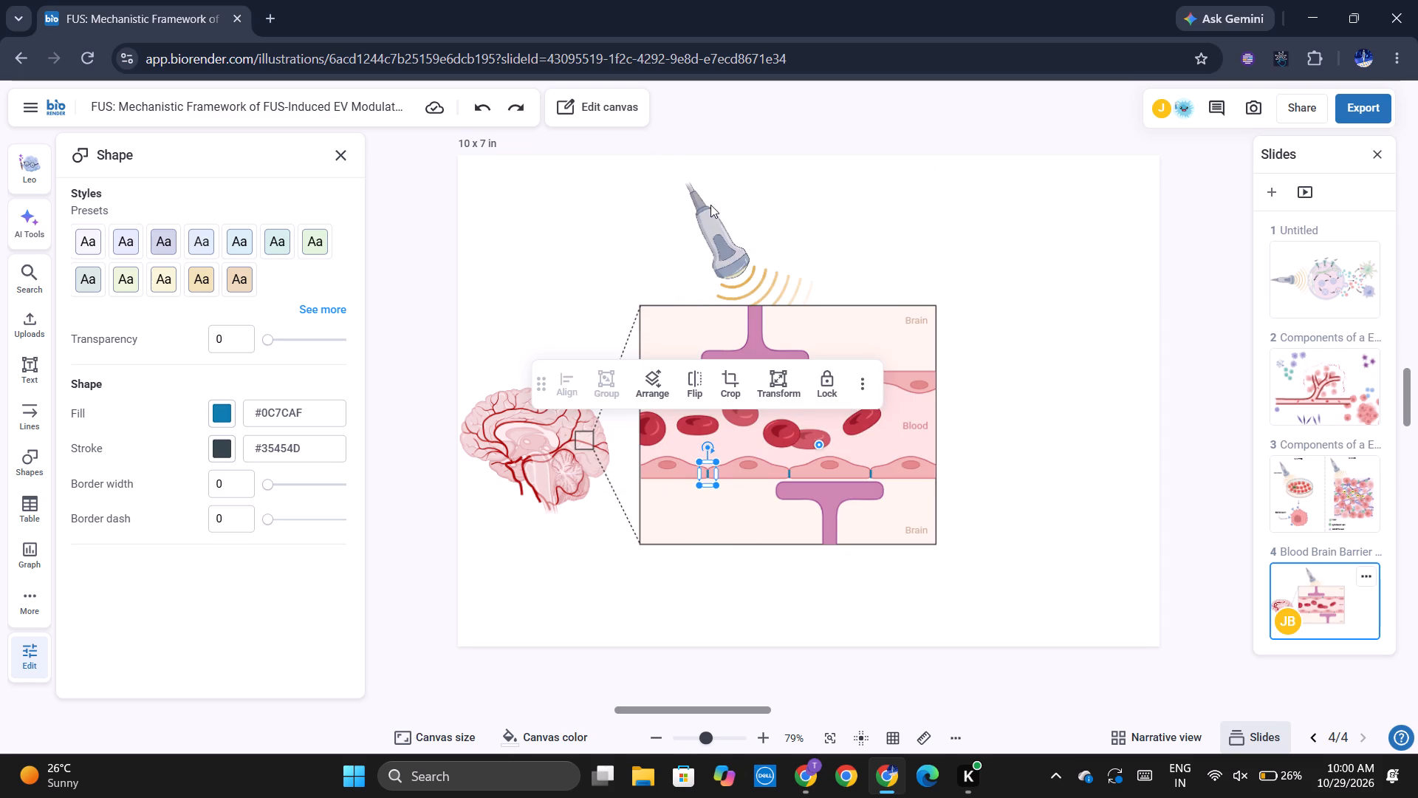
drag(723, 225, 1081, 299)
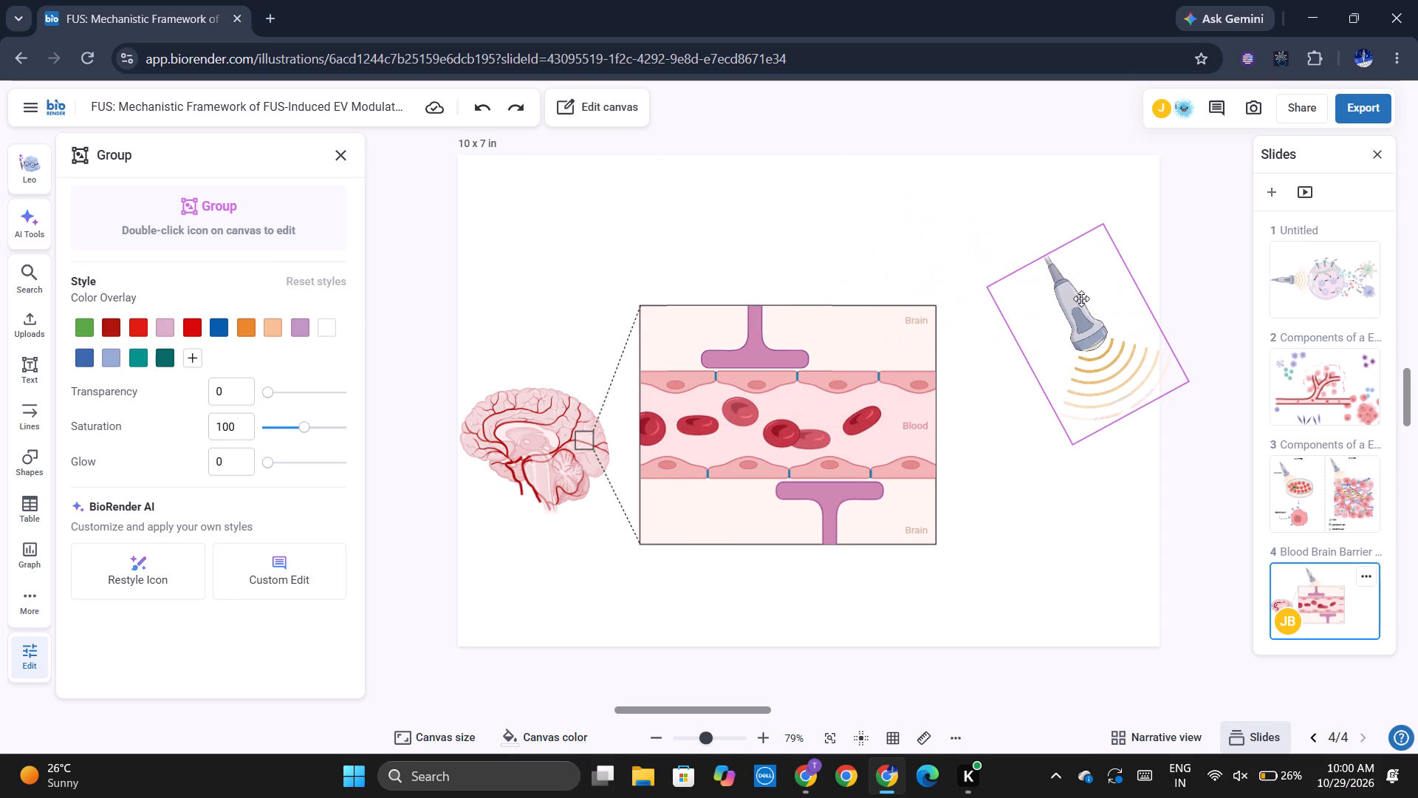
click(940, 570)
Ungroup the blood-brain barrier template into separate objects and clear the selection.
drag(956, 595, 632, 287)
click(564, 214)
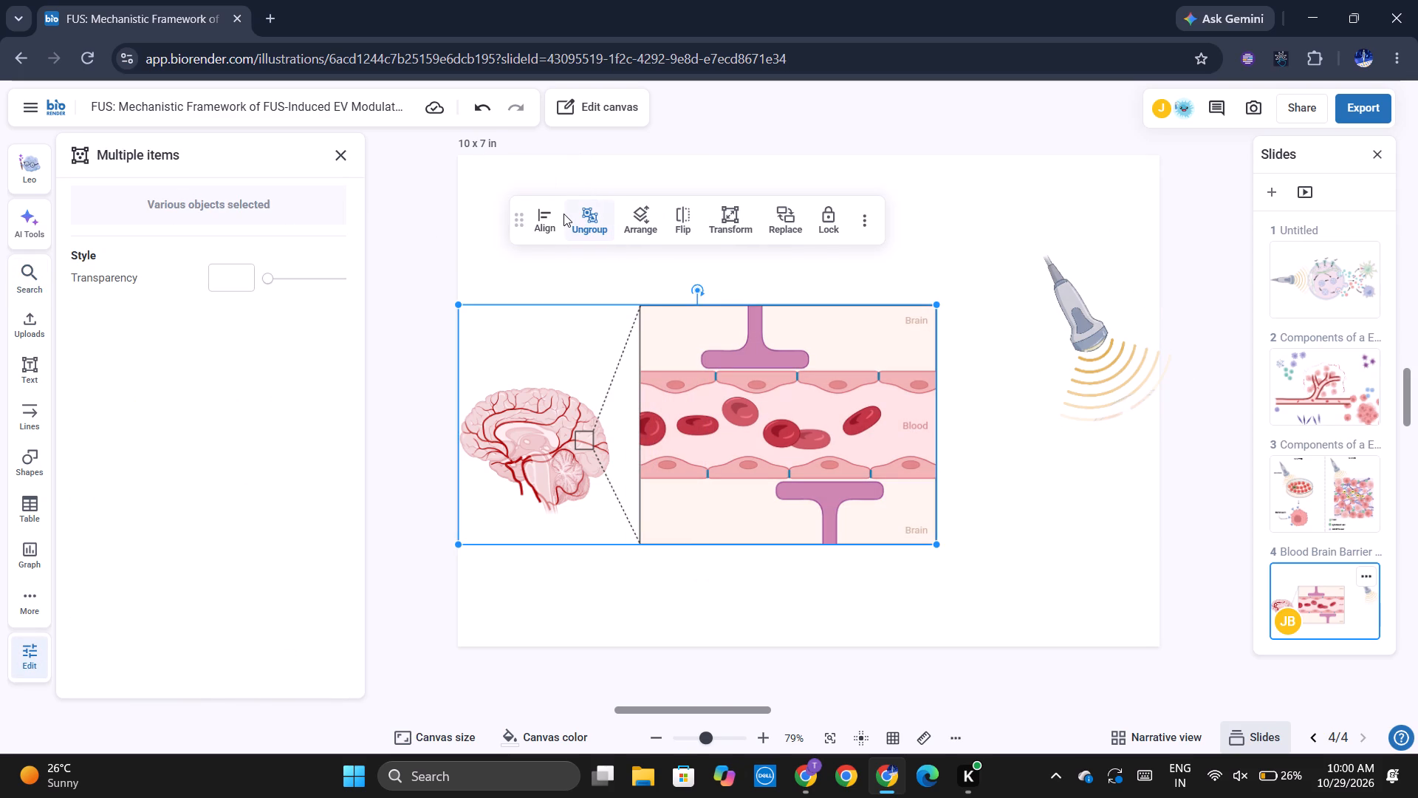
click(999, 635)
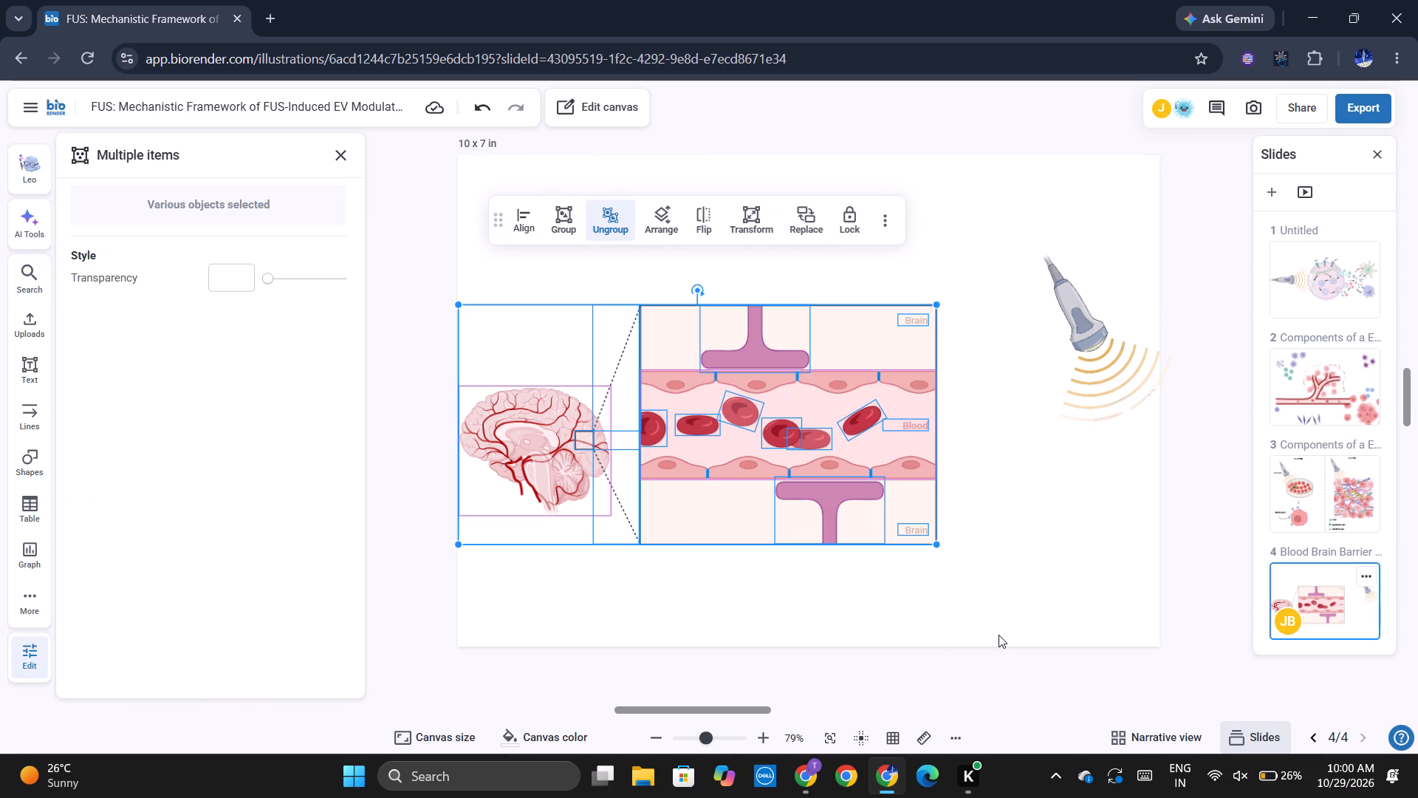
Group the enlarged vessel section with its dotted callout lines and move the group down, away from the brain.
drag(1024, 618, 744, 607)
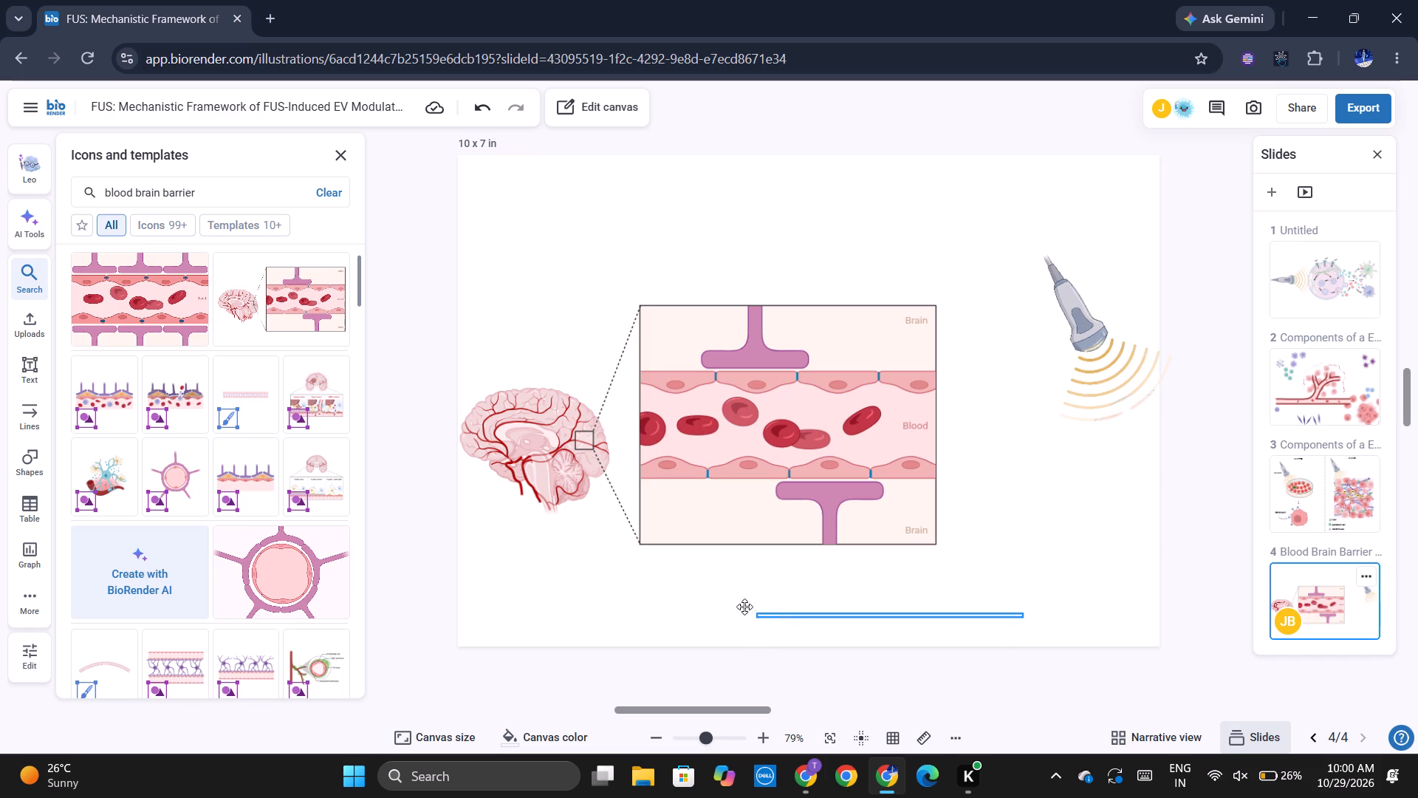
drag(744, 607, 628, 270)
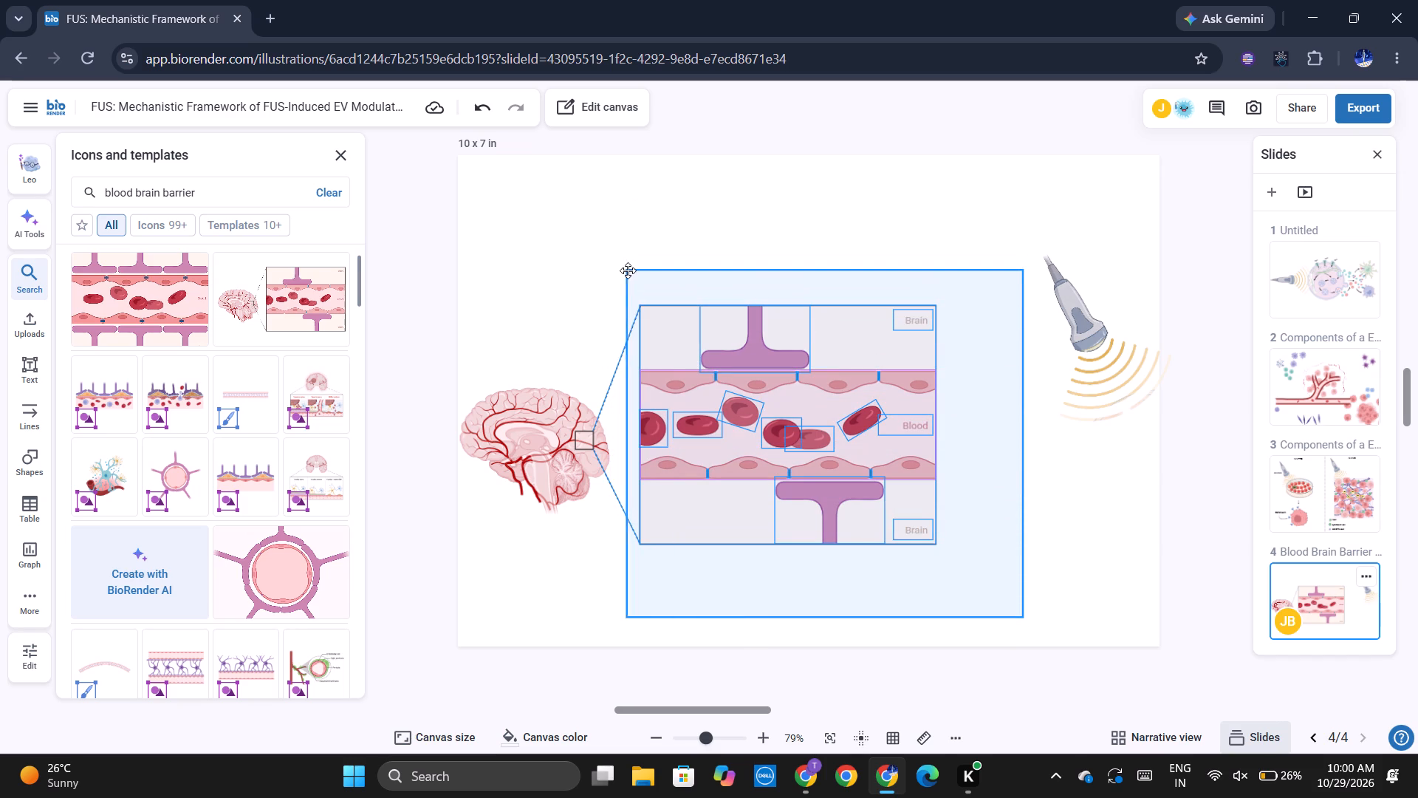
drag(628, 270, 628, 270)
click(634, 222)
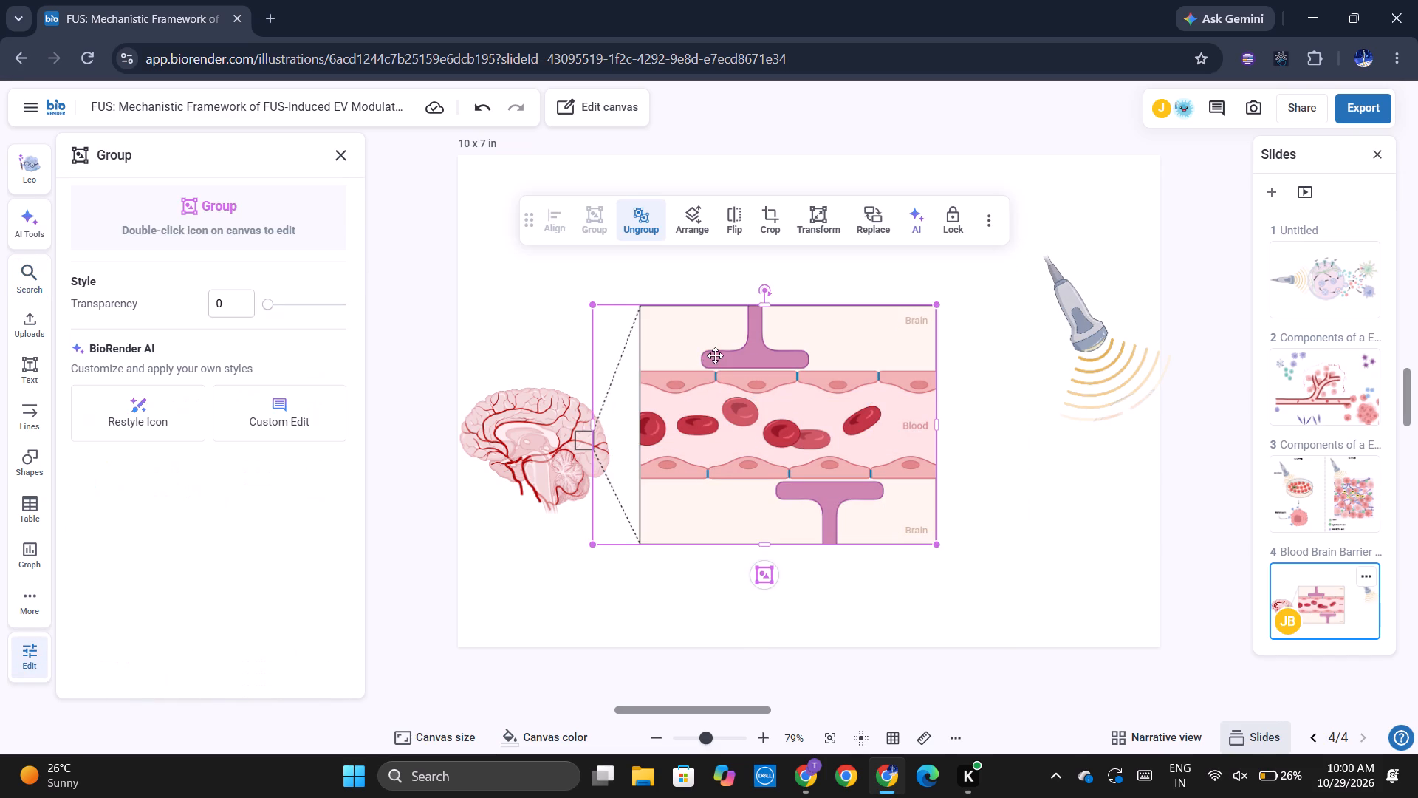
drag(715, 355, 780, 449)
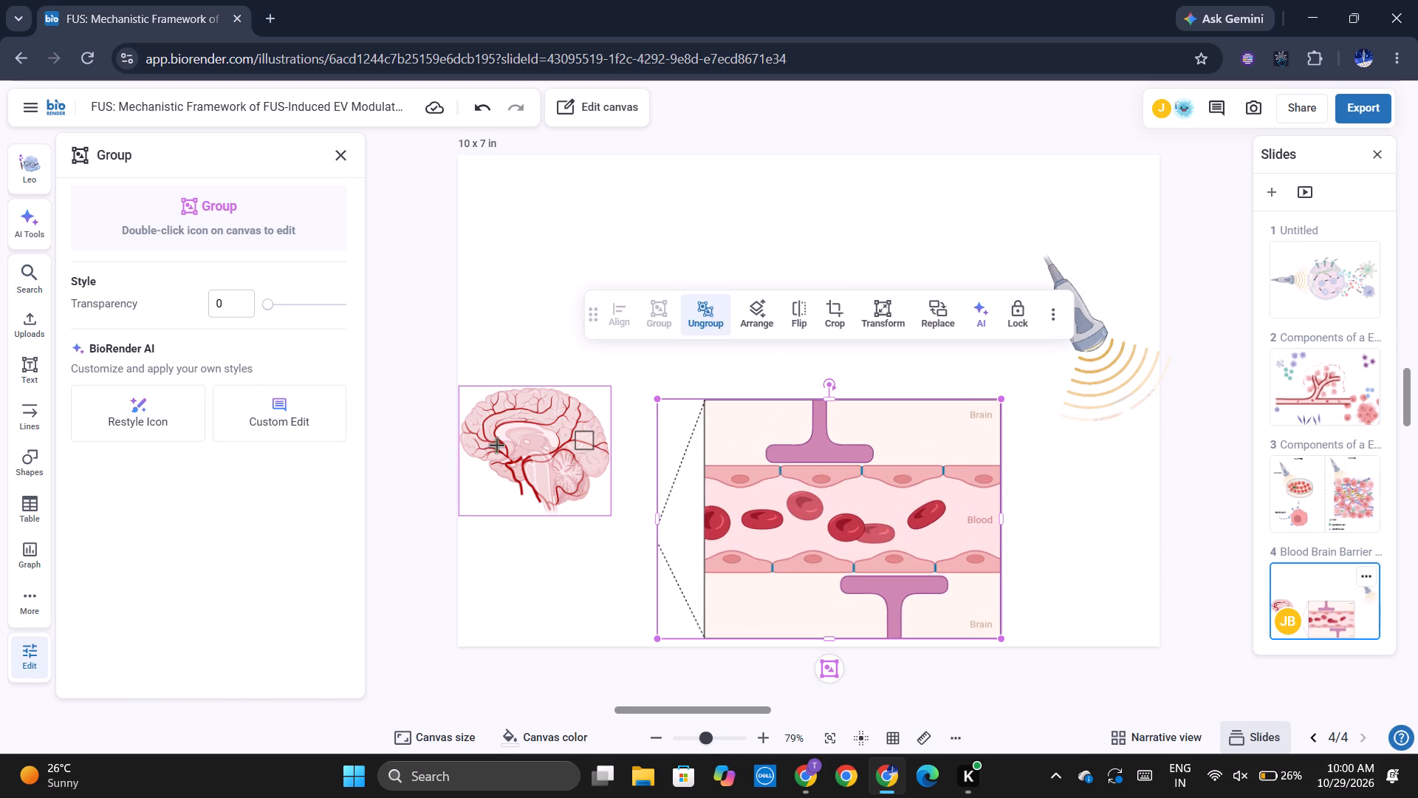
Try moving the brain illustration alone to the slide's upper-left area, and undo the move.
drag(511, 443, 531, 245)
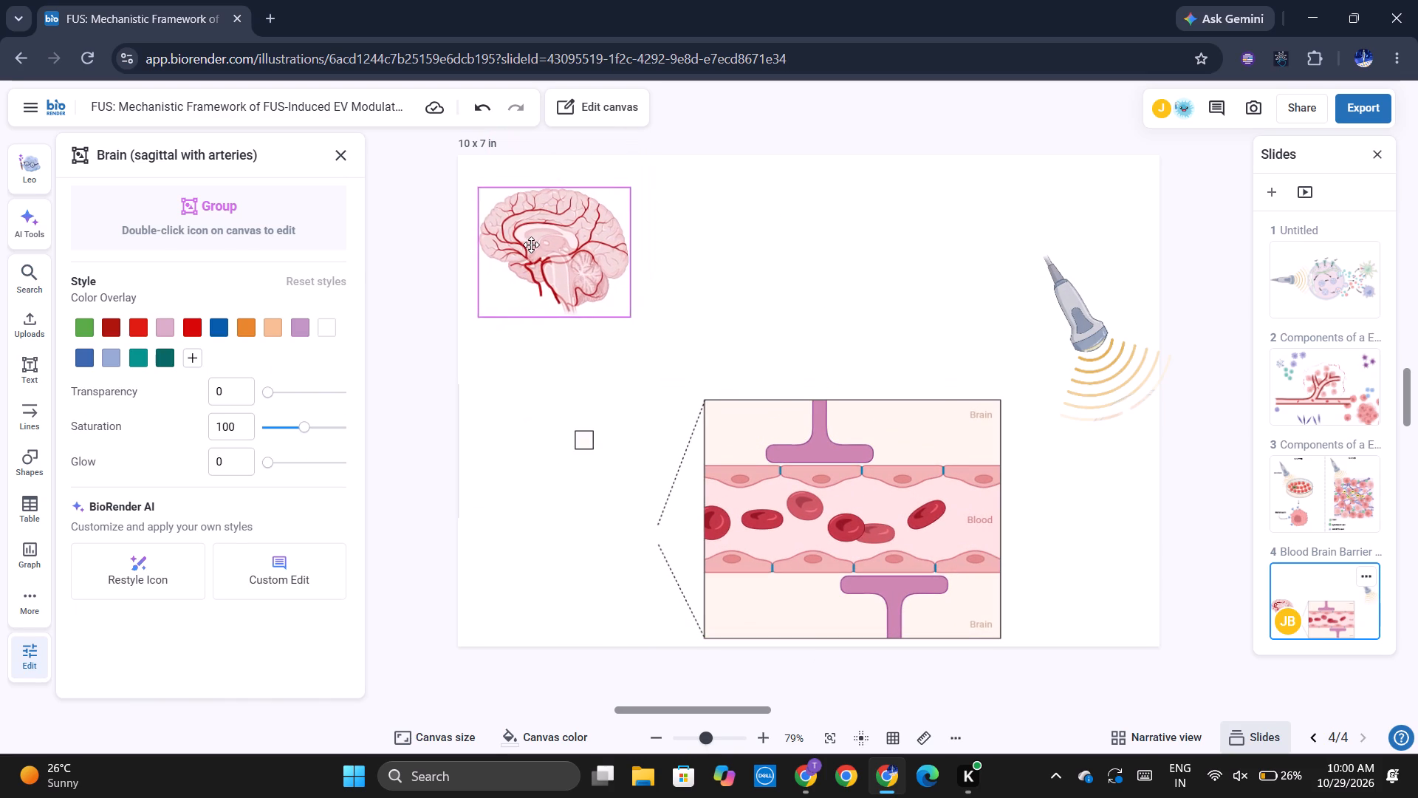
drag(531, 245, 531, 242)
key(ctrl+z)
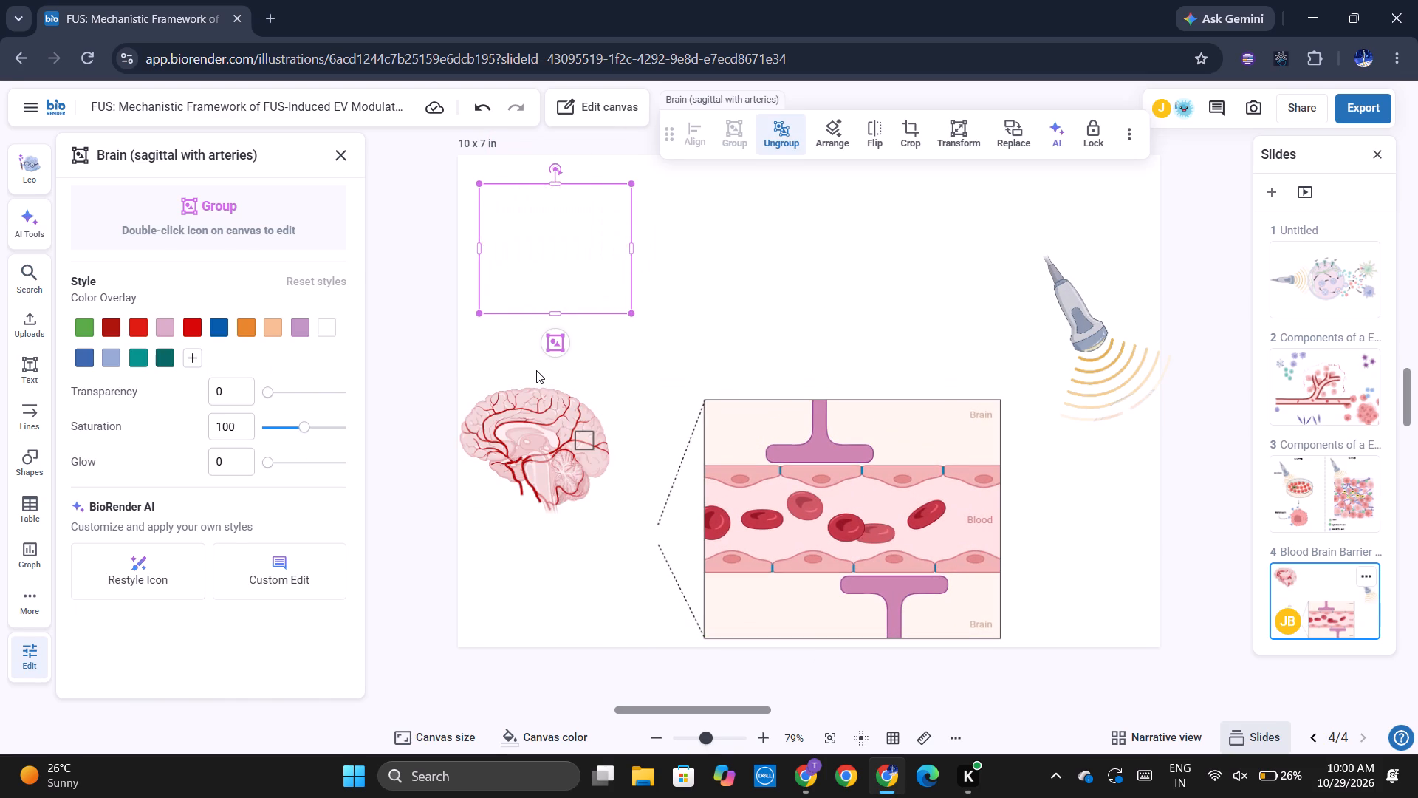
Group the brain illustration with its small square marker and move the group to the slide's upper-left area.
drag(607, 553, 545, 406)
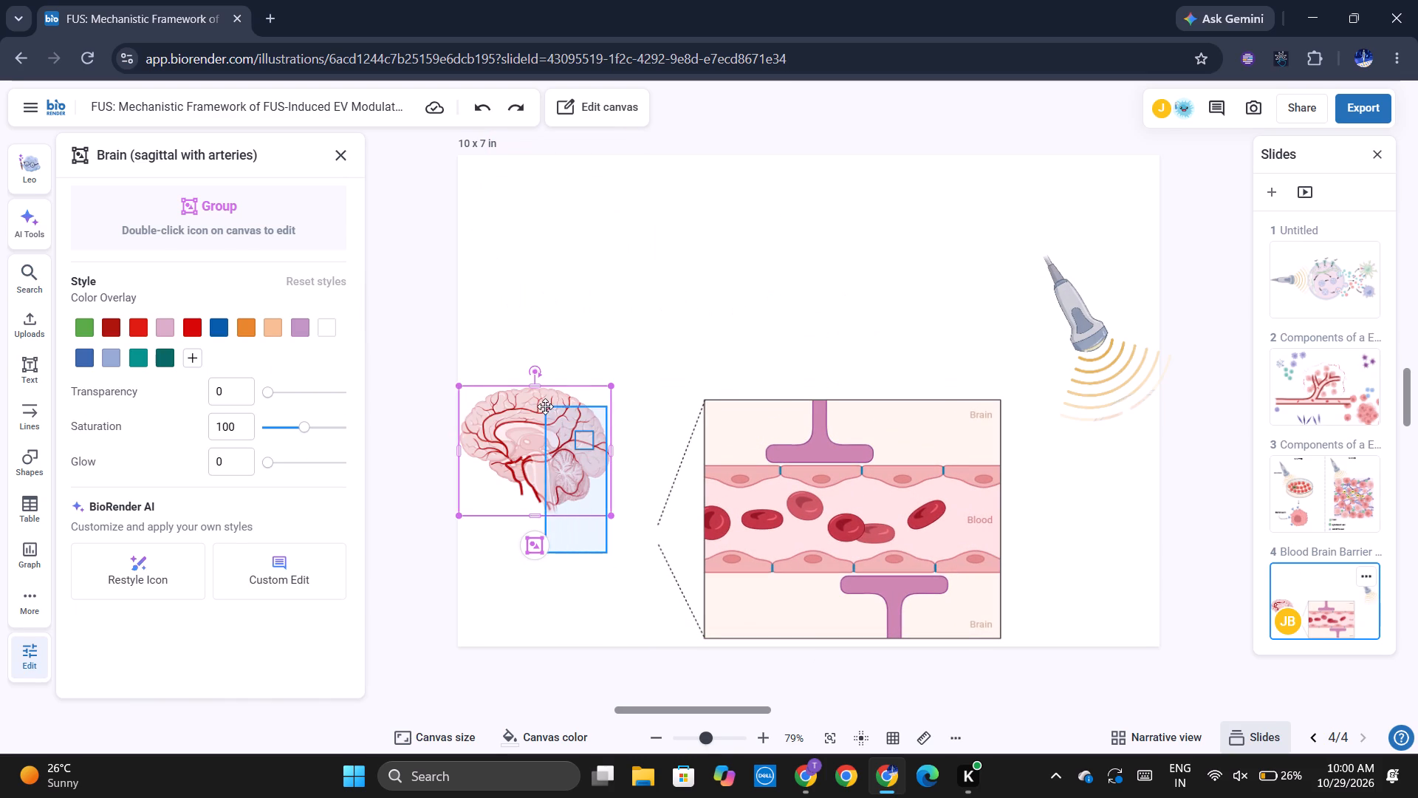
drag(545, 406, 545, 406)
click(448, 298)
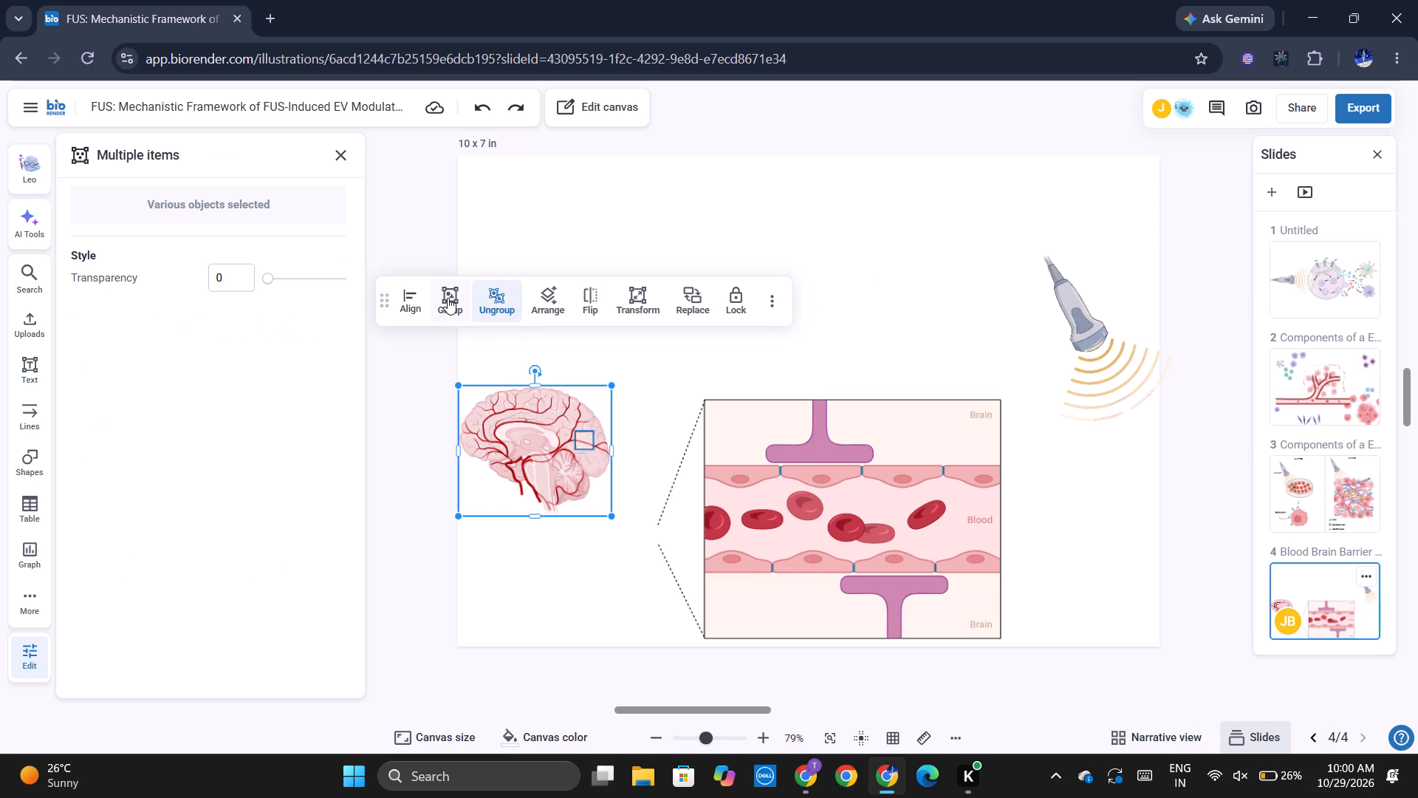
drag(550, 492, 572, 222)
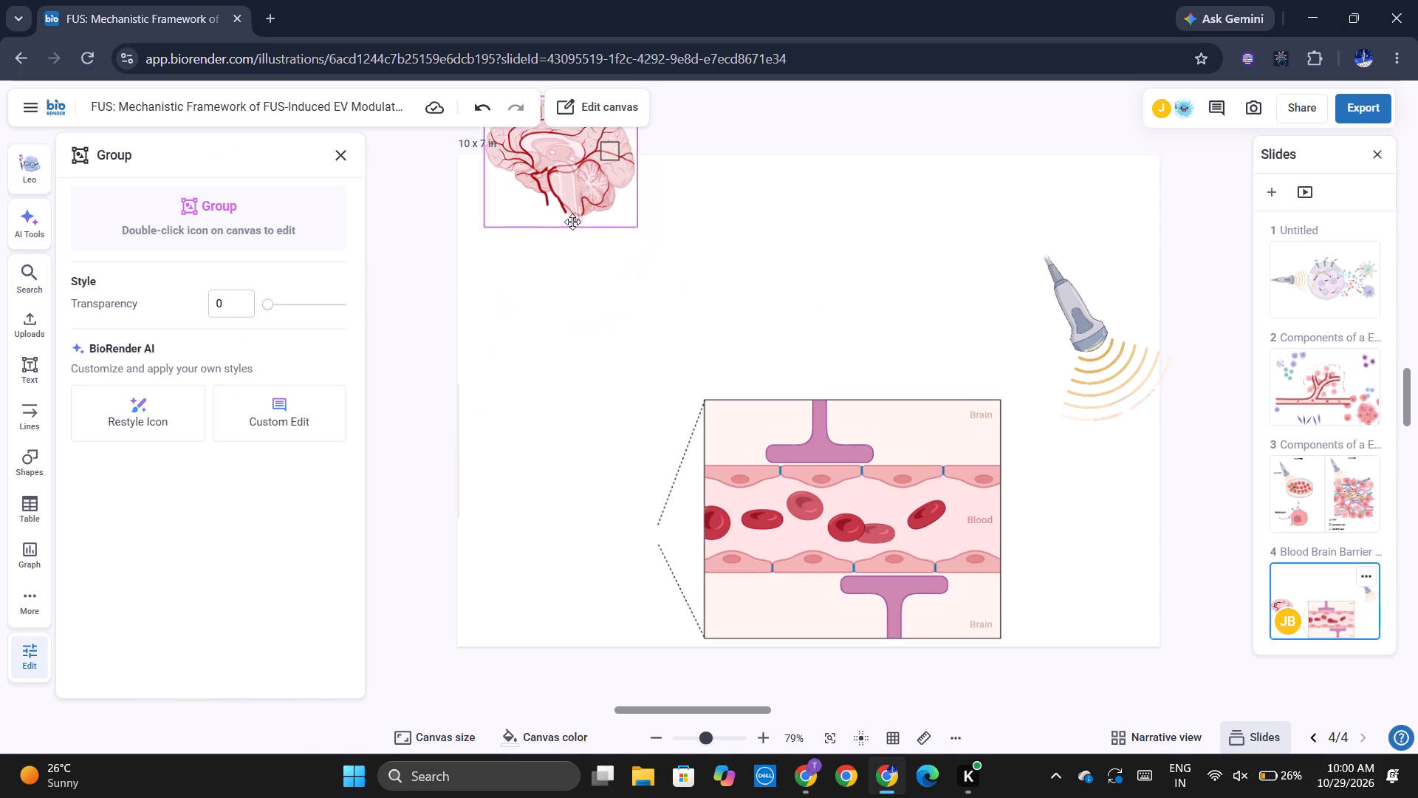
drag(572, 222, 569, 298)
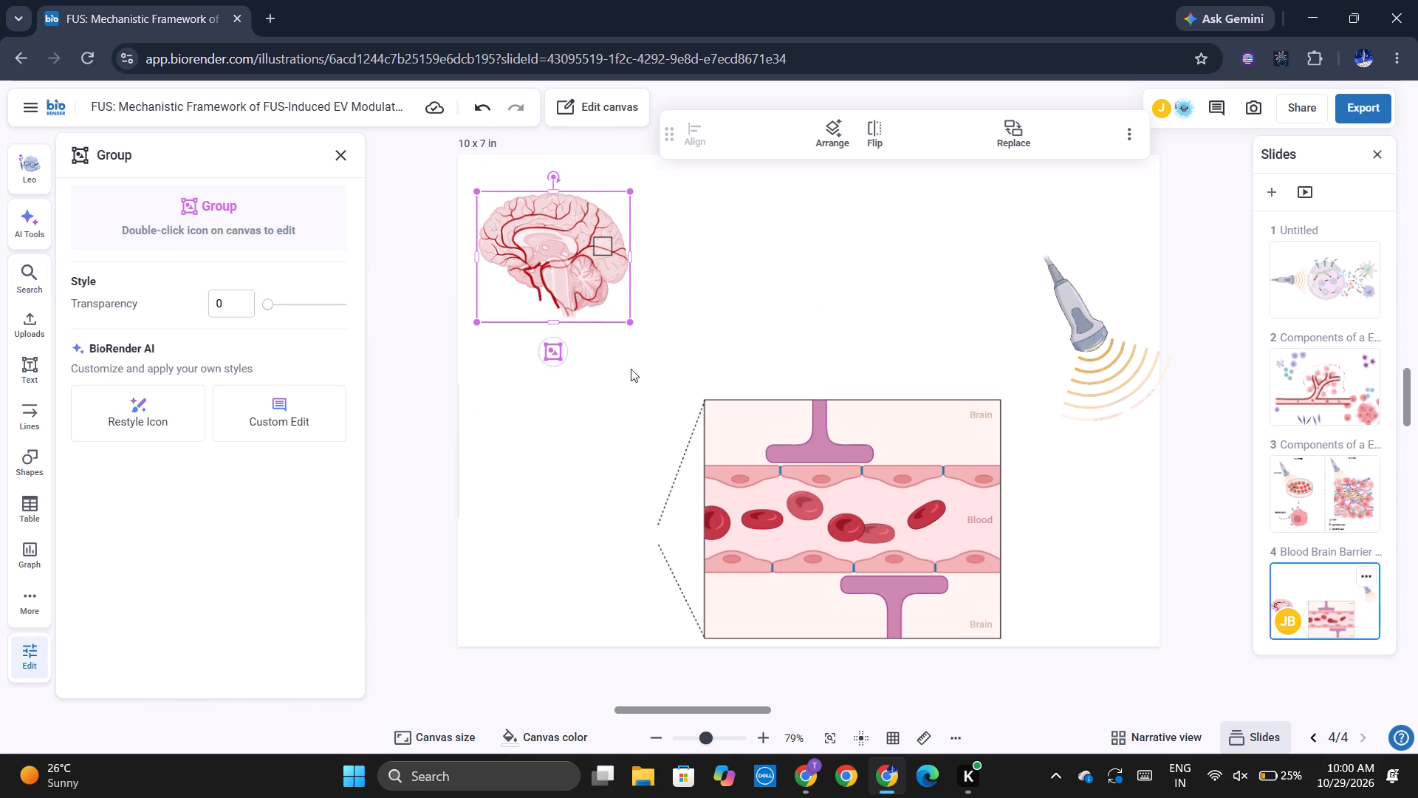
Move the vessel section group below the brain, ungroup it and clear the selection.
drag(834, 471, 661, 440)
click(519, 293)
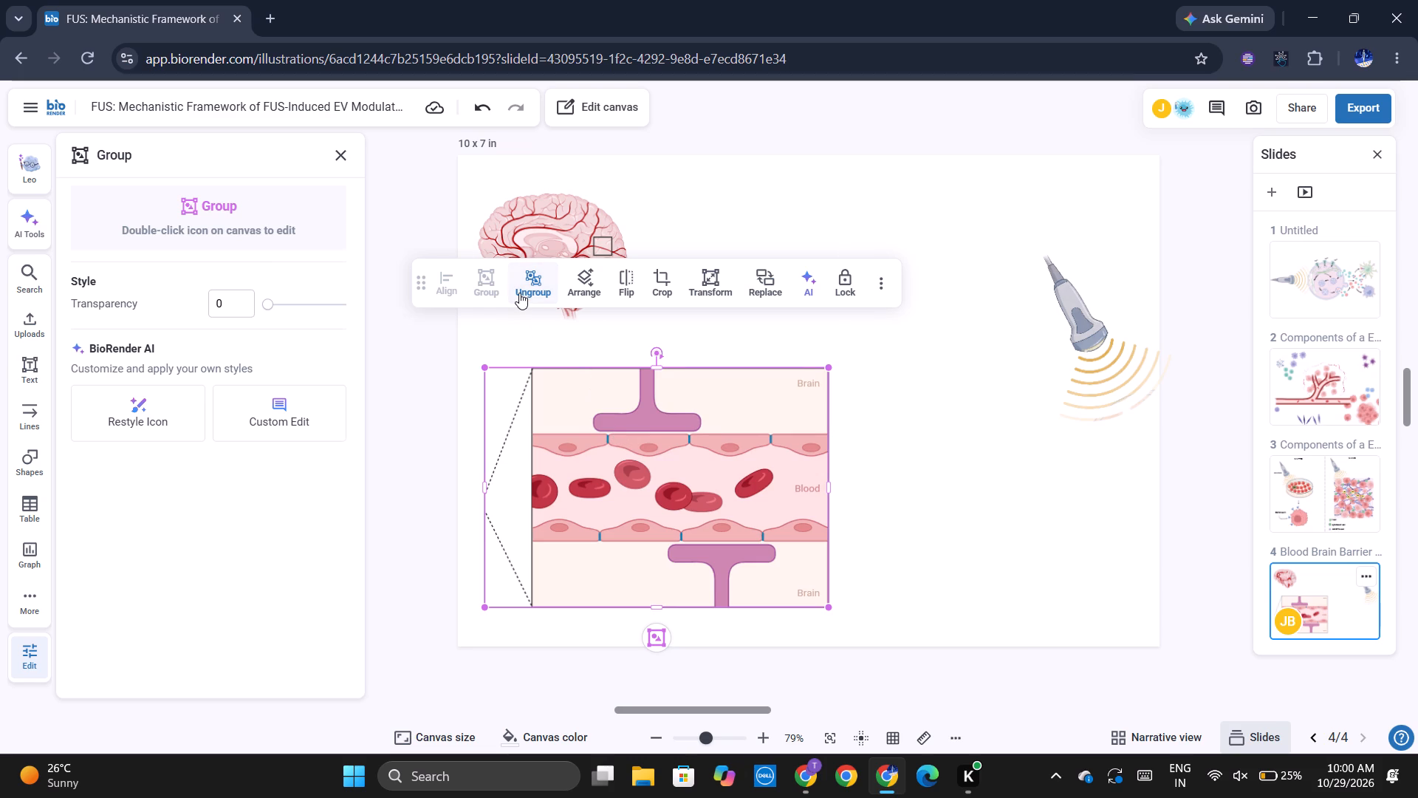
click(498, 324)
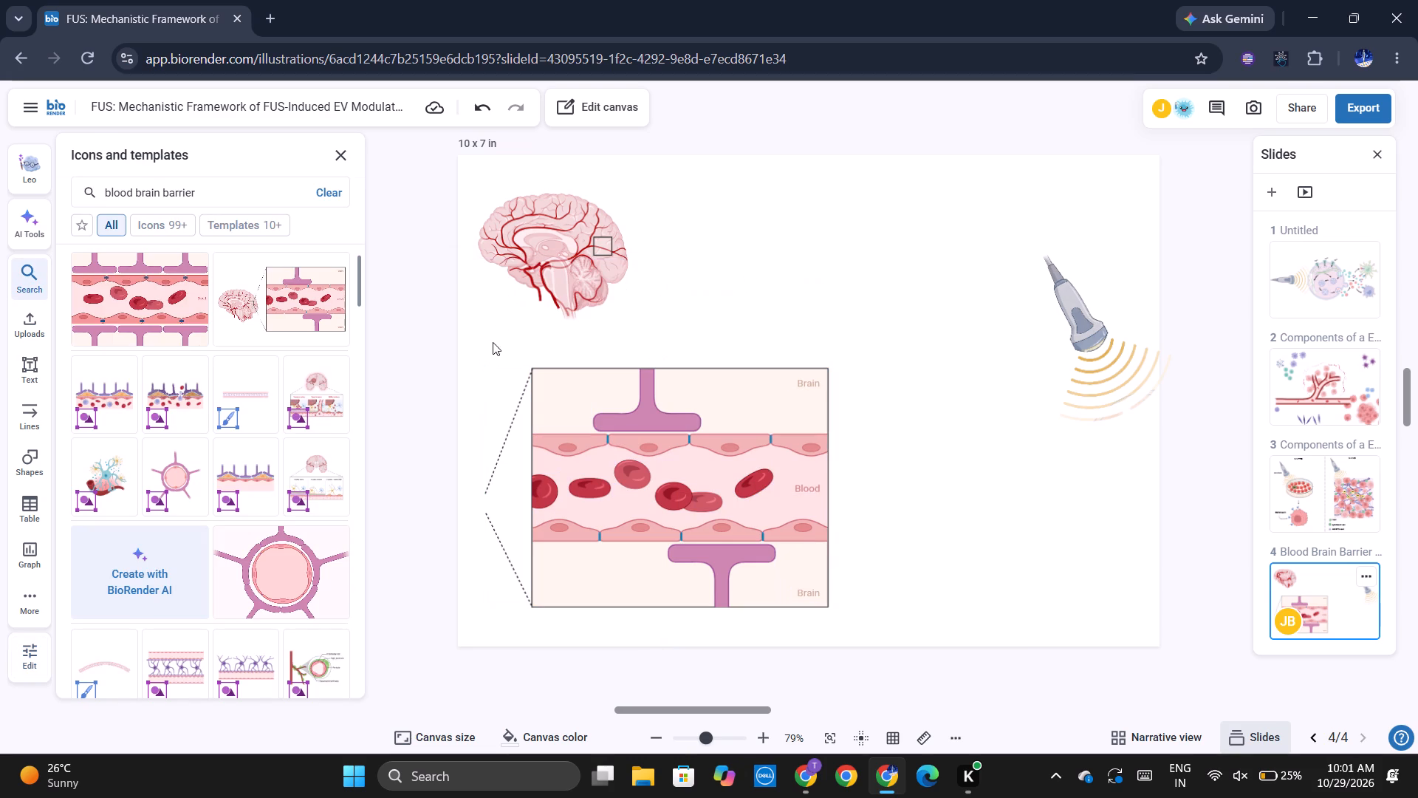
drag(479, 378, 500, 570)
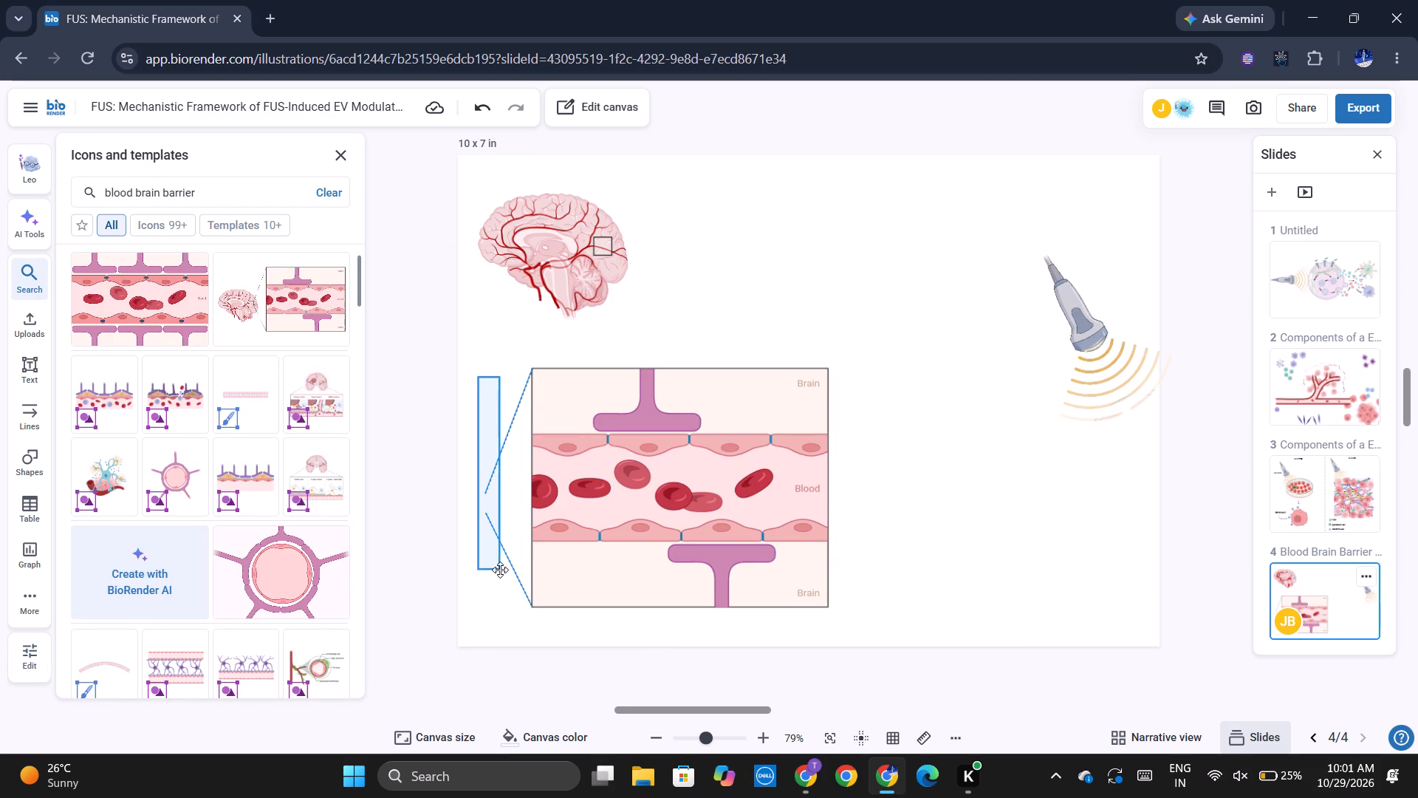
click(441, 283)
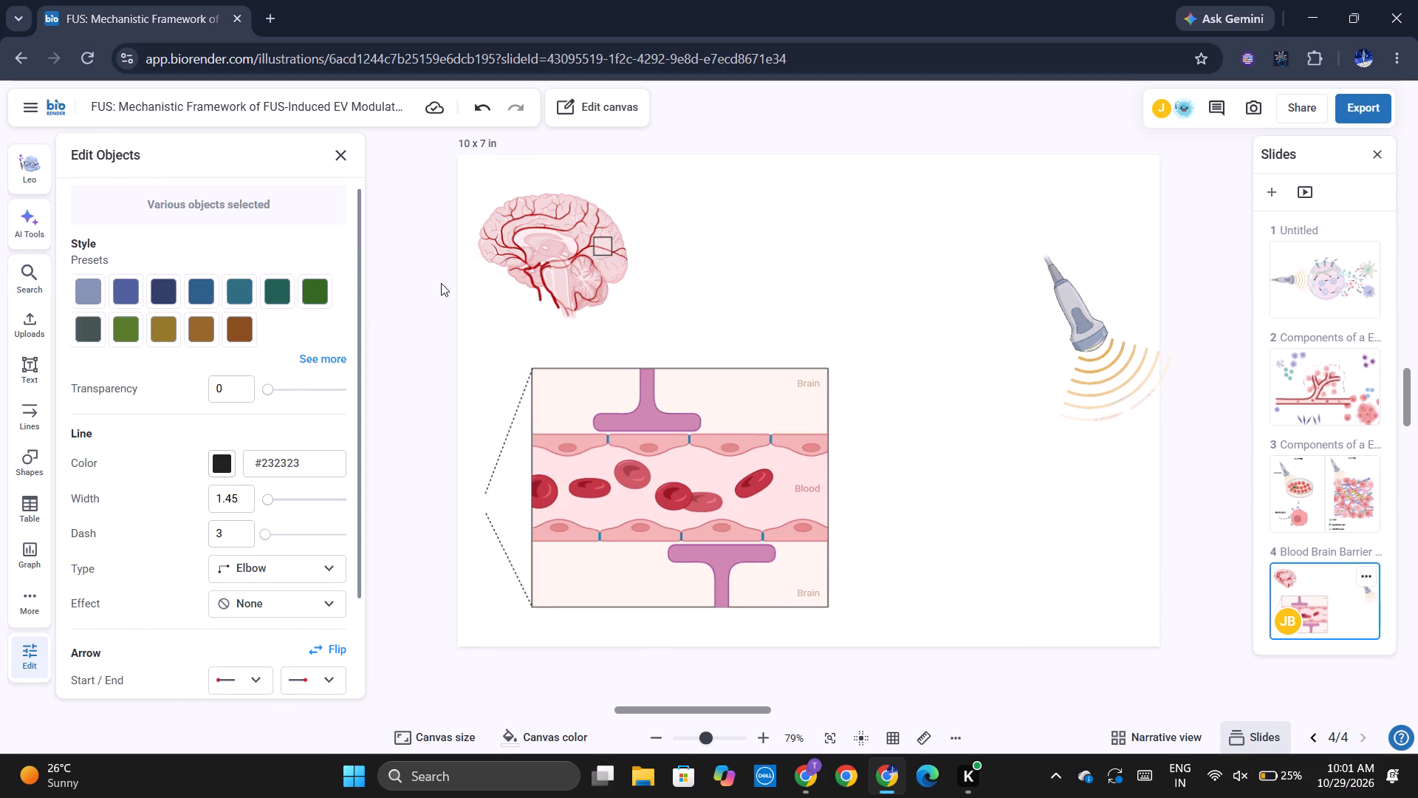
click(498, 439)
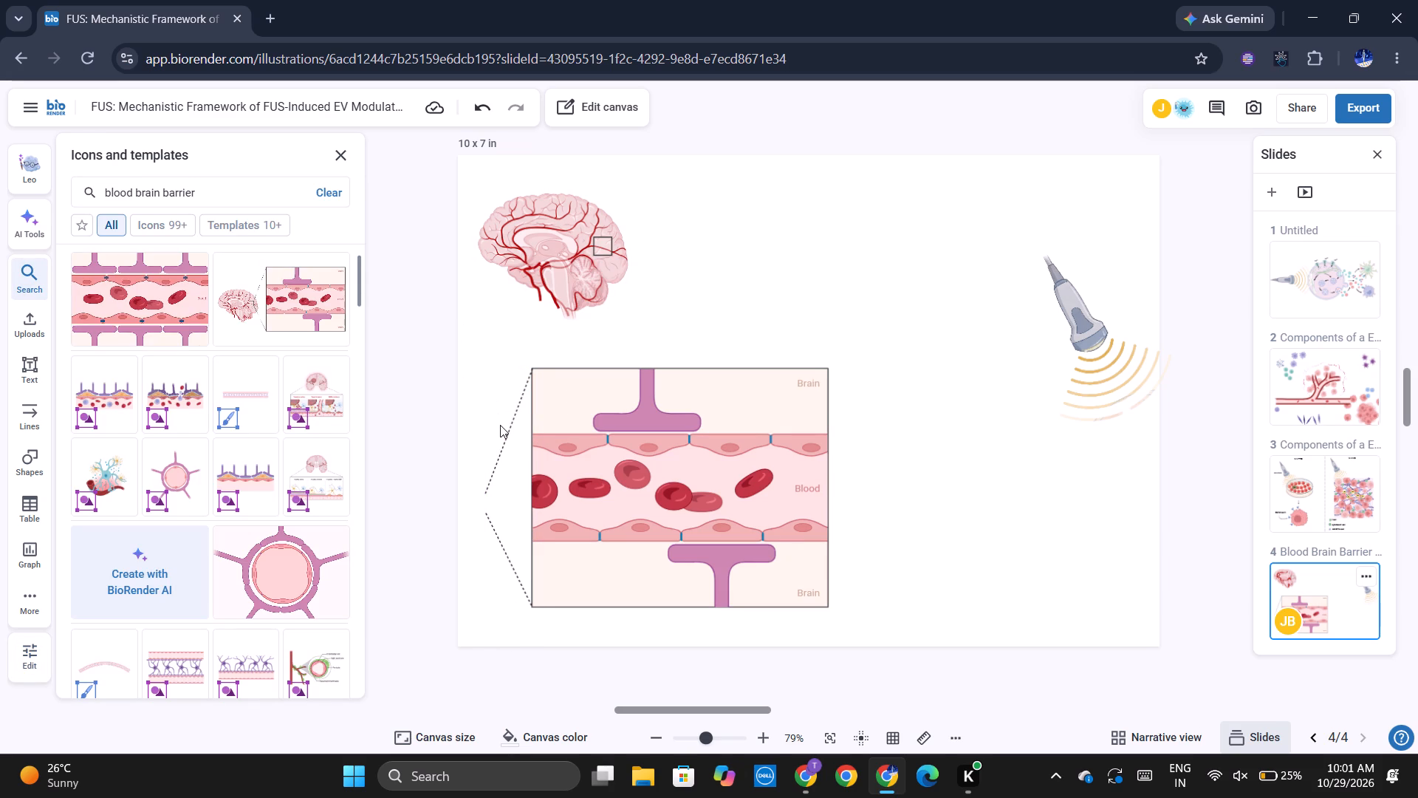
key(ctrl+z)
Select the two dotted callout lines beside the vessel section and group them.
drag(499, 602, 483, 499)
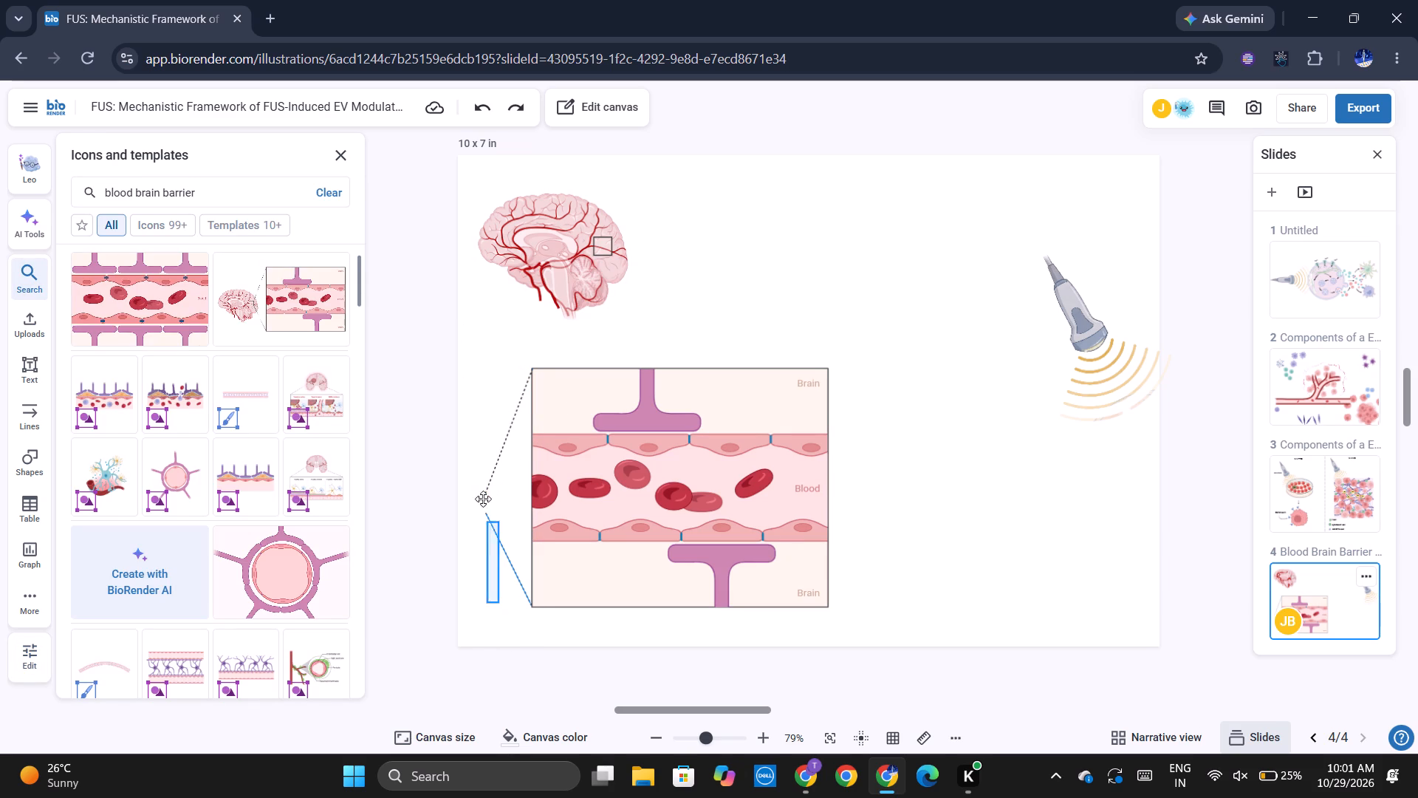
drag(483, 499, 476, 433)
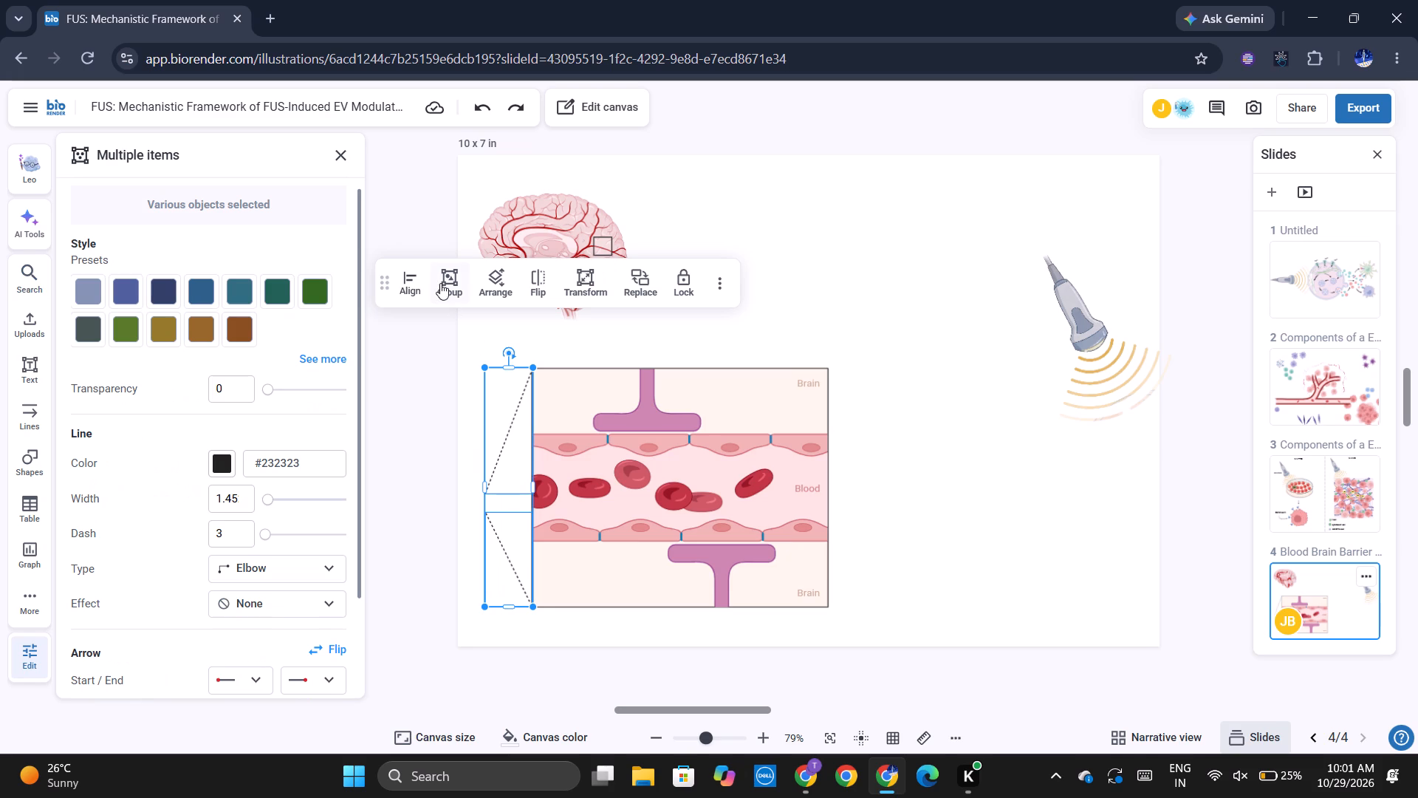
click(440, 281)
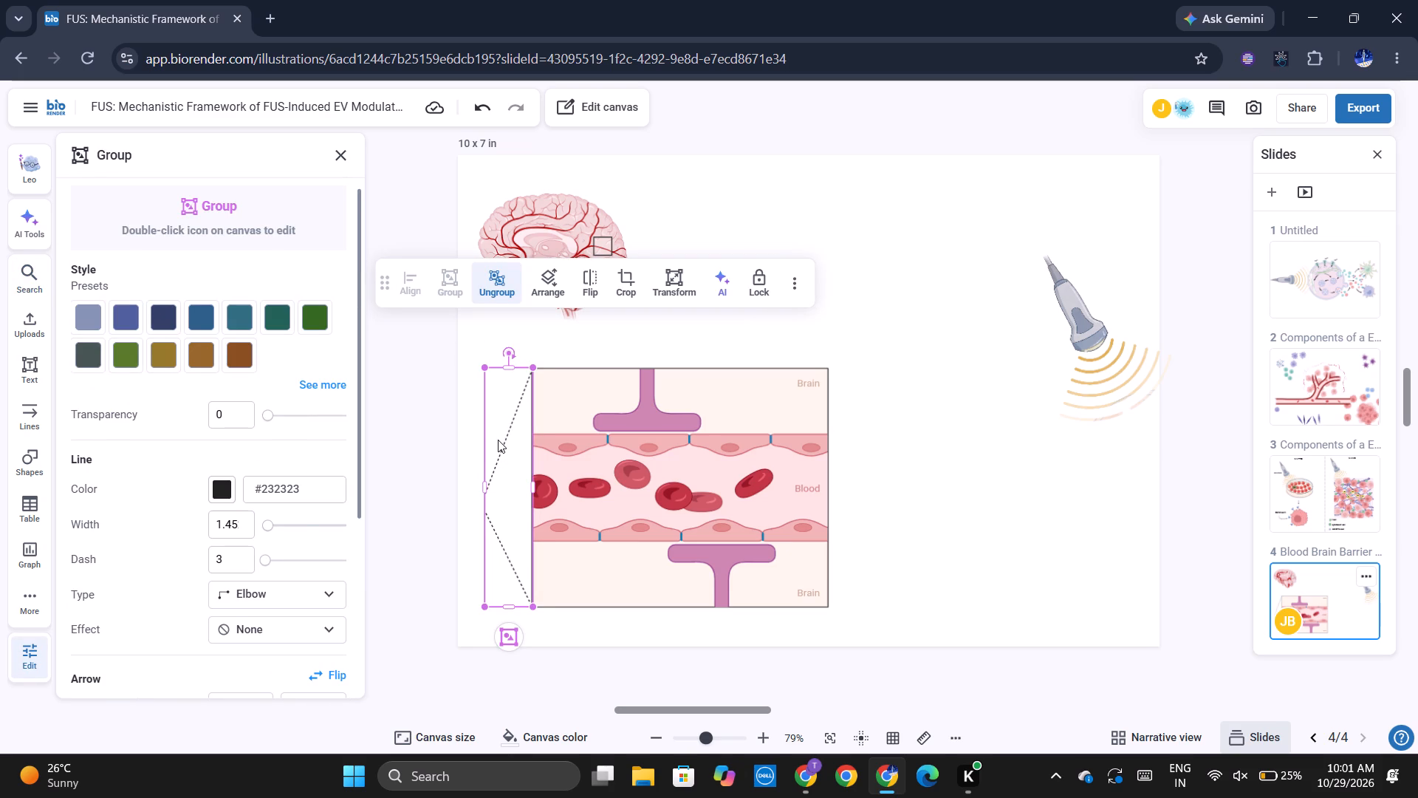
Move the callout line group to the right of the brain and rotate it 90° clockwise so it opens downward.
drag(501, 446, 676, 290)
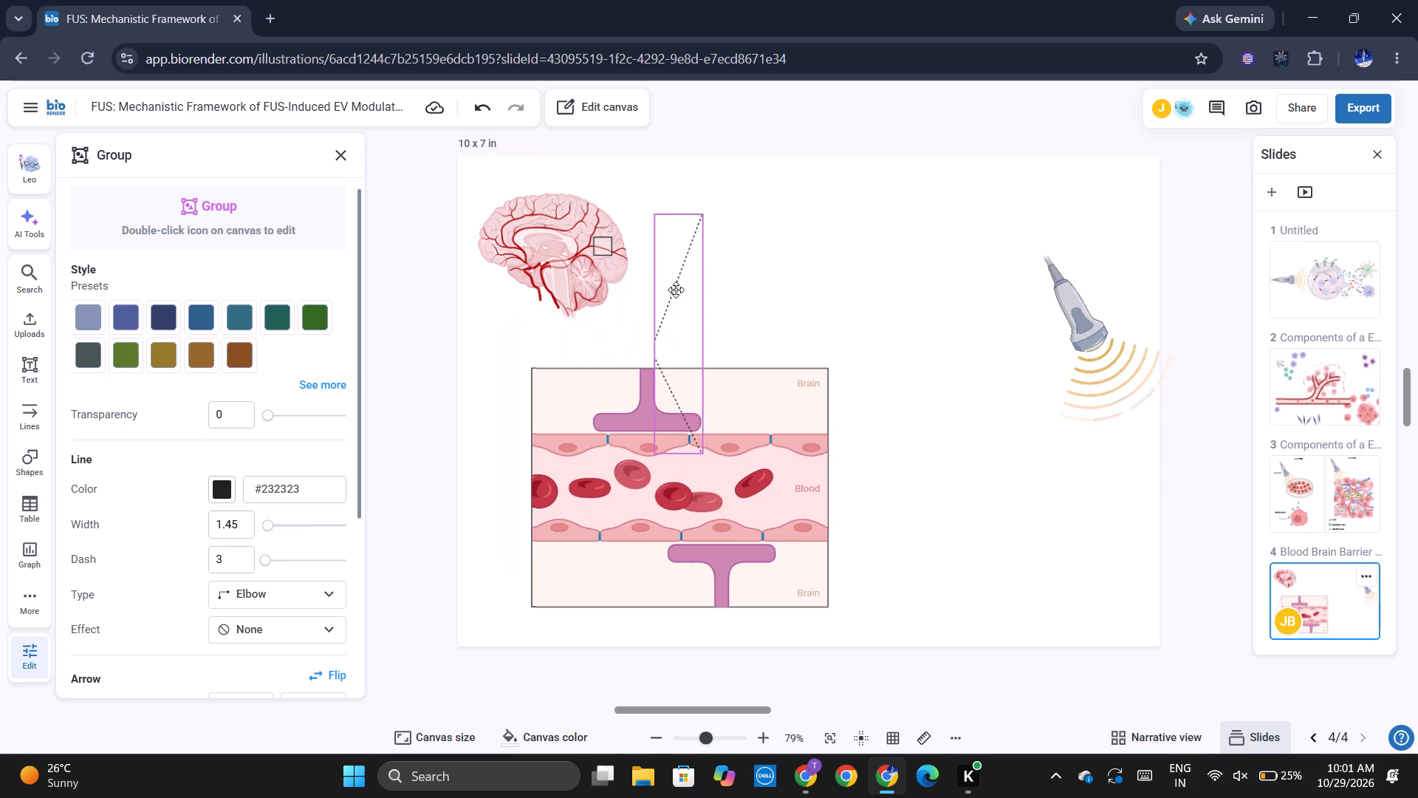
drag(676, 290, 684, 228)
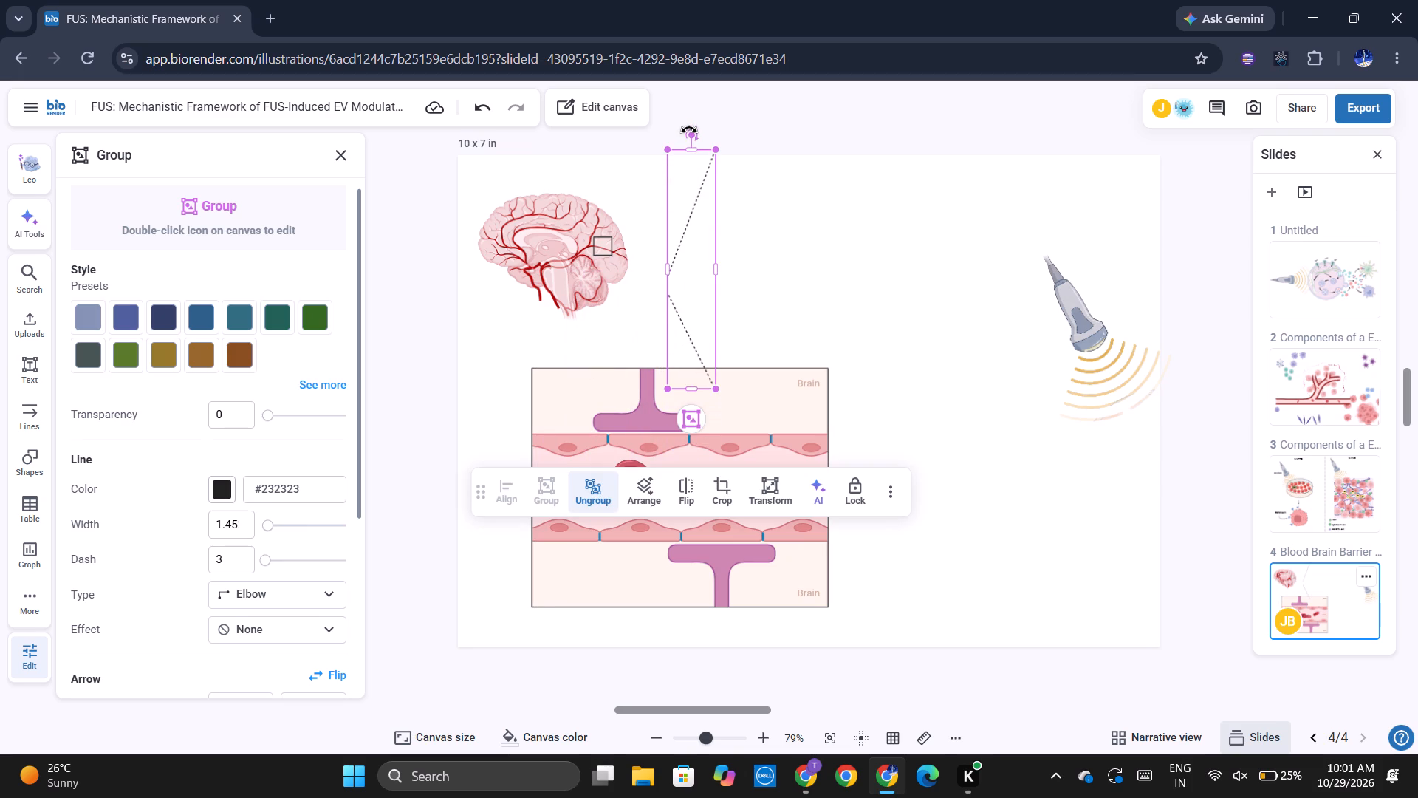
drag(688, 130, 774, 266)
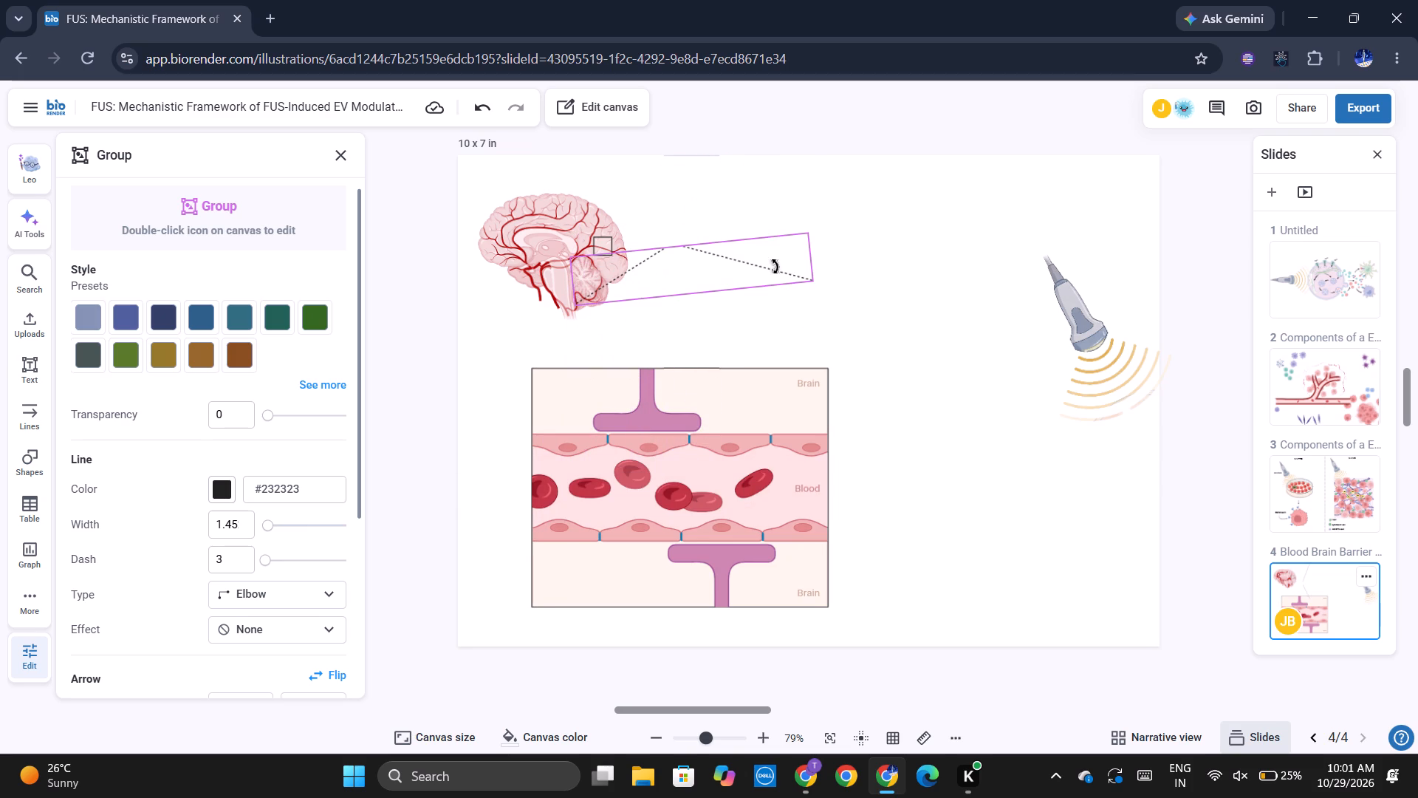
drag(774, 266, 772, 275)
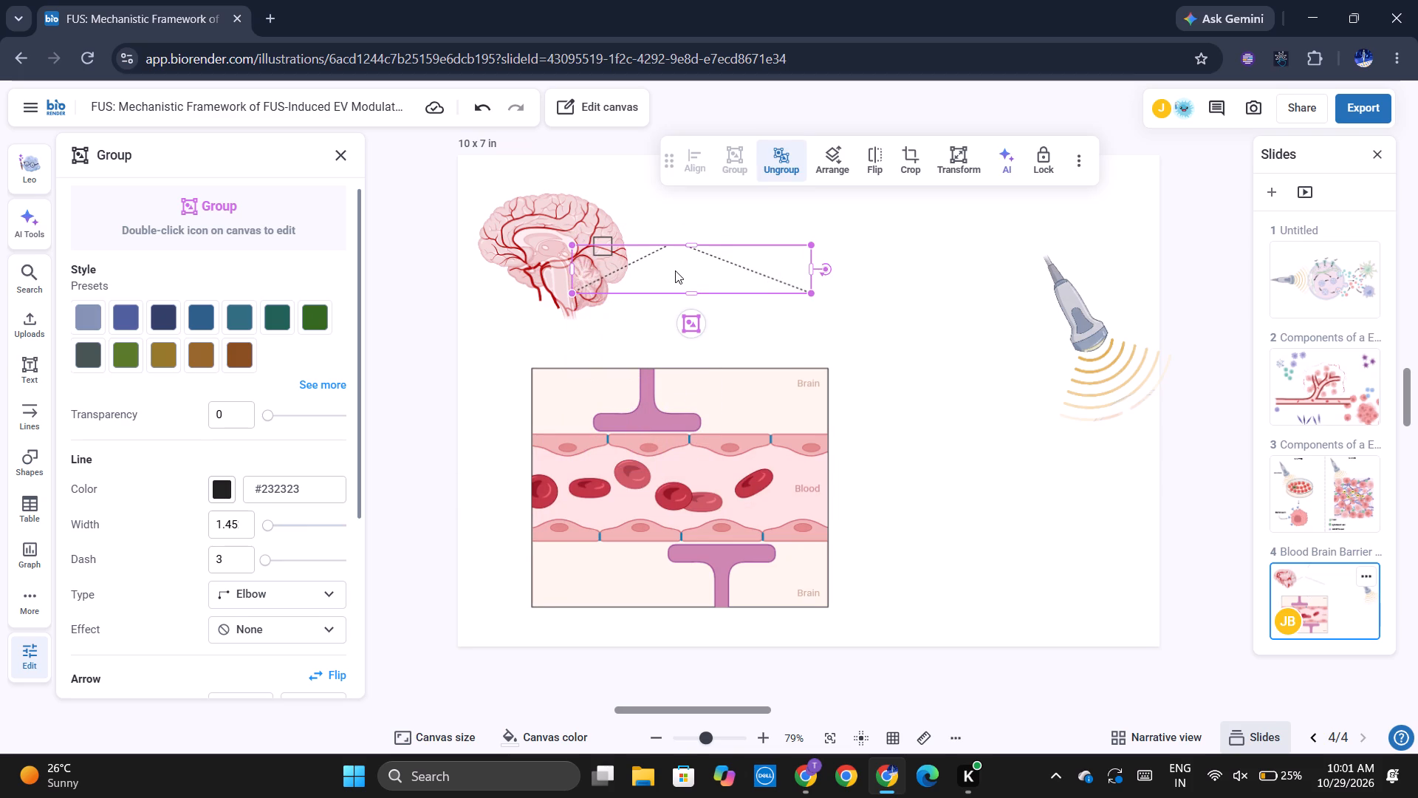
Move the rotated callout line group down to just above the vessel section.
drag(676, 270, 668, 310)
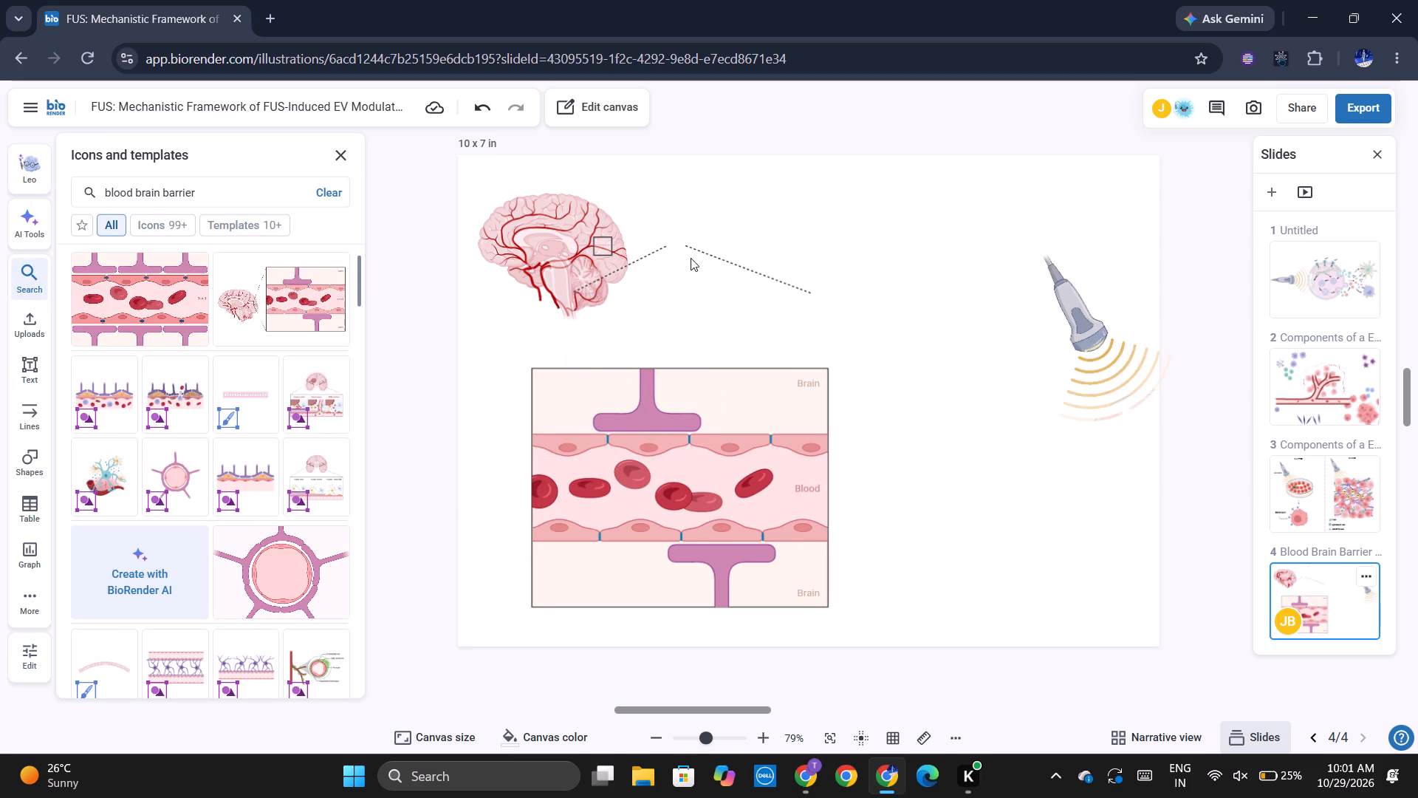
click(691, 256)
drag(682, 262, 676, 310)
click(684, 276)
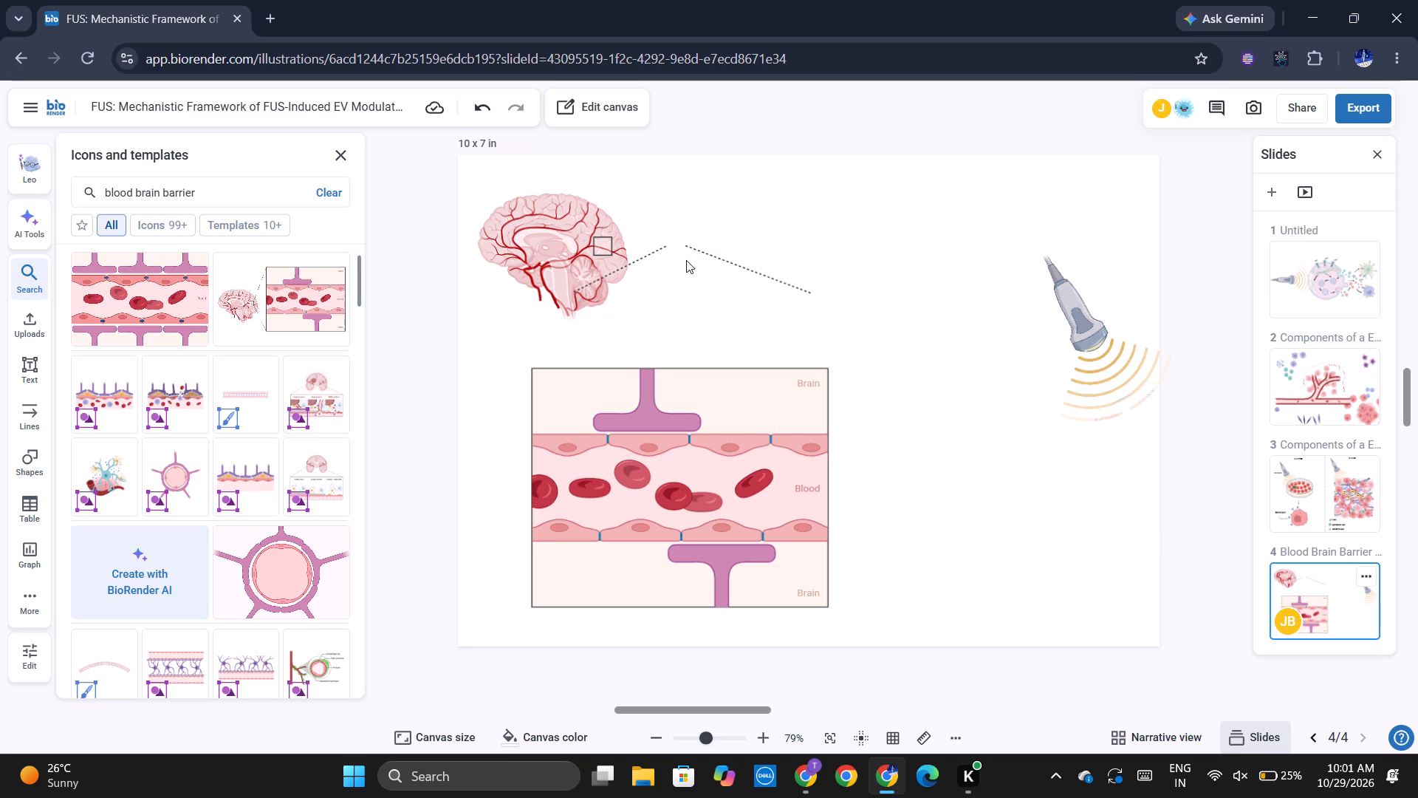
click(693, 250)
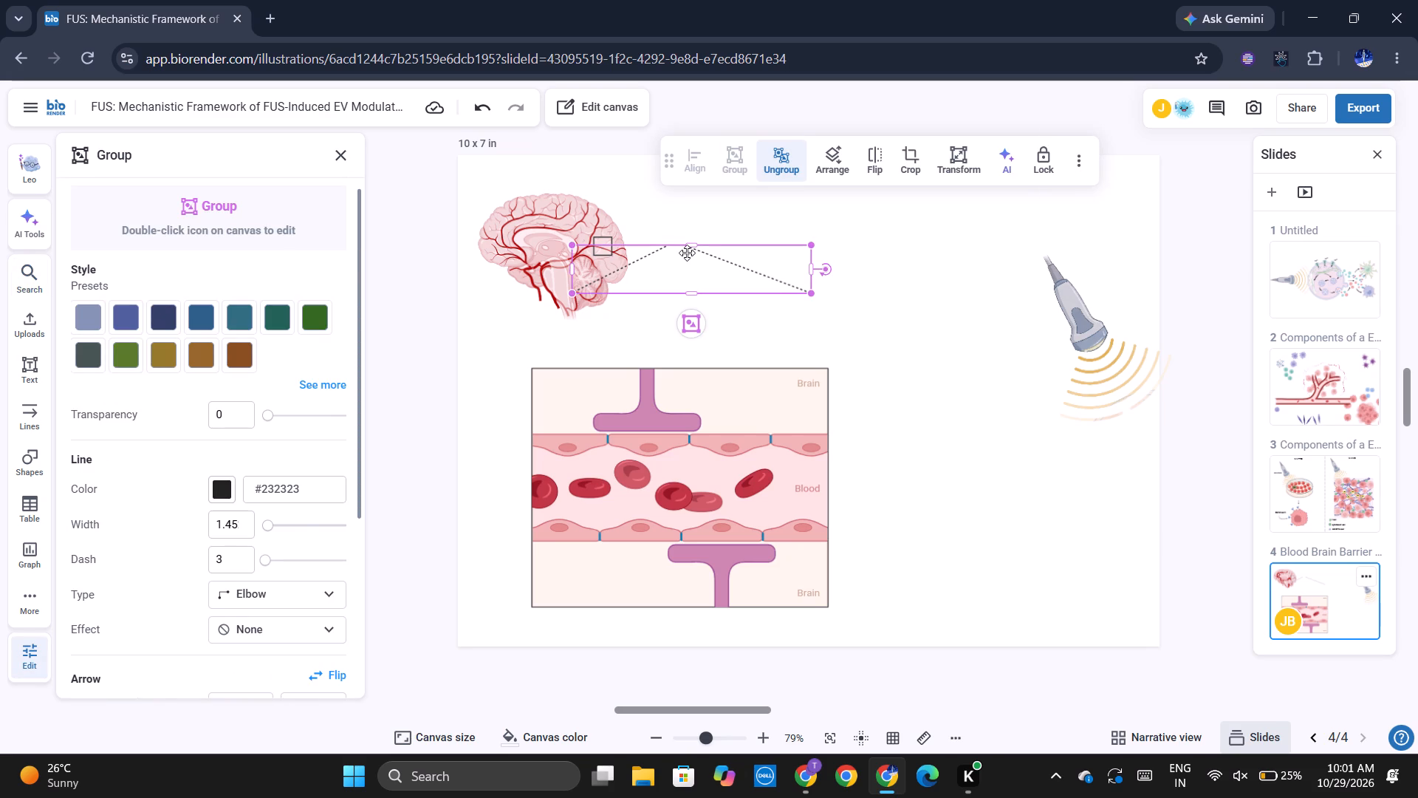
drag(687, 252, 679, 314)
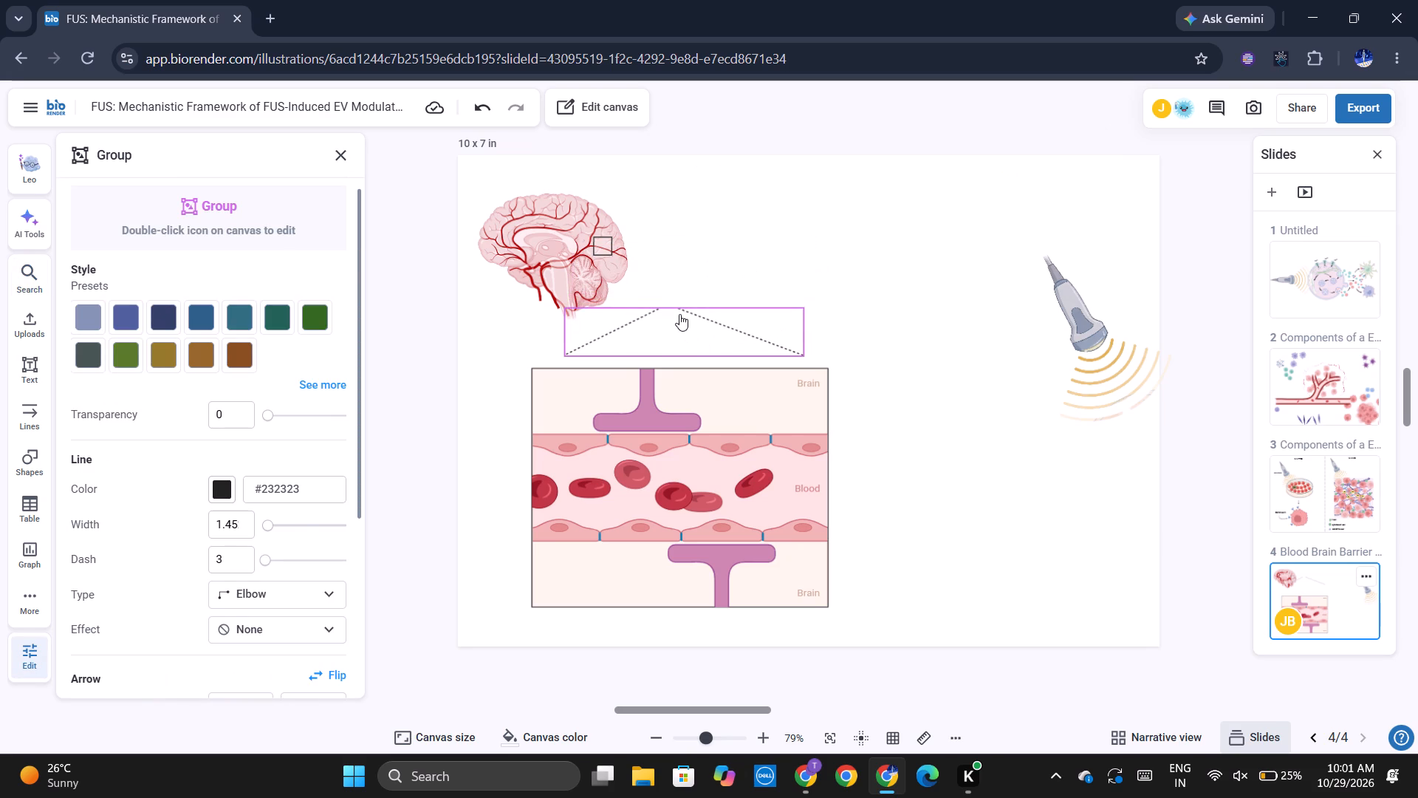
drag(679, 314, 676, 318)
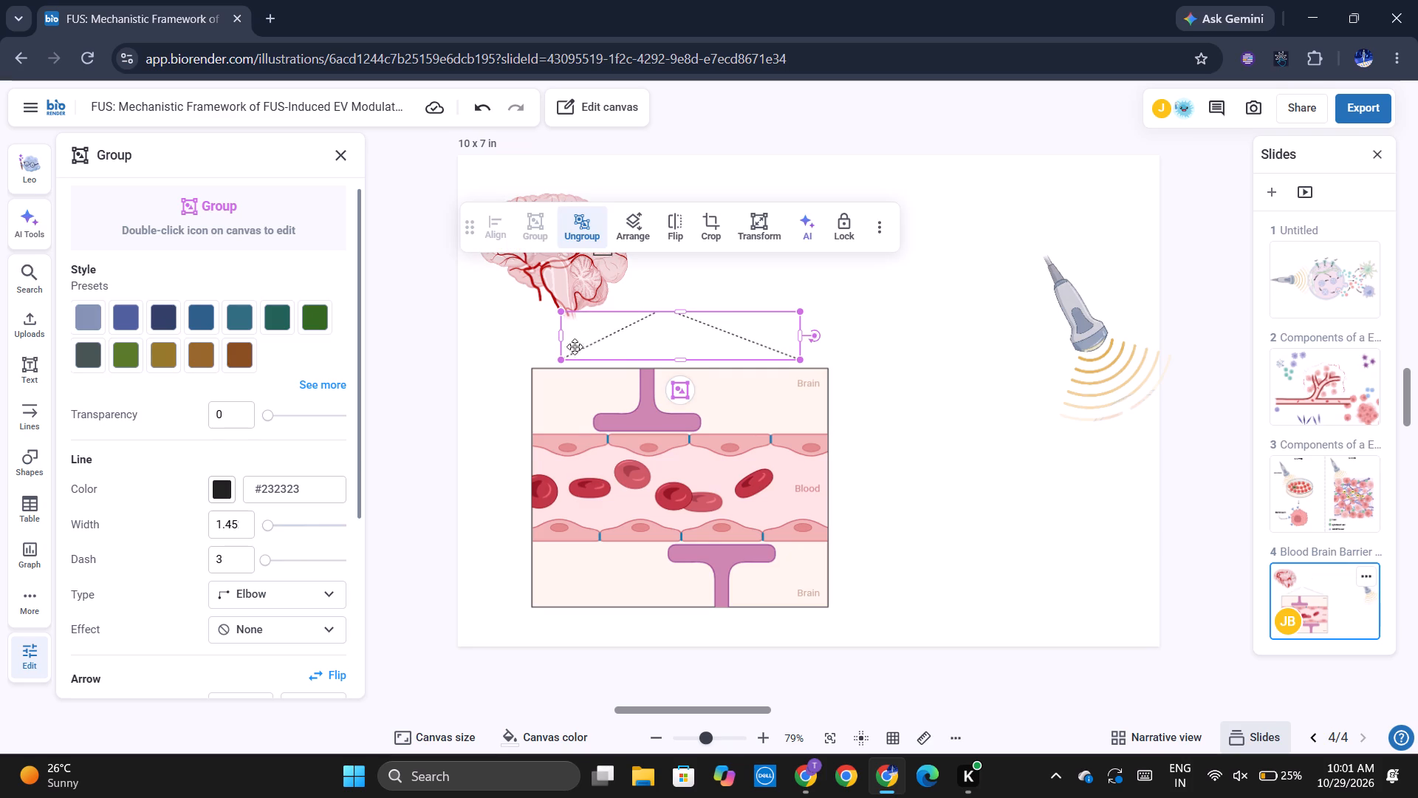
Widen the dotted callout line group on both sides to span the vessel section's width, and clear the selection.
drag(562, 335, 534, 347)
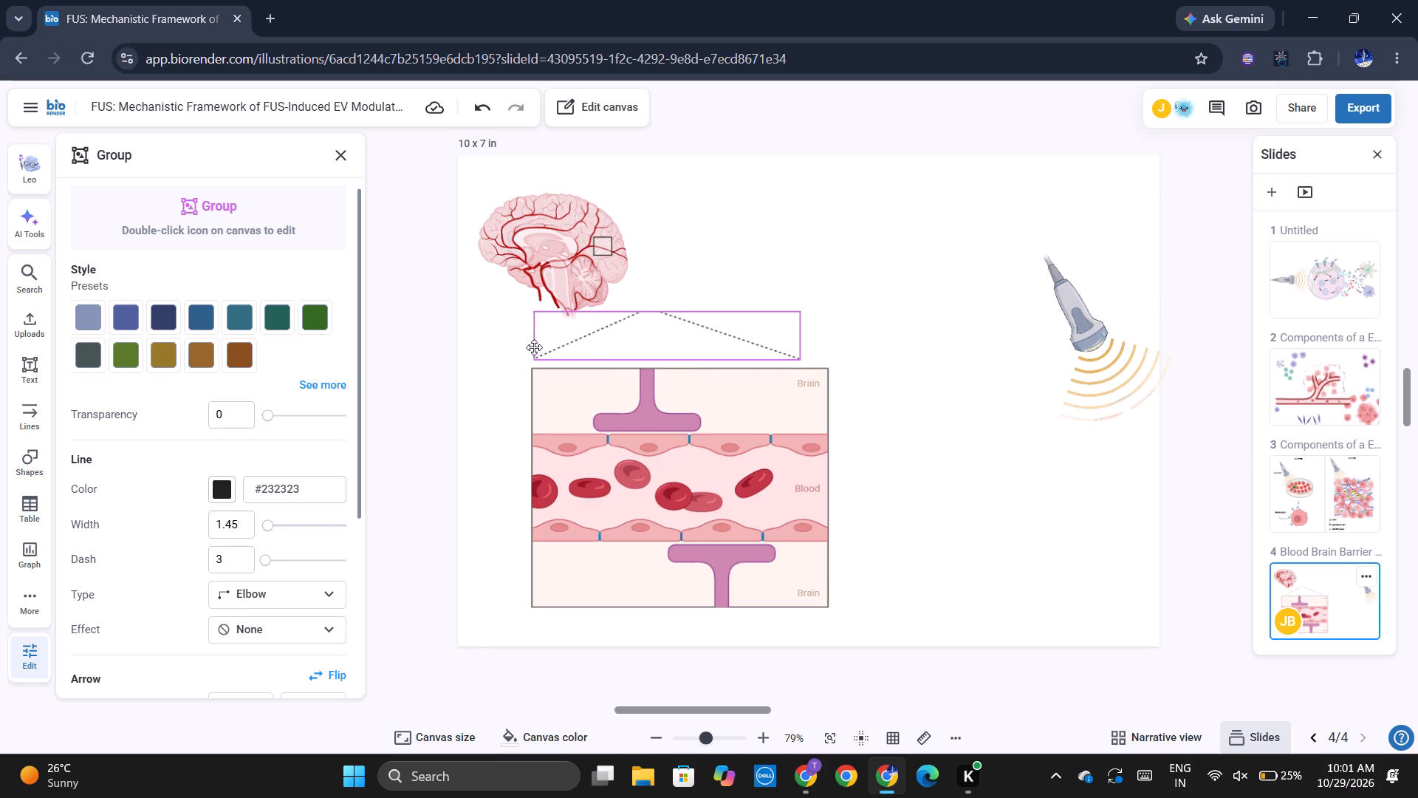
drag(534, 347, 534, 348)
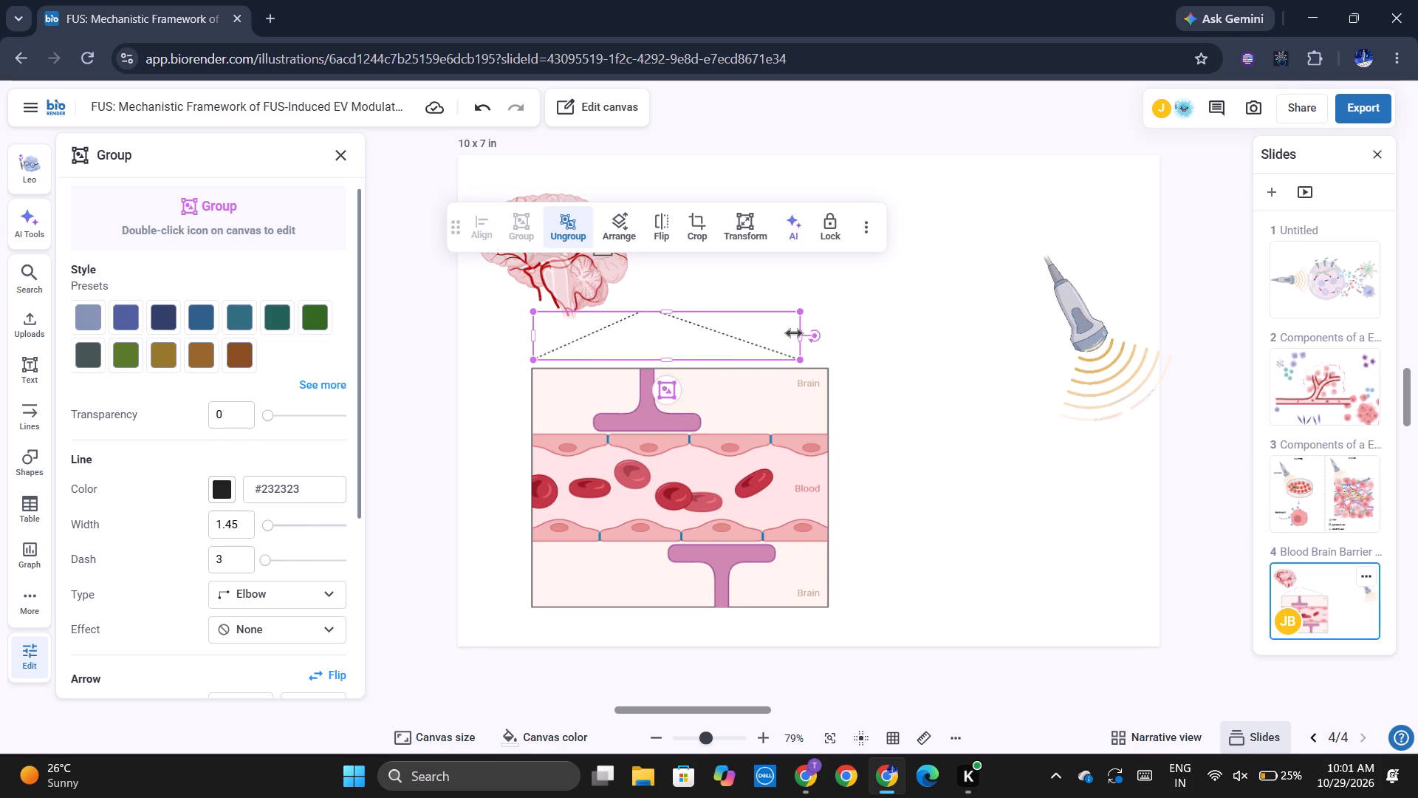
drag(798, 335, 822, 347)
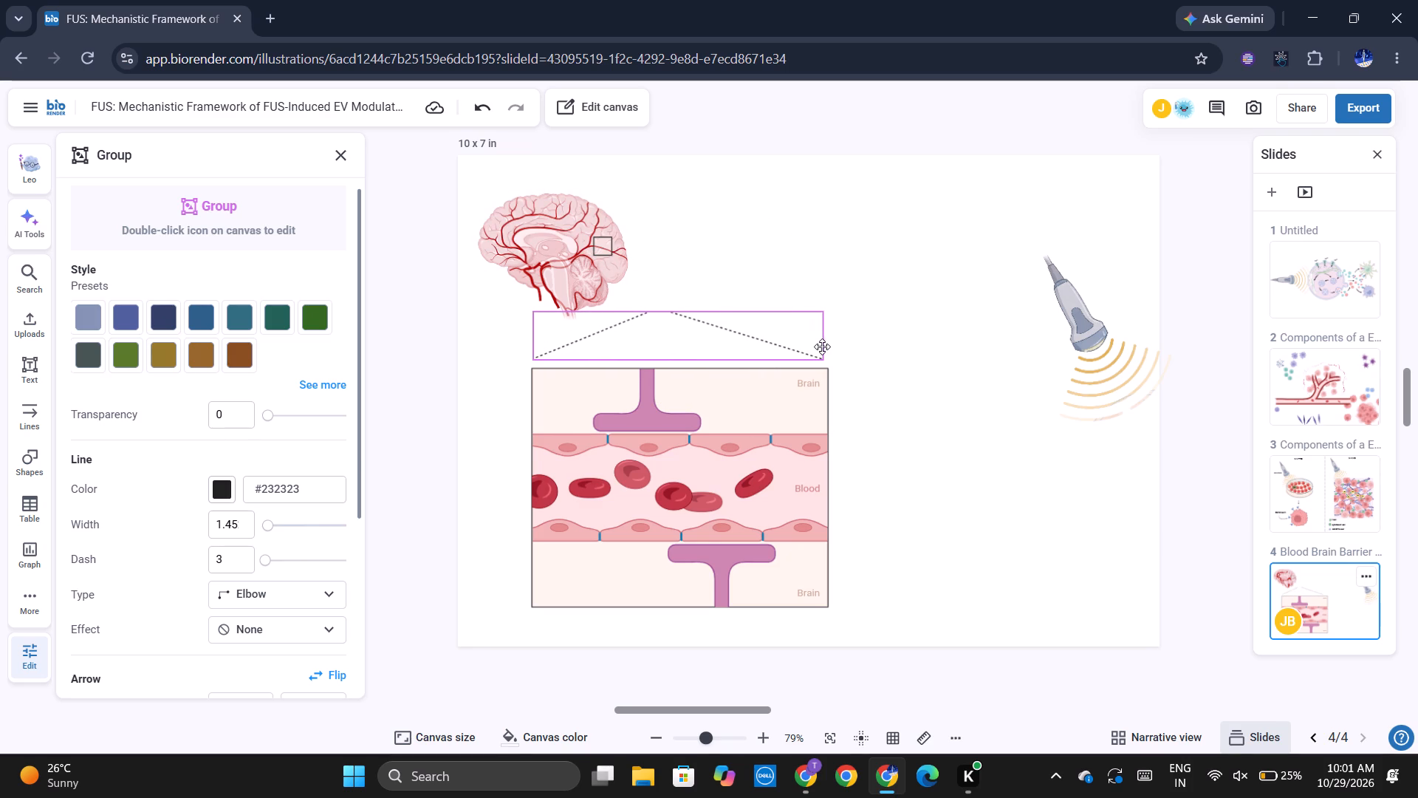
drag(822, 347, 823, 347)
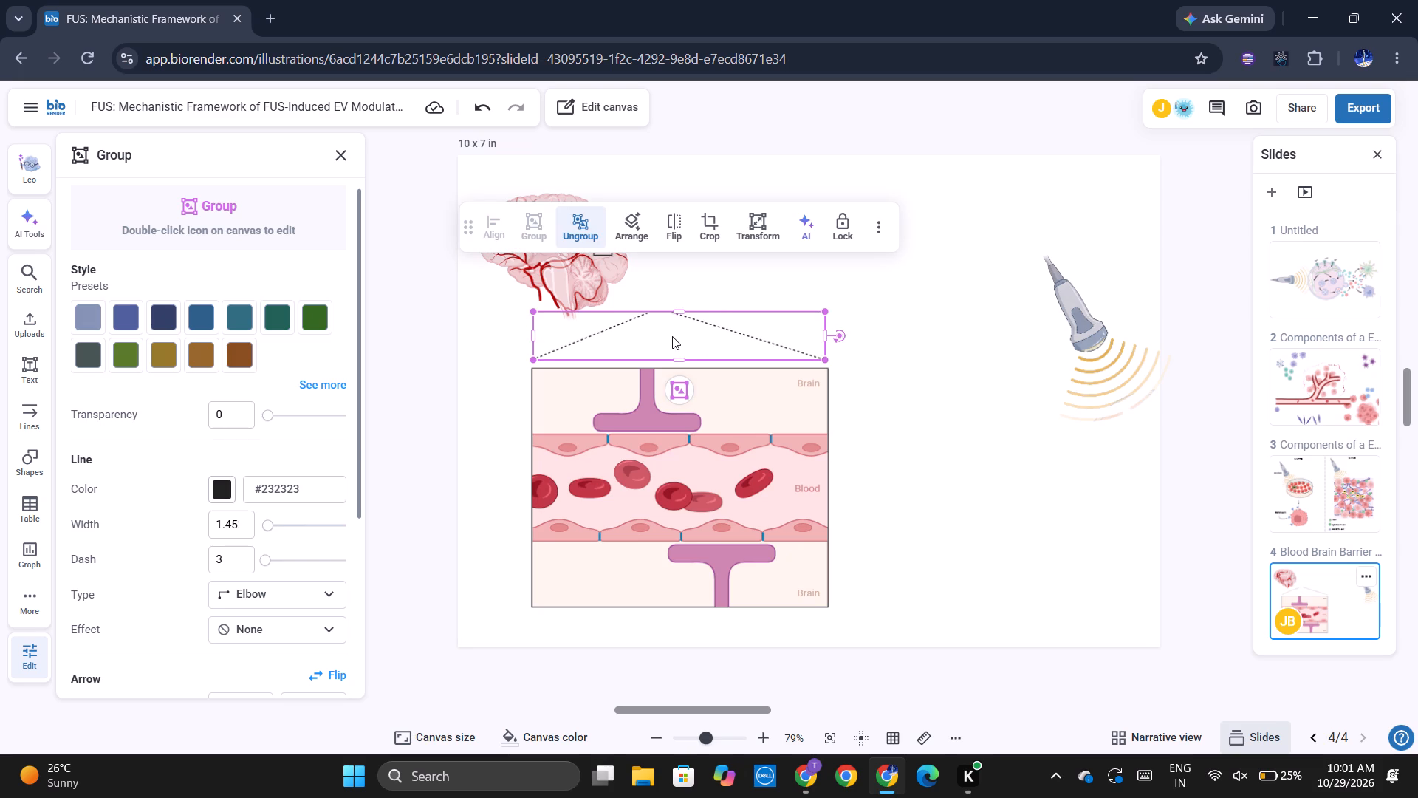
drag(672, 336, 673, 324)
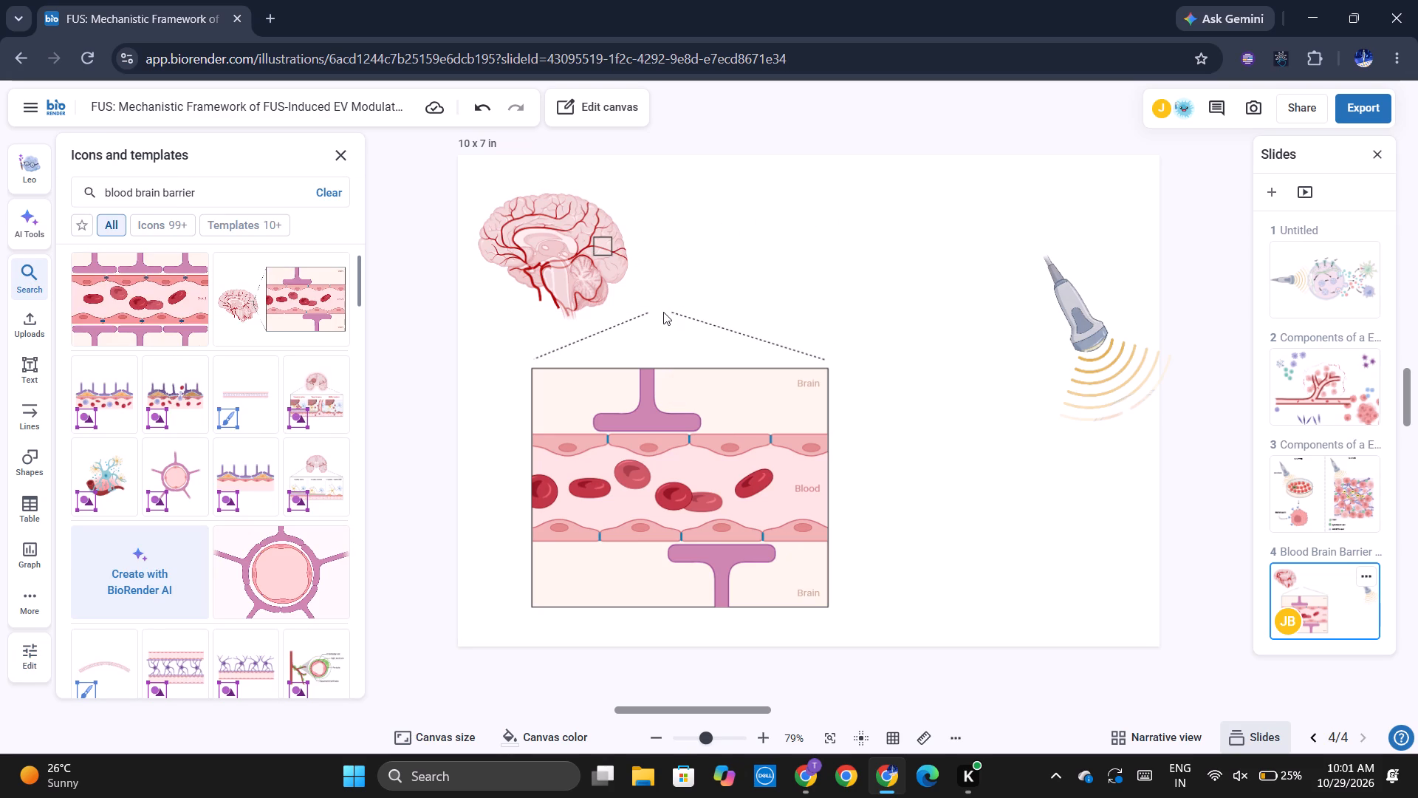
click(658, 324)
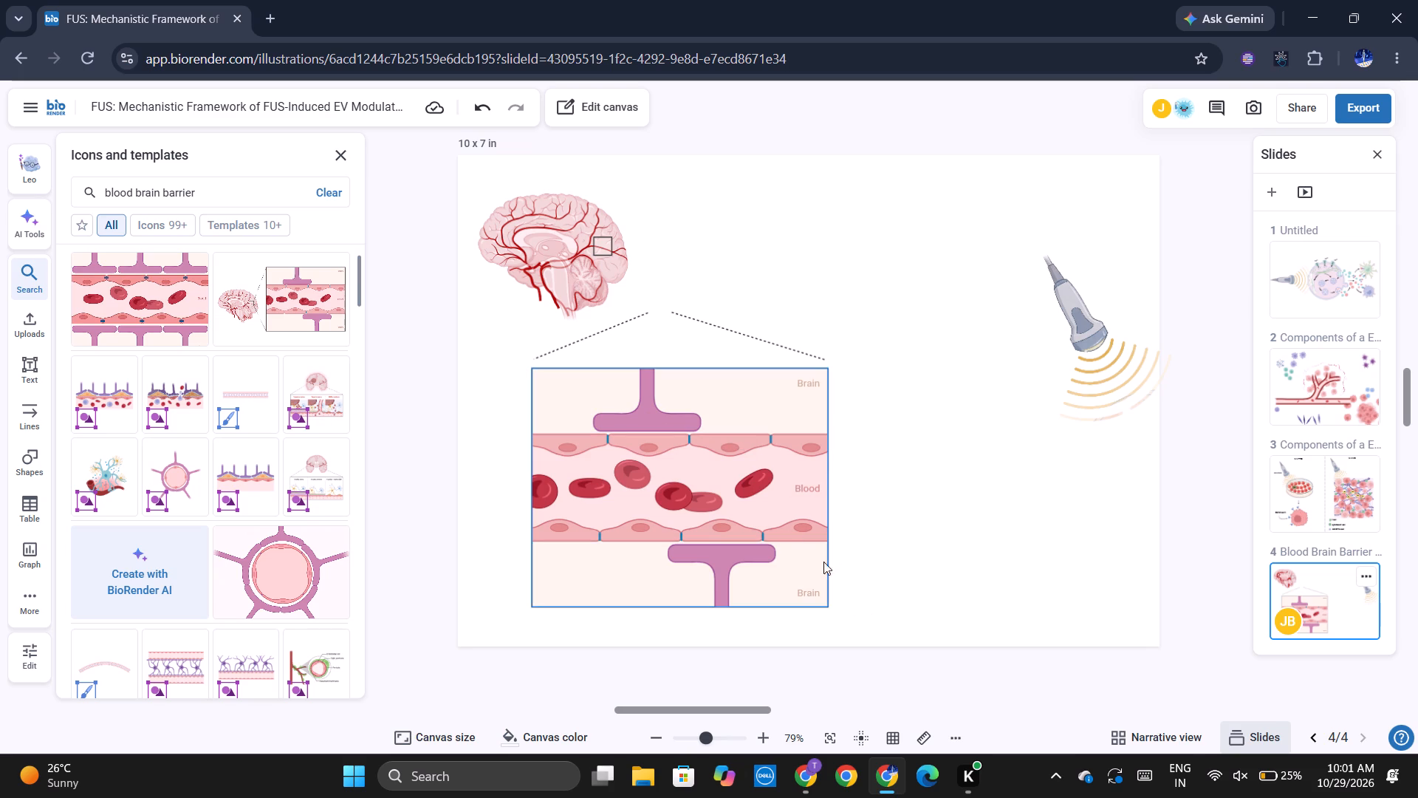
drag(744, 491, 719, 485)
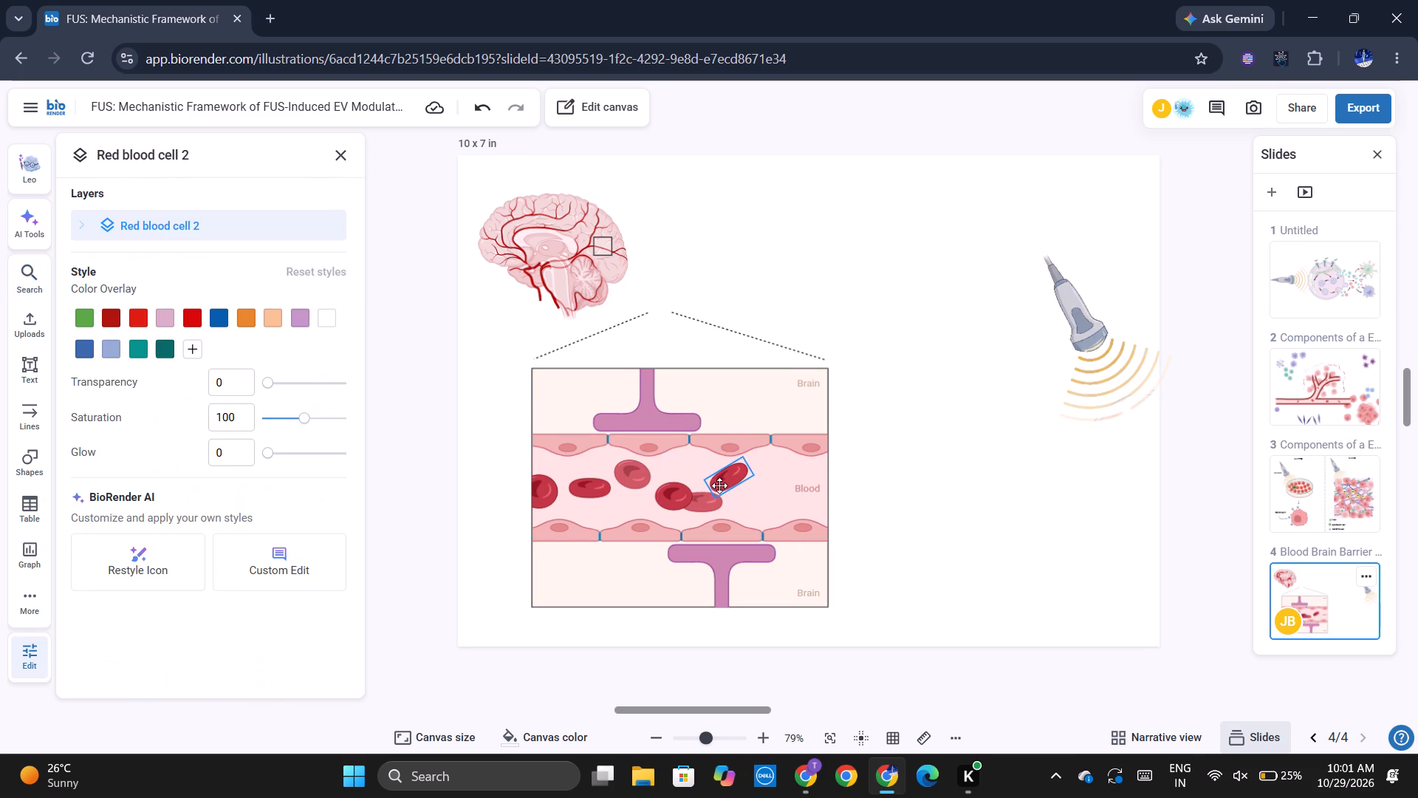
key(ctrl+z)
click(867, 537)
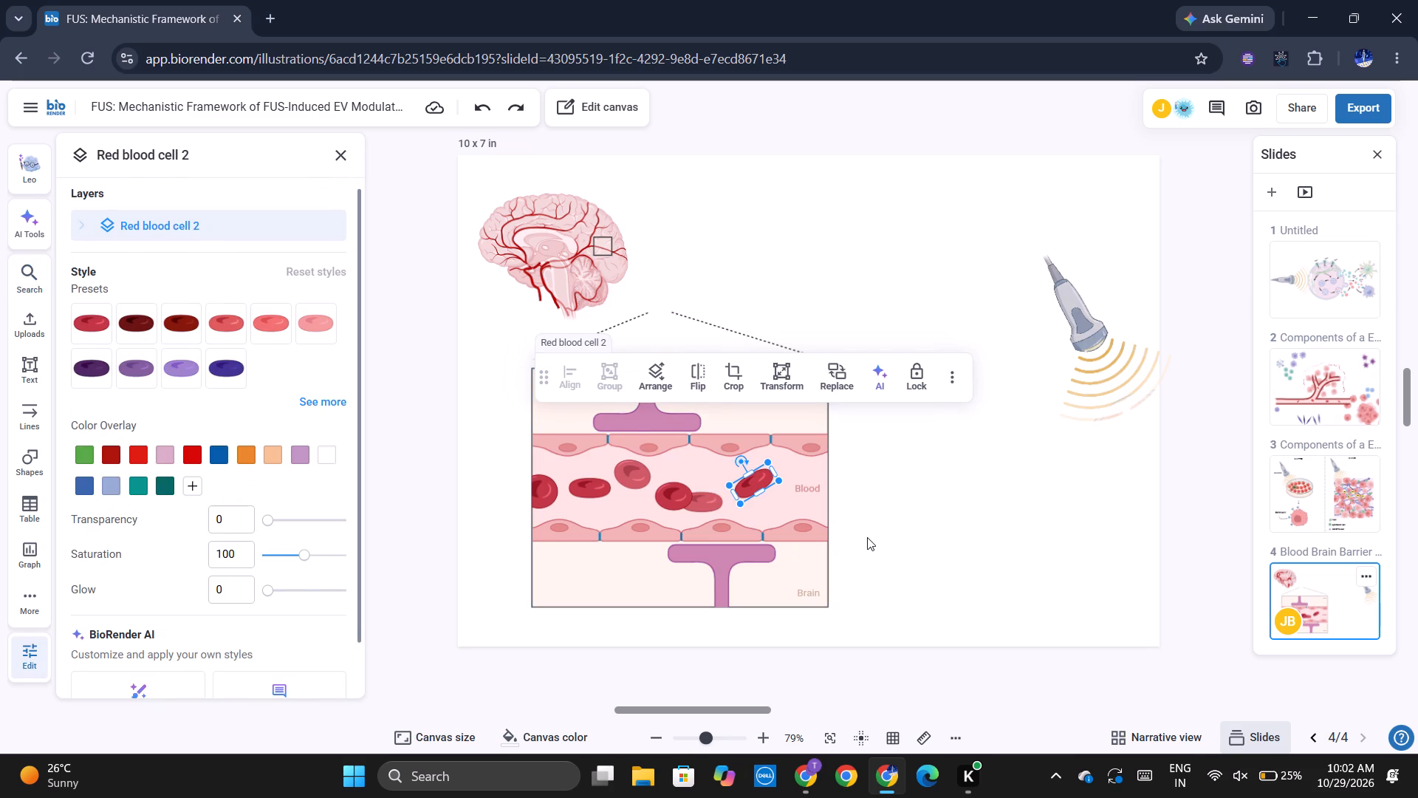
Select the vessel section's background, cells, vessel walls and the Blood and lower Brain labels, and group them.
drag(864, 616, 522, 400)
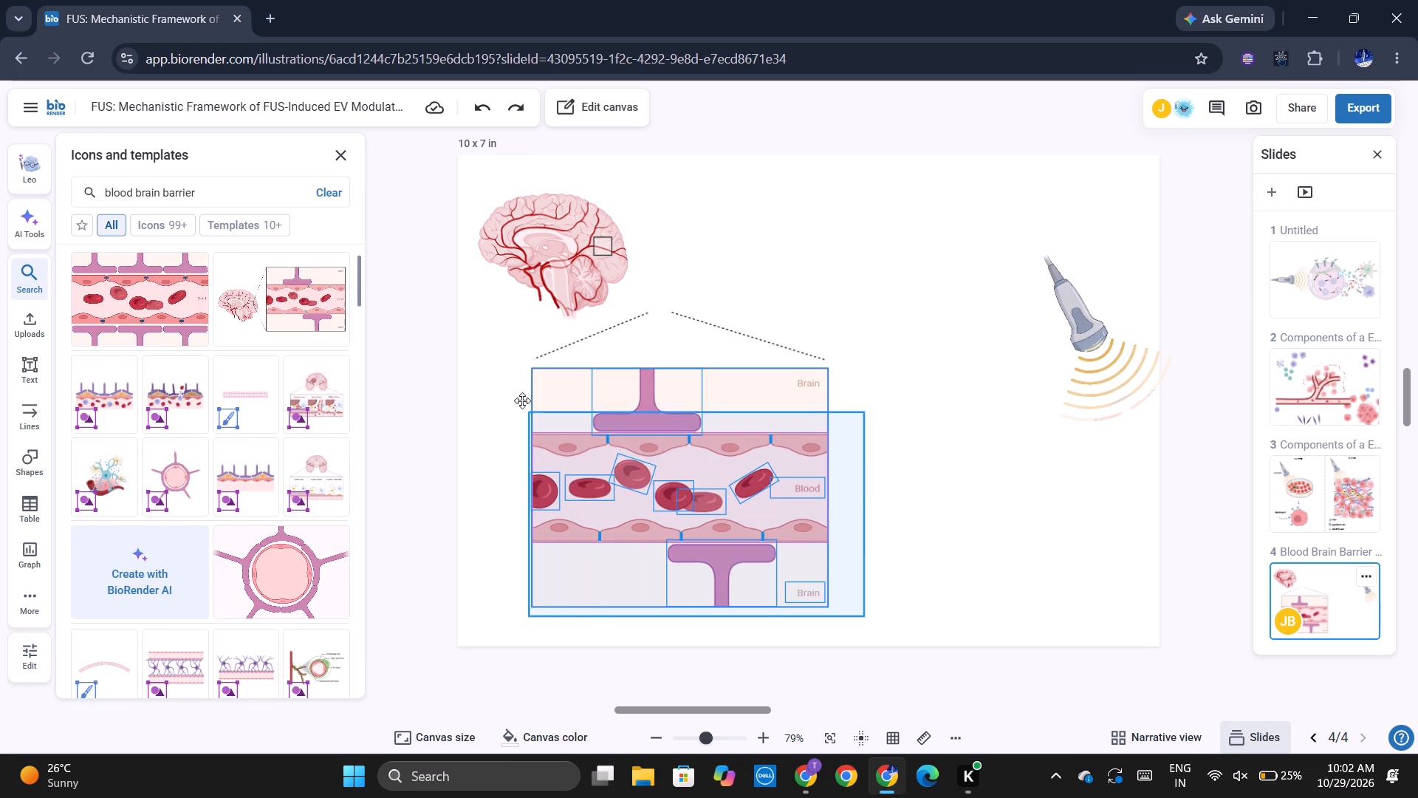
drag(522, 400, 517, 395)
click(543, 295)
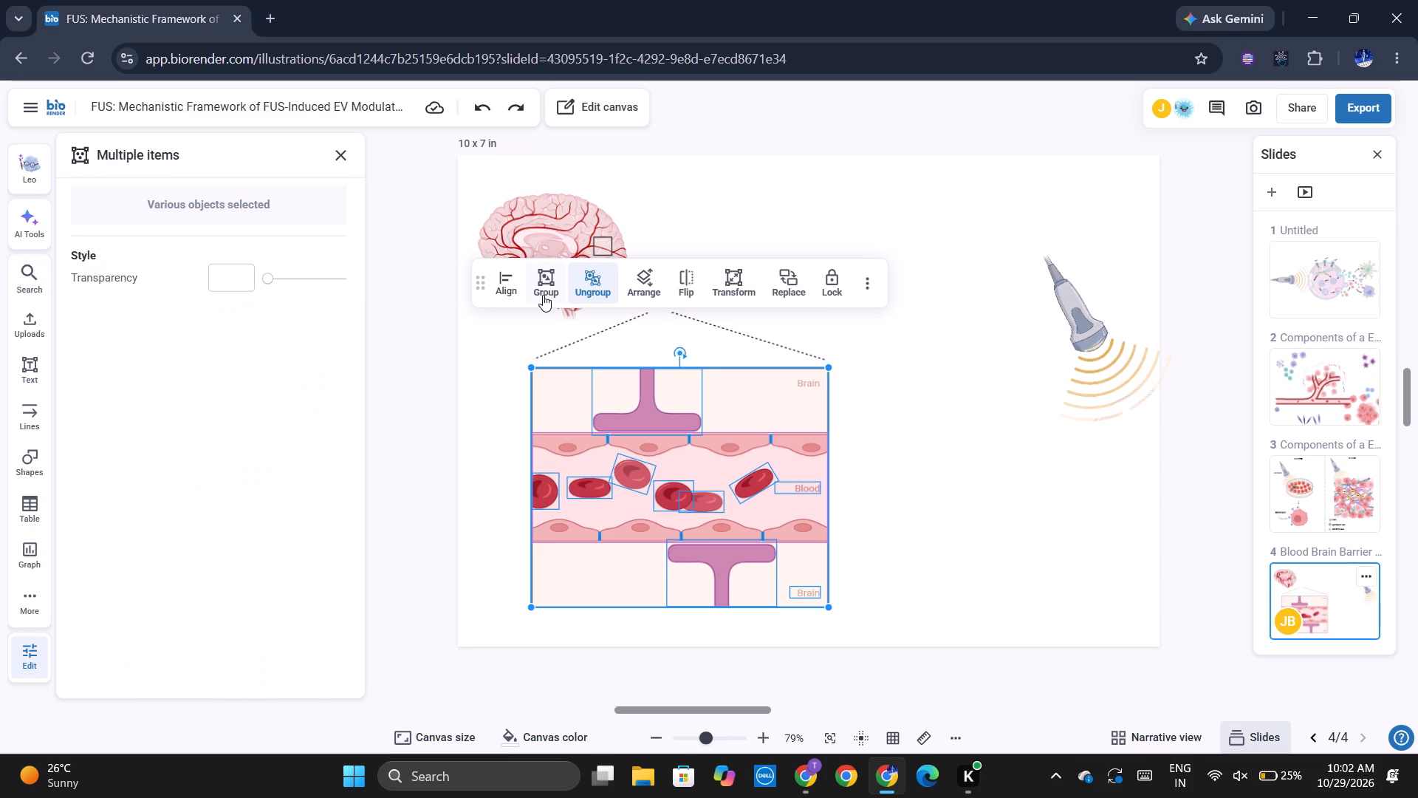
Move the vessel section group toward the slide's lower-left corner, beneath the brain, and clear the selection.
drag(699, 507, 671, 507)
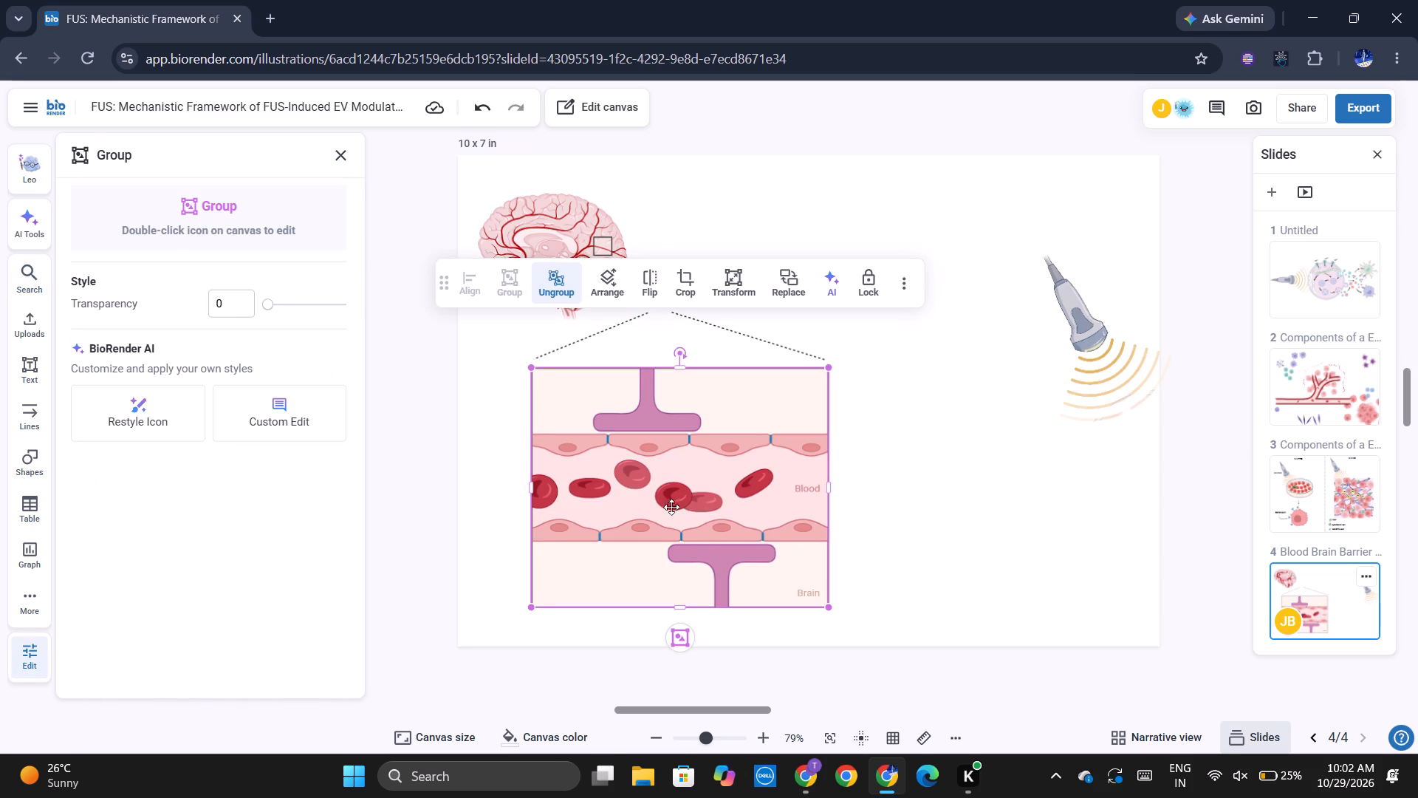
drag(671, 507, 643, 531)
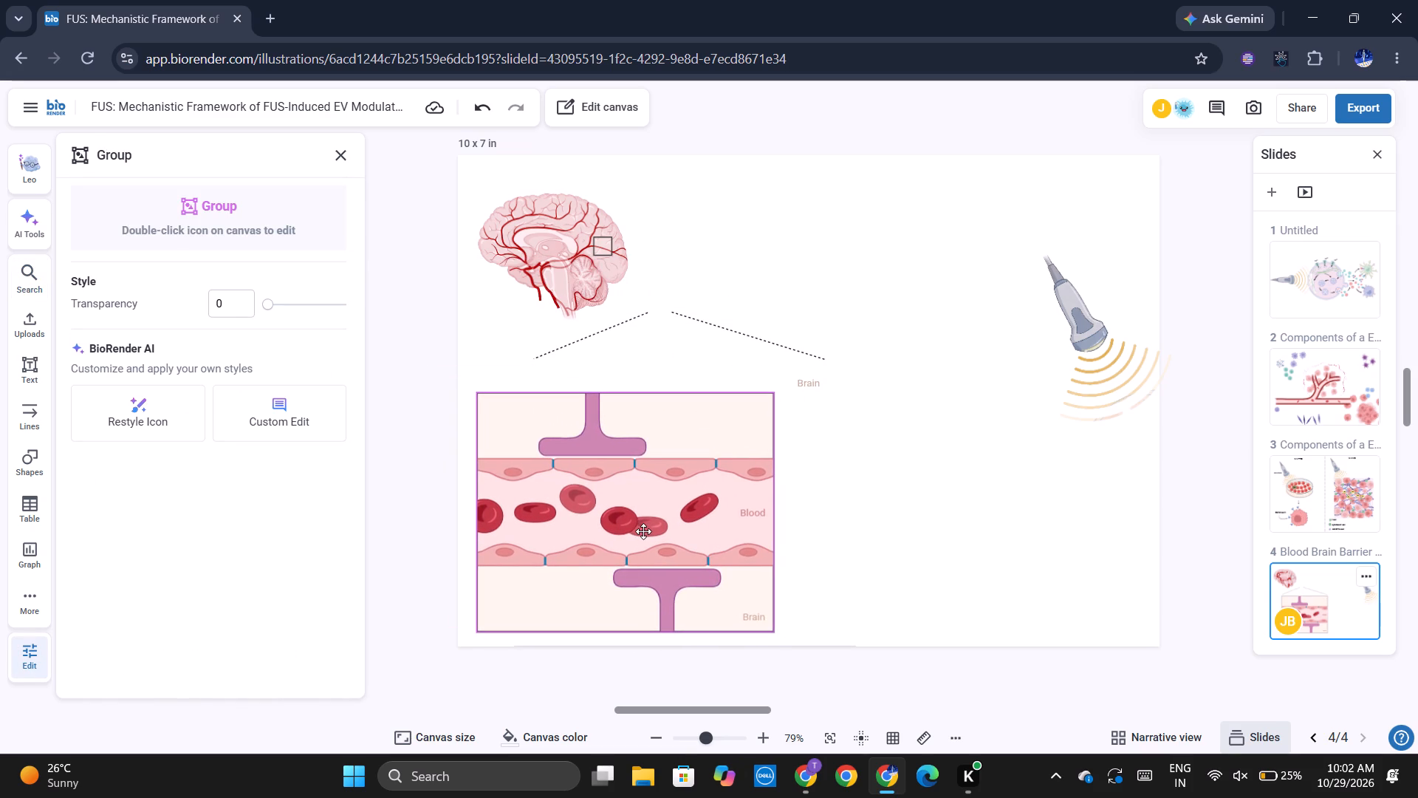
drag(643, 531, 634, 529)
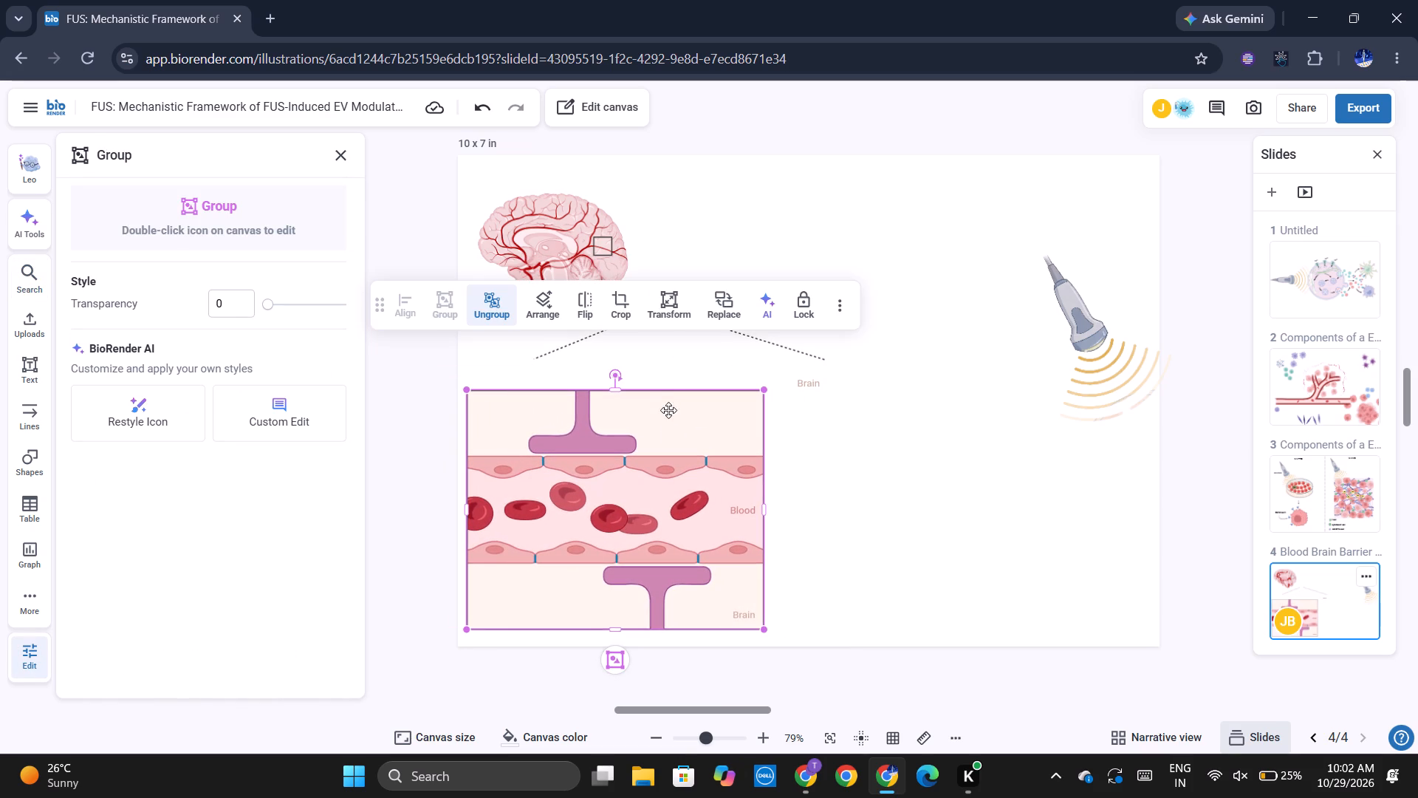
click(633, 349)
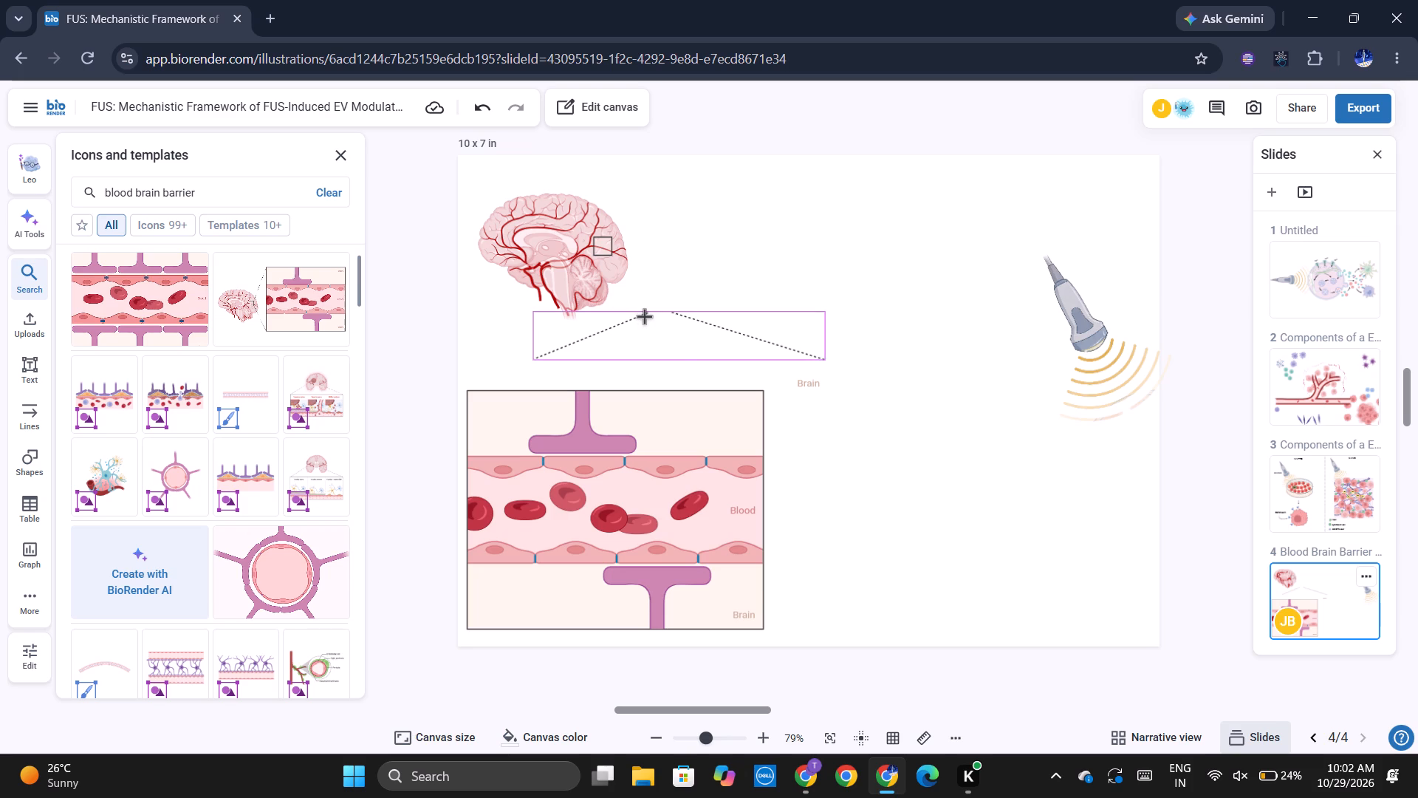
Move the dotted callout line group so its lower ends meet the top corners of the vessel section.
click(645, 318)
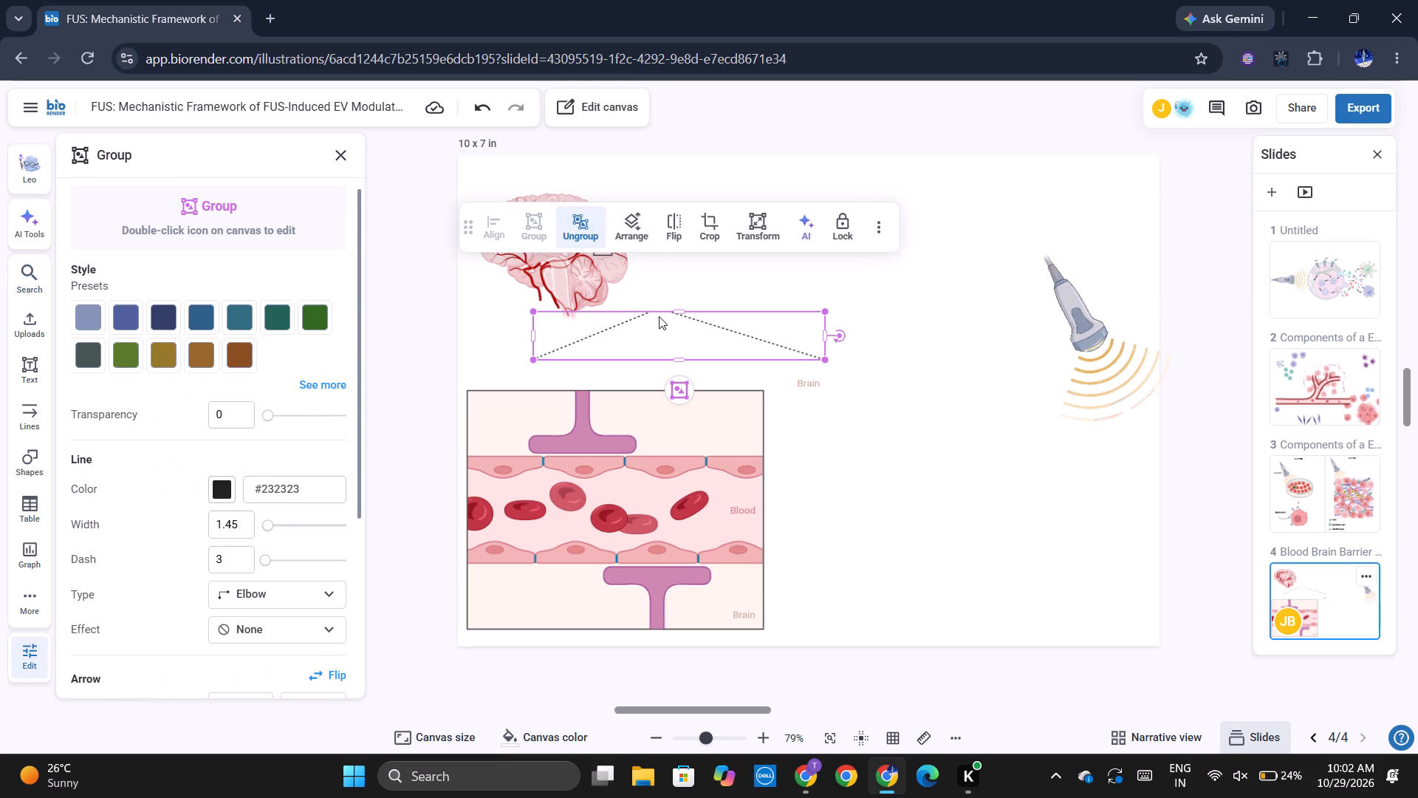
click(659, 324)
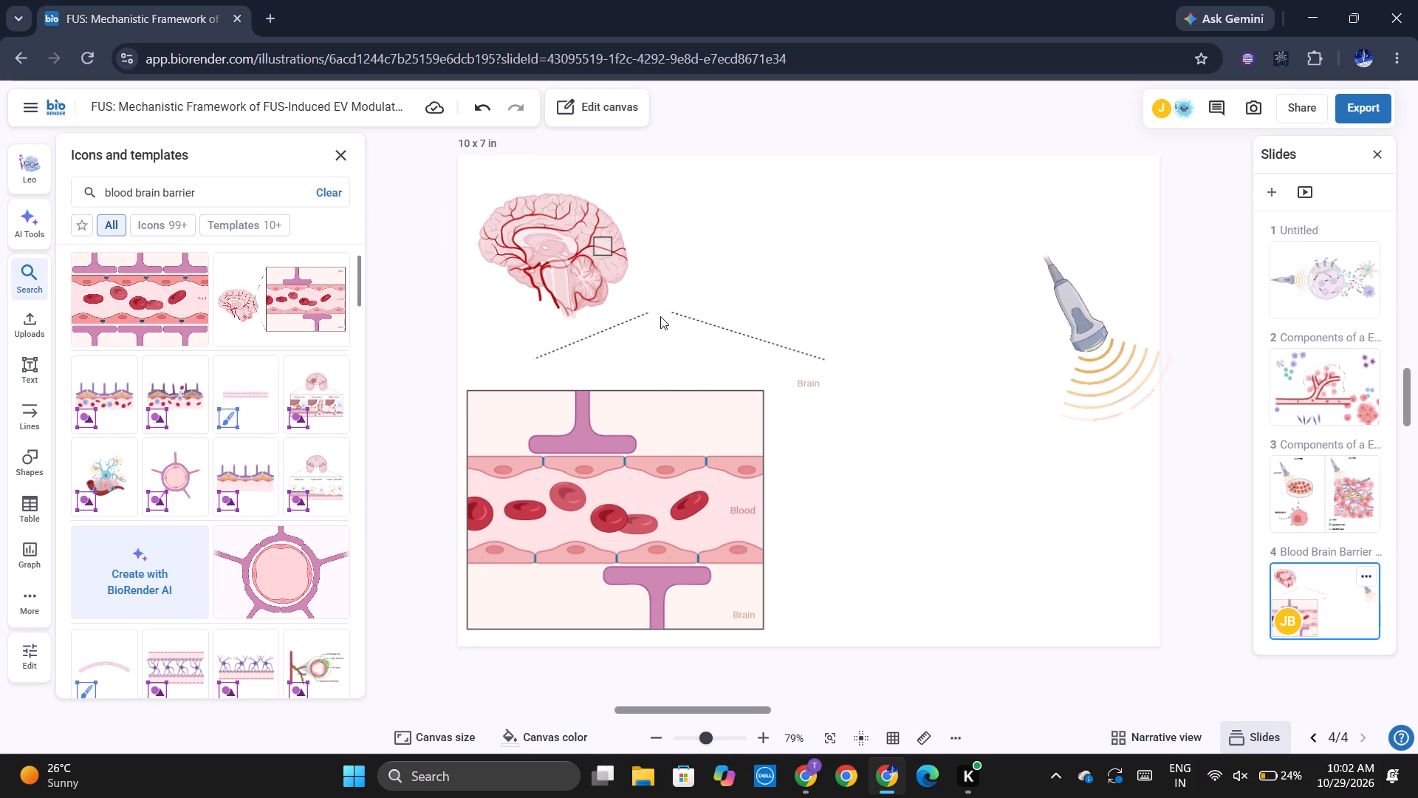
click(660, 316)
click(679, 315)
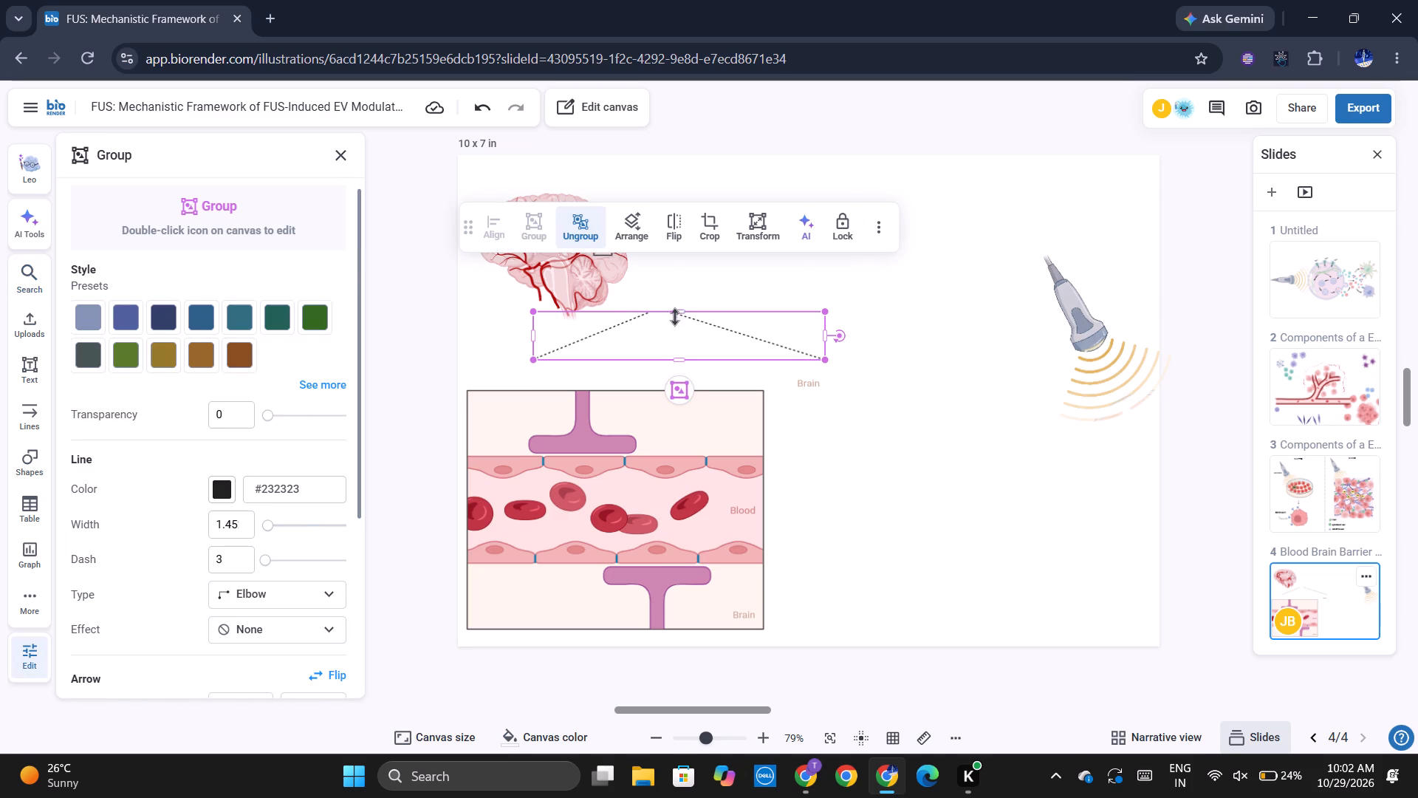
drag(663, 308, 623, 324)
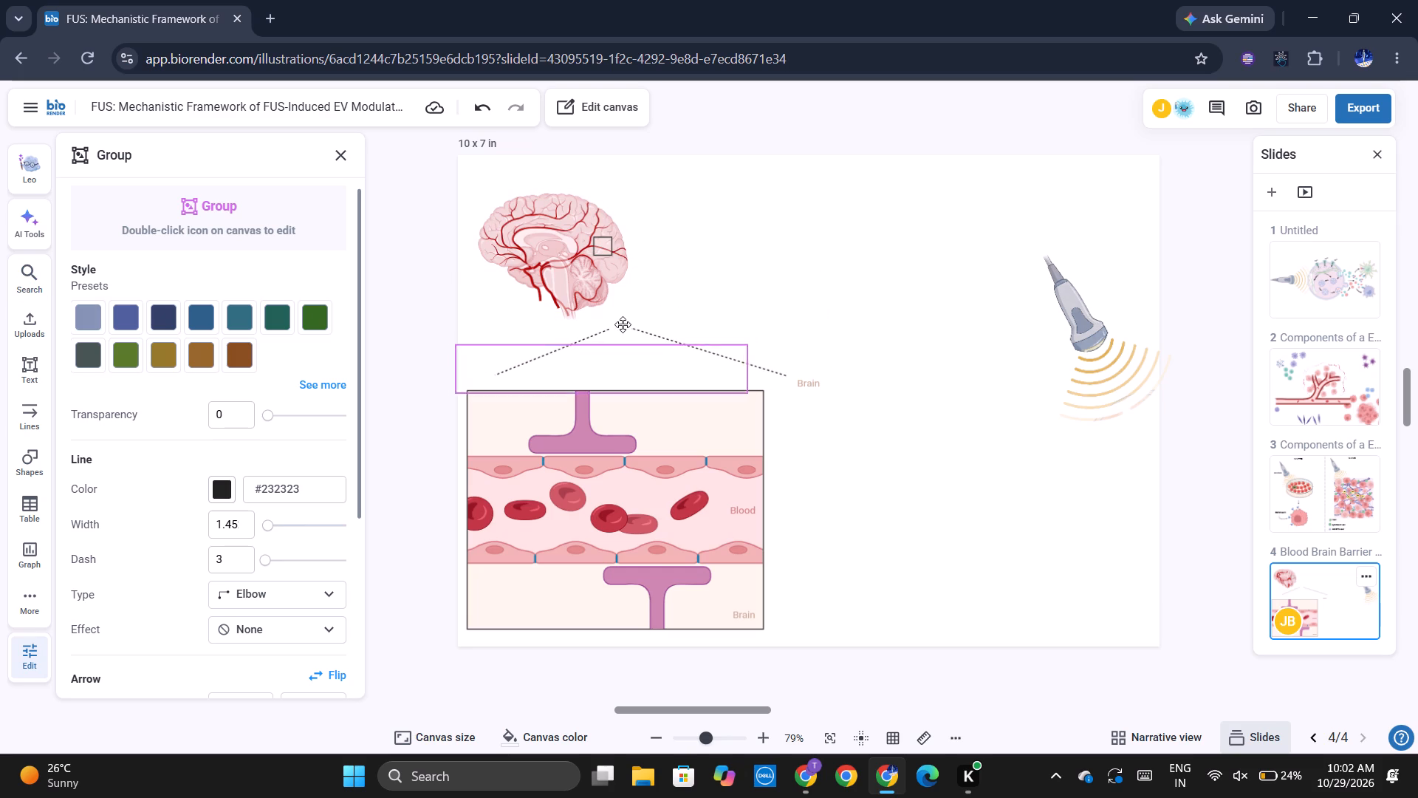
drag(623, 324, 598, 337)
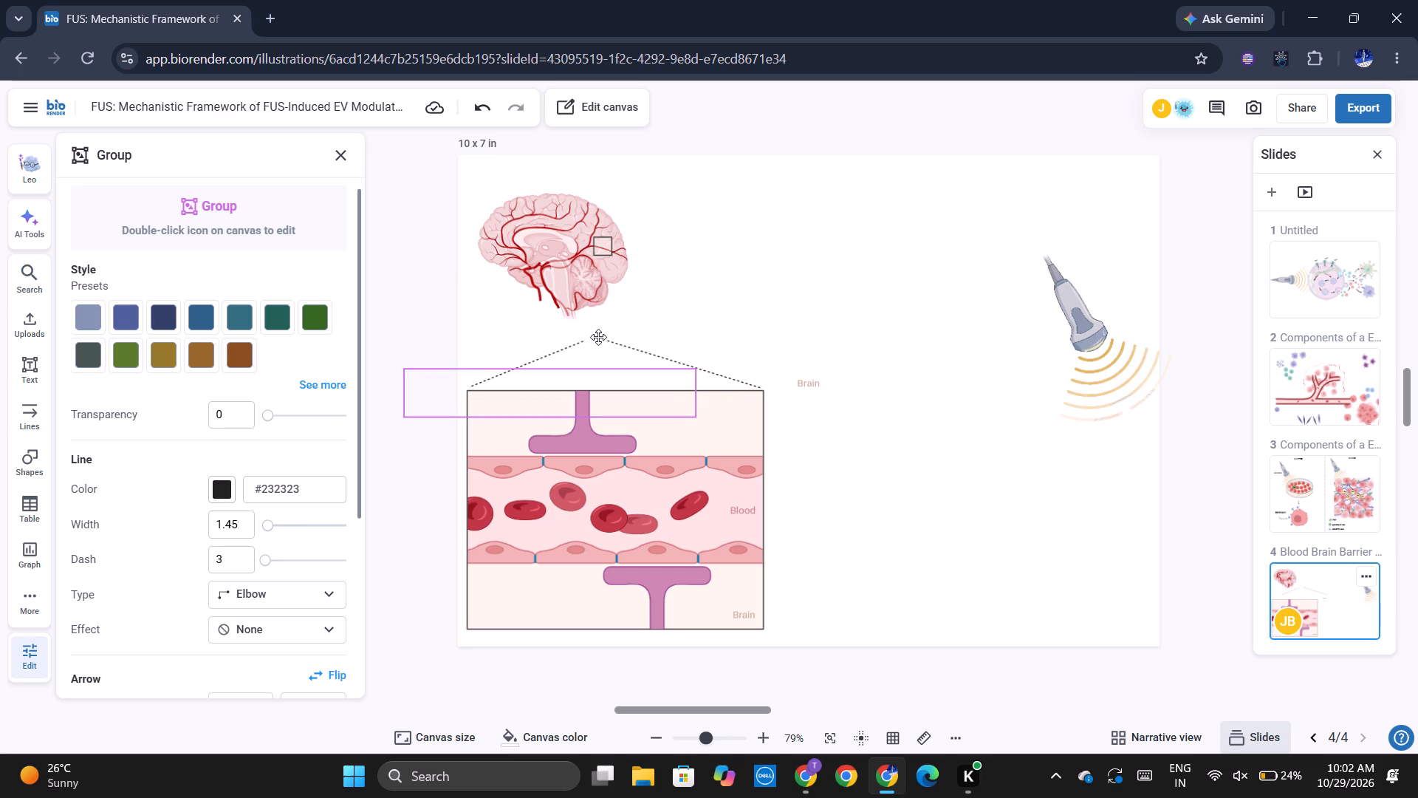
drag(598, 337, 601, 338)
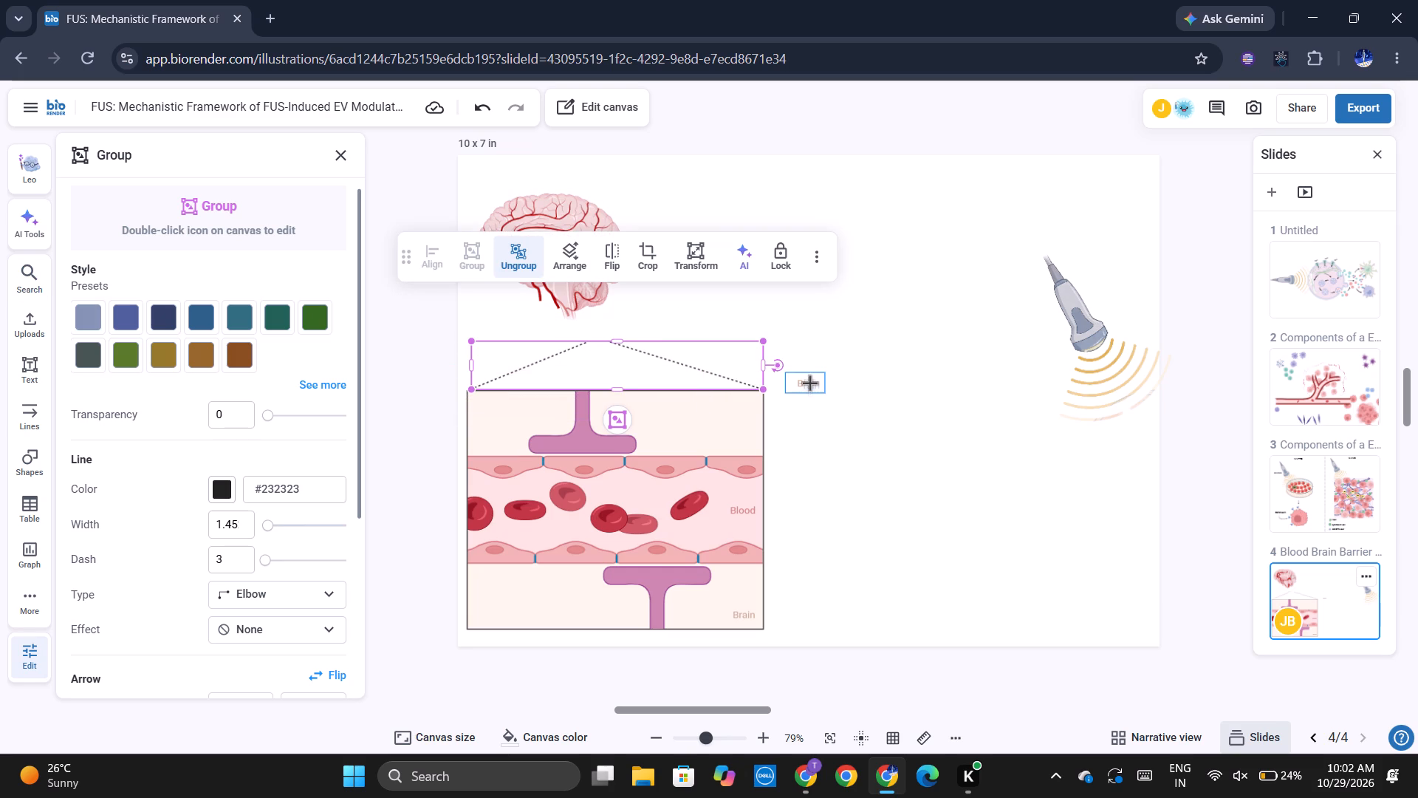
Move the stray Brain label into the upper-right corner of the vessel section.
drag(810, 380, 744, 398)
click(809, 407)
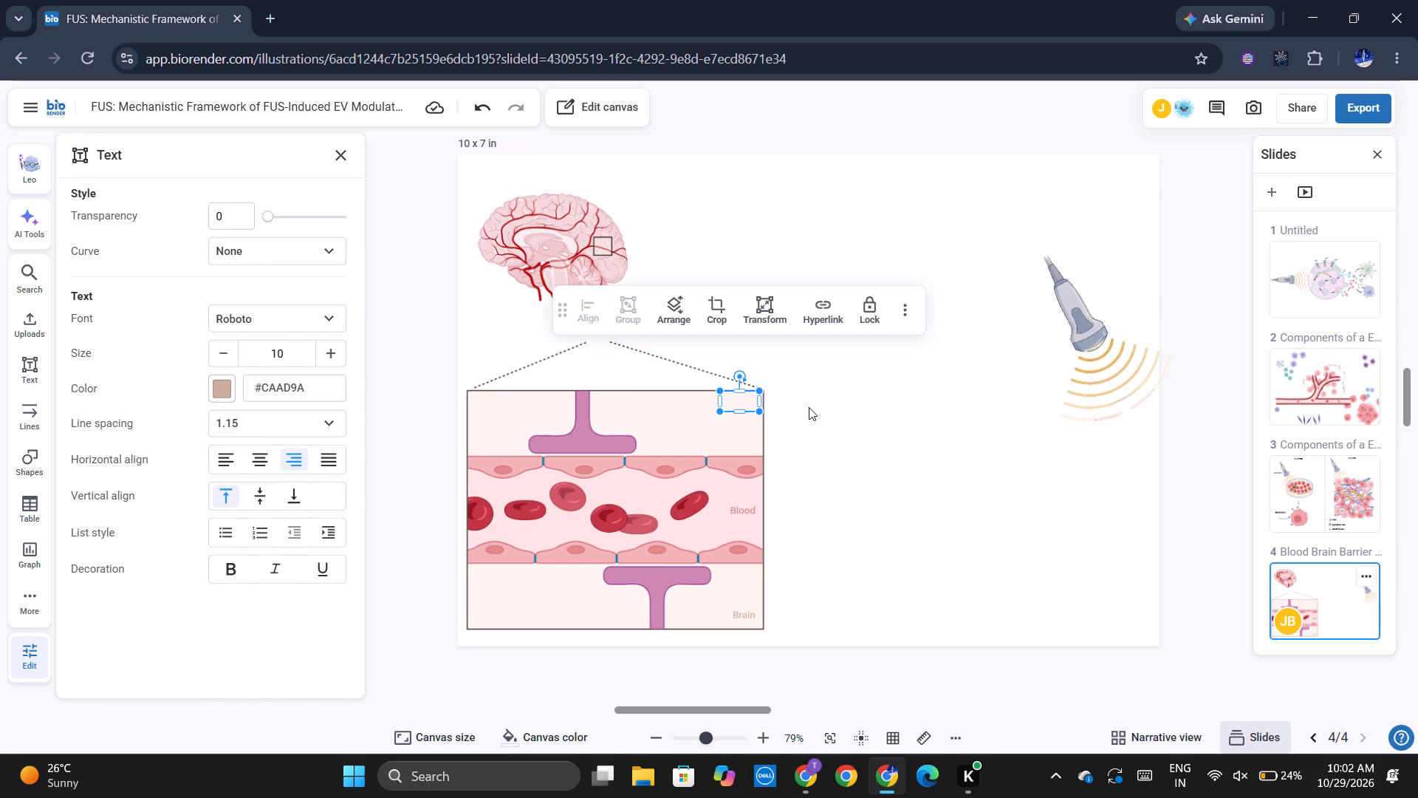
Move the vessel section down to uncover the upper Brain label, and bring that label to the front.
drag(736, 403, 736, 430)
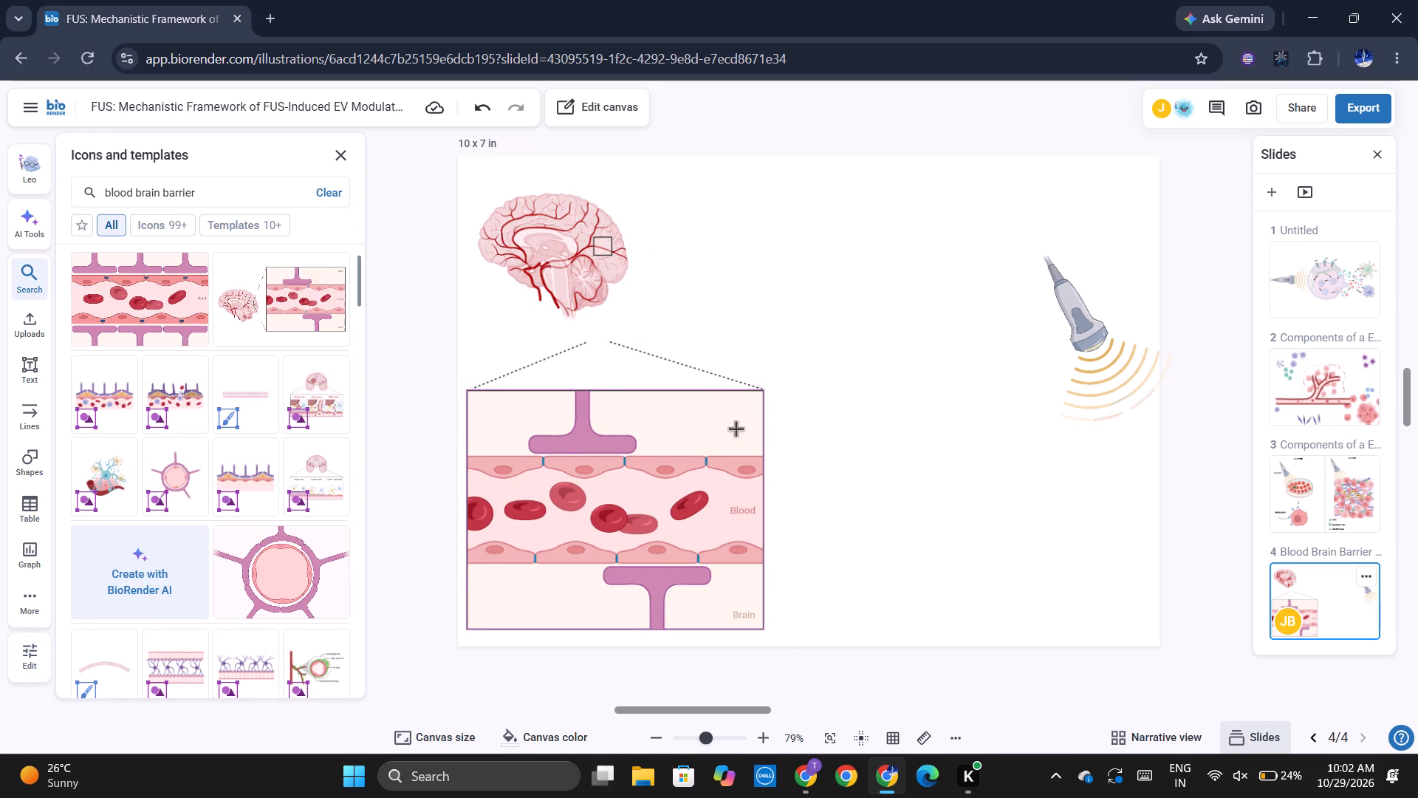
drag(736, 430, 736, 432)
click(746, 401)
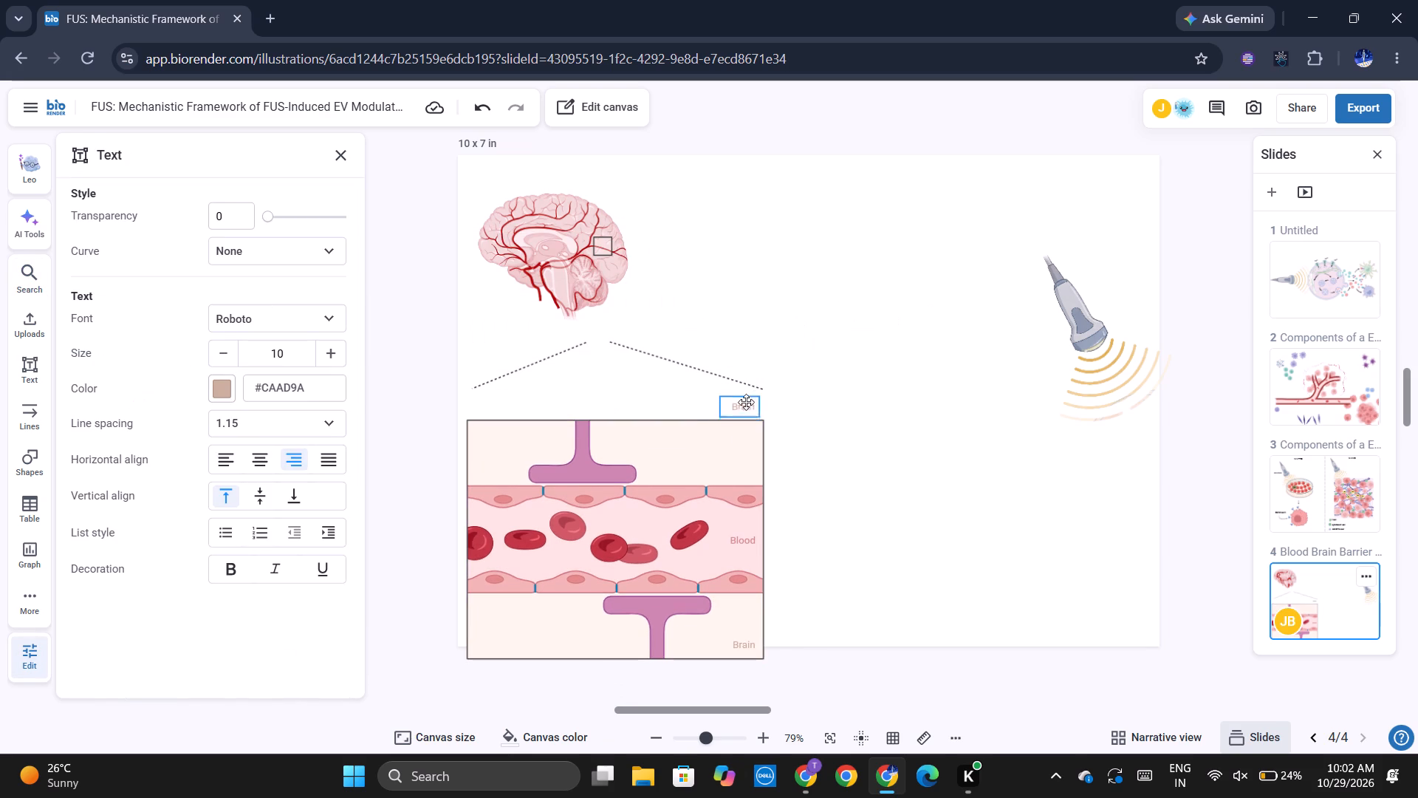
right_click(746, 400)
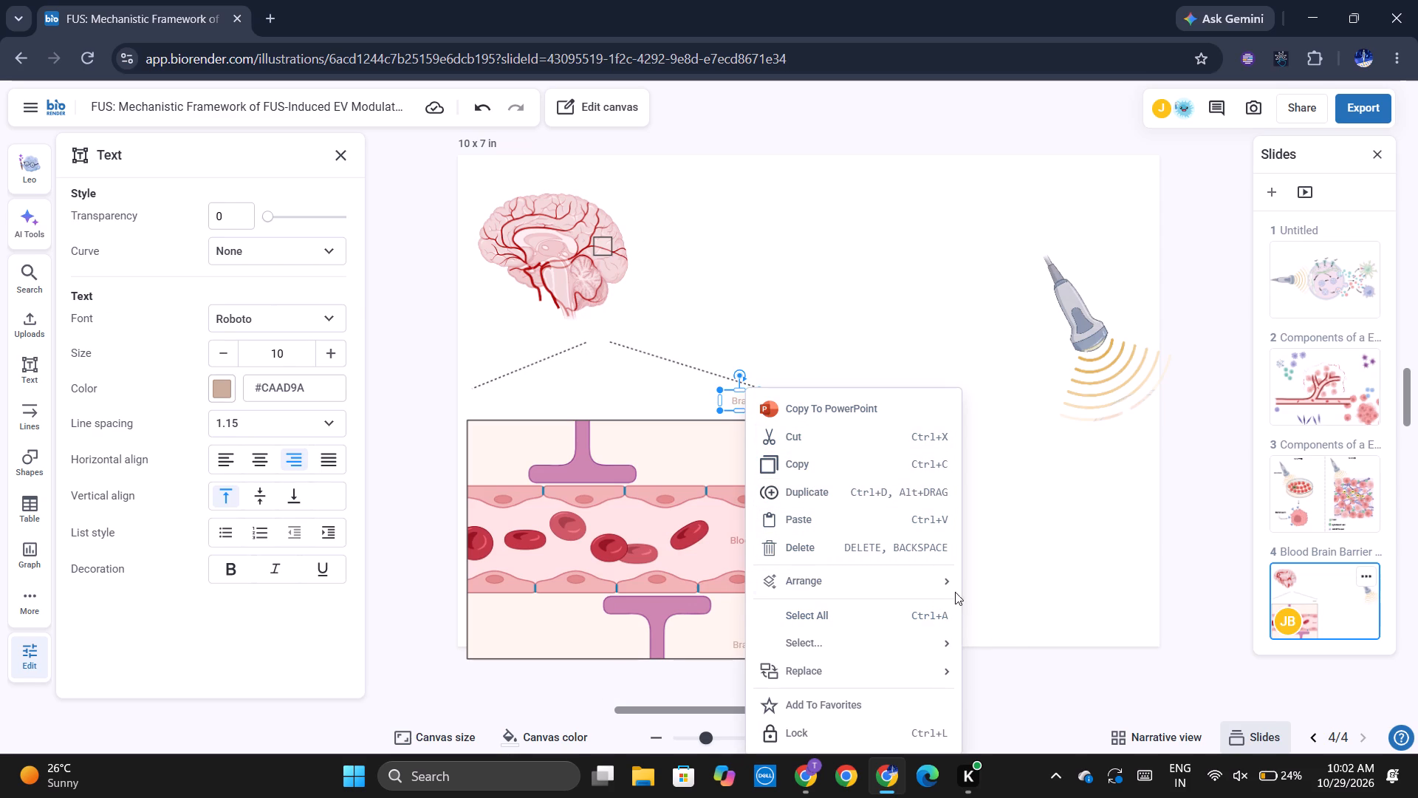
click(975, 607)
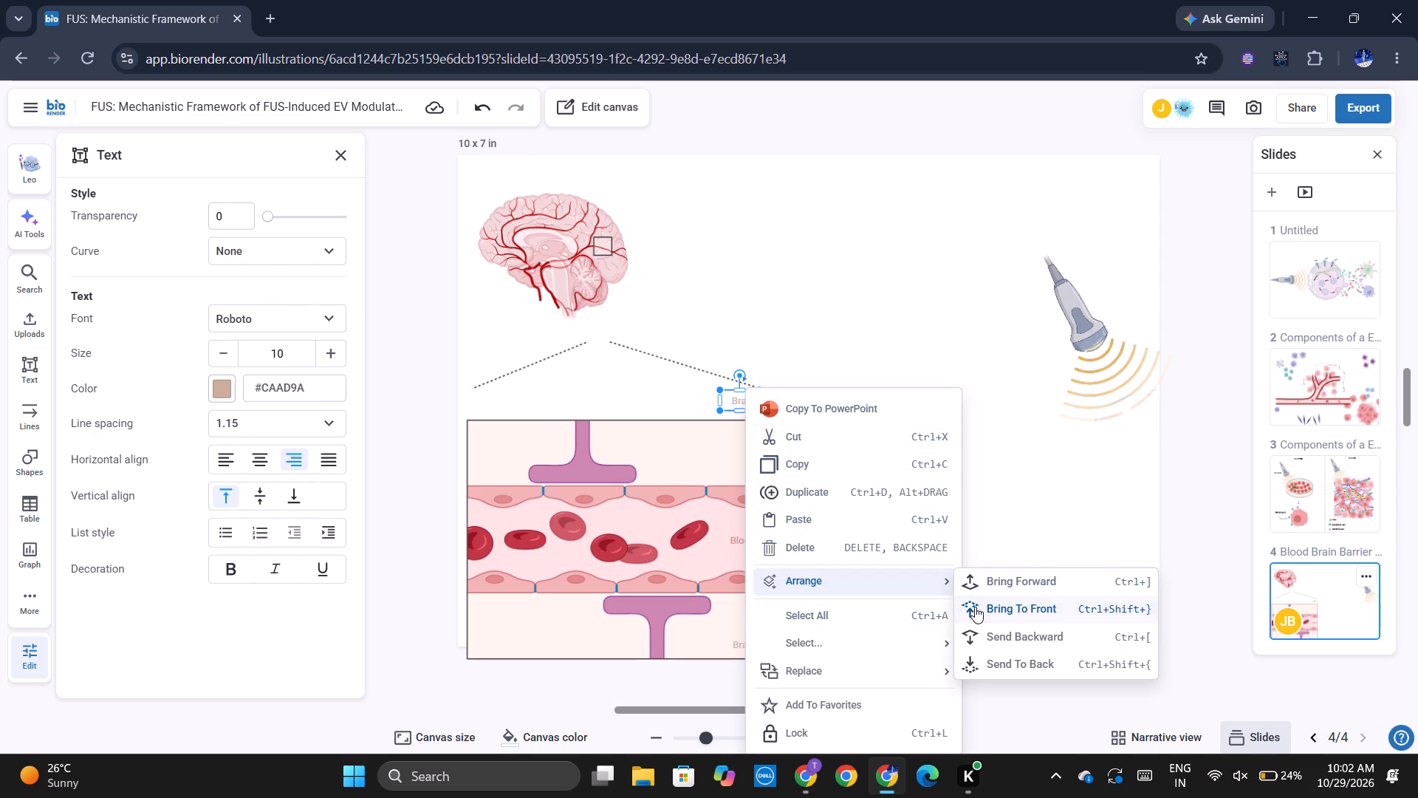
Move the vessel section group back up against the callout lines, with the Brain label in its upper-right corner.
drag(662, 519, 662, 499)
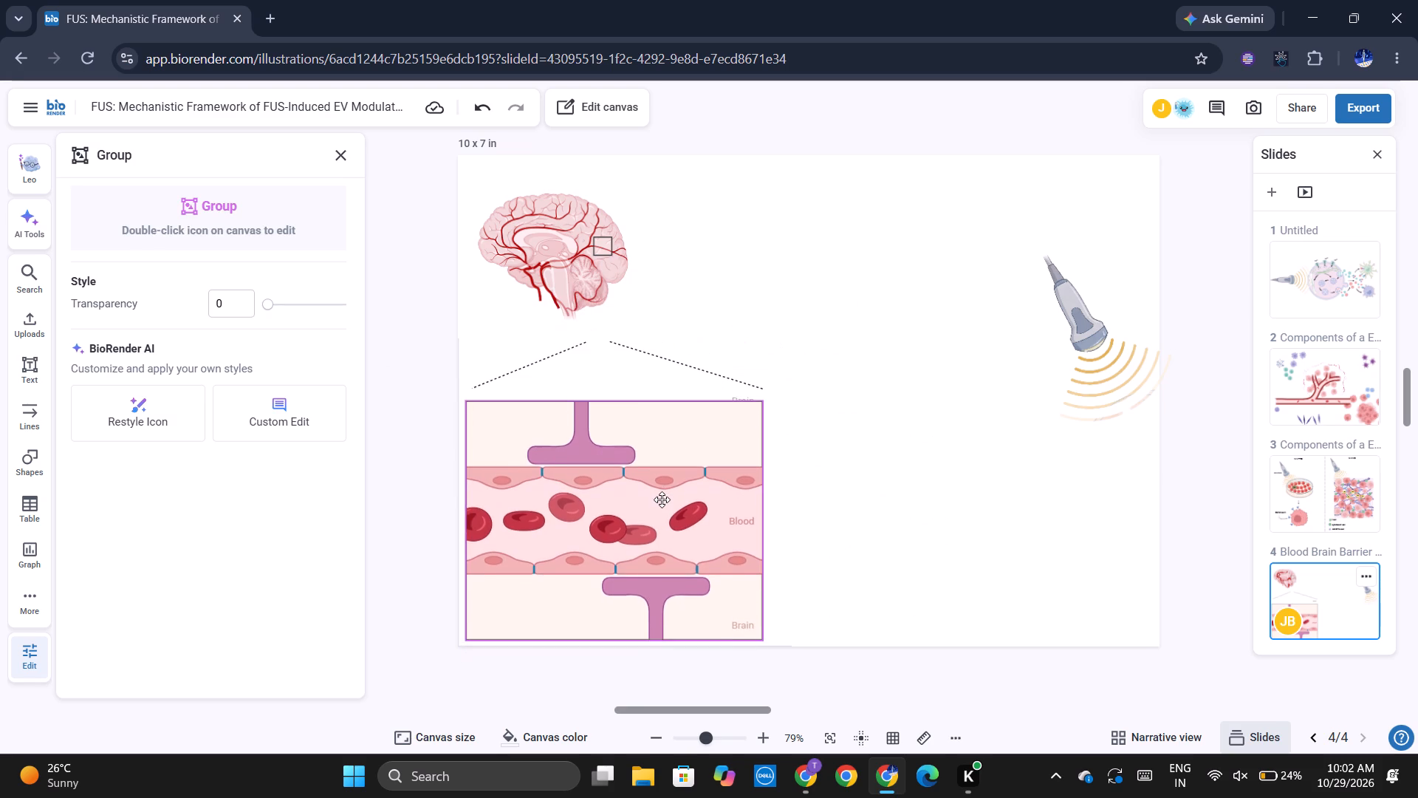
drag(662, 499, 664, 491)
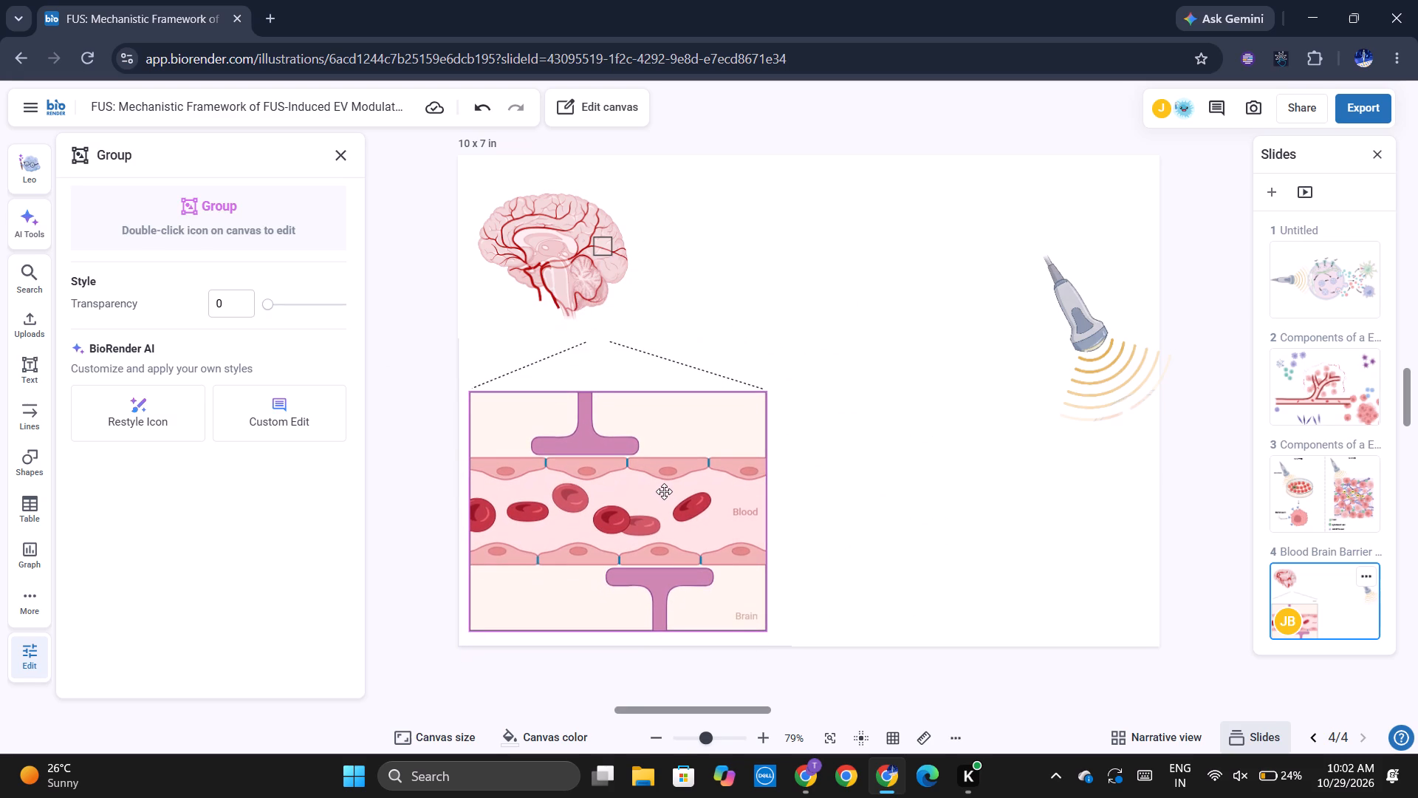
drag(664, 491, 664, 491)
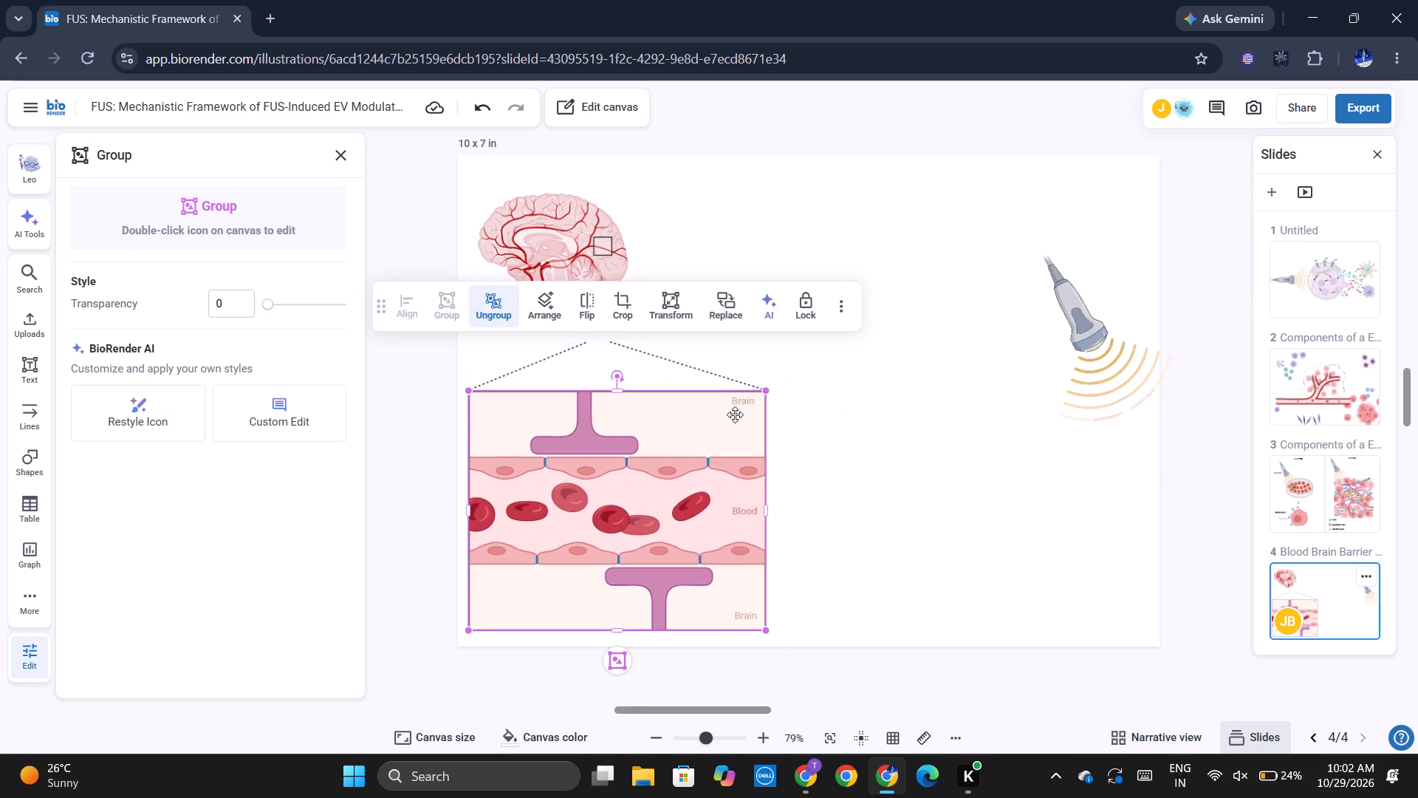
Select the vessel section together with its upper Brain label and group them.
click(739, 409)
drag(832, 570, 616, 408)
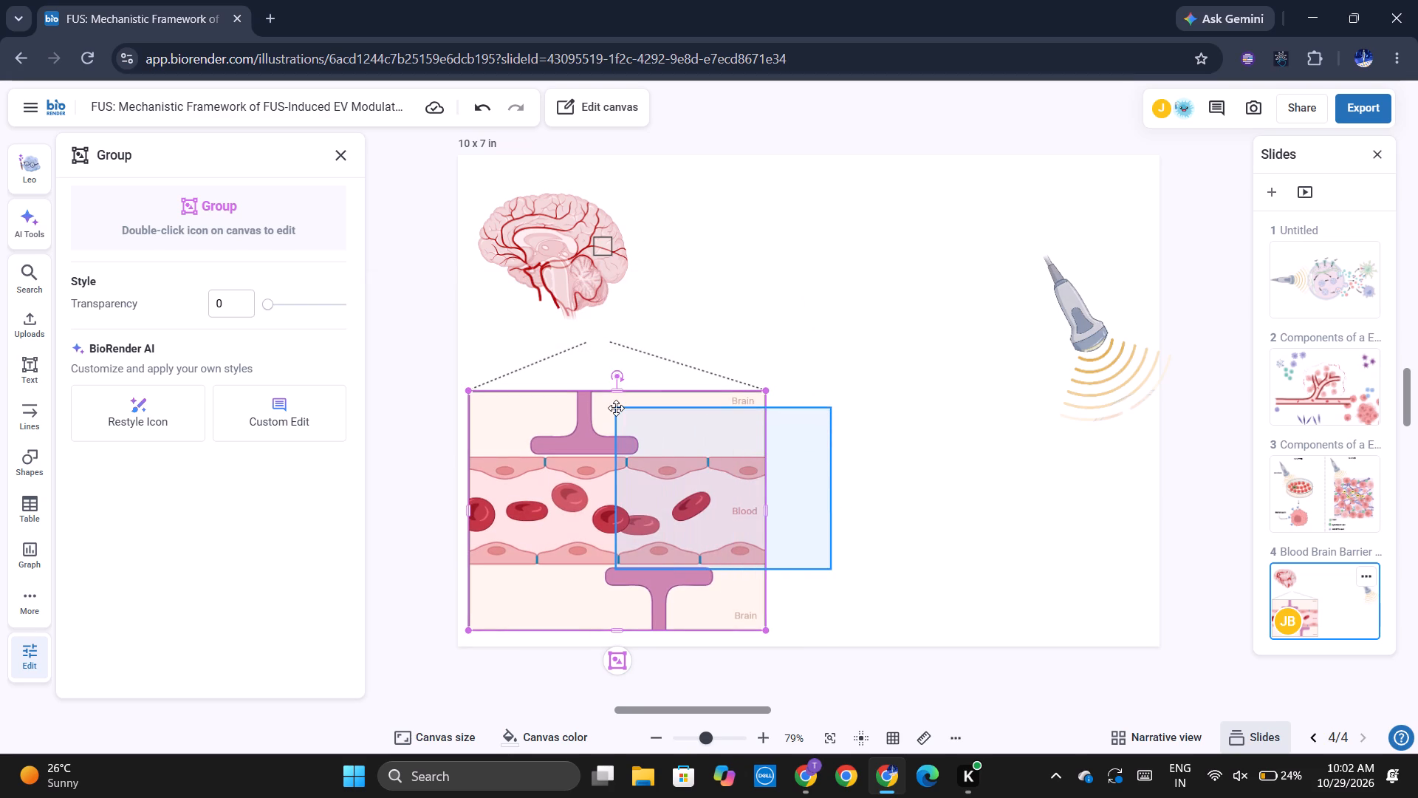
drag(616, 408, 616, 398)
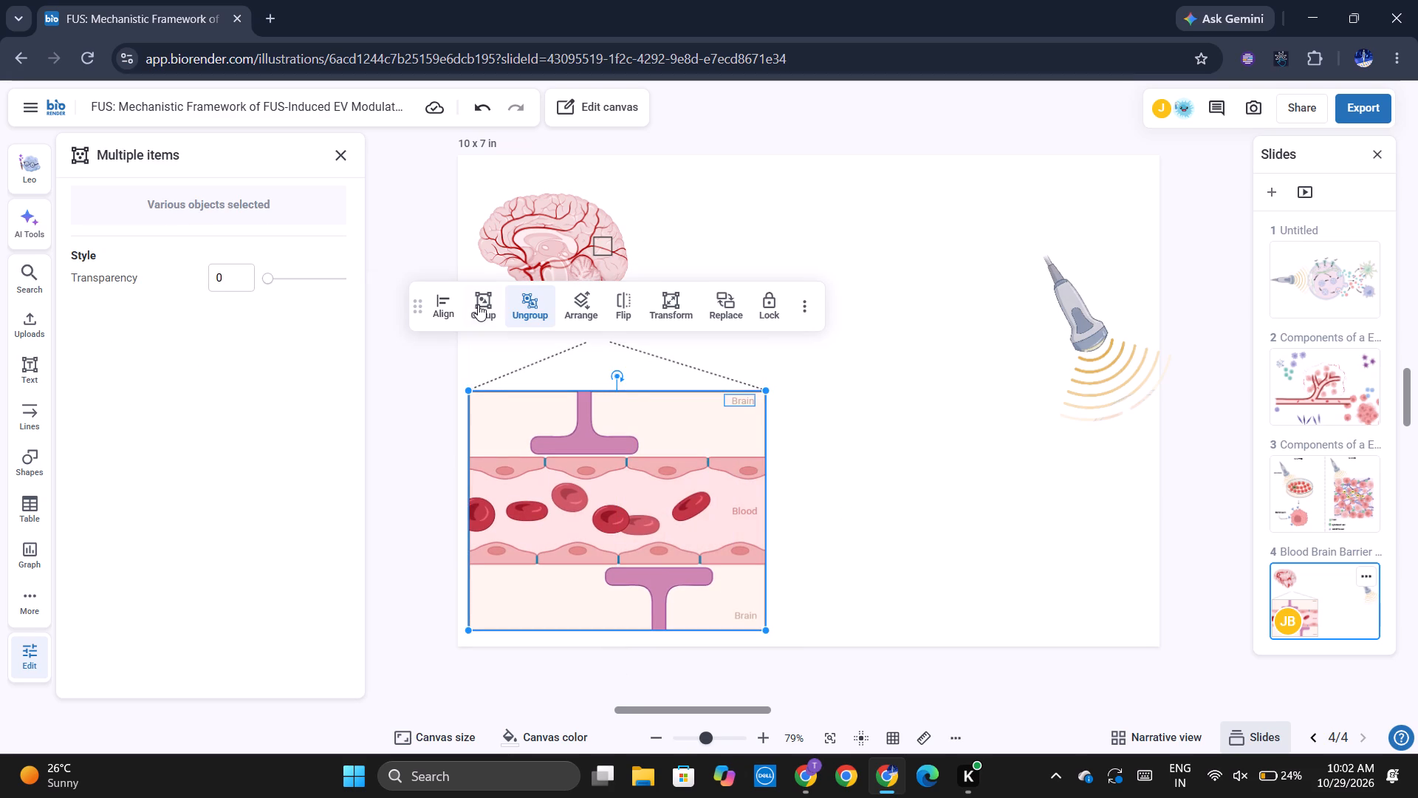
click(476, 302)
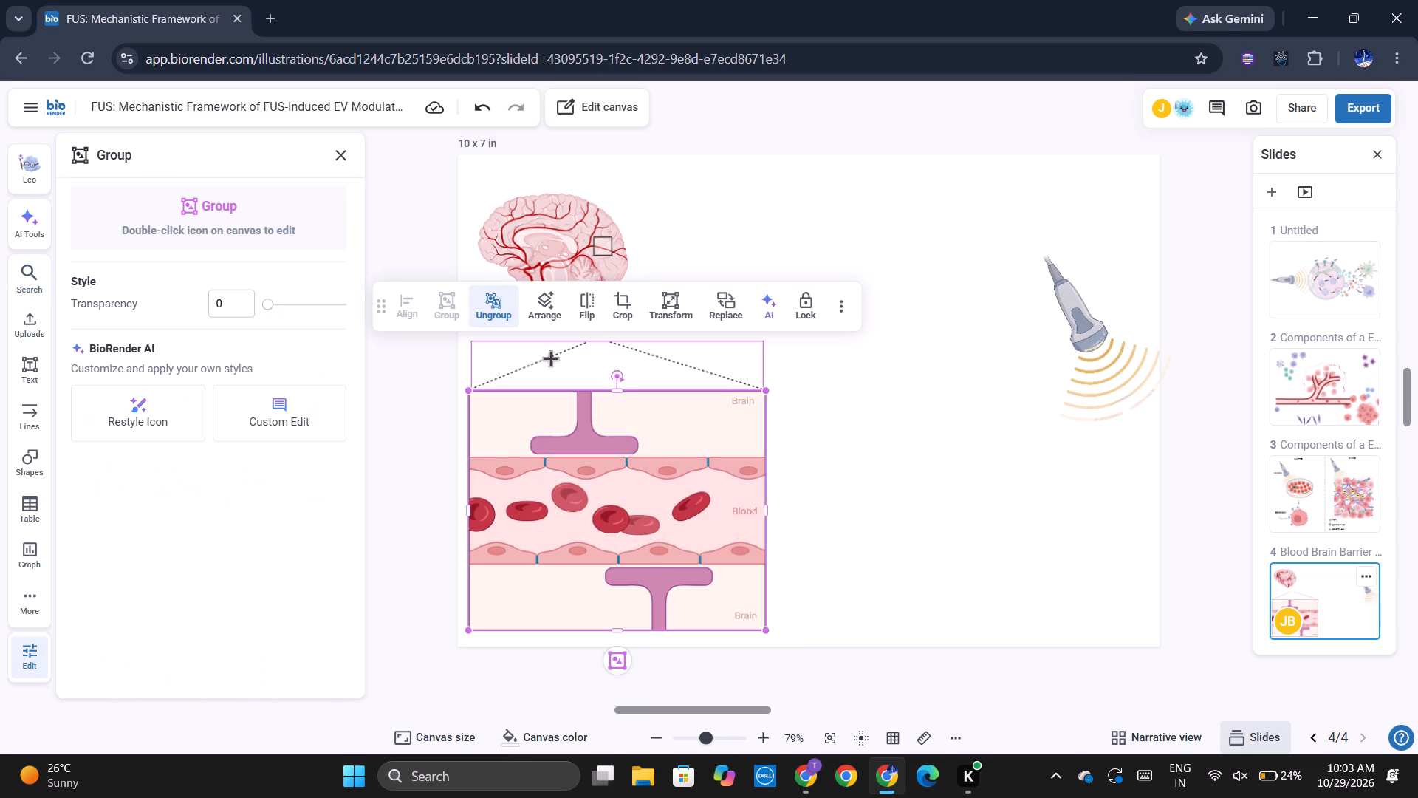
Select the dotted callout lines and the vessel section and group them together.
click(551, 360)
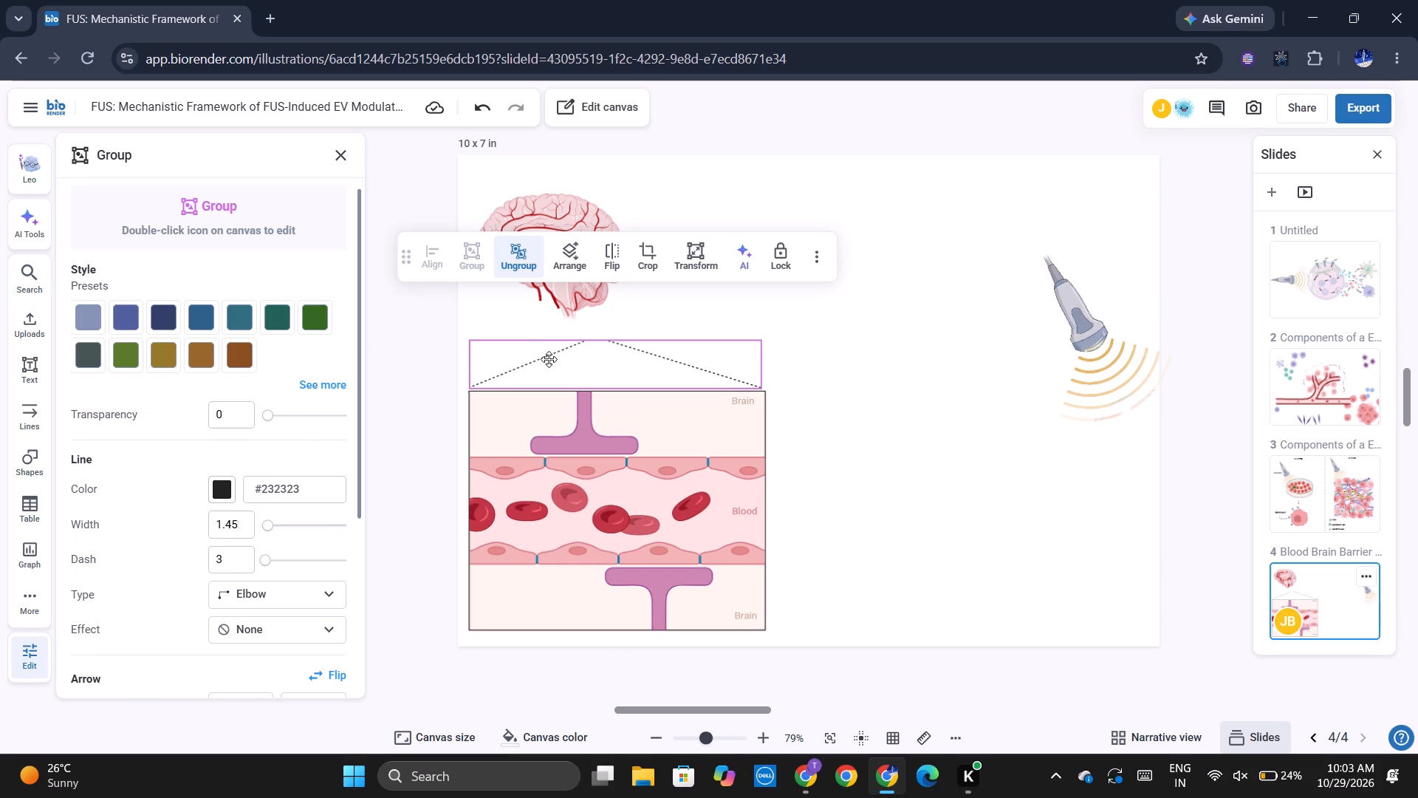
click(887, 518)
drag(845, 525, 657, 366)
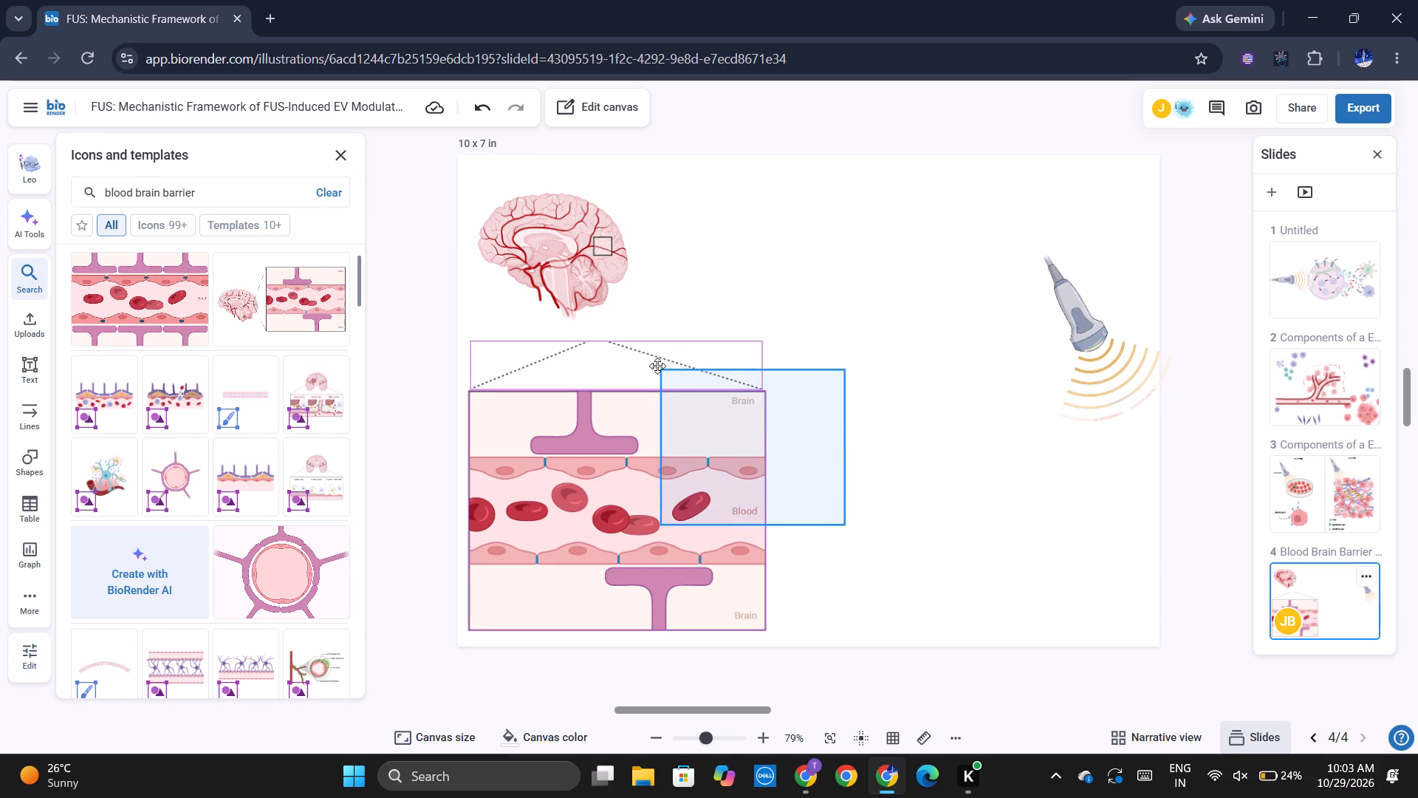
drag(657, 366, 654, 361)
click(492, 256)
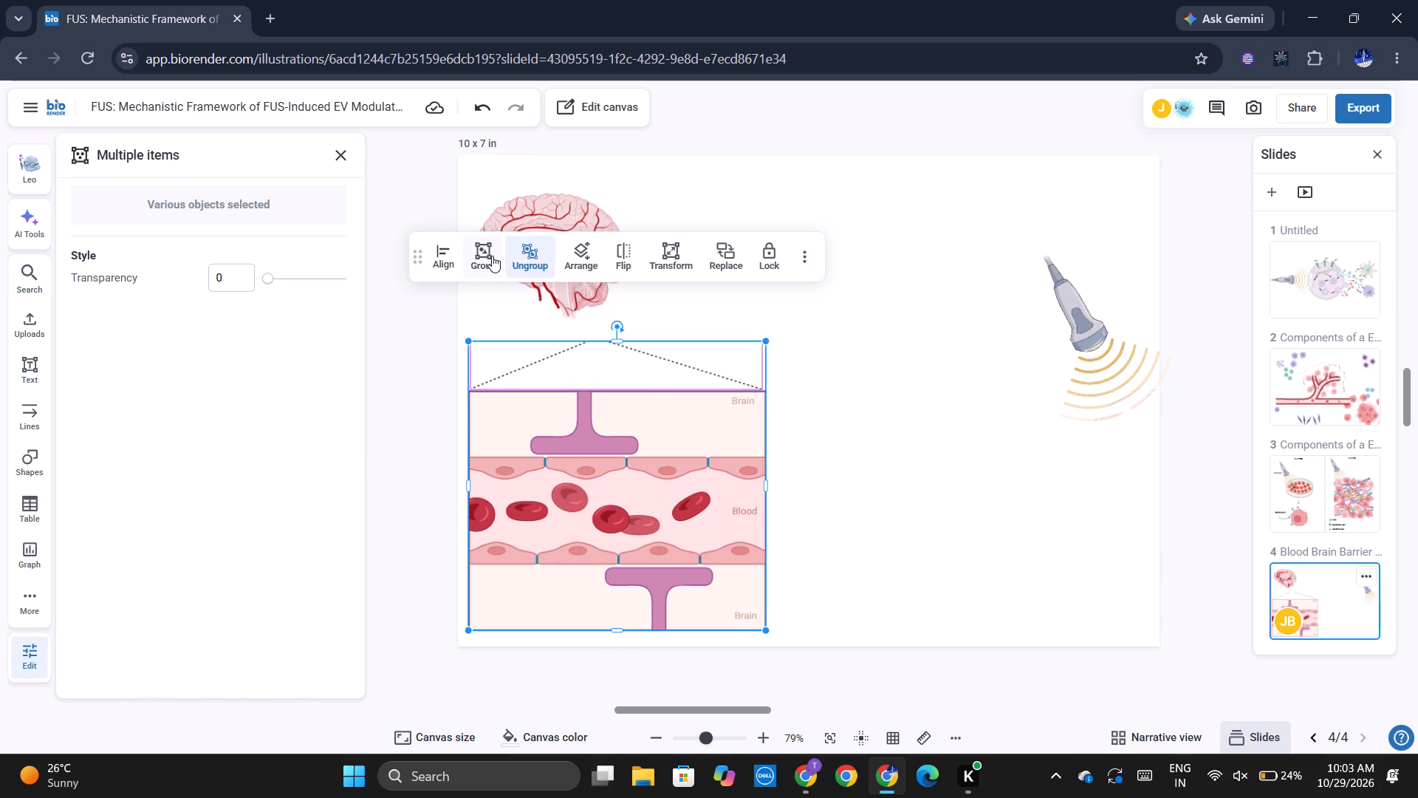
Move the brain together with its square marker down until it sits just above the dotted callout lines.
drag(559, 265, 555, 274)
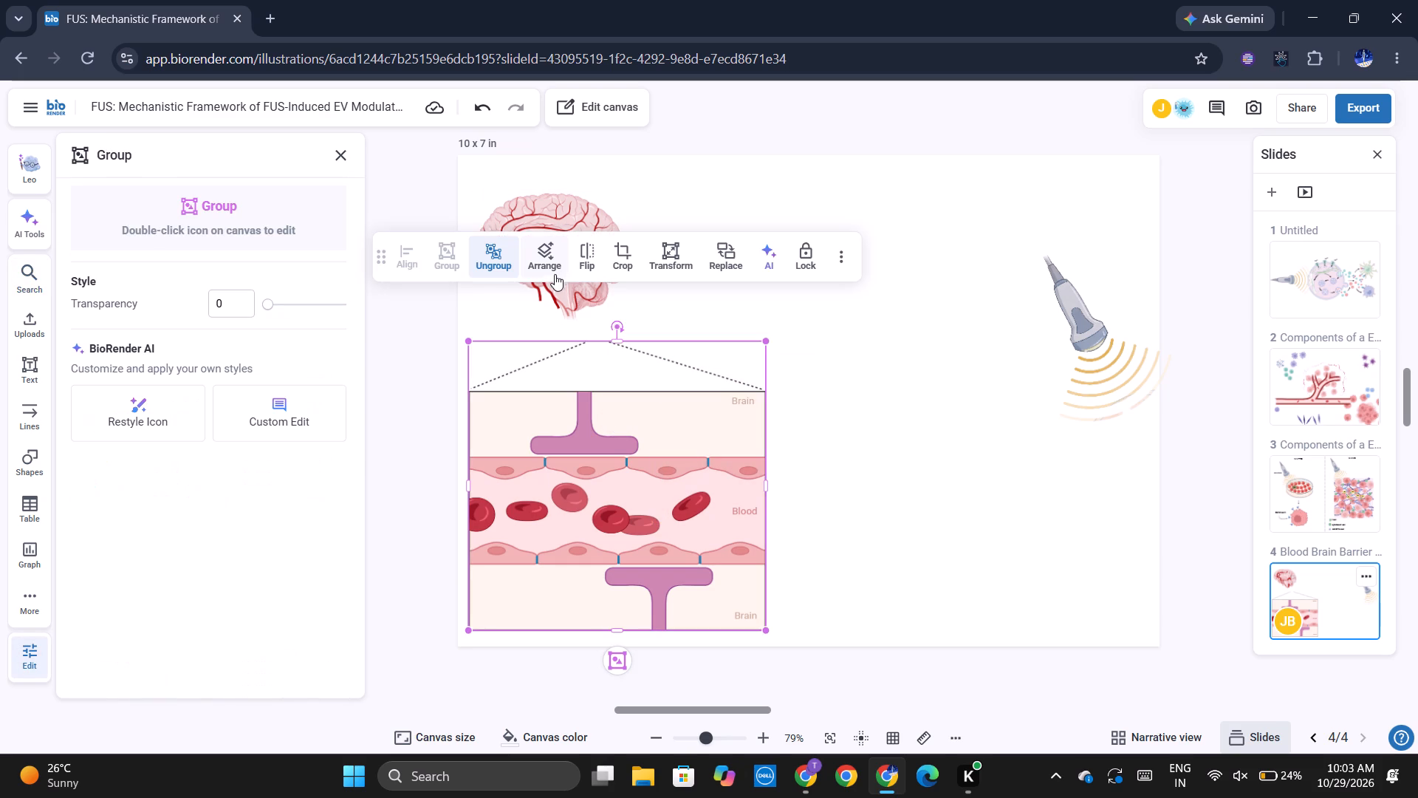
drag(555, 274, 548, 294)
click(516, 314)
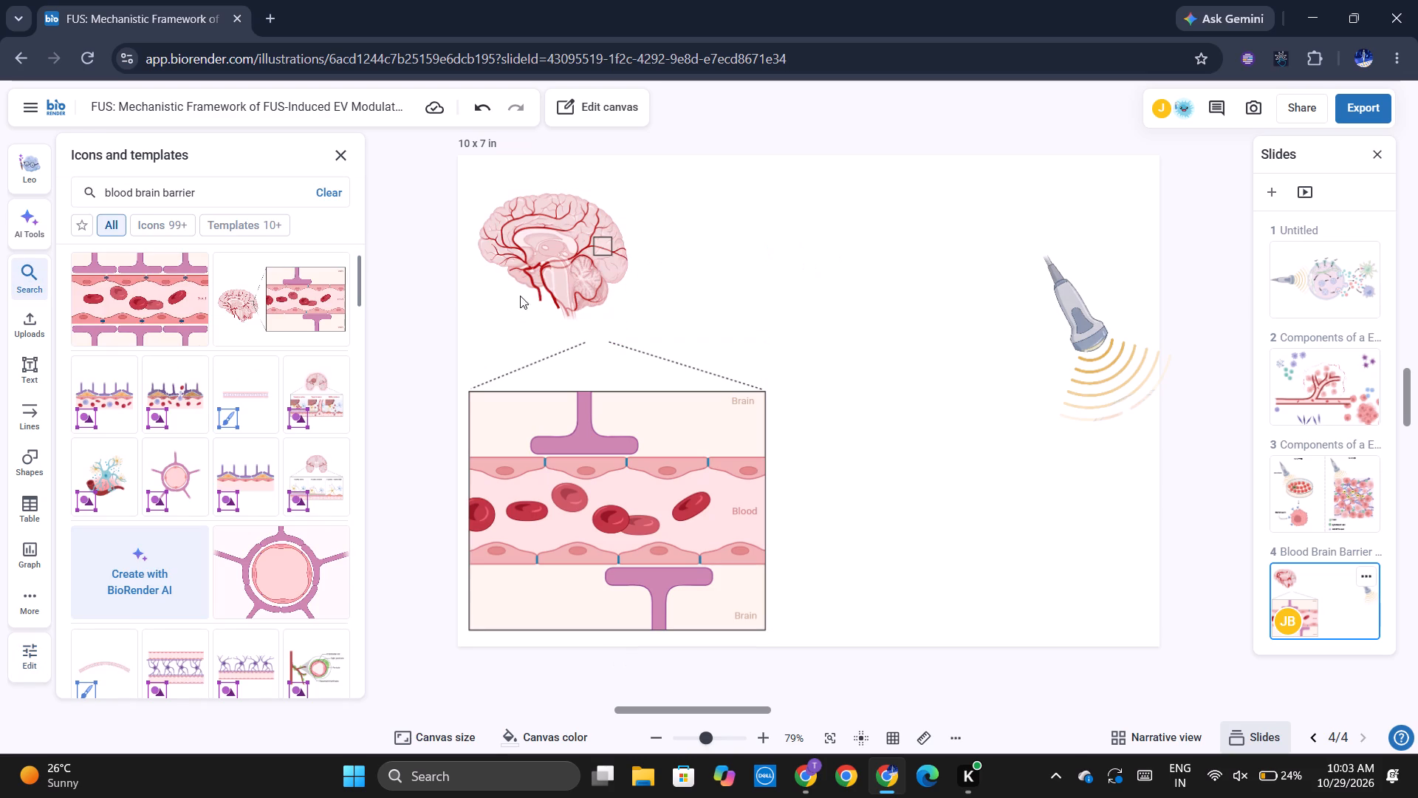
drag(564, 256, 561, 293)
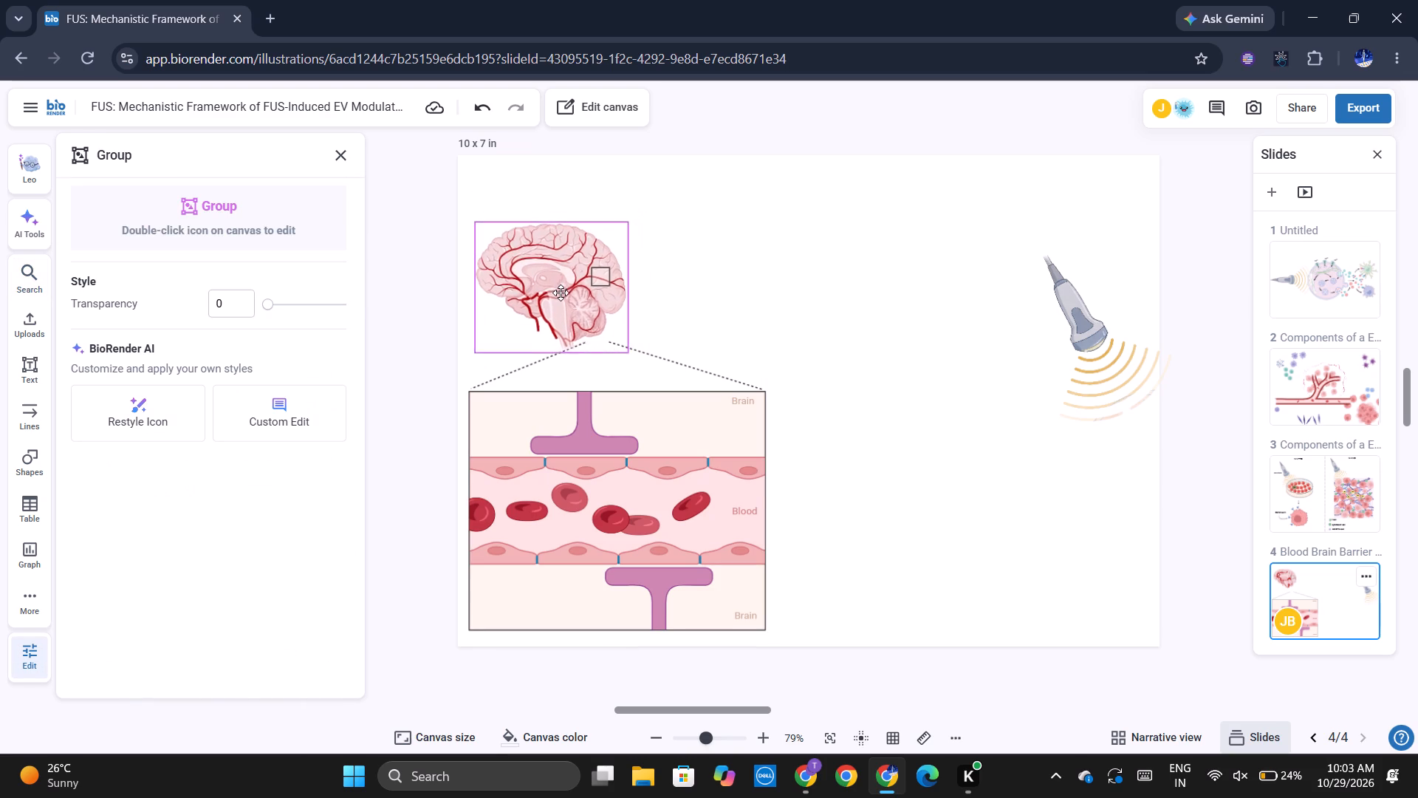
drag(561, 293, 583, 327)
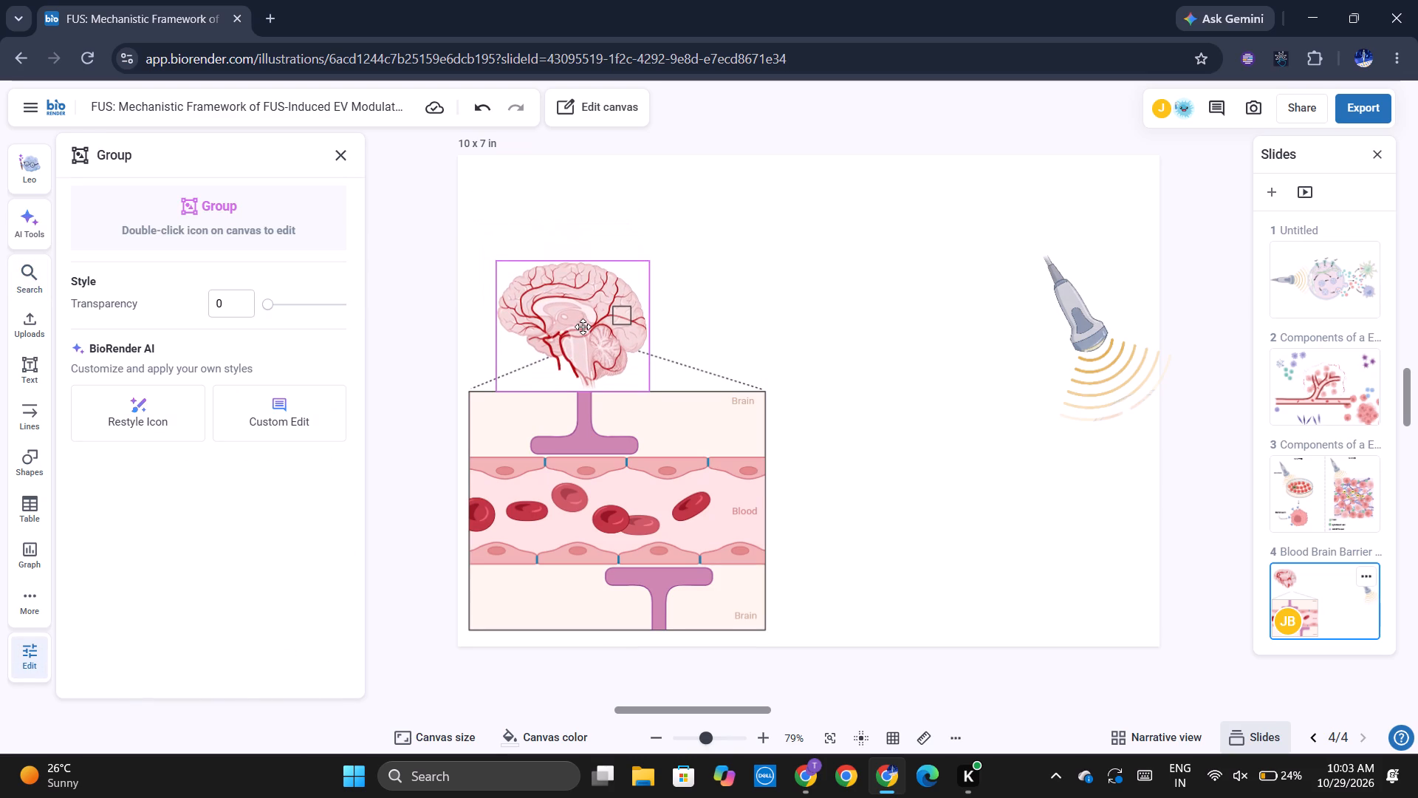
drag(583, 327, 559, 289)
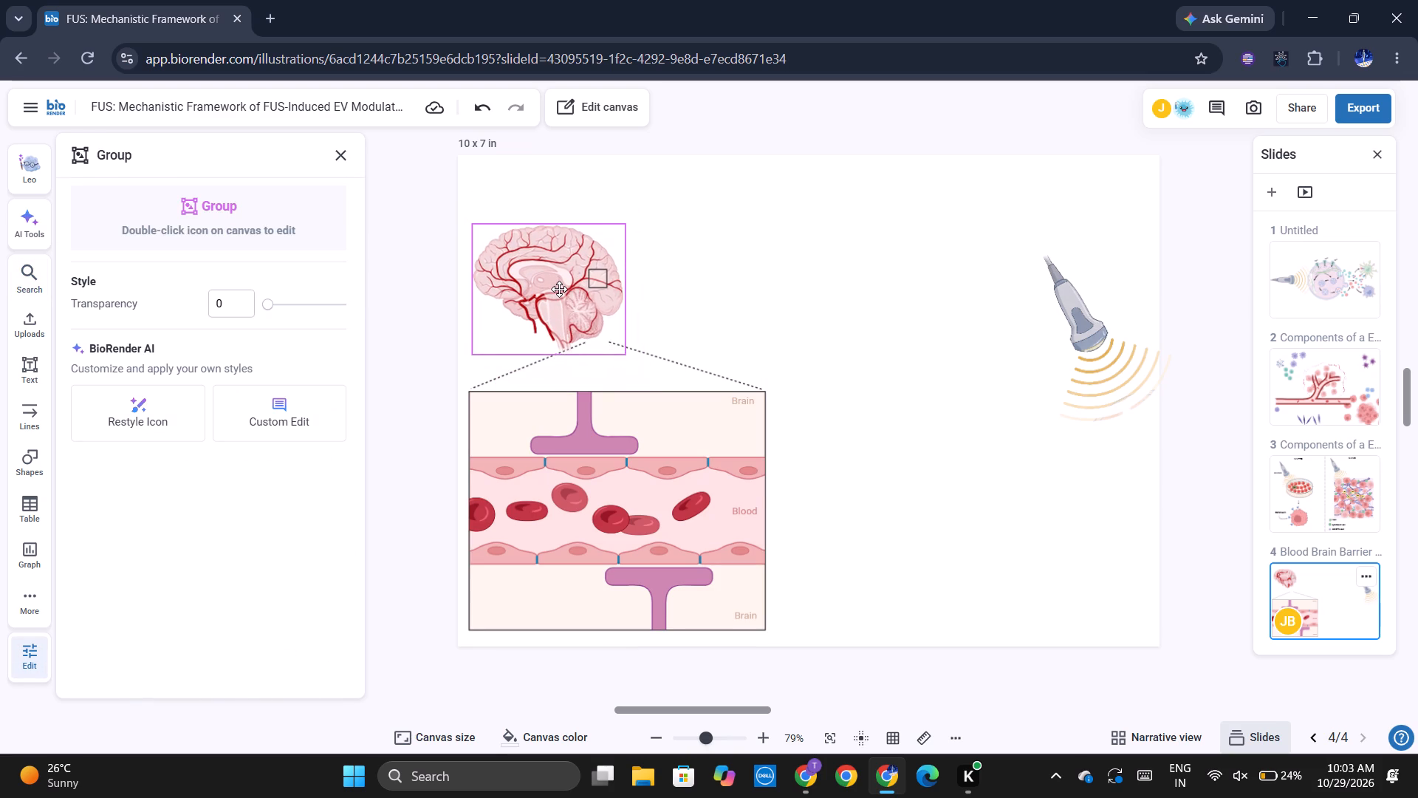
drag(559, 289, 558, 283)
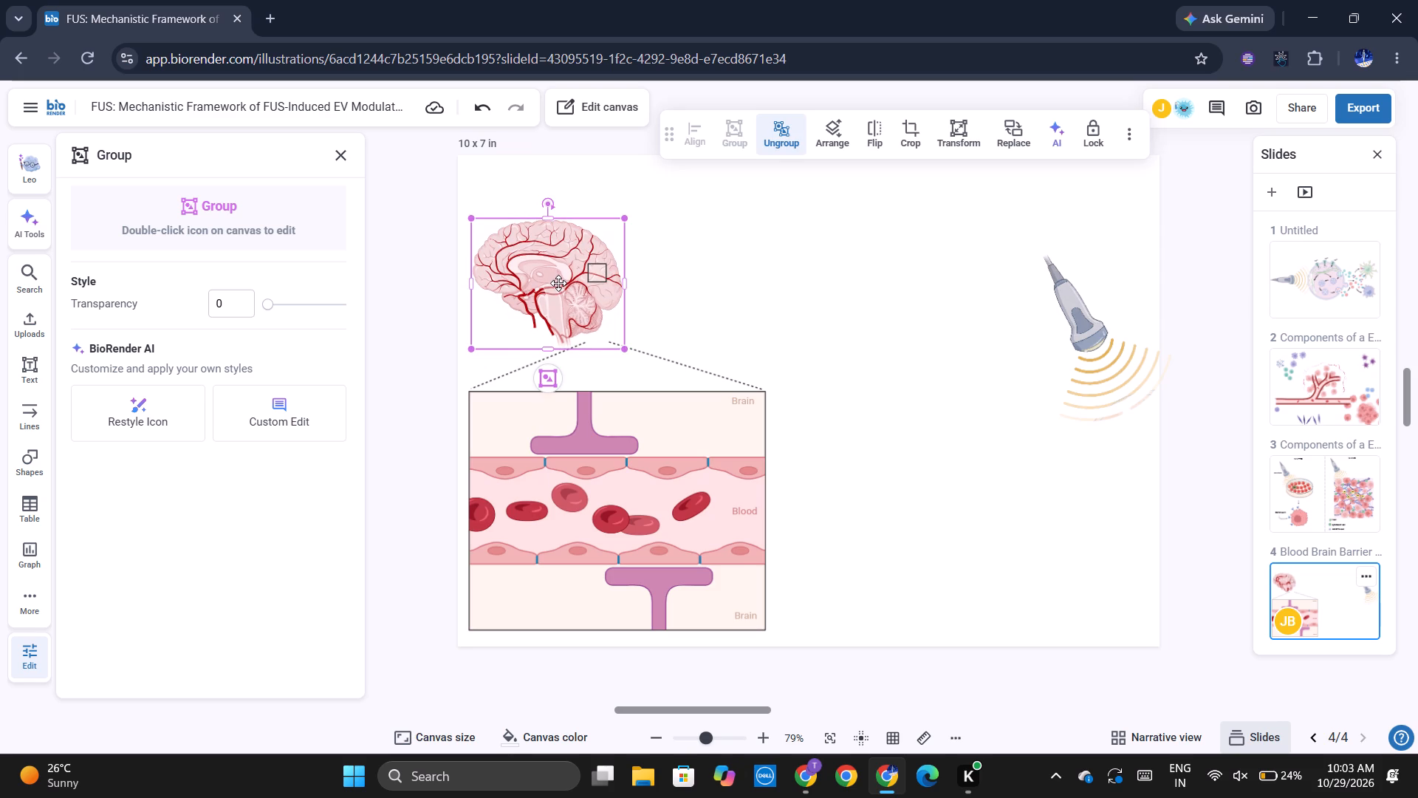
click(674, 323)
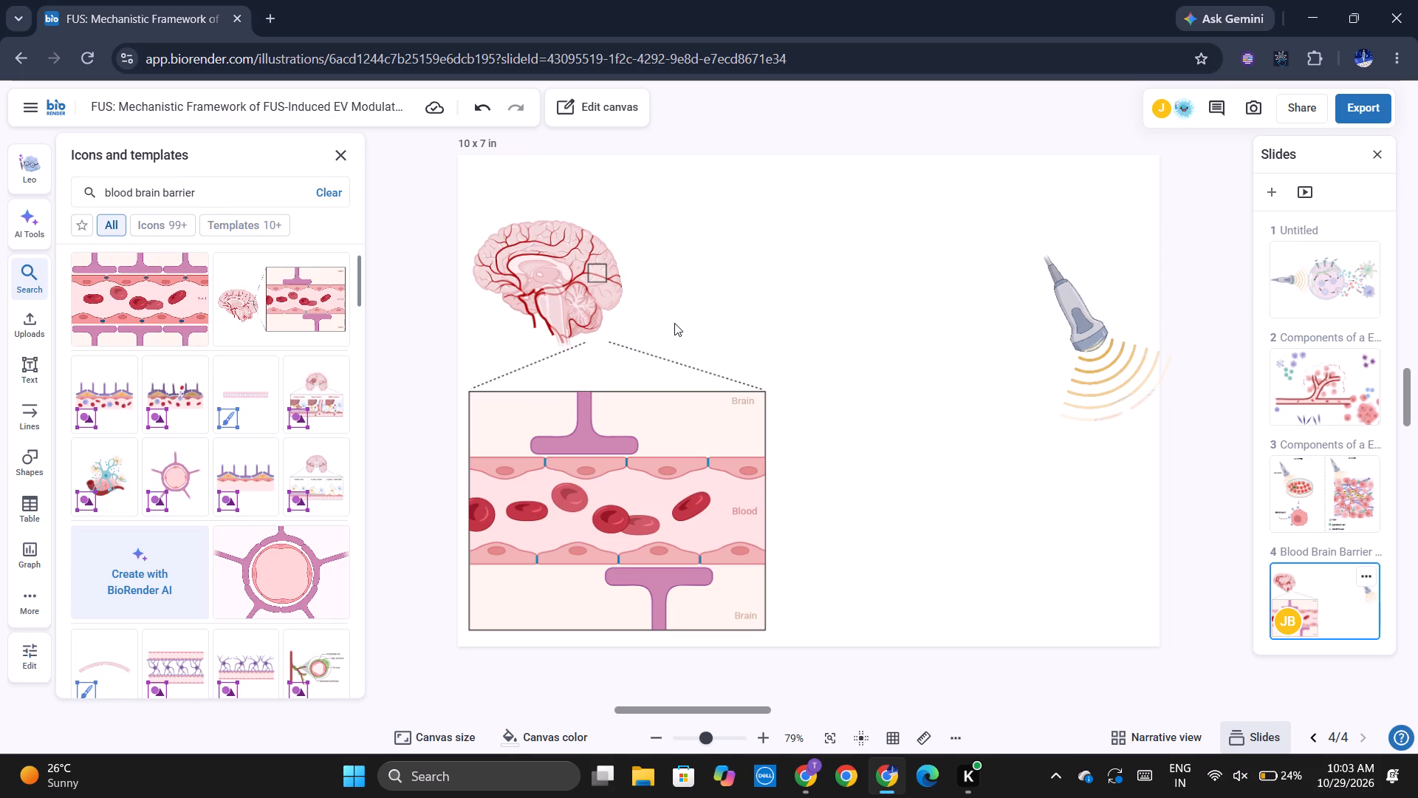
Ungroup the brain illustration from its square marker and shift both slightly up from the callout lines.
click(591, 270)
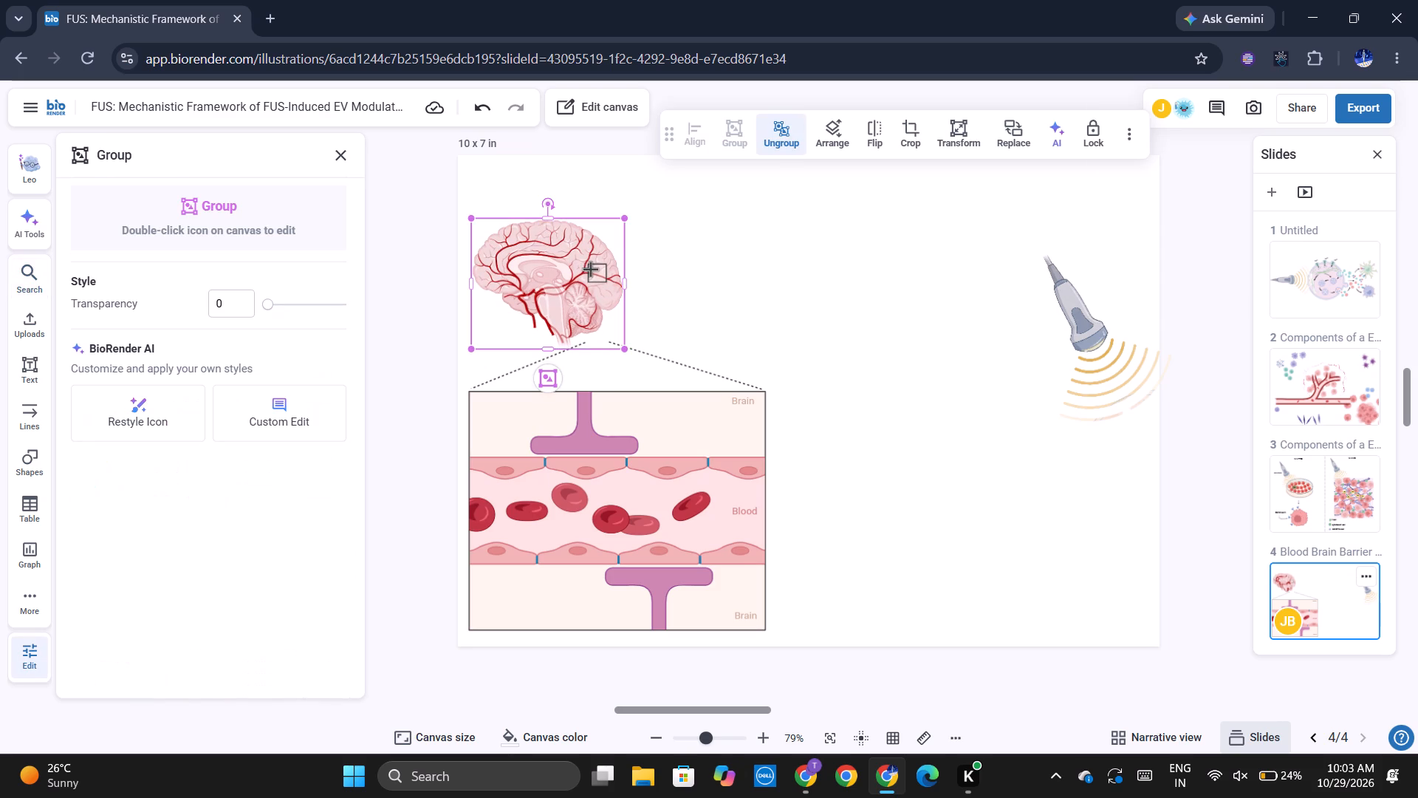
click(764, 139)
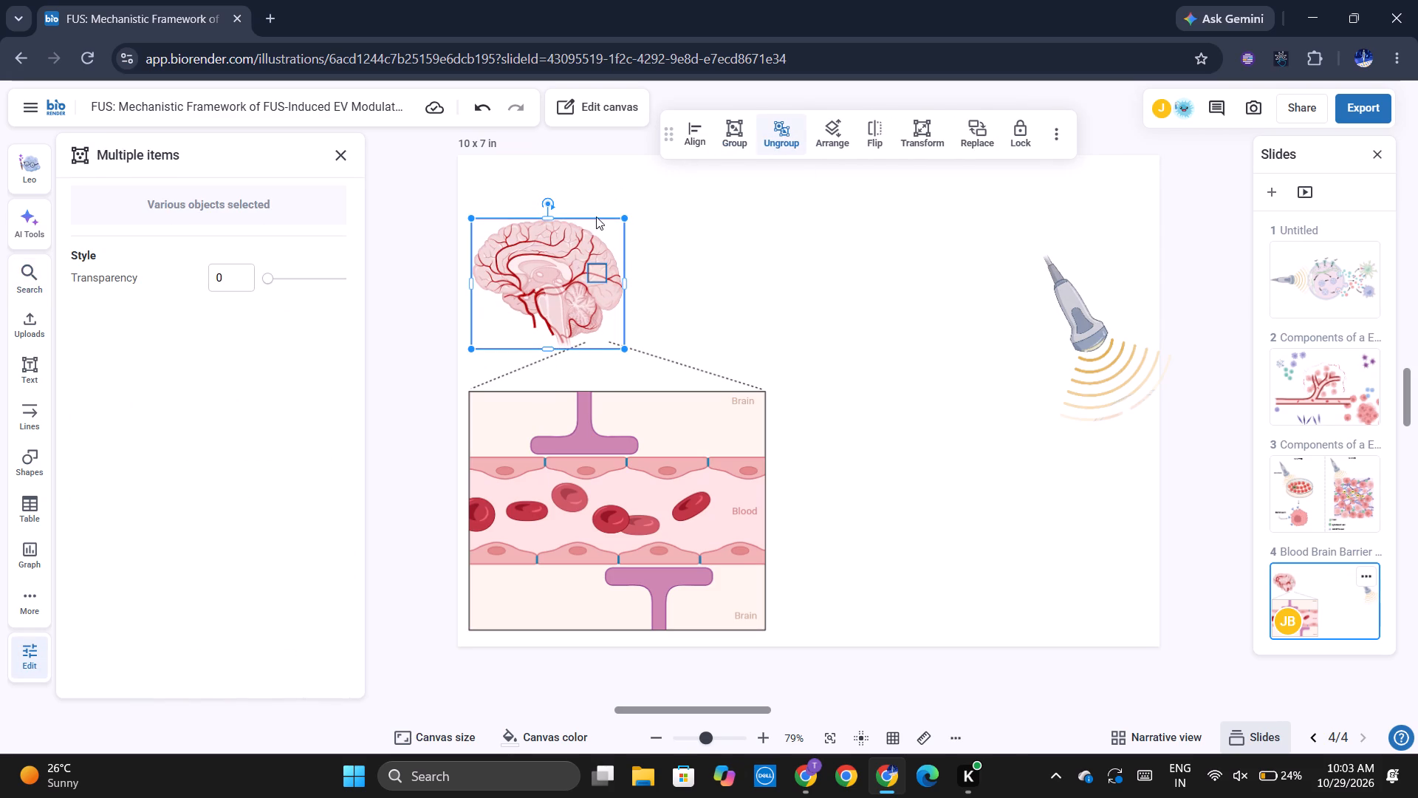
drag(596, 270, 592, 265)
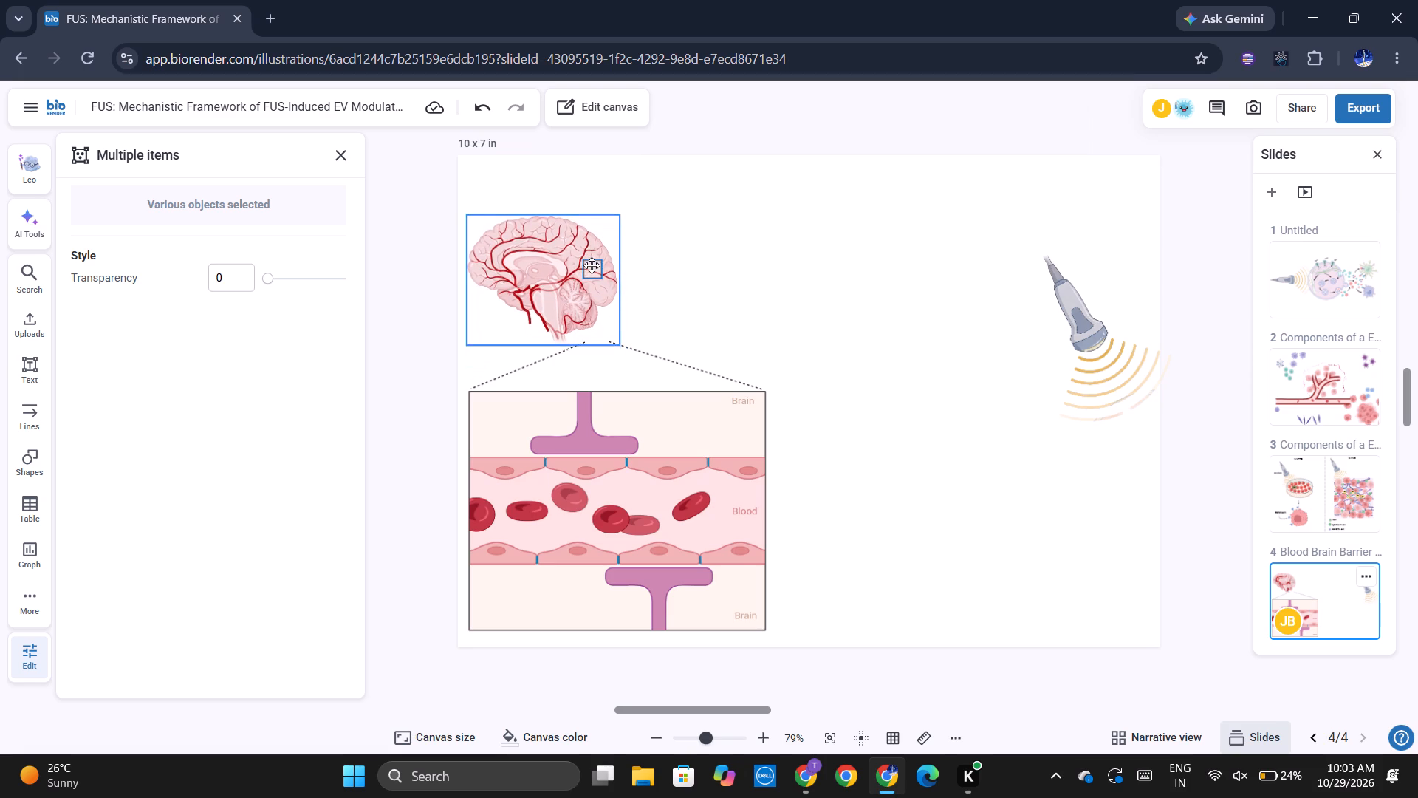
drag(592, 265, 597, 258)
click(597, 258)
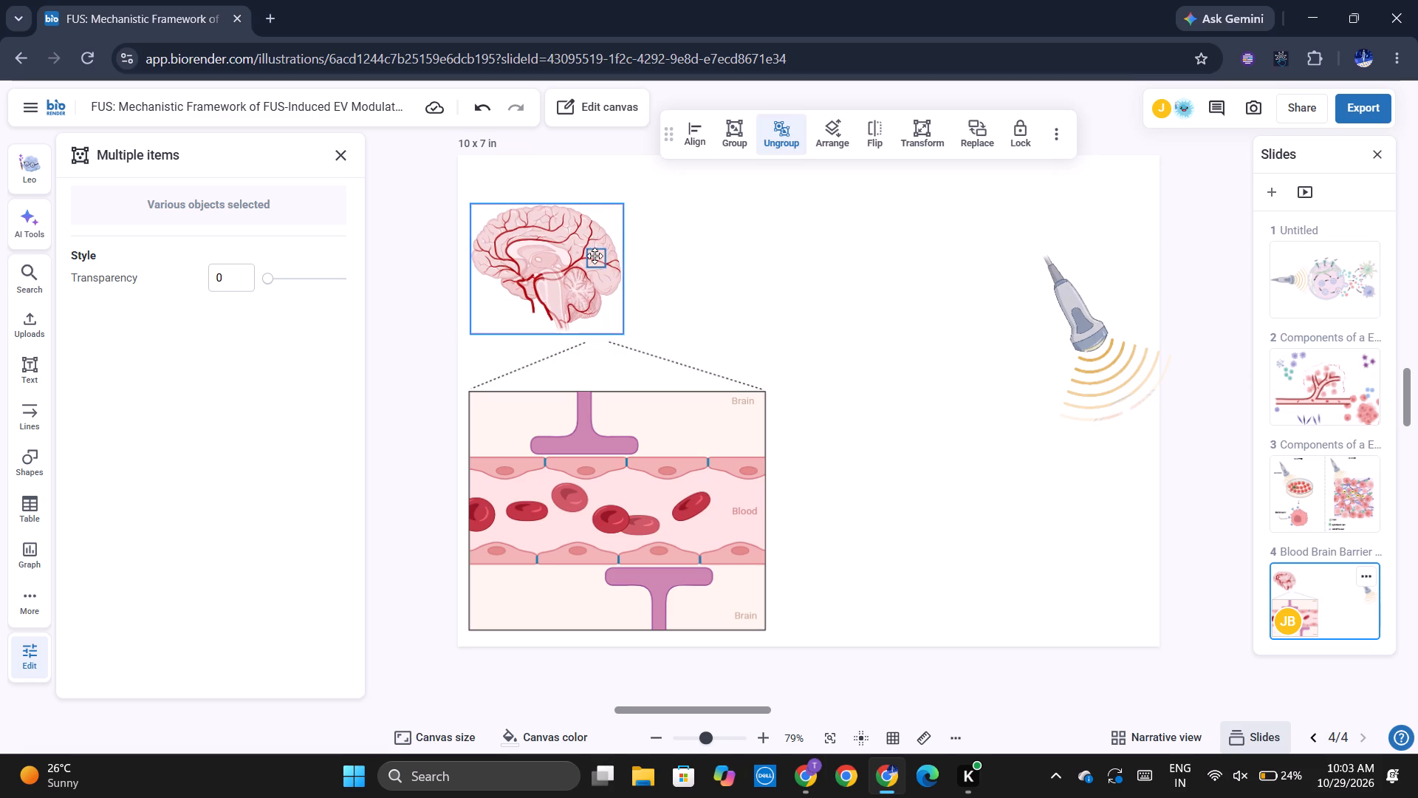
click(671, 282)
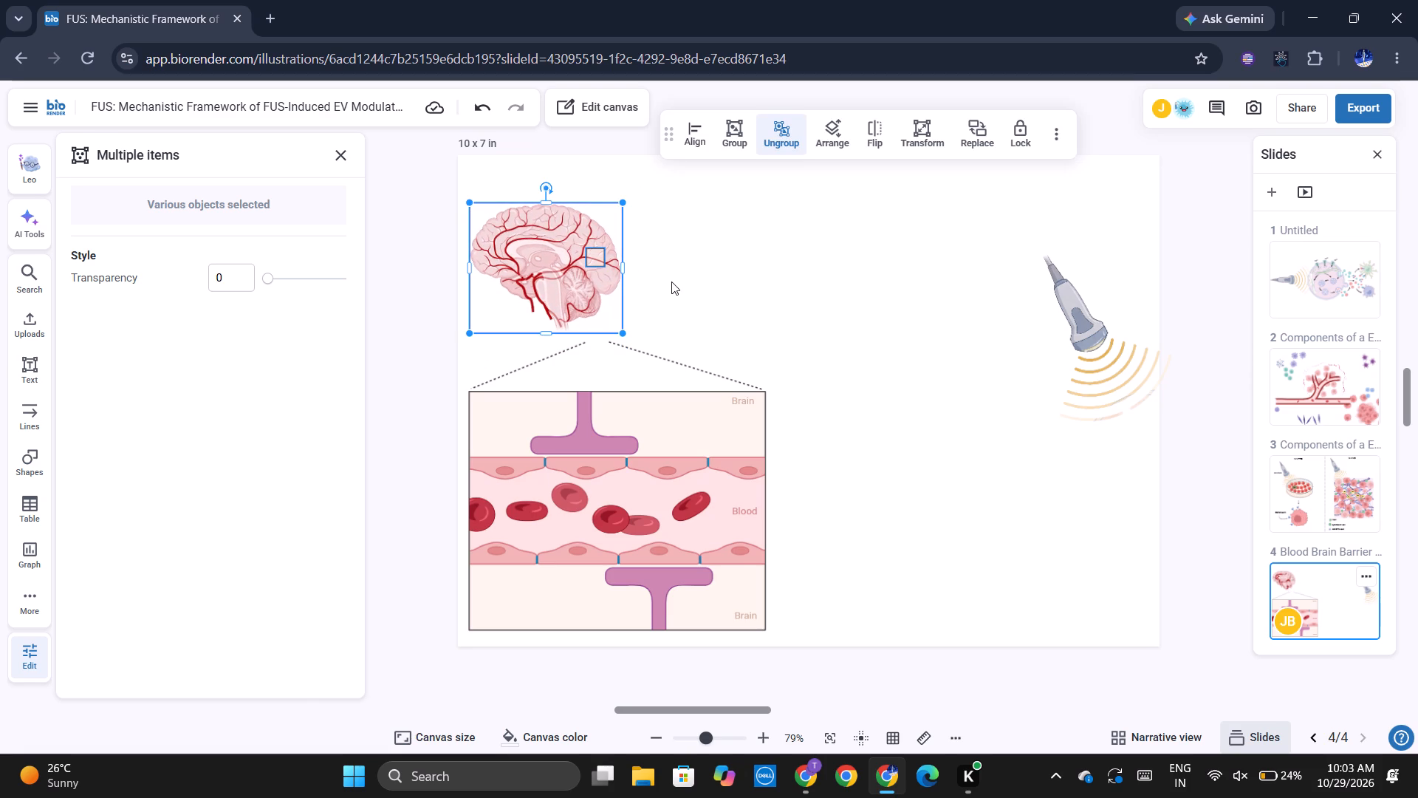
Move the square marker down onto the lower back part of the brain, above the callout lines, and lock it.
click(594, 265)
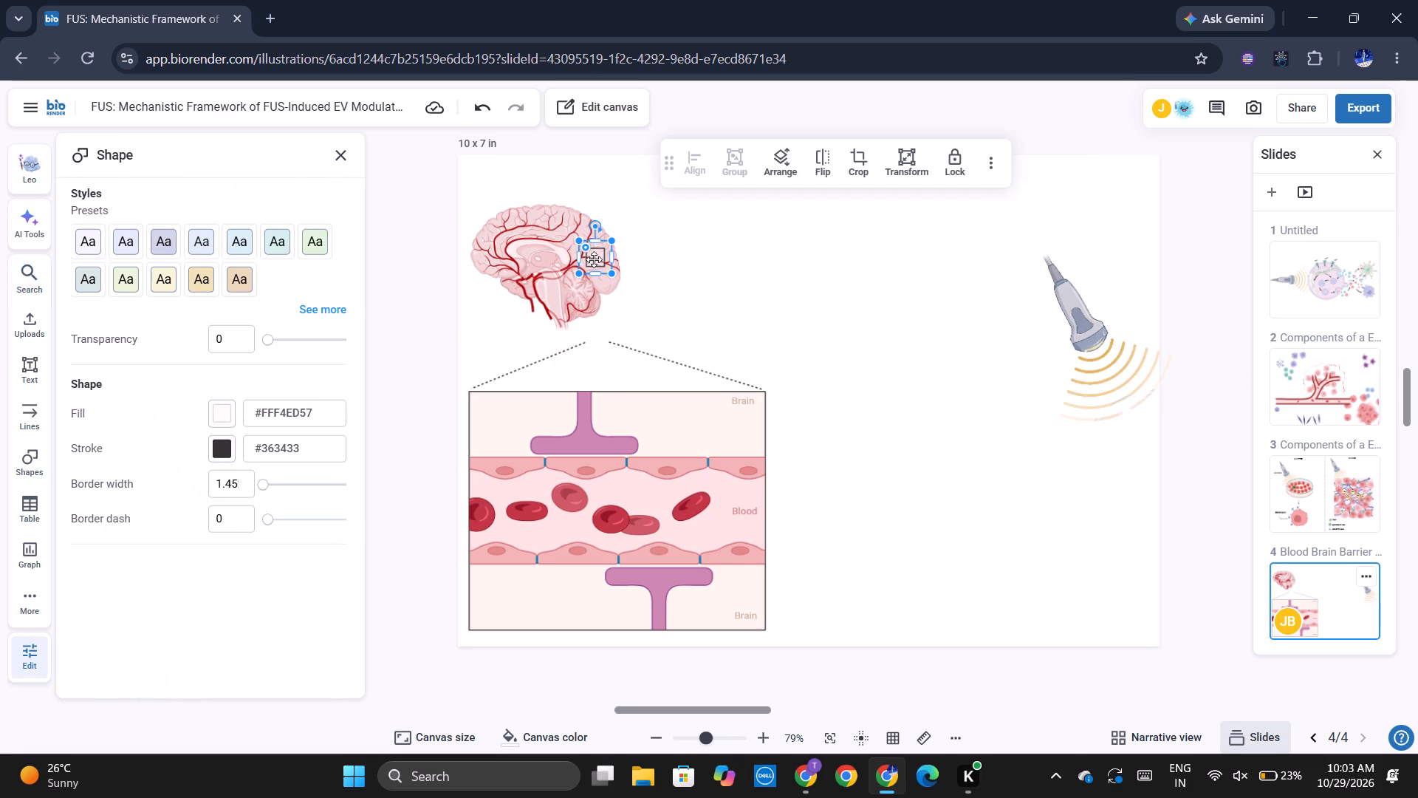
drag(594, 257, 586, 313)
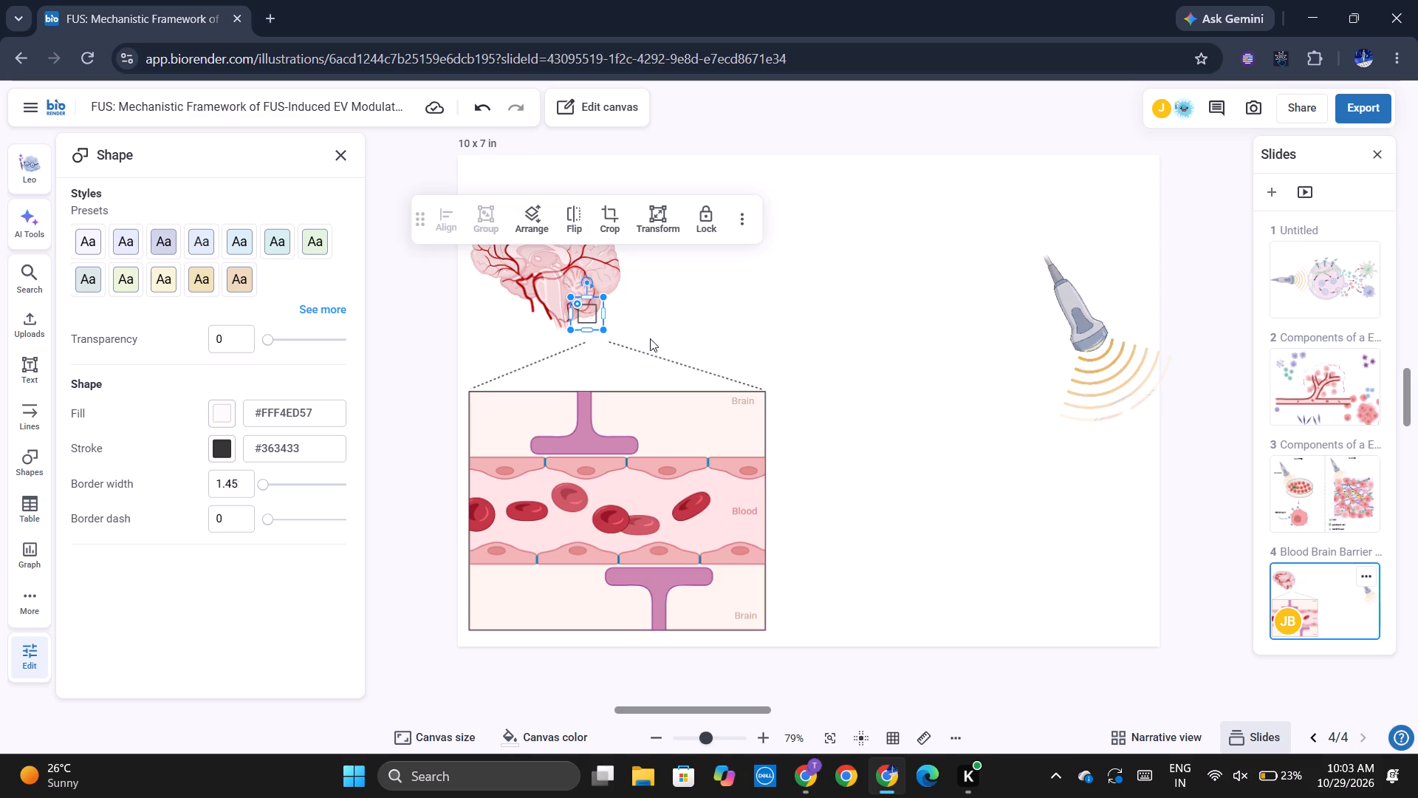
click(703, 206)
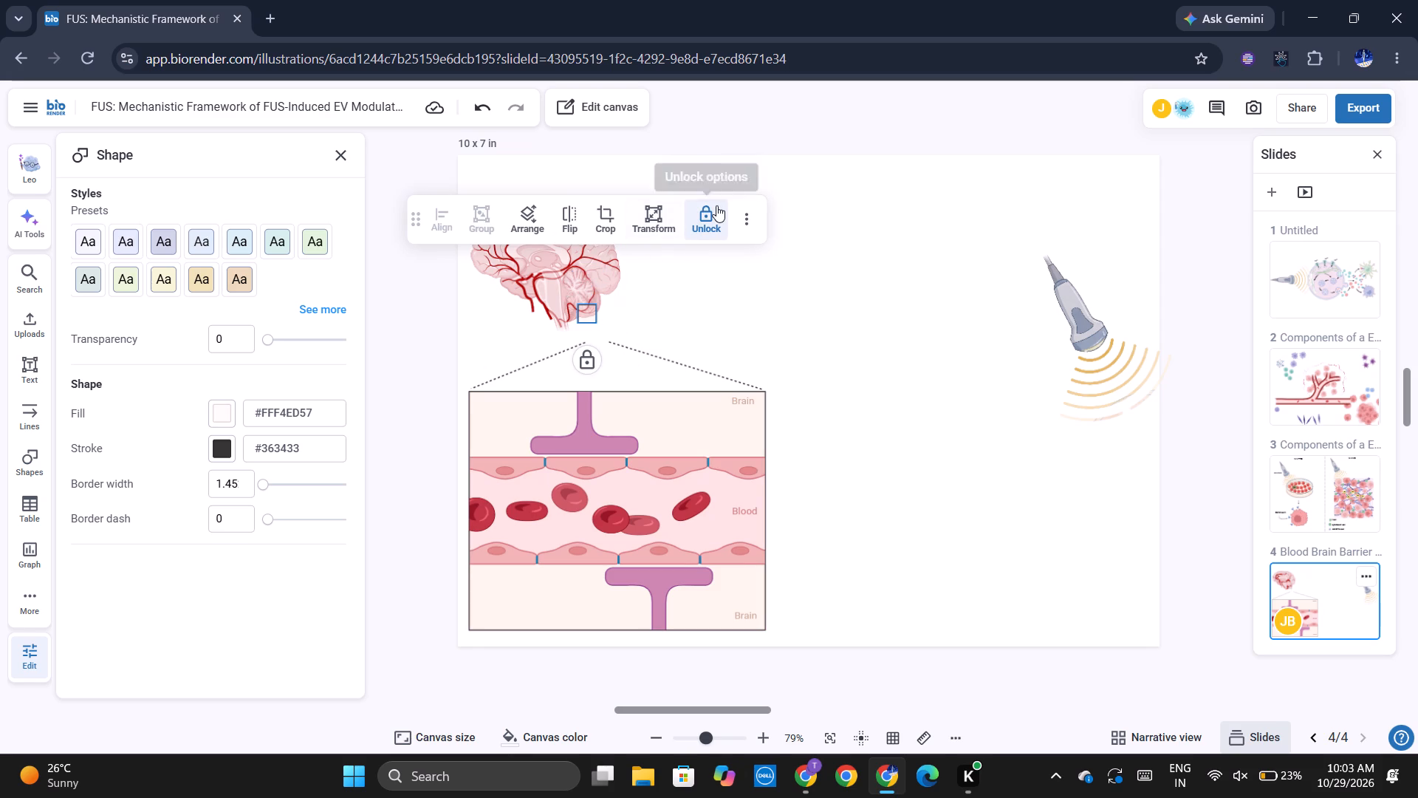
click(716, 205)
click(700, 278)
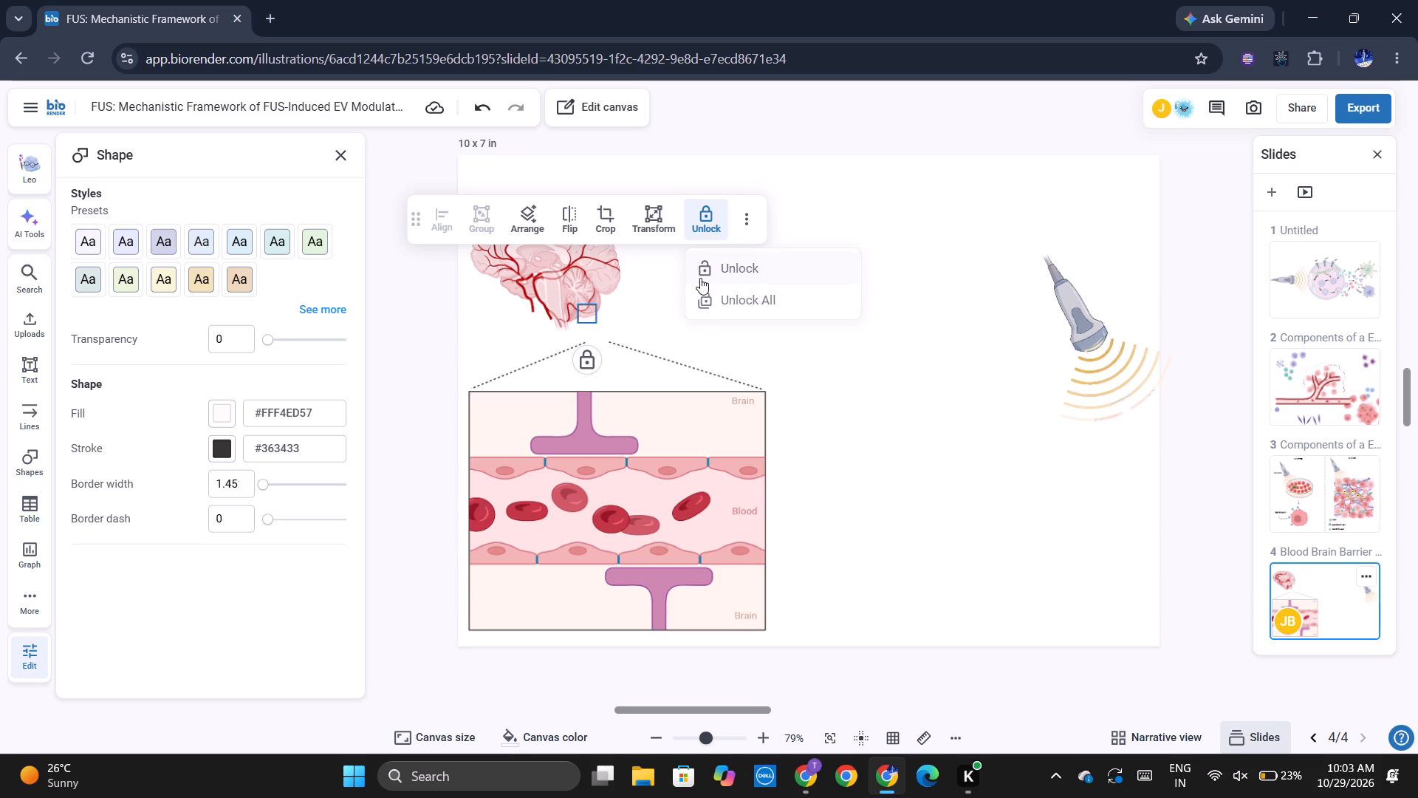
drag(586, 321, 581, 309)
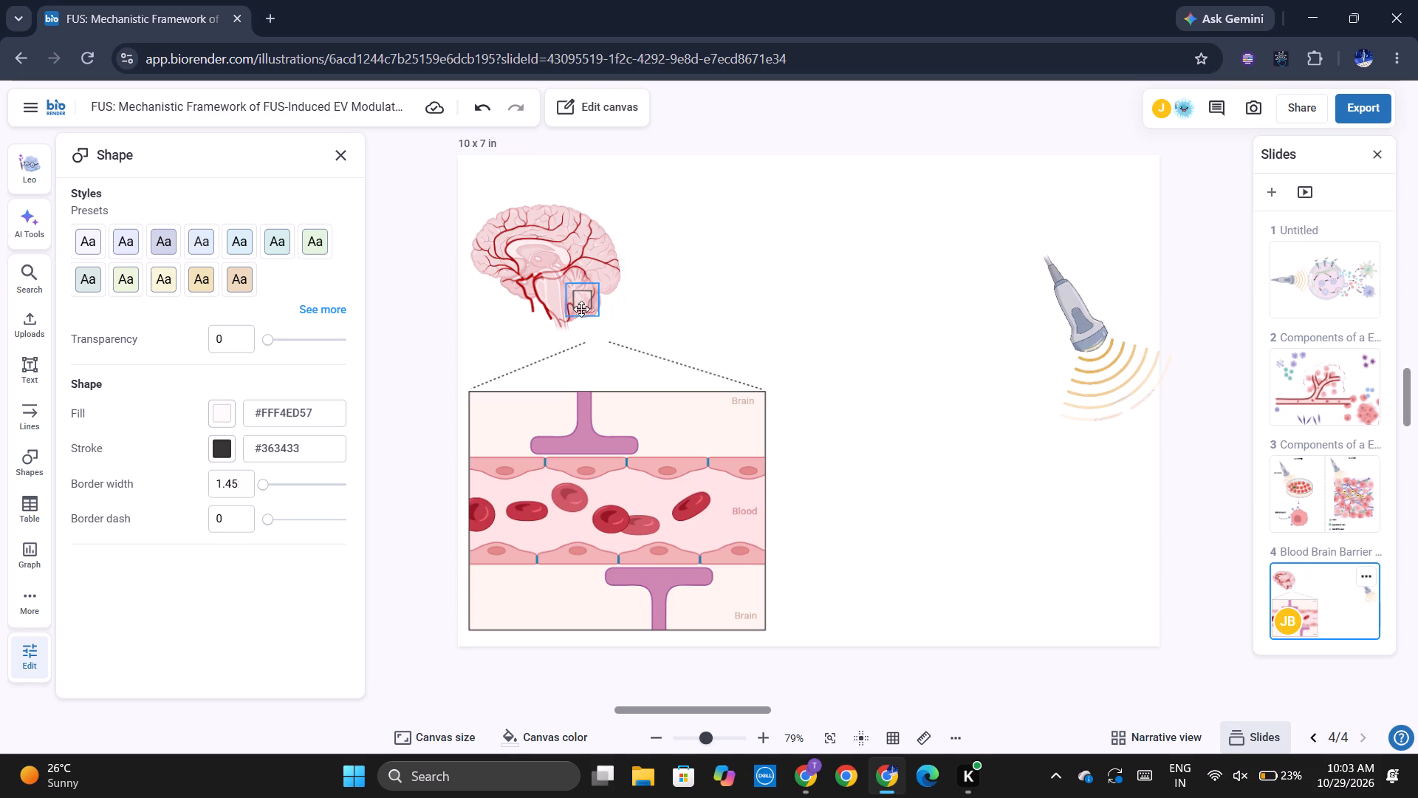
drag(581, 309, 582, 313)
drag(582, 313, 582, 311)
click(707, 203)
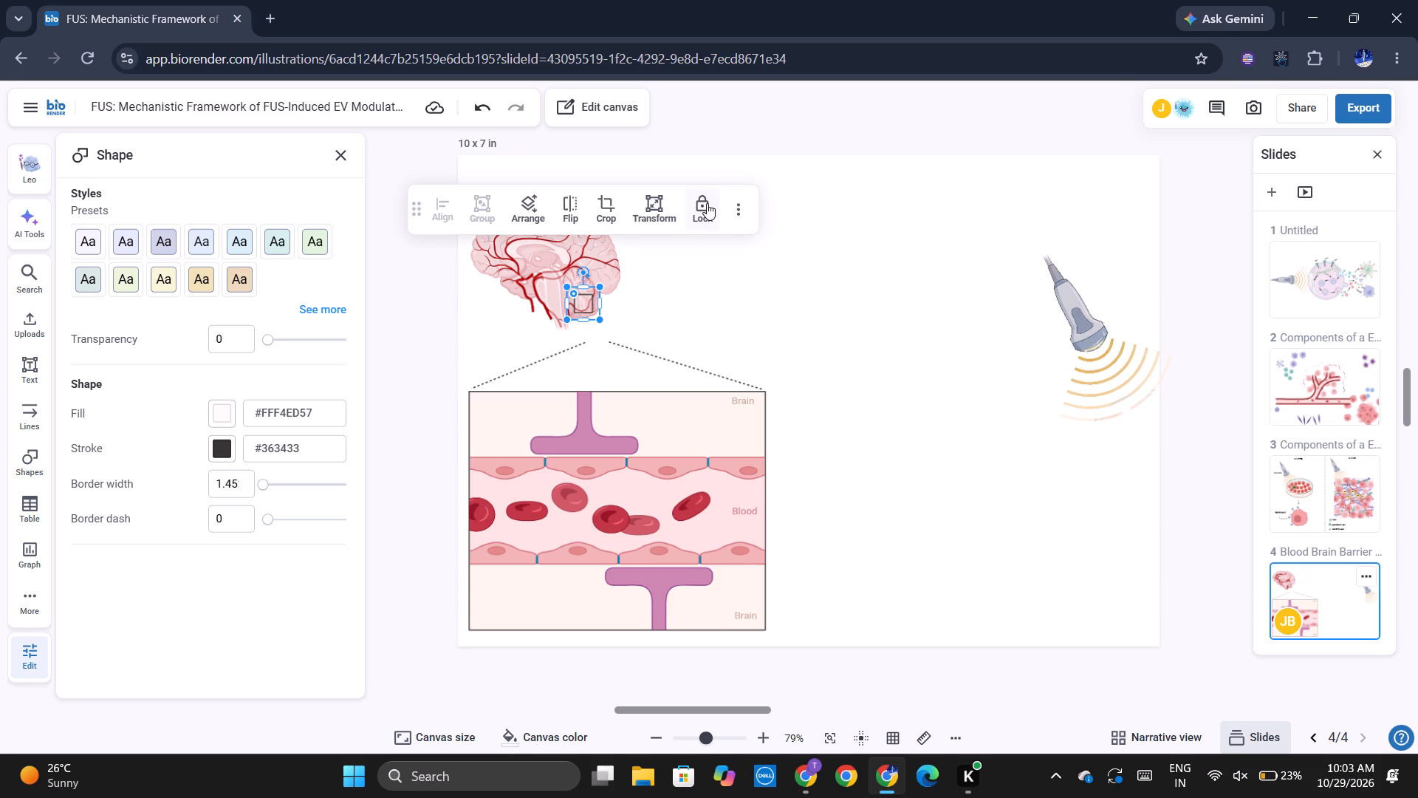
click(673, 287)
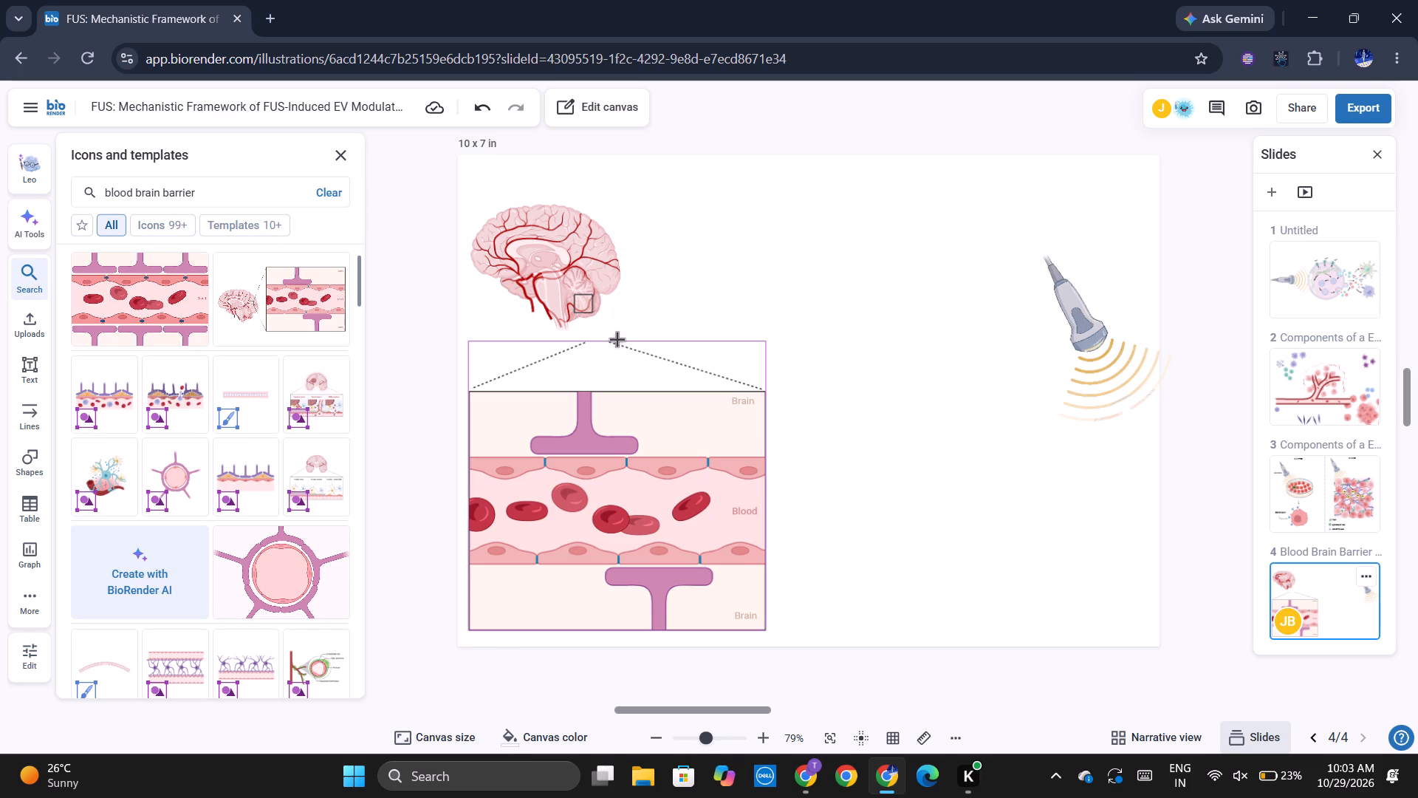
Ungroup the callout lines from the vessel section and stretch the dotted lines upward to reach the square marker.
click(615, 343)
click(513, 271)
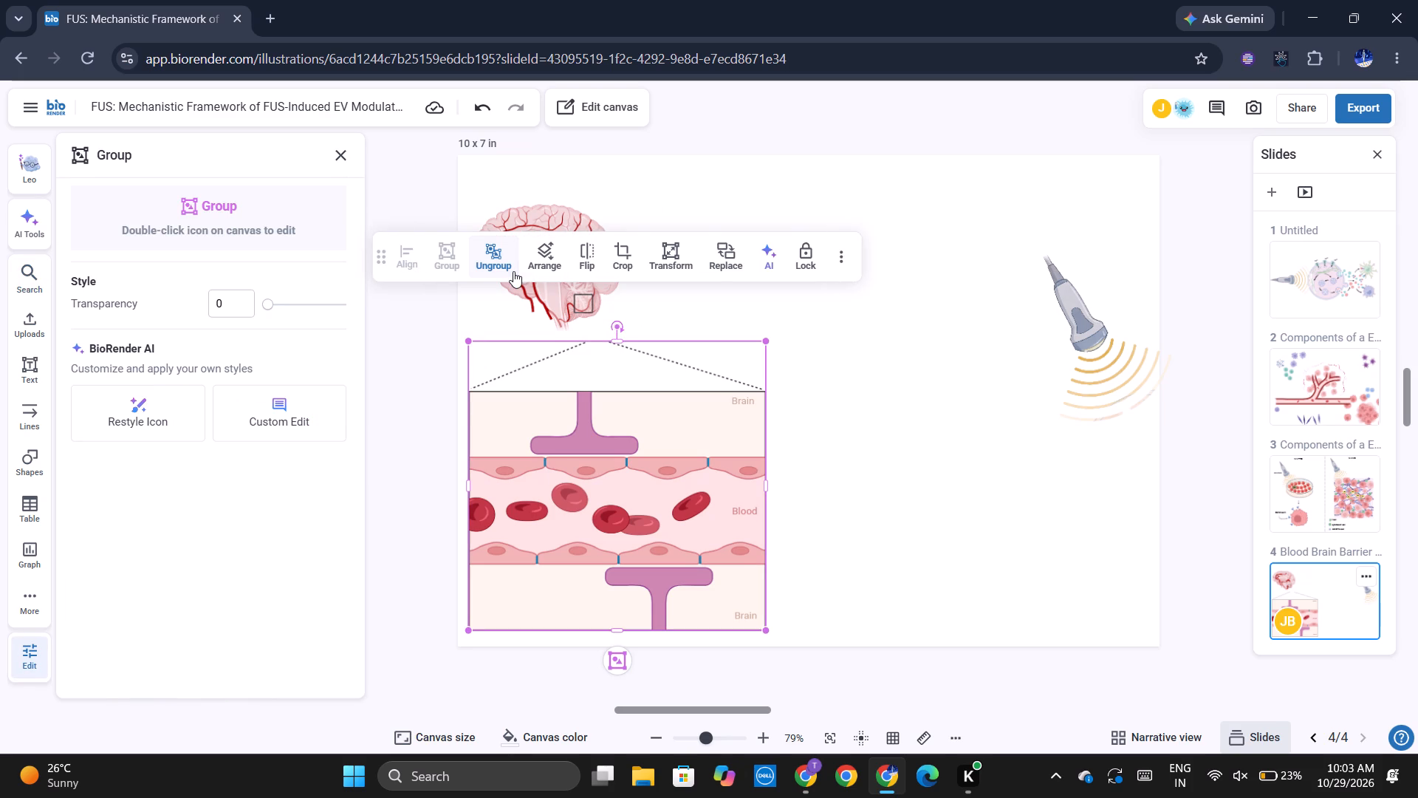
click(586, 379)
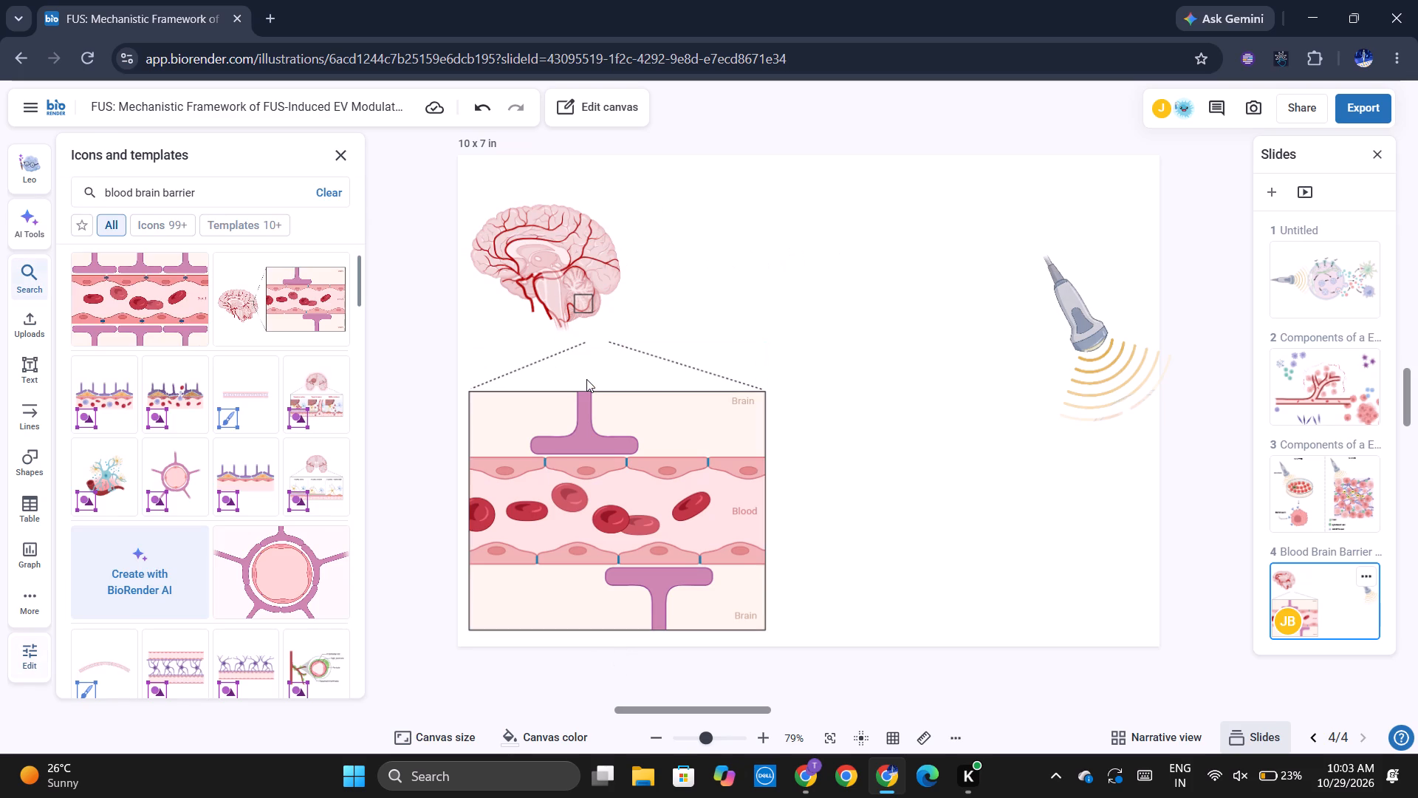
click(610, 340)
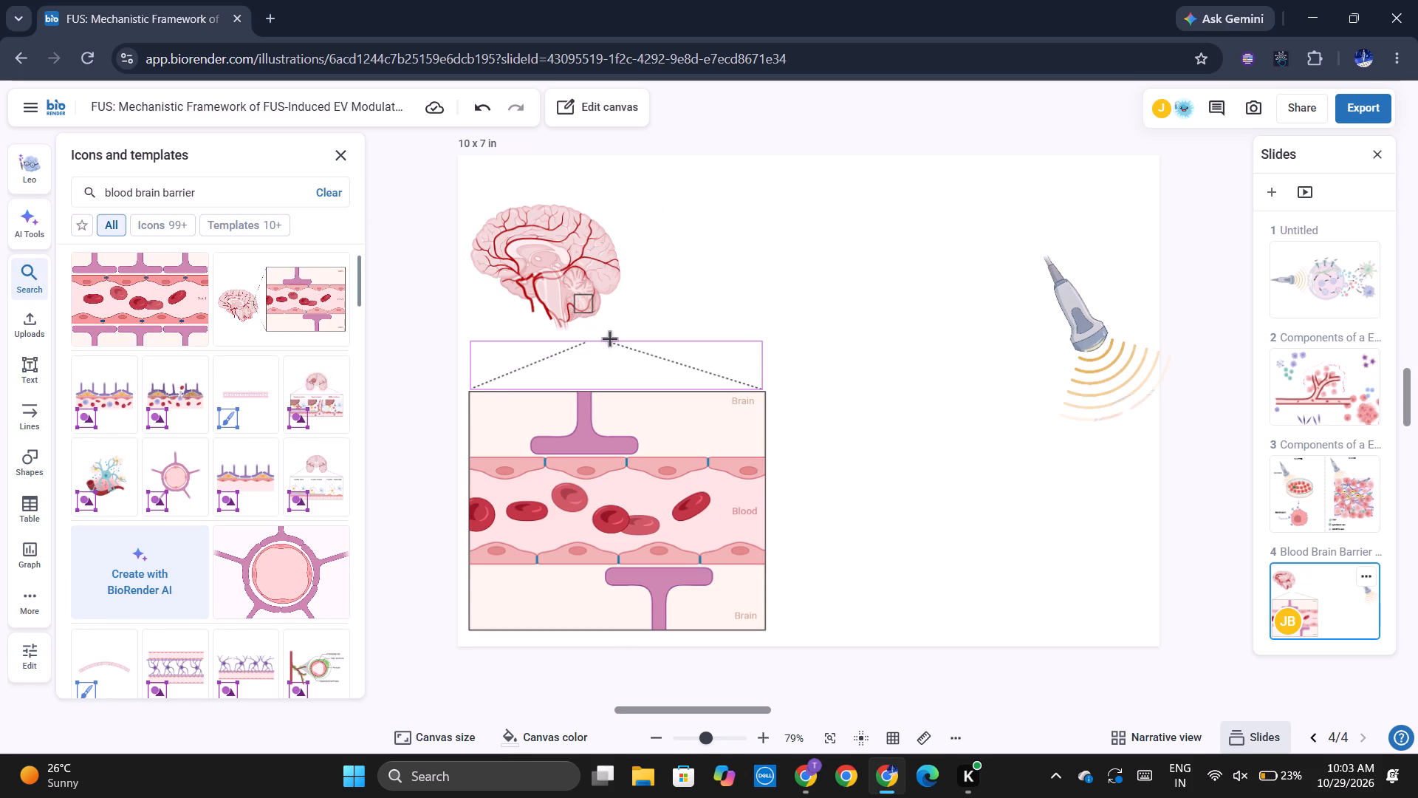
drag(613, 342, 606, 321)
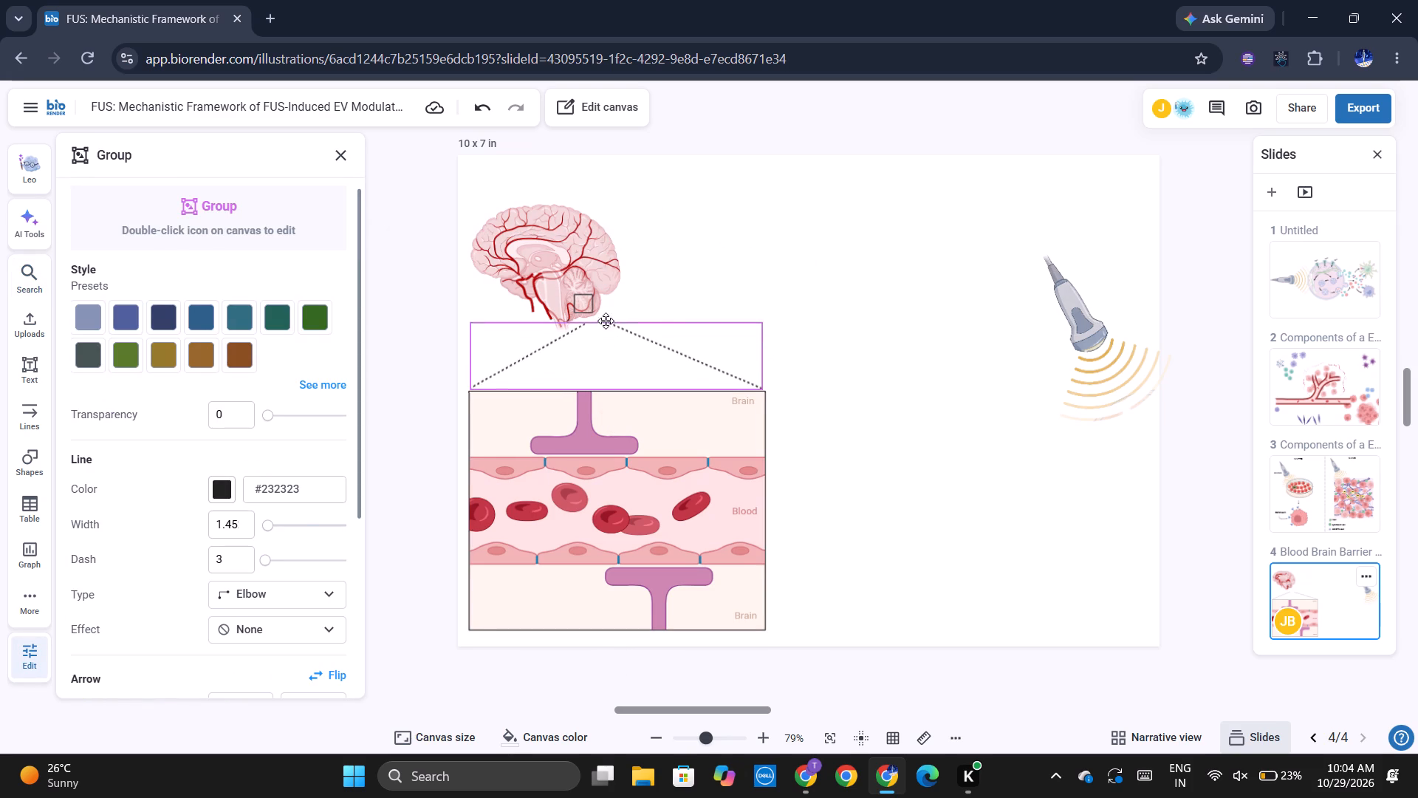
drag(606, 321, 600, 310)
click(815, 392)
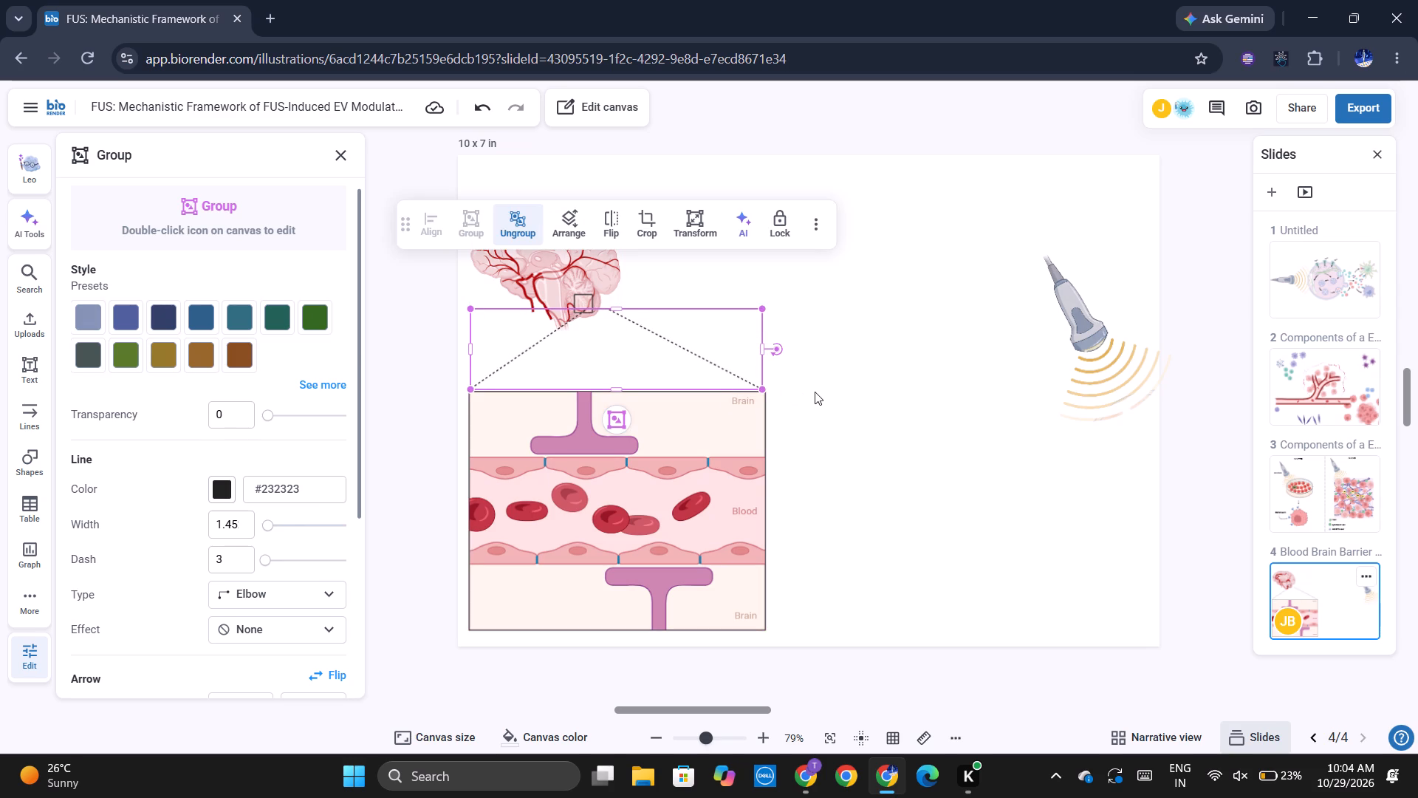
Lock the stretched dotted callout lines in place.
click(585, 307)
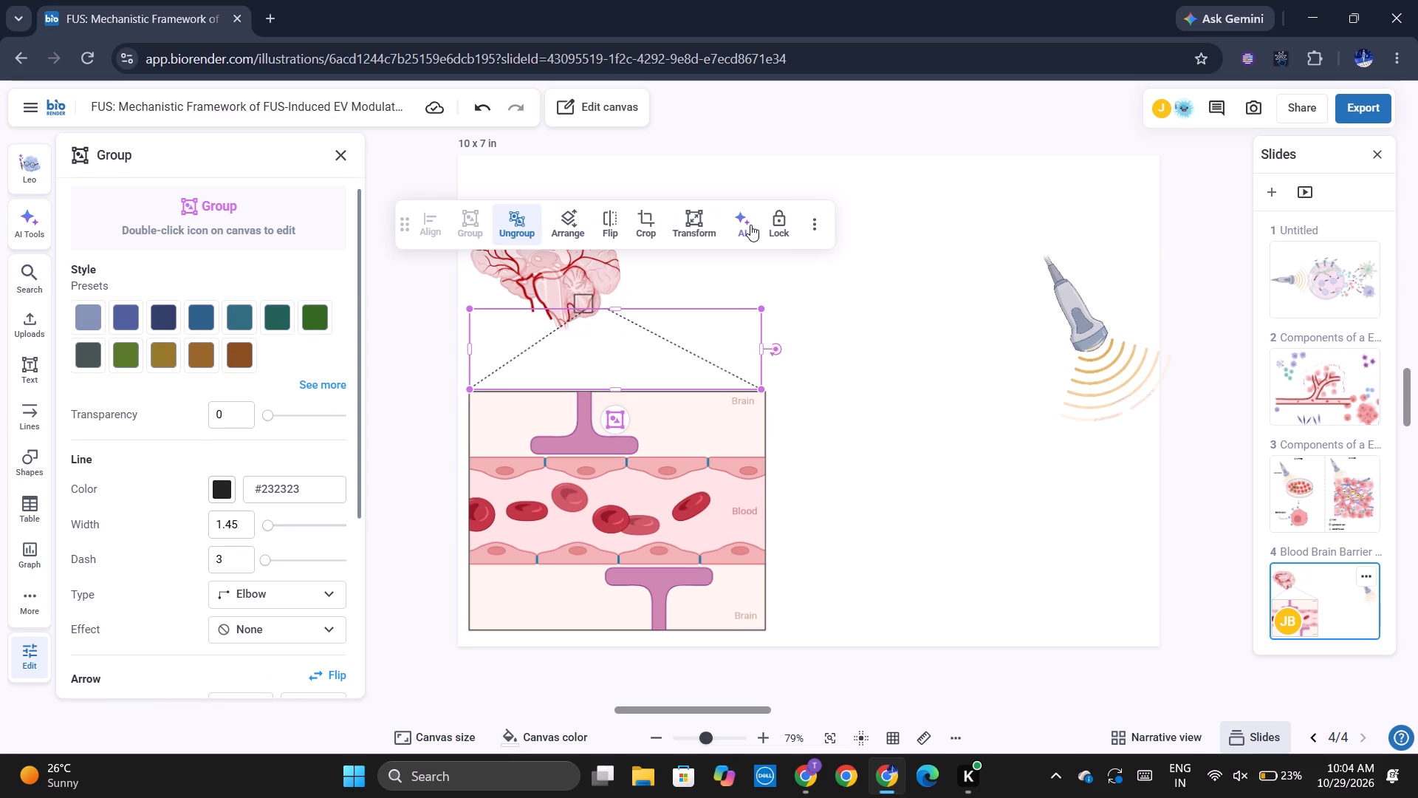
click(769, 224)
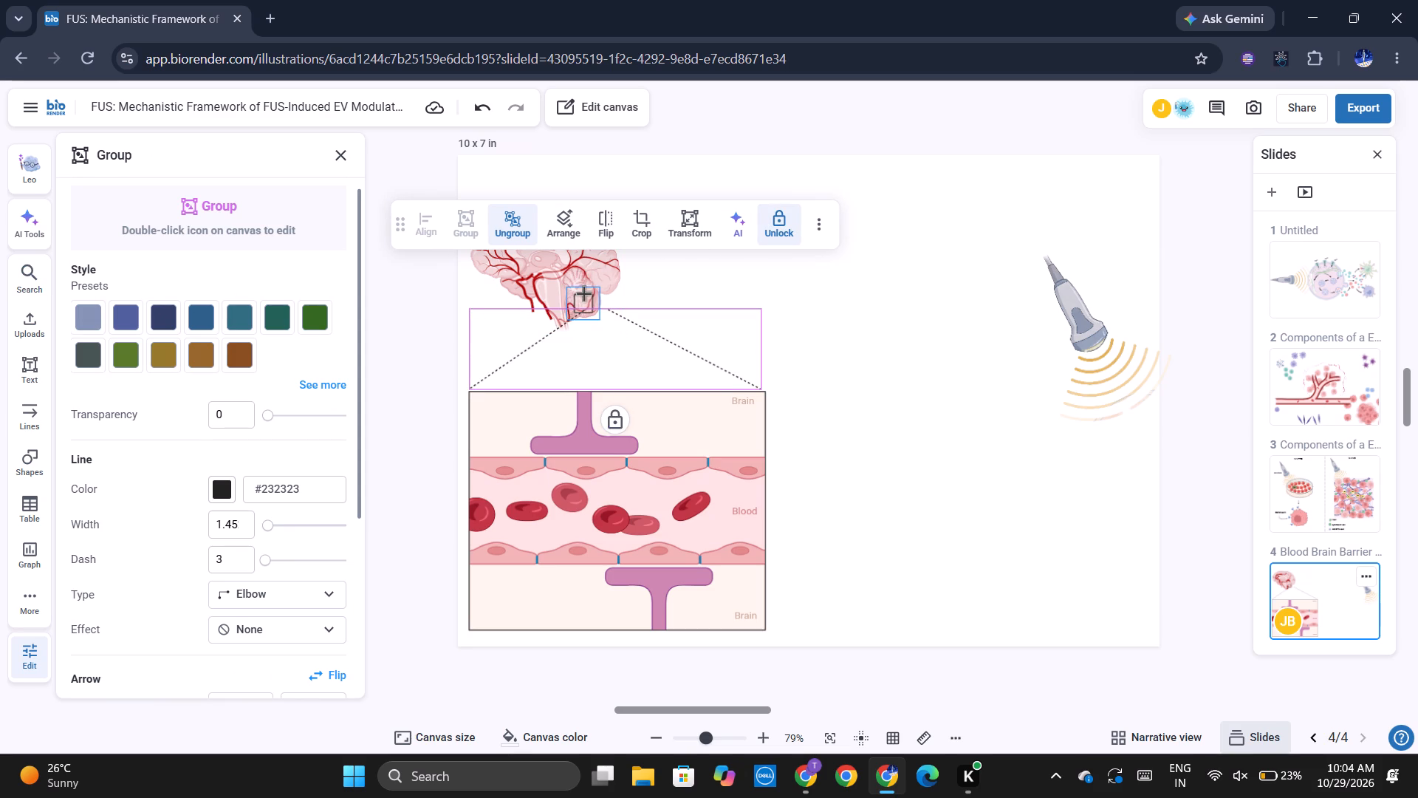
Unlock the square marker, shift it between the upper ends of the callout lines, and enlarge it to span the gap.
click(585, 301)
click(695, 210)
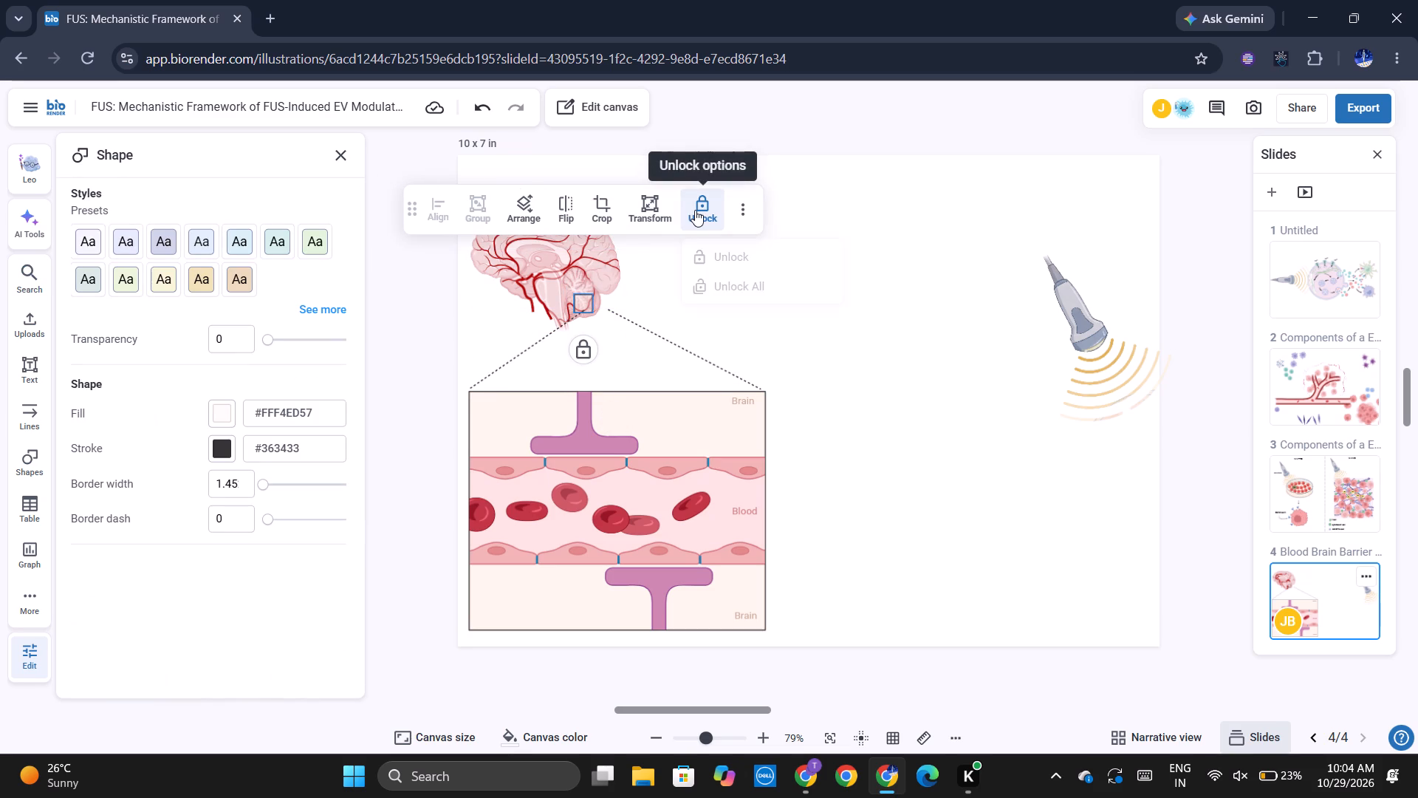
click(704, 248)
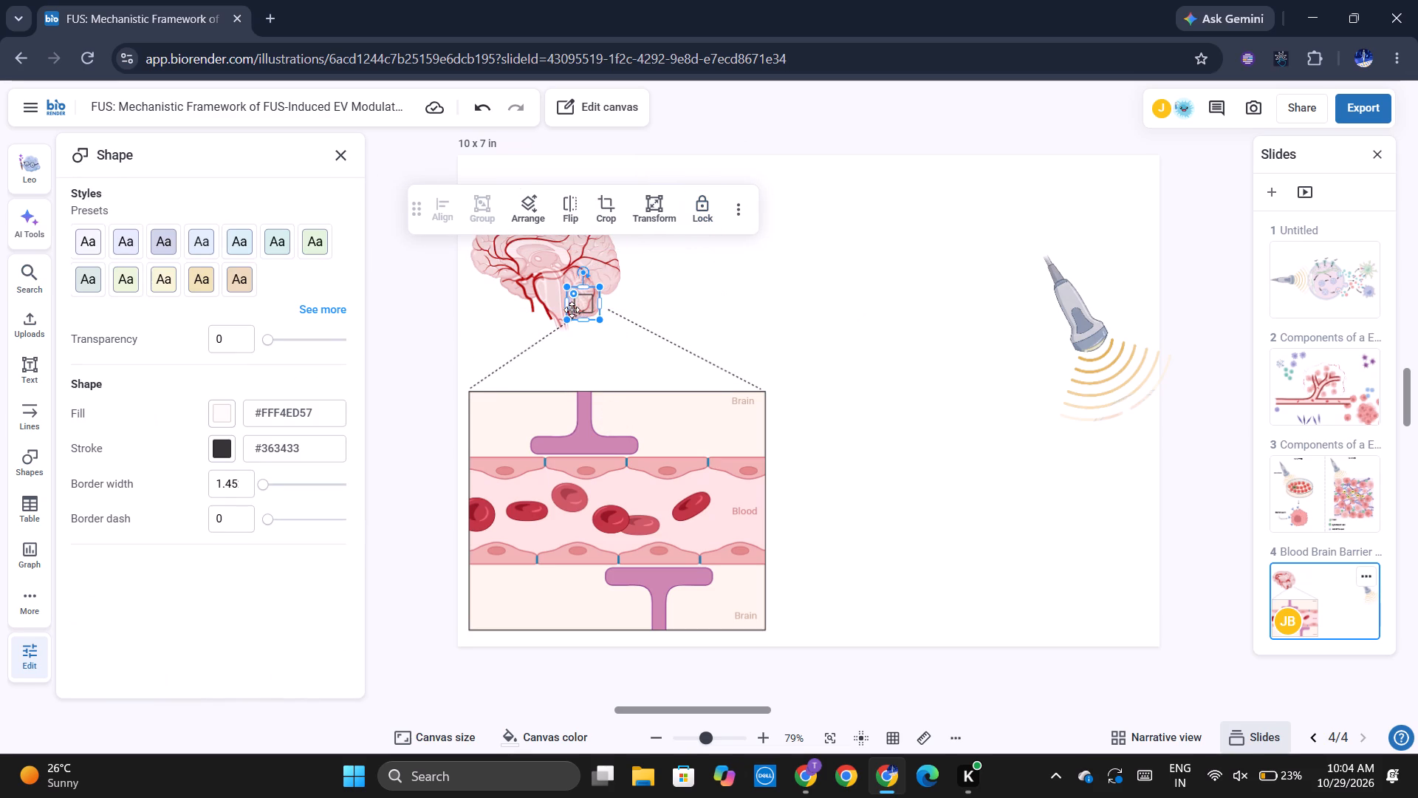
drag(585, 302, 597, 301)
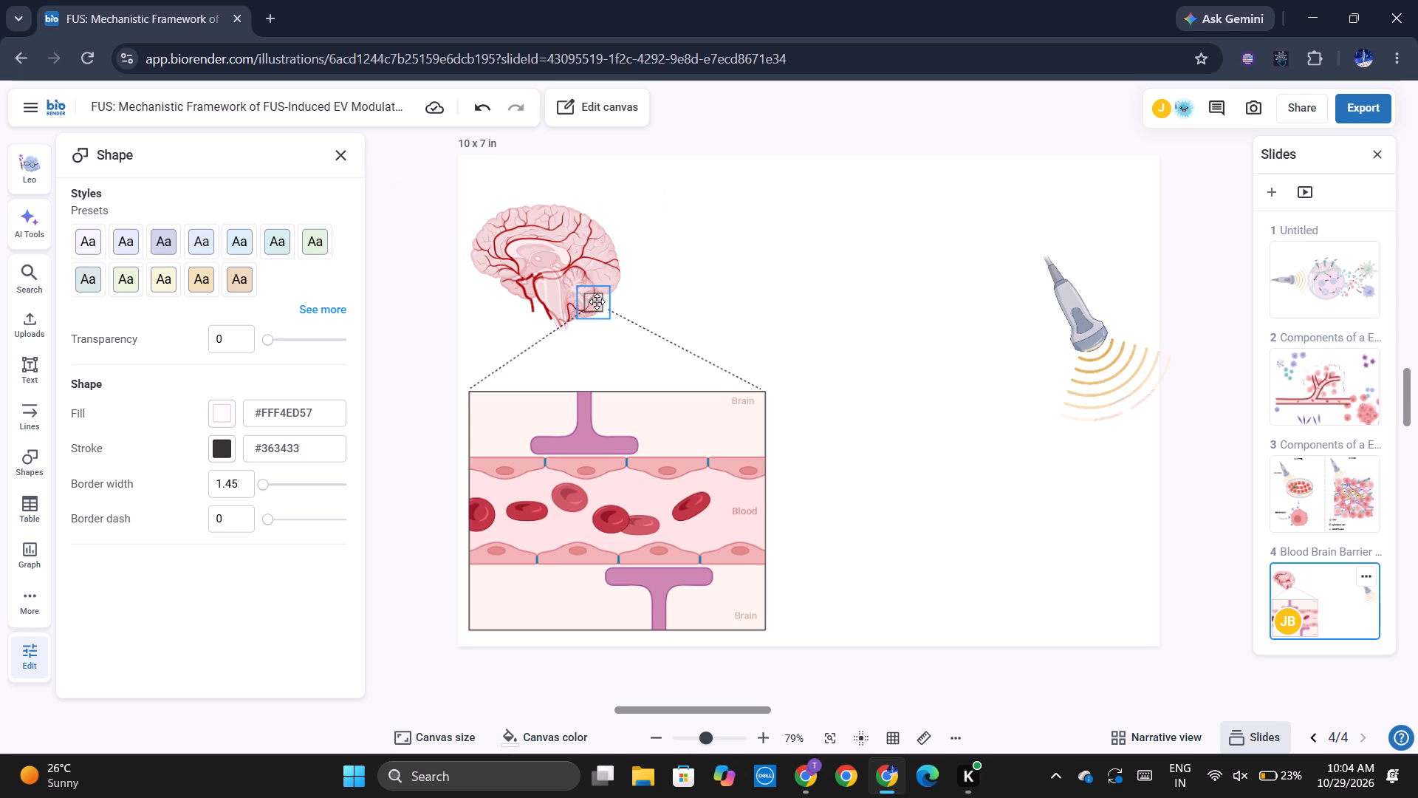
drag(597, 301, 597, 302)
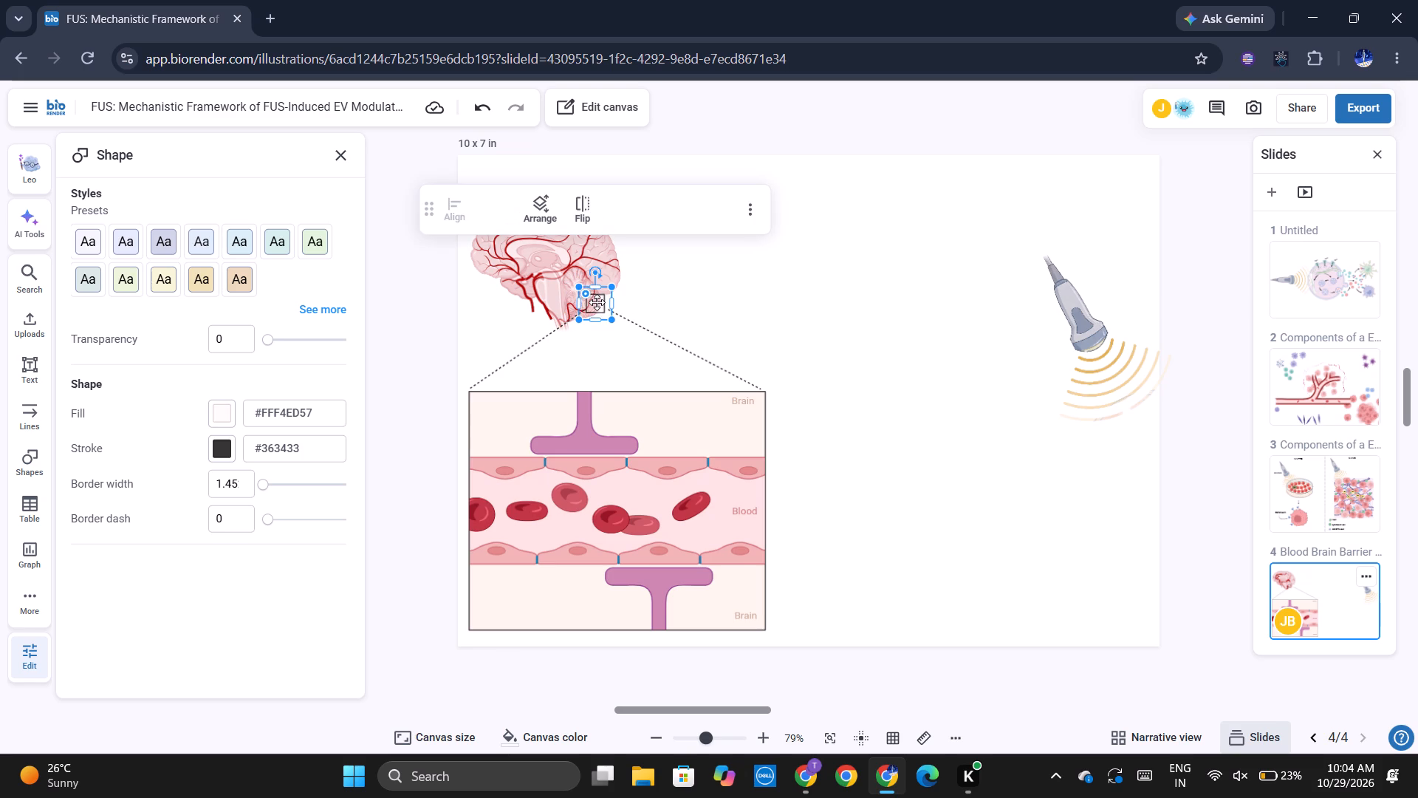
drag(578, 289, 568, 282)
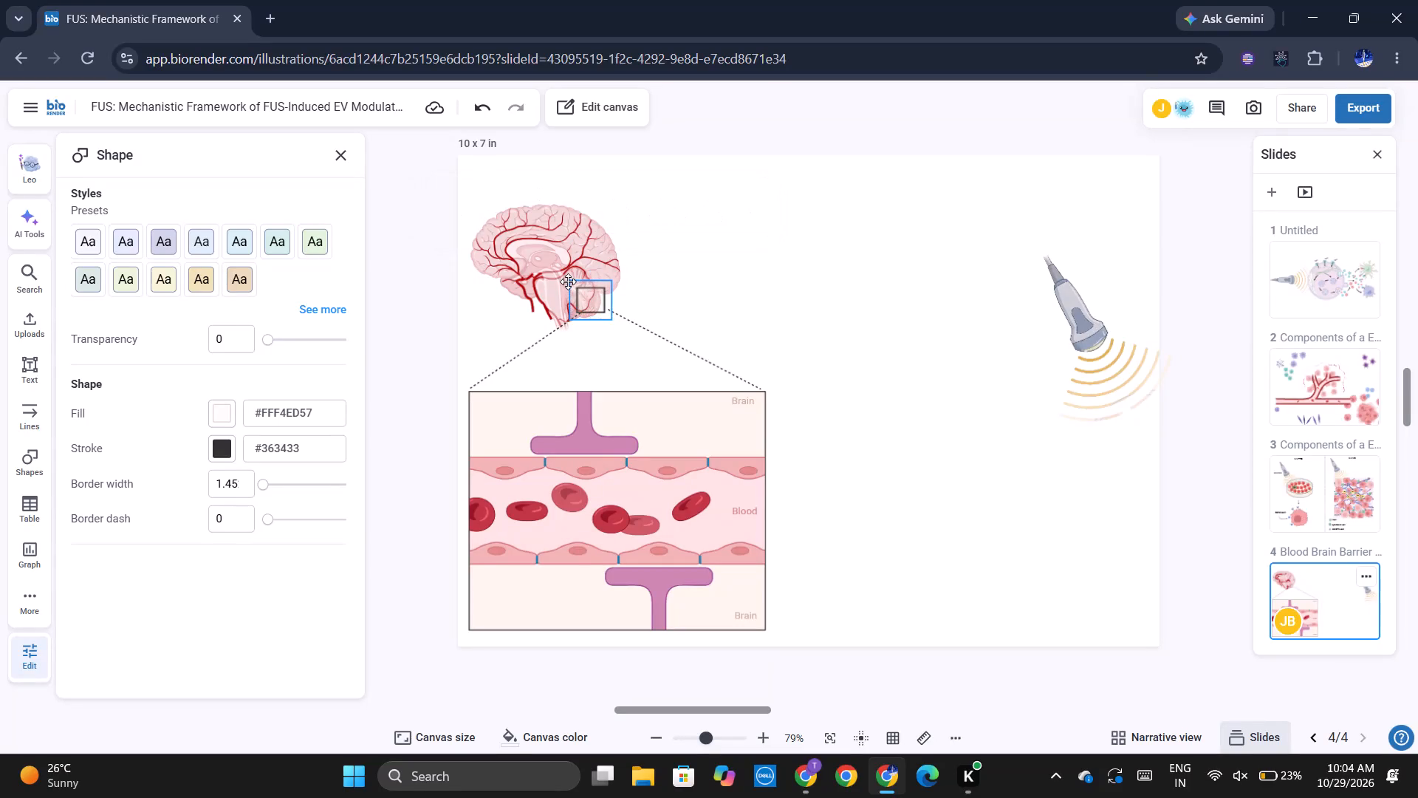
click(588, 293)
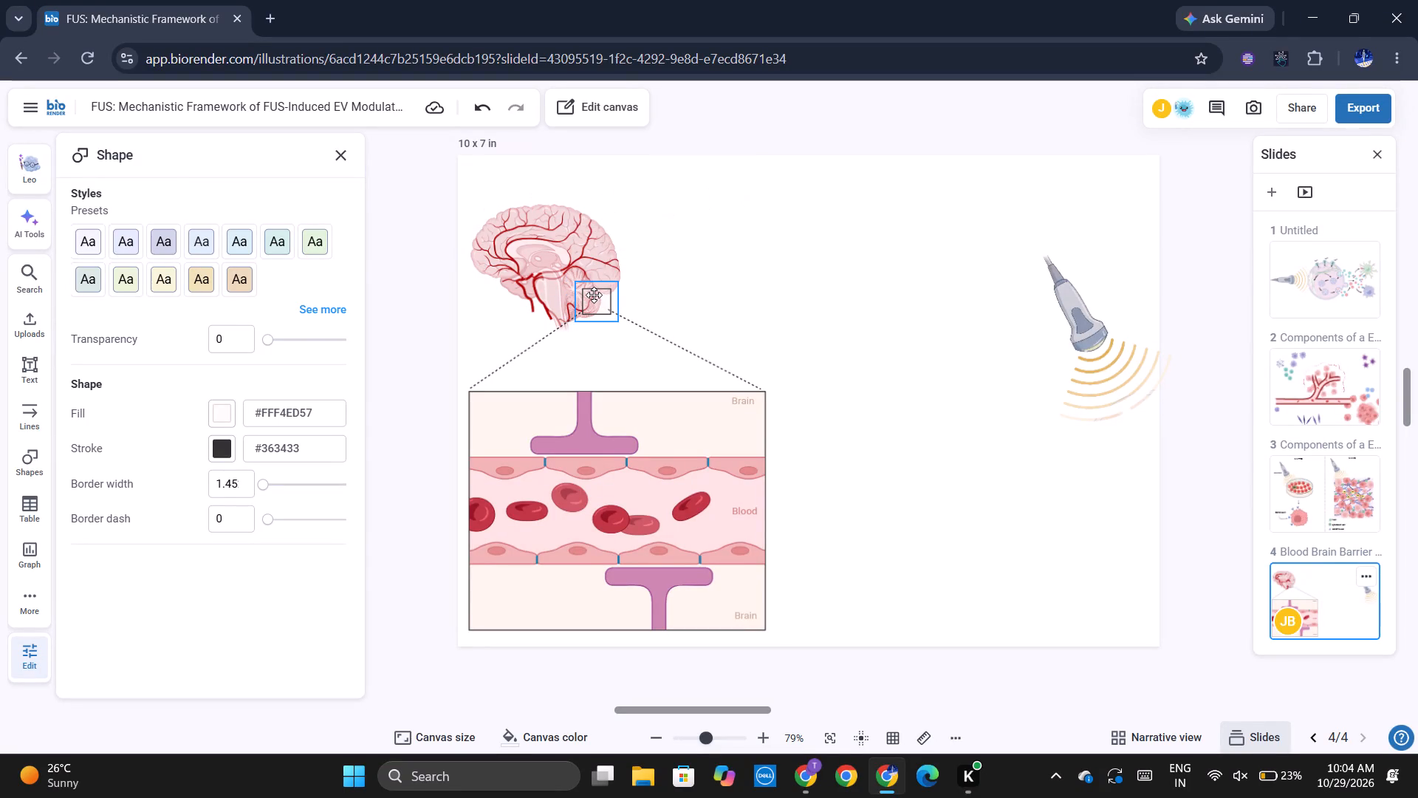
Reposition the brain illustration so the square marker frames an area inside its rear half.
drag(535, 273, 547, 273)
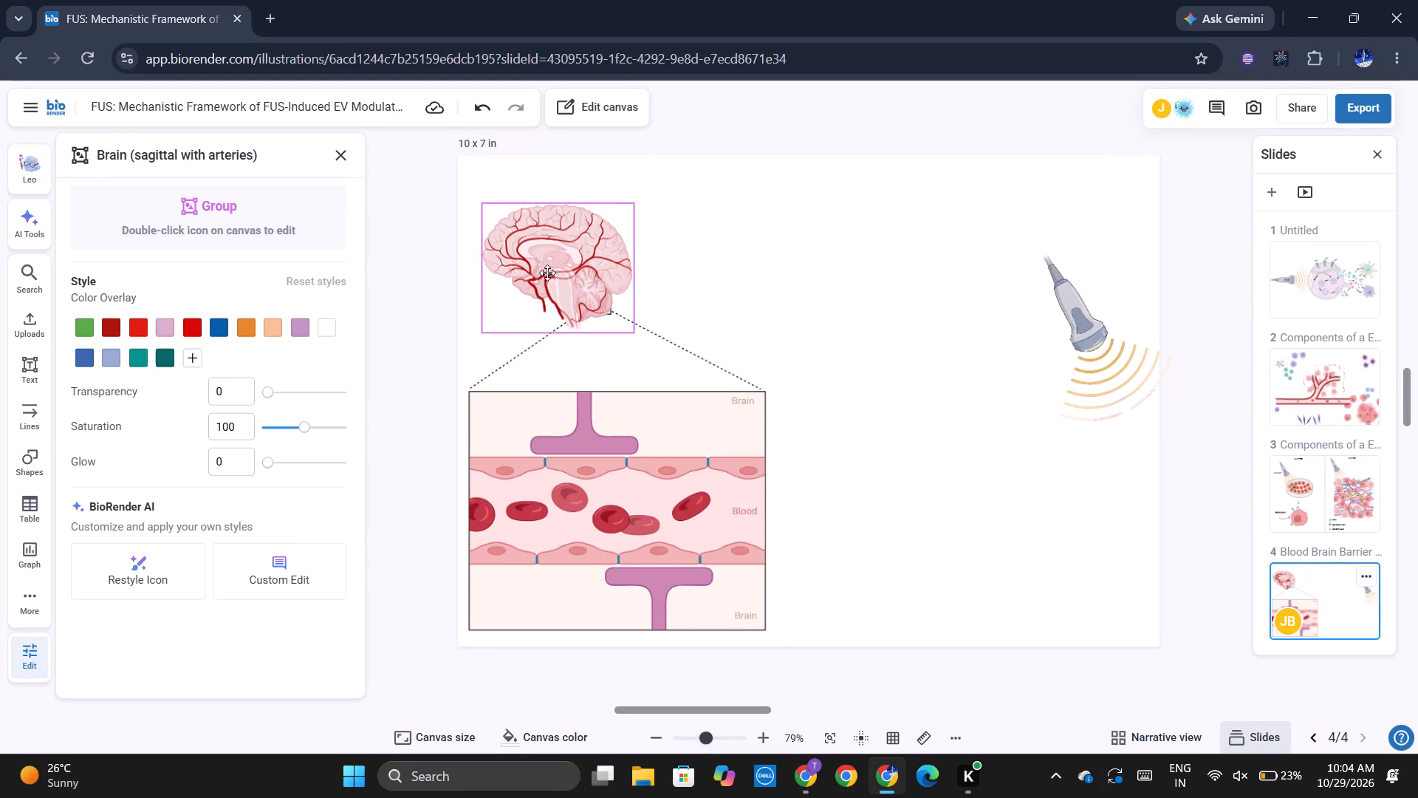
drag(547, 273, 563, 281)
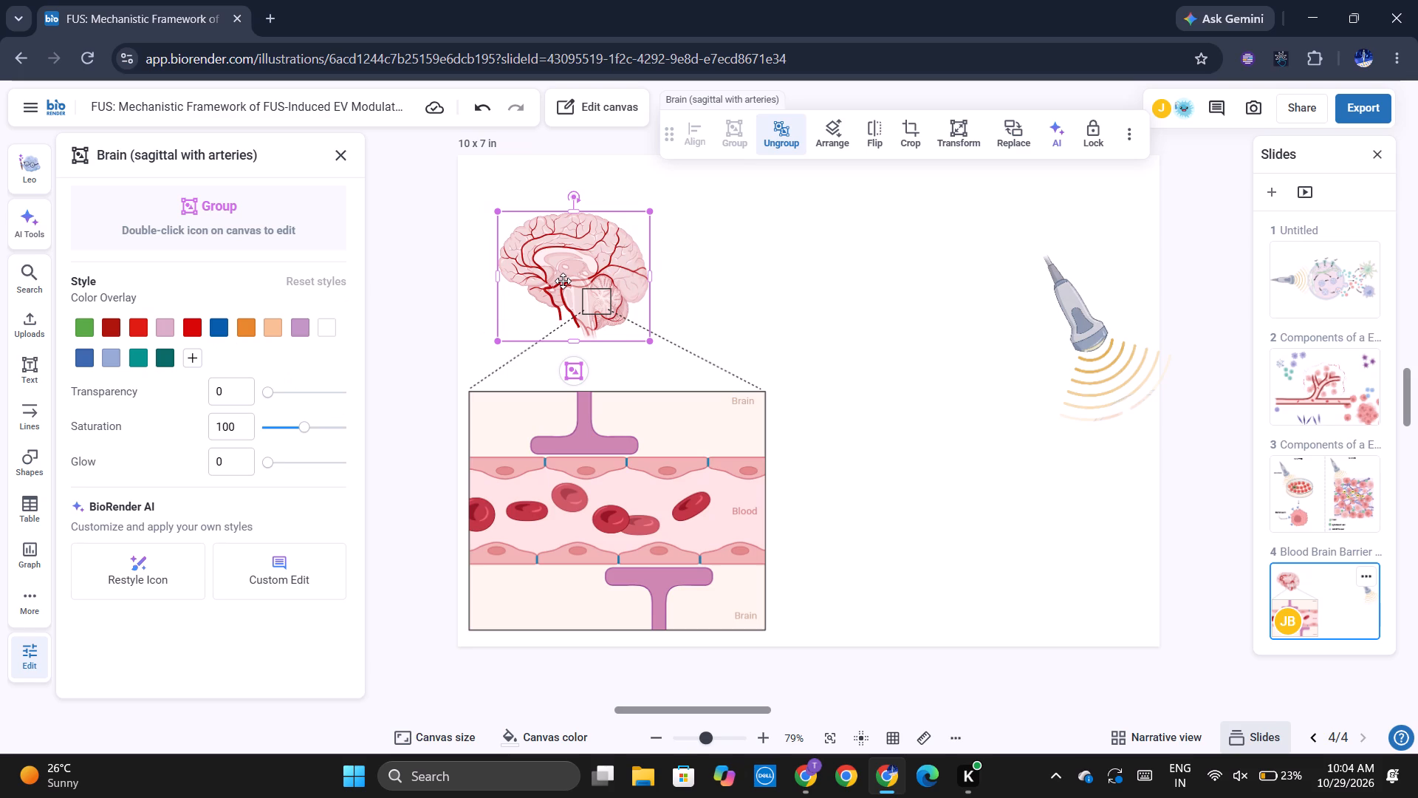
drag(563, 281, 553, 304)
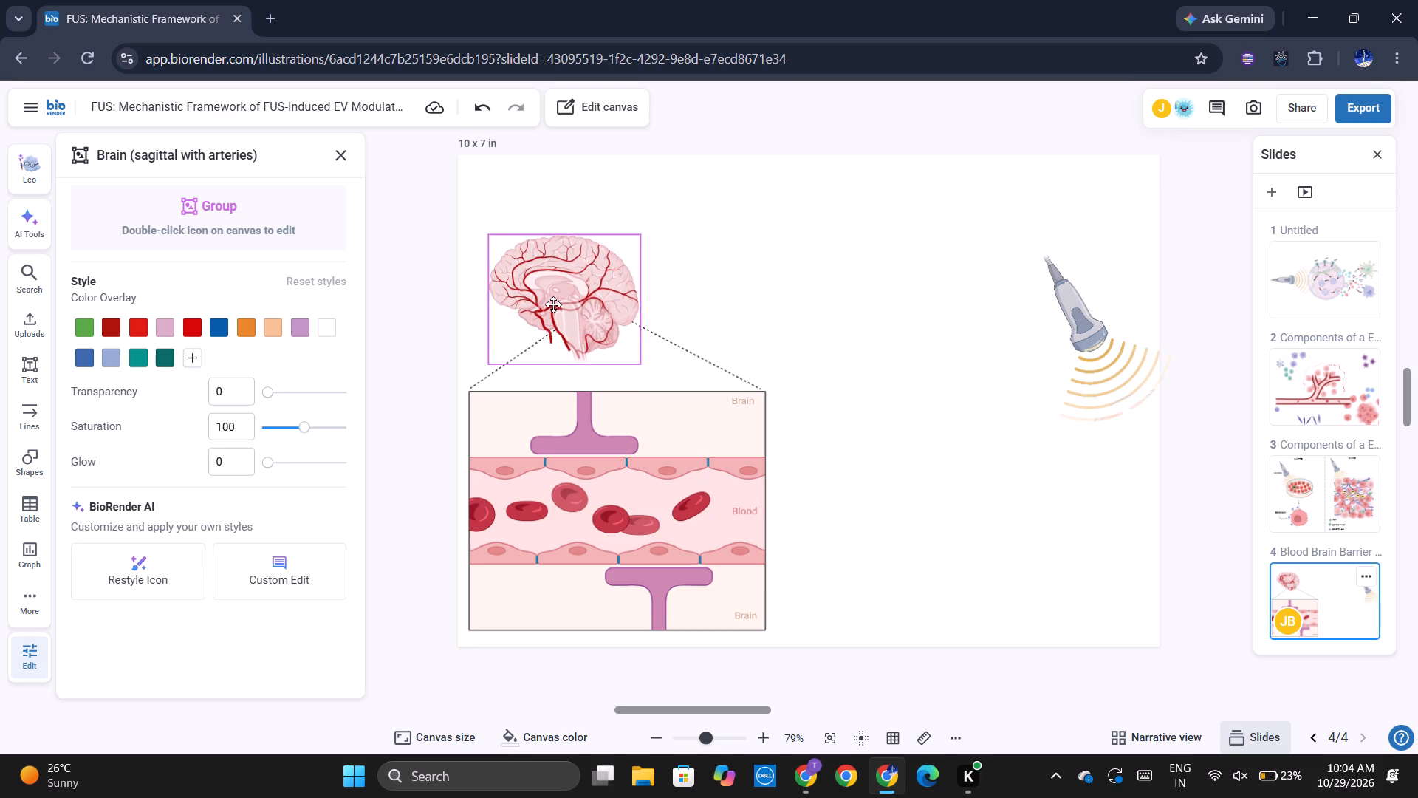
click(746, 299)
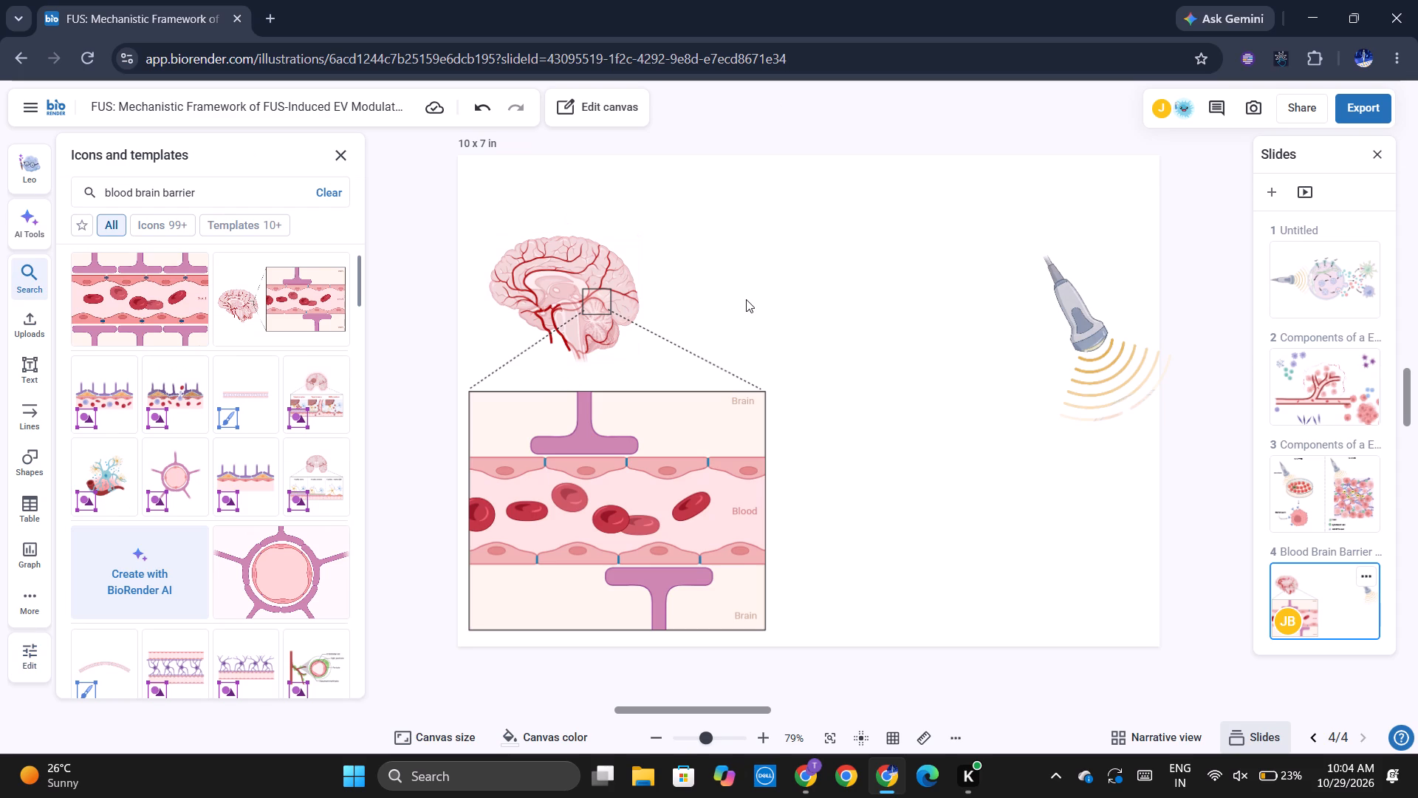
Switch to the browser window with the FUS immunotherapy search answer and review its suggested figure zones and BioRender icons.
click(801, 765)
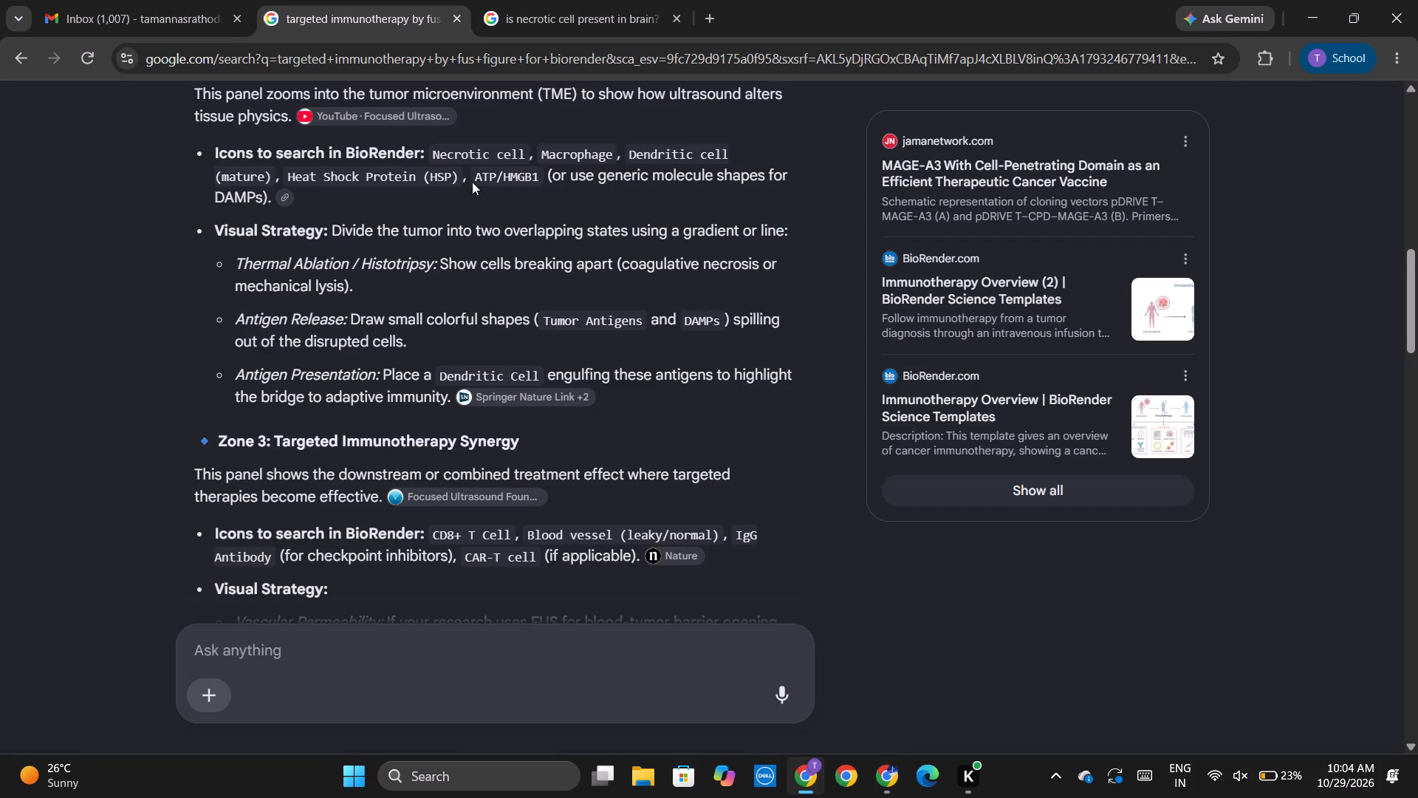
scroll(495, 241, up, 1)
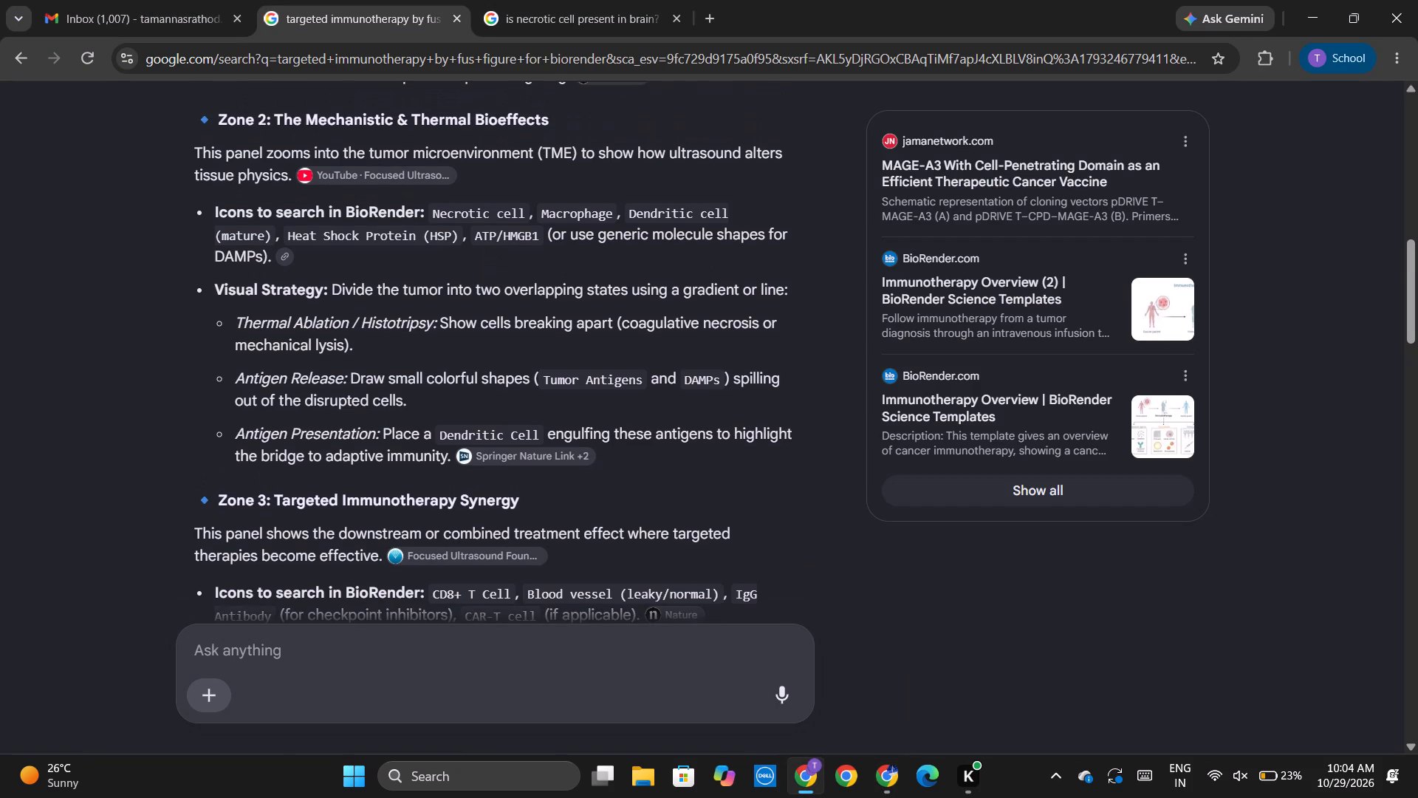
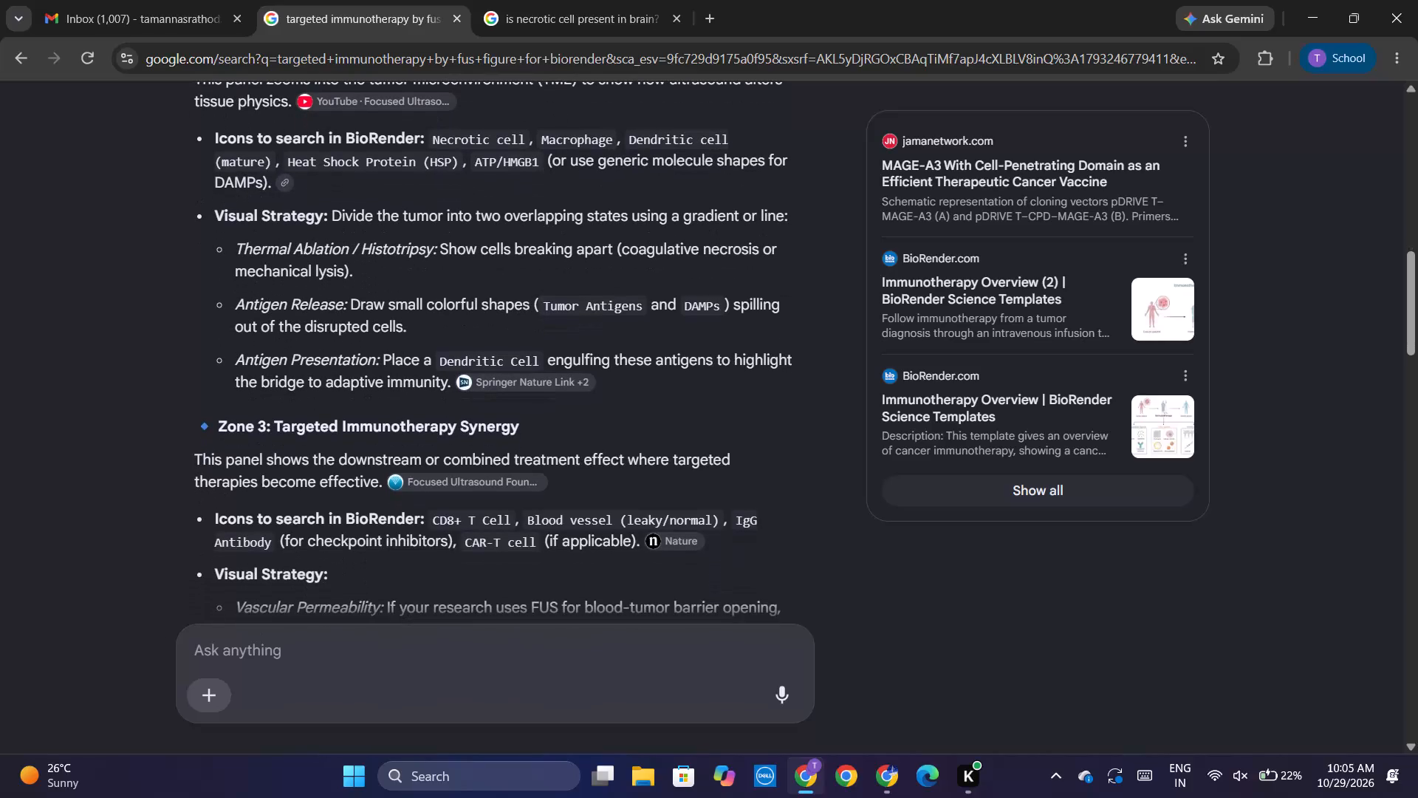
Switch back to the BioRender window and search the icons and templates for "necrotic cell".
click(900, 791)
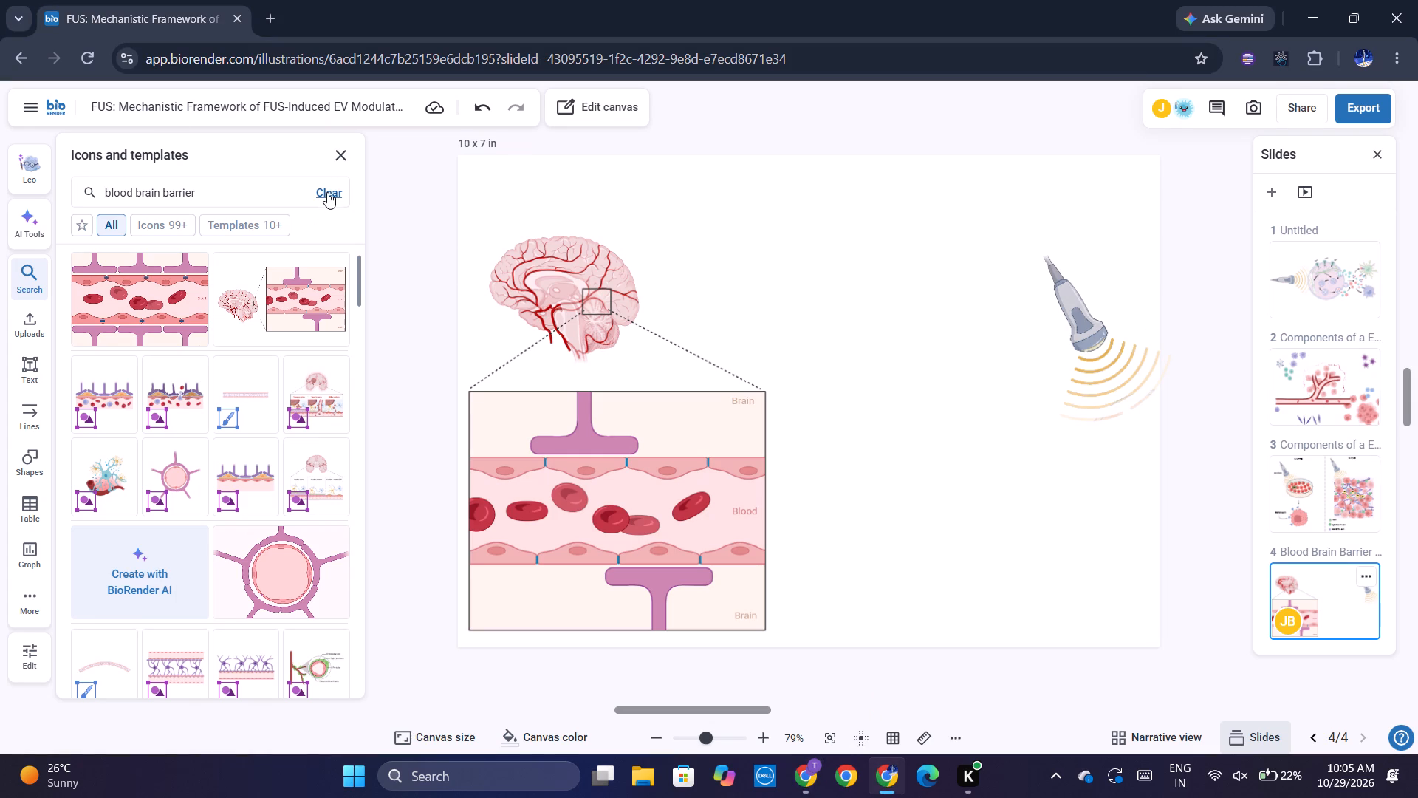
click(327, 192)
drag(267, 209, 250, 189)
click(250, 189)
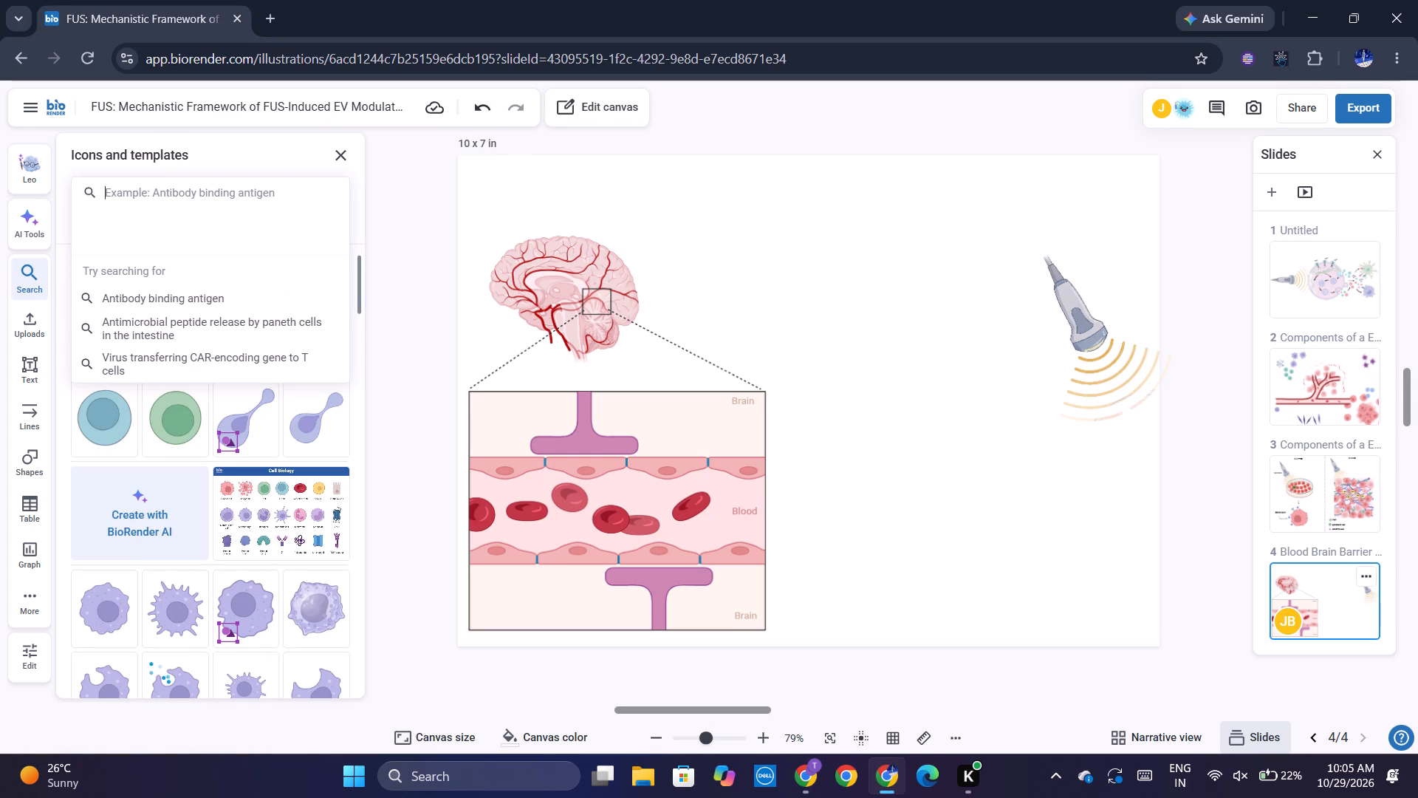
key(alt+Tab)
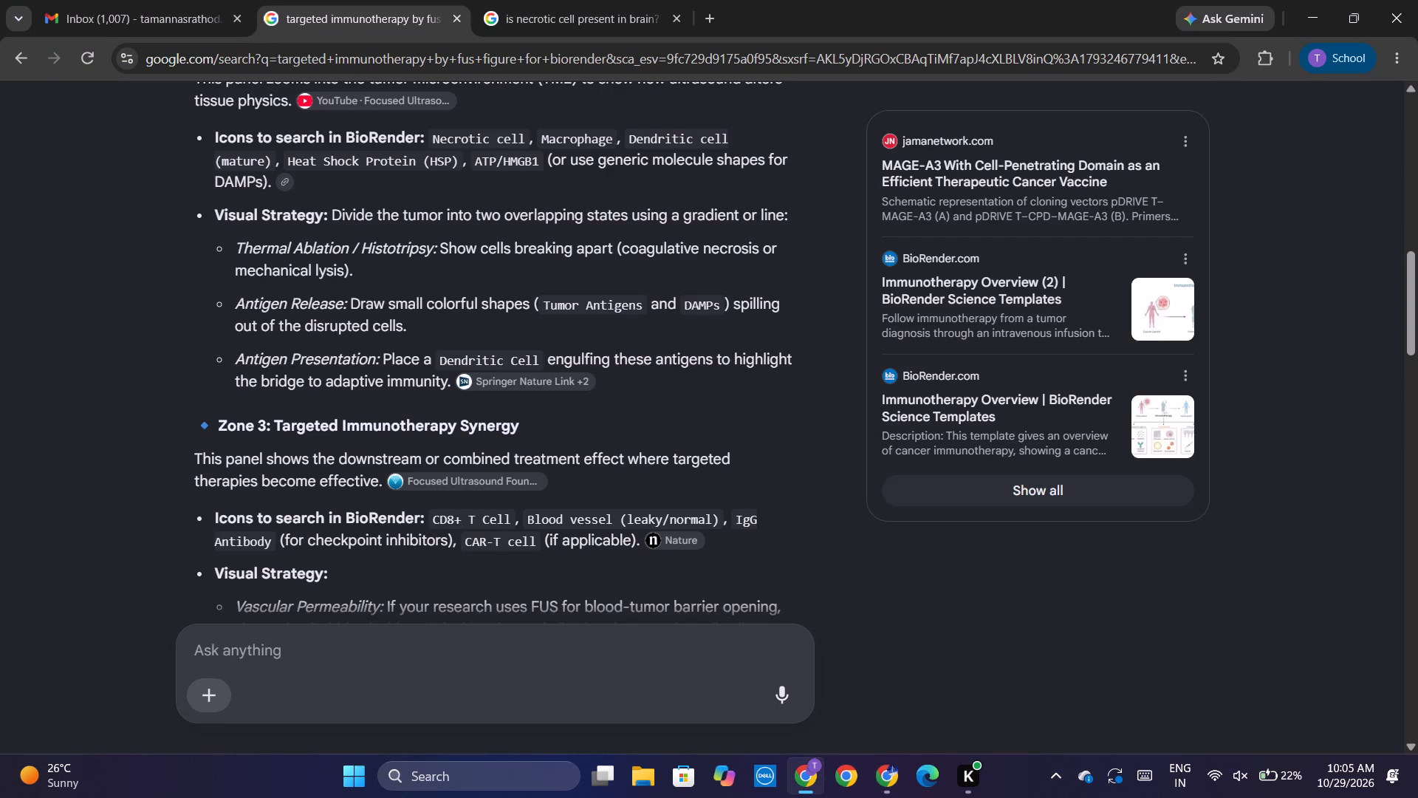
key(alt+Tab)
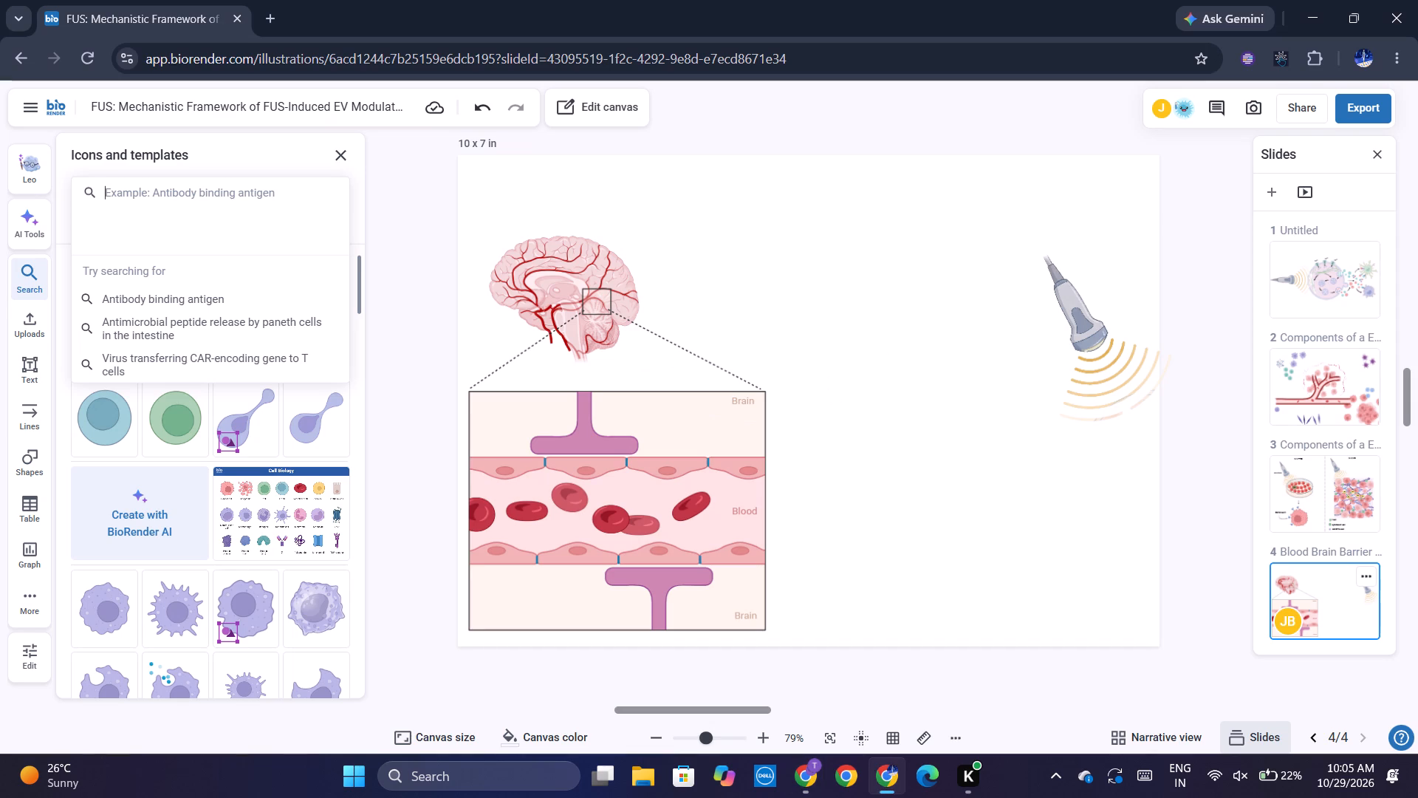
text(necrotic)
key(space)
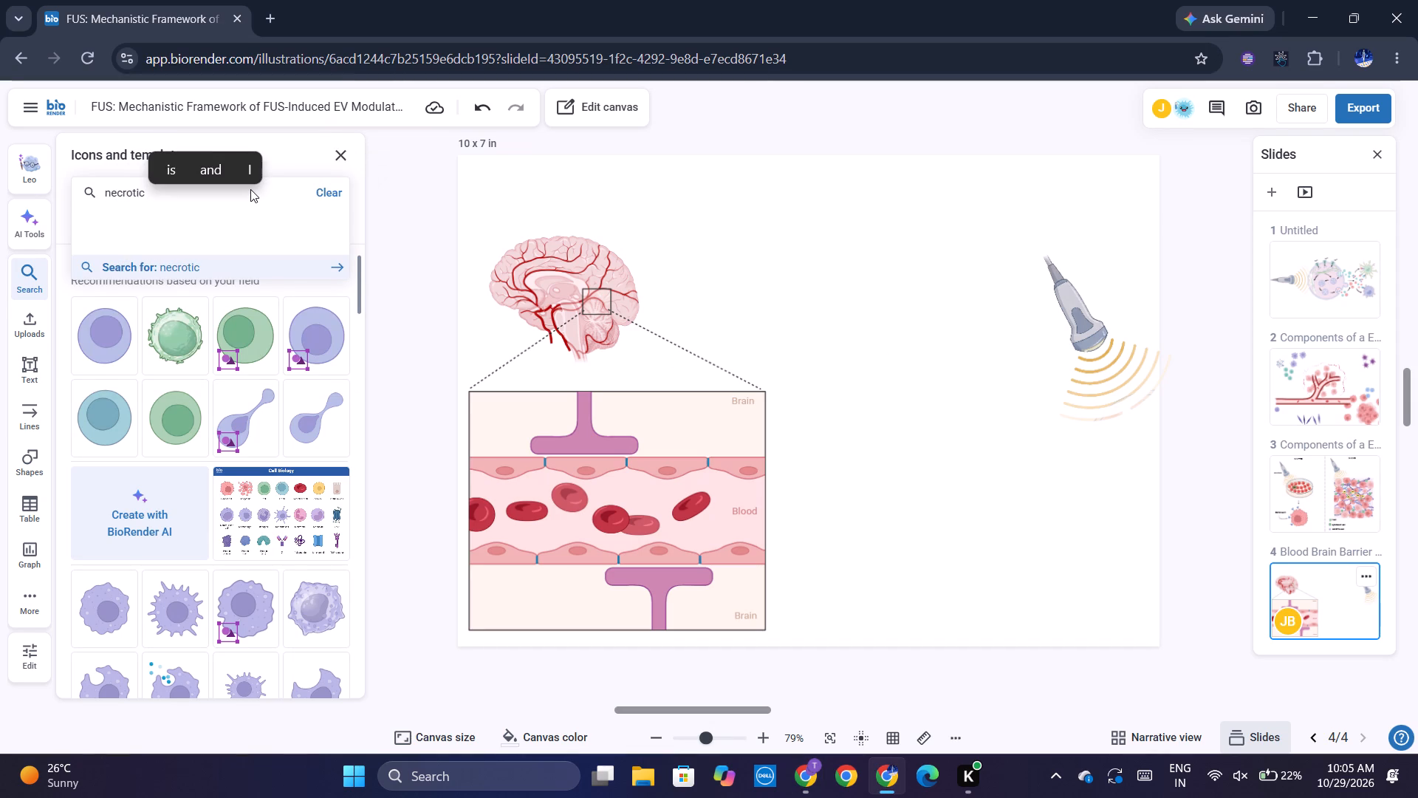
text(cell)
key(Return)
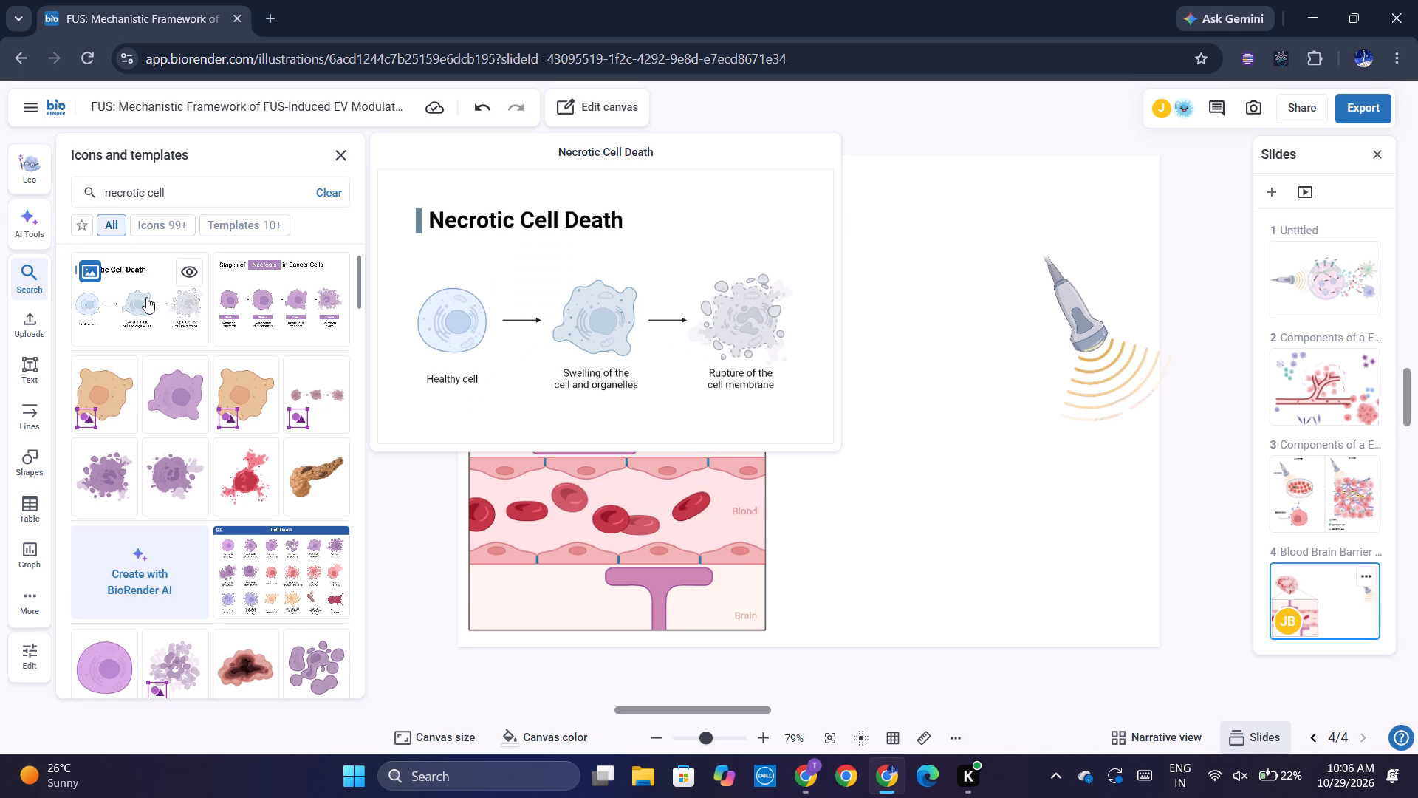
Switch to the browser window with the FUS immunotherapy answer, review the Zone 2 and Zone 3 suggestions, and return to BioRender.
key(alt+Tab)
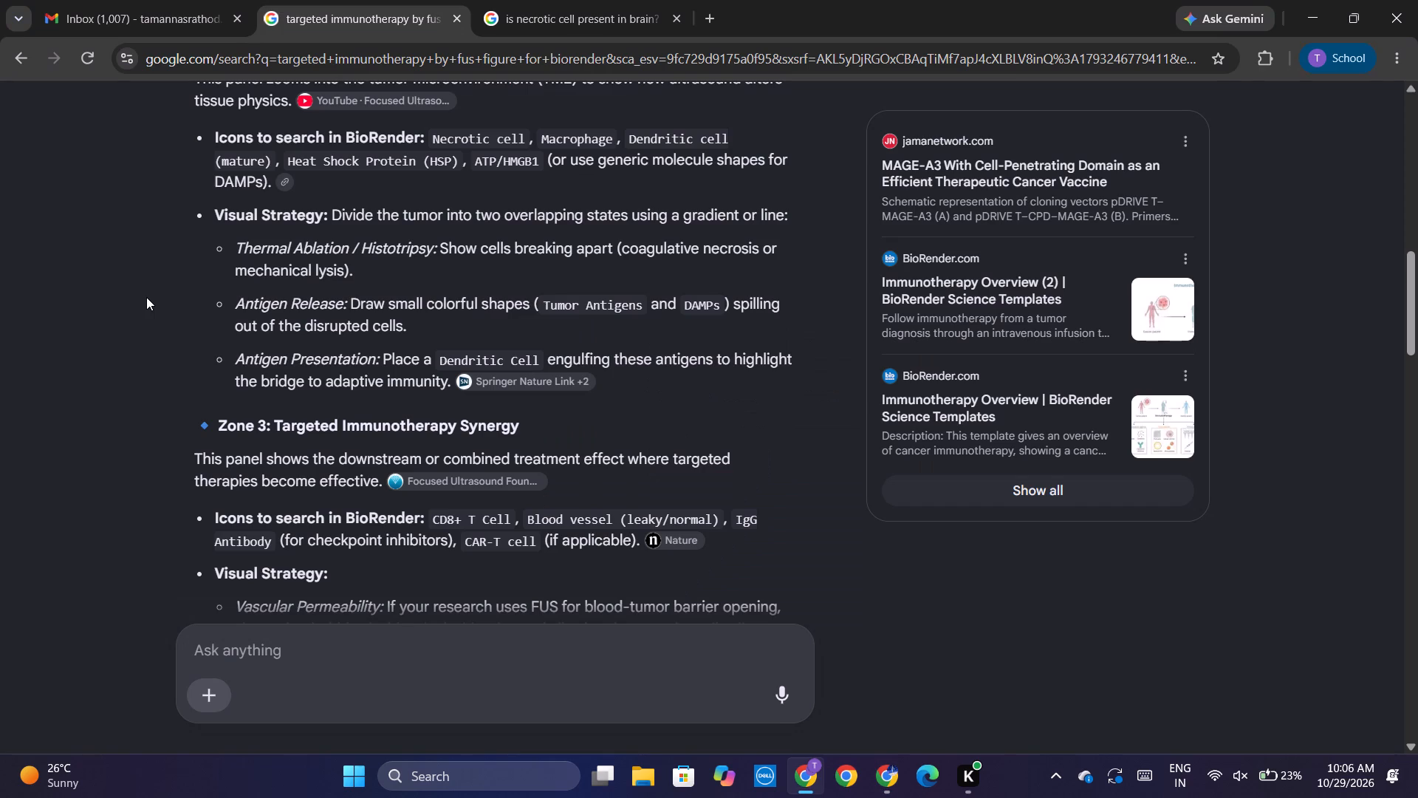
scroll(146, 297, down, 1)
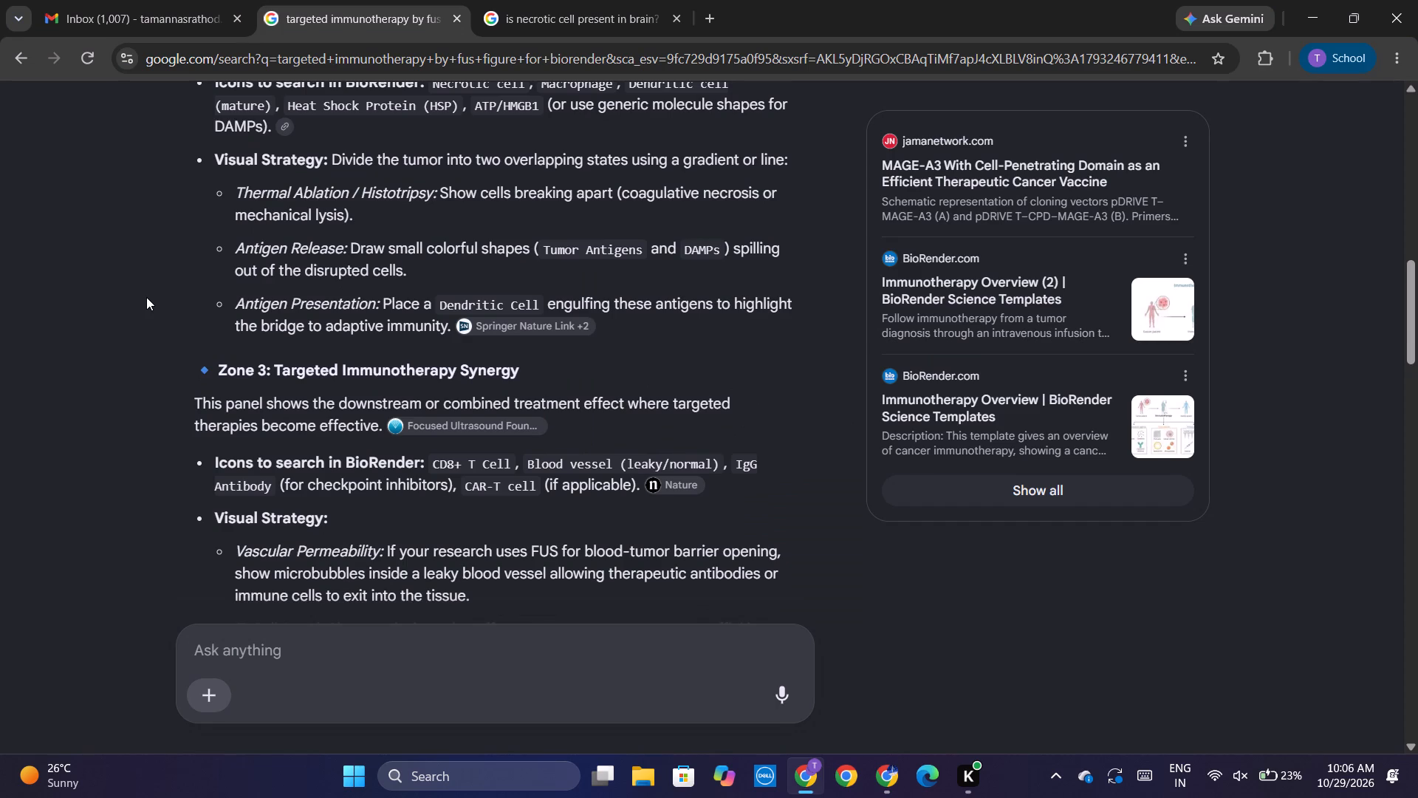
scroll(146, 297, up, 1)
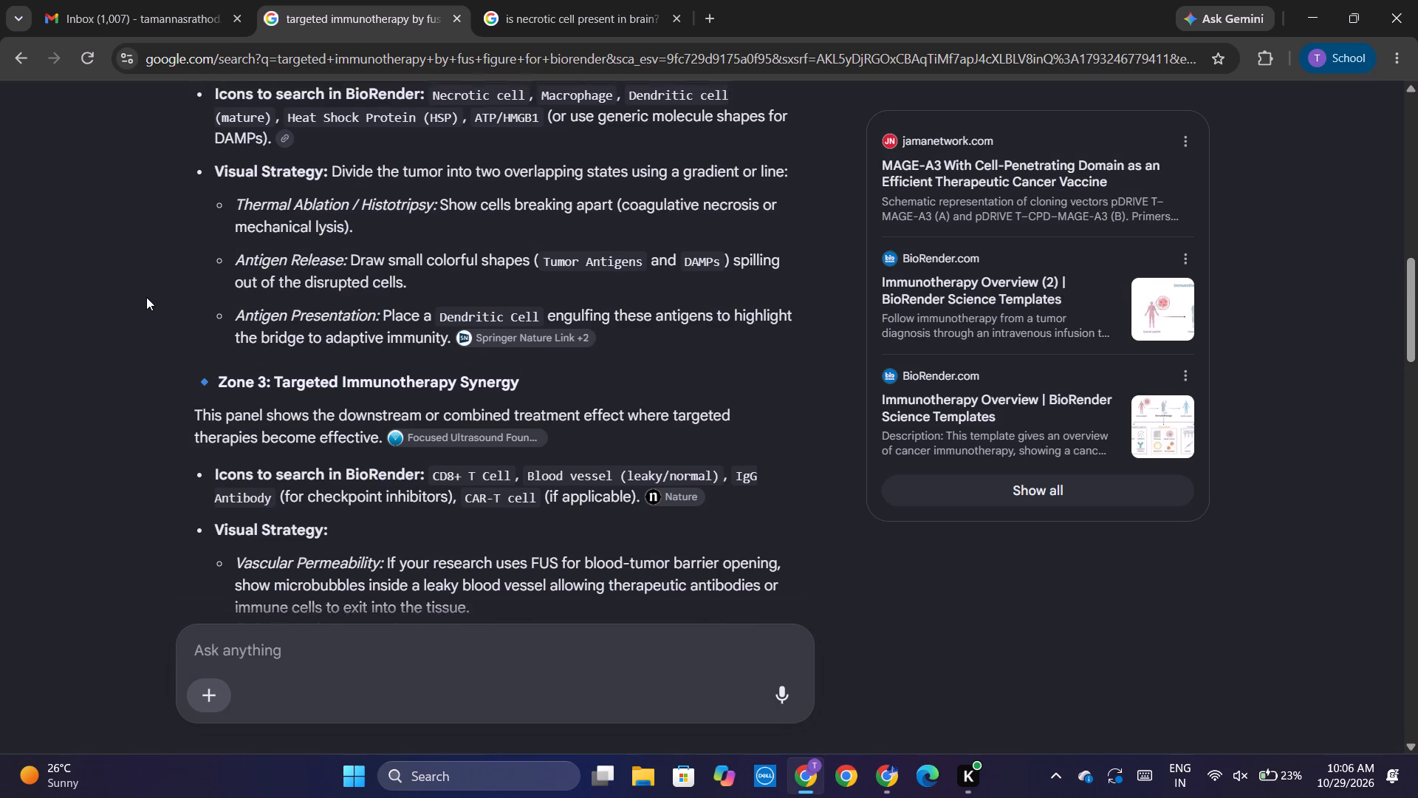
scroll(146, 297, up, 1)
key(alt+Tab)
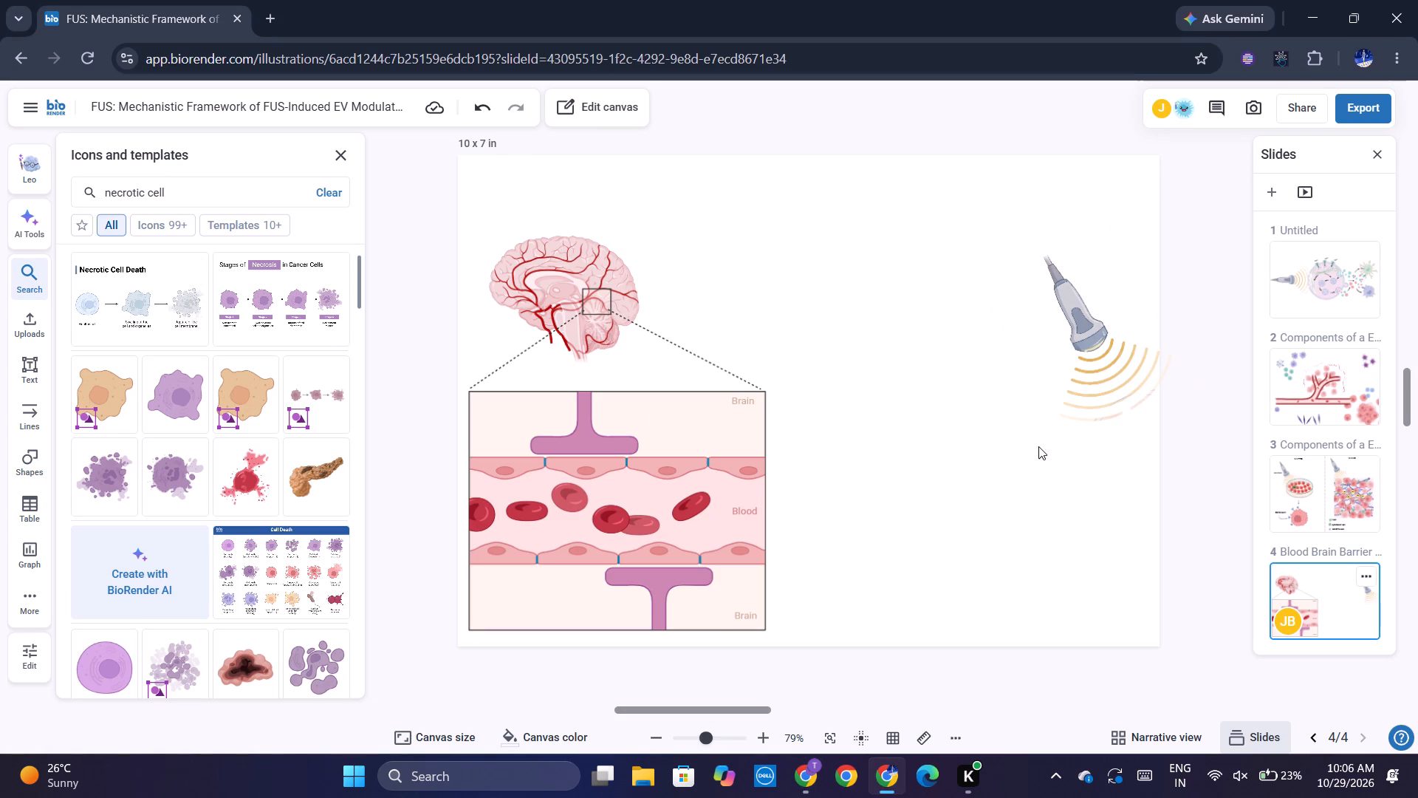
Move the transducer beside the brain's upper rear and rotate it so its sound waves point at the brain.
drag(1134, 371, 719, 274)
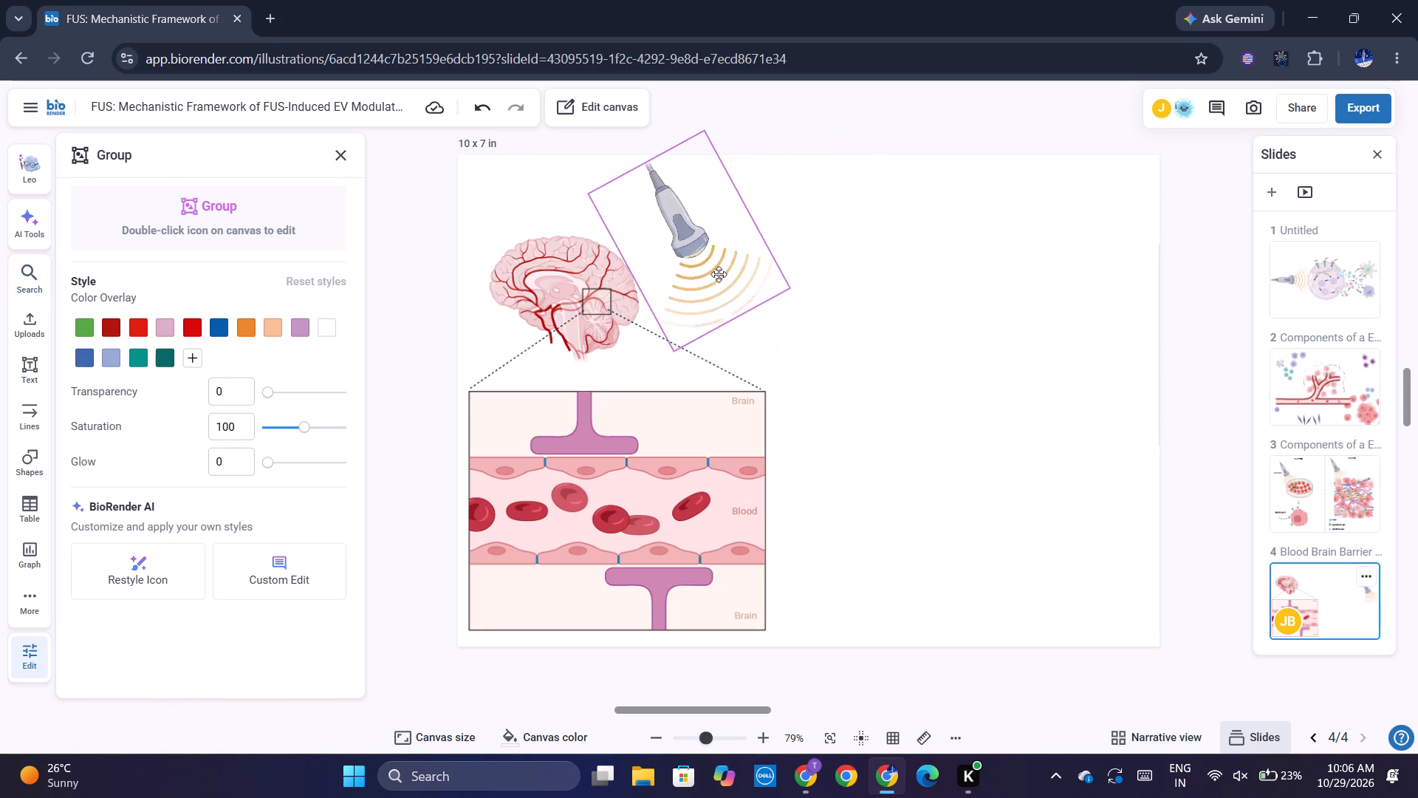
drag(719, 274, 692, 267)
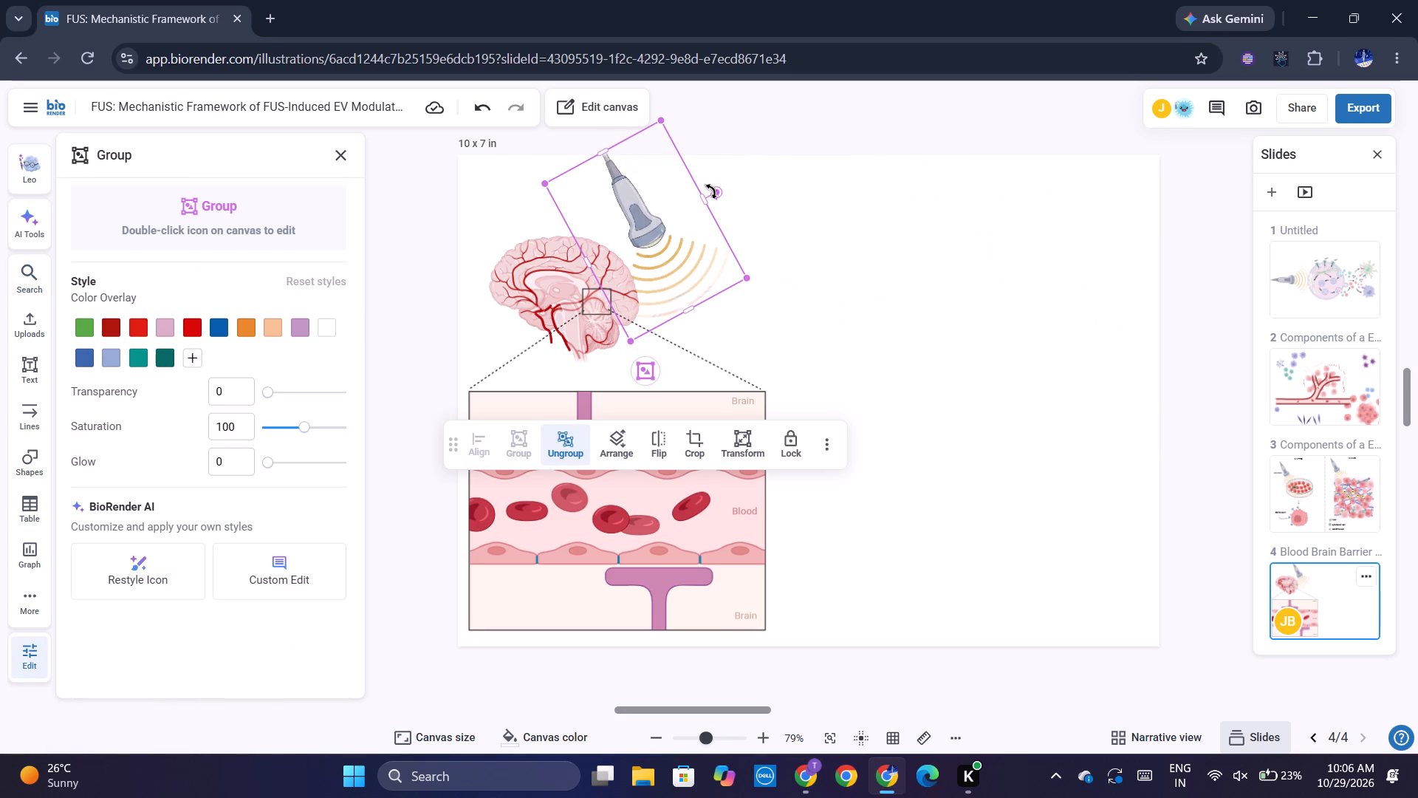
drag(710, 191, 731, 301)
drag(635, 217, 662, 216)
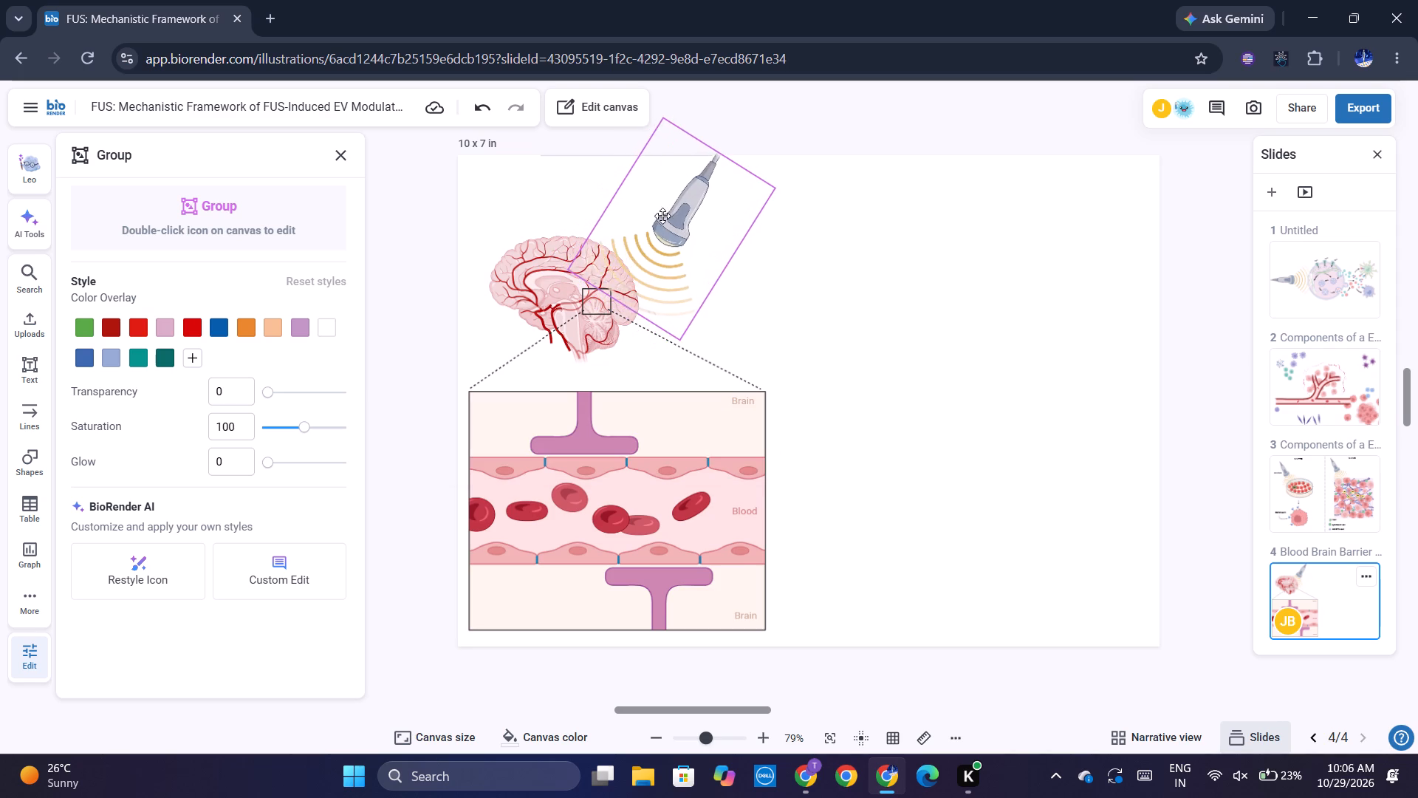
drag(662, 216, 663, 224)
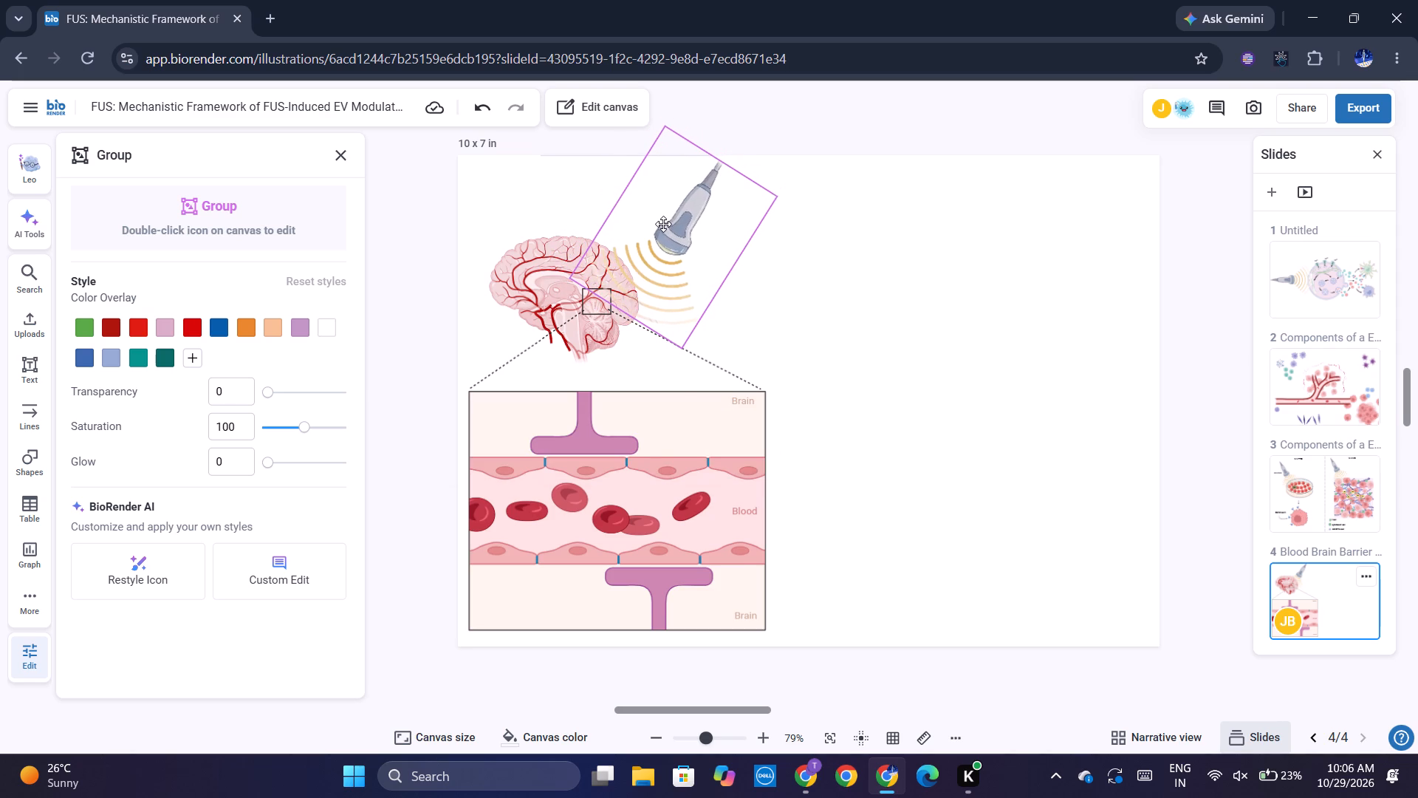
click(813, 313)
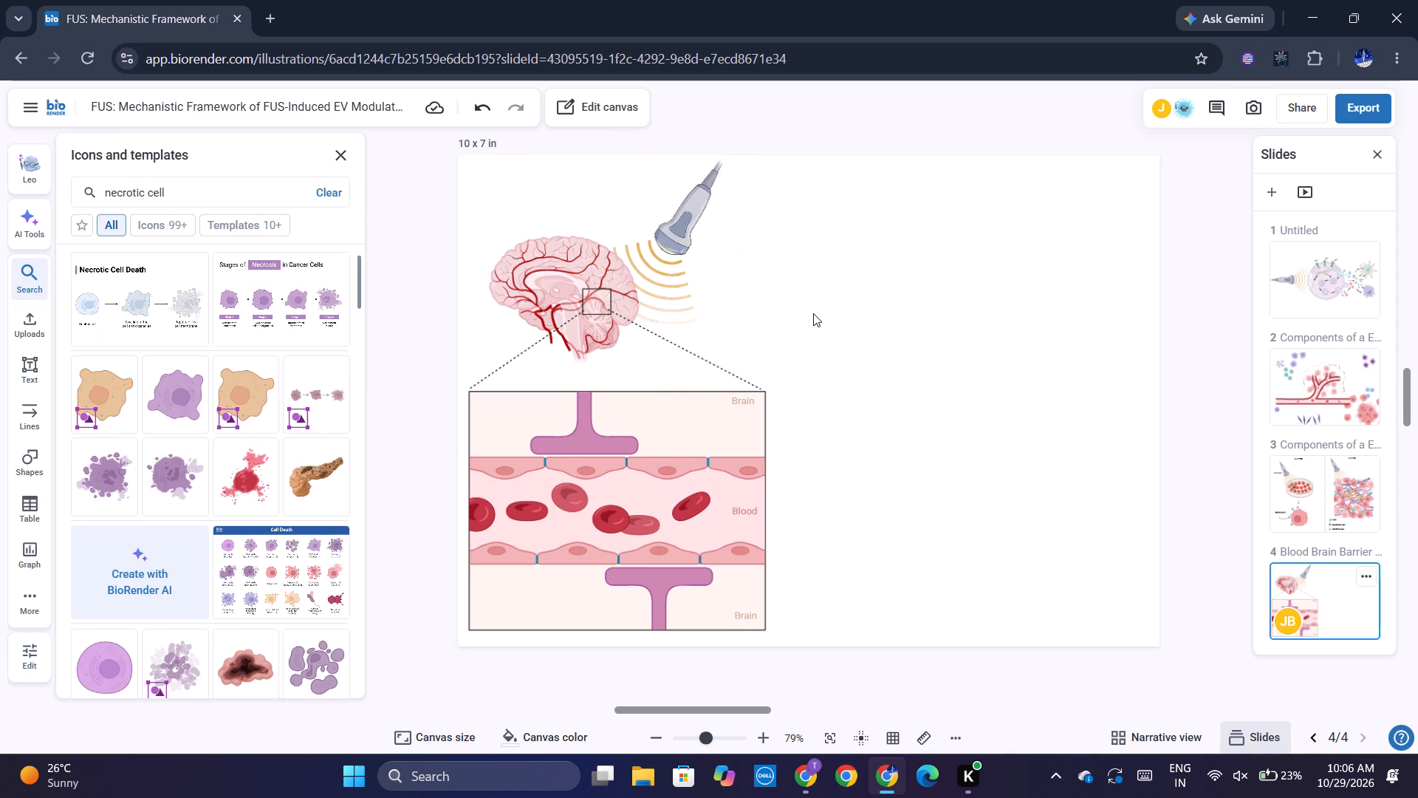
Ungroup the outer level of the blood-brain-barrier section.
click(689, 507)
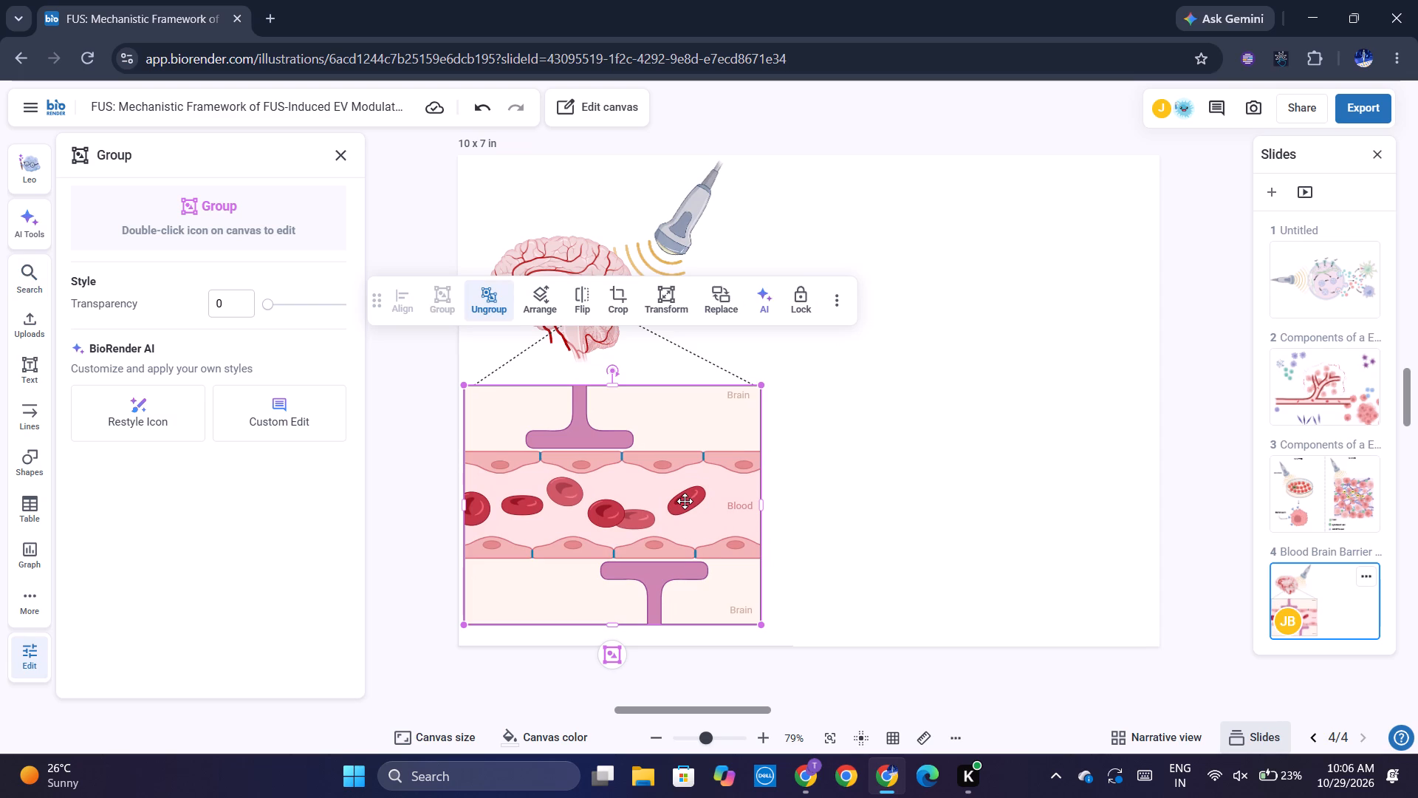
click(478, 295)
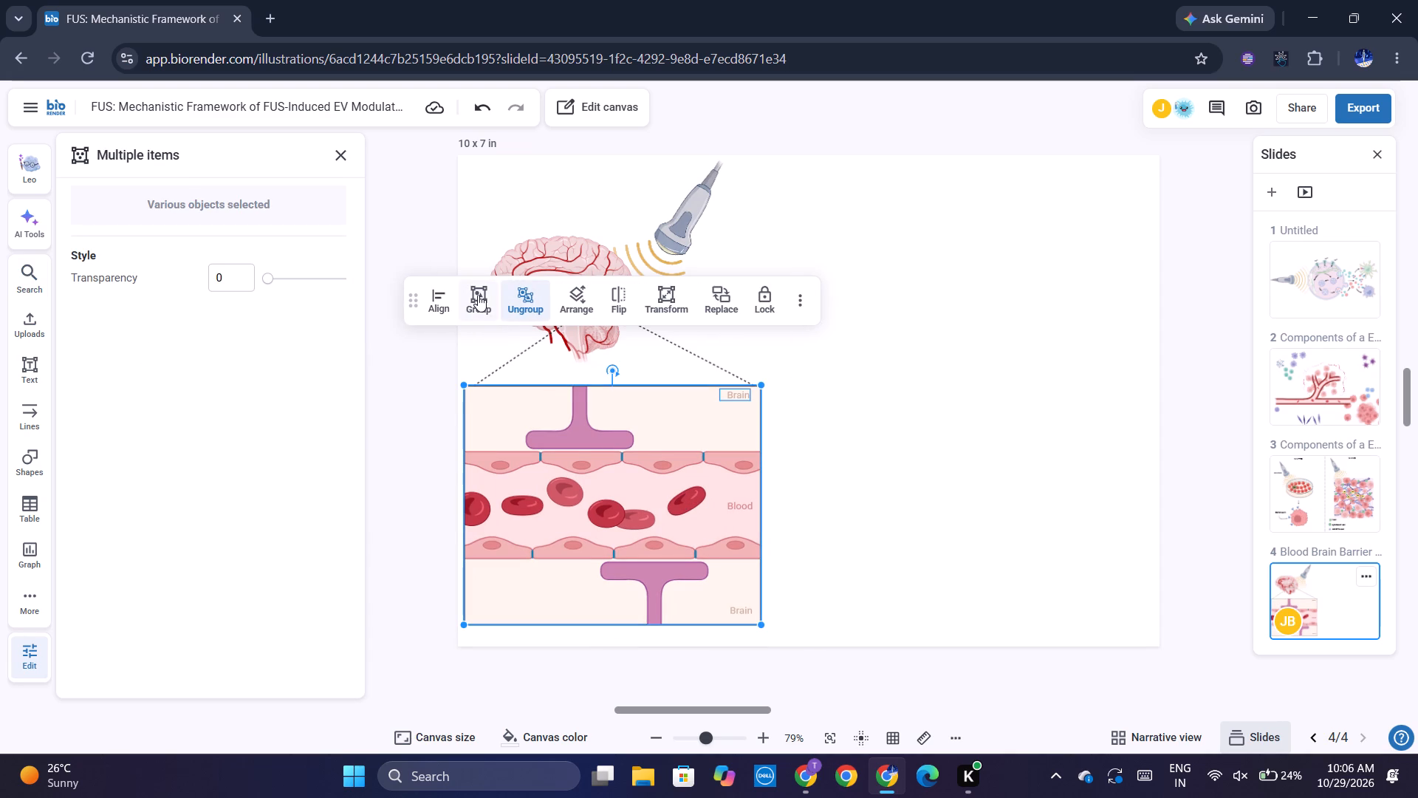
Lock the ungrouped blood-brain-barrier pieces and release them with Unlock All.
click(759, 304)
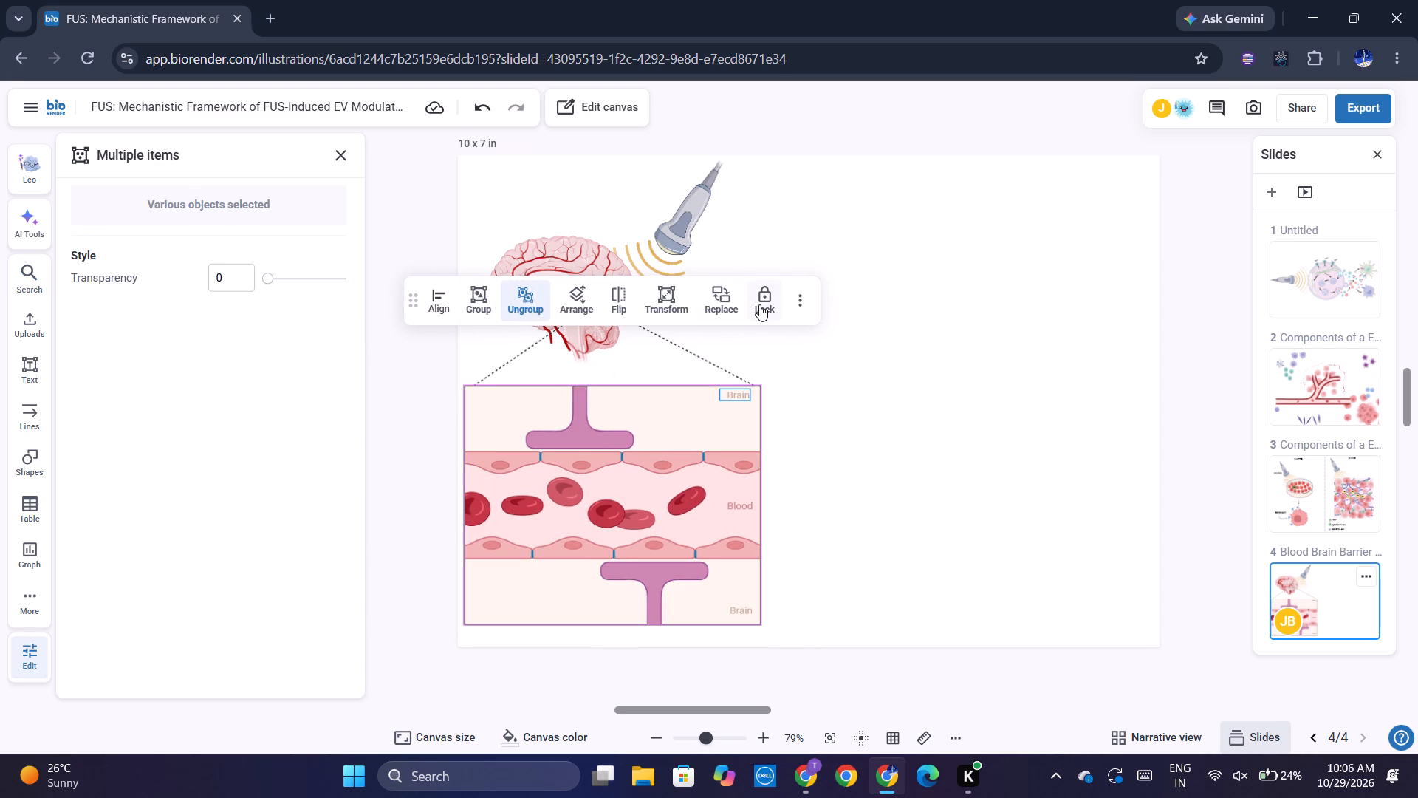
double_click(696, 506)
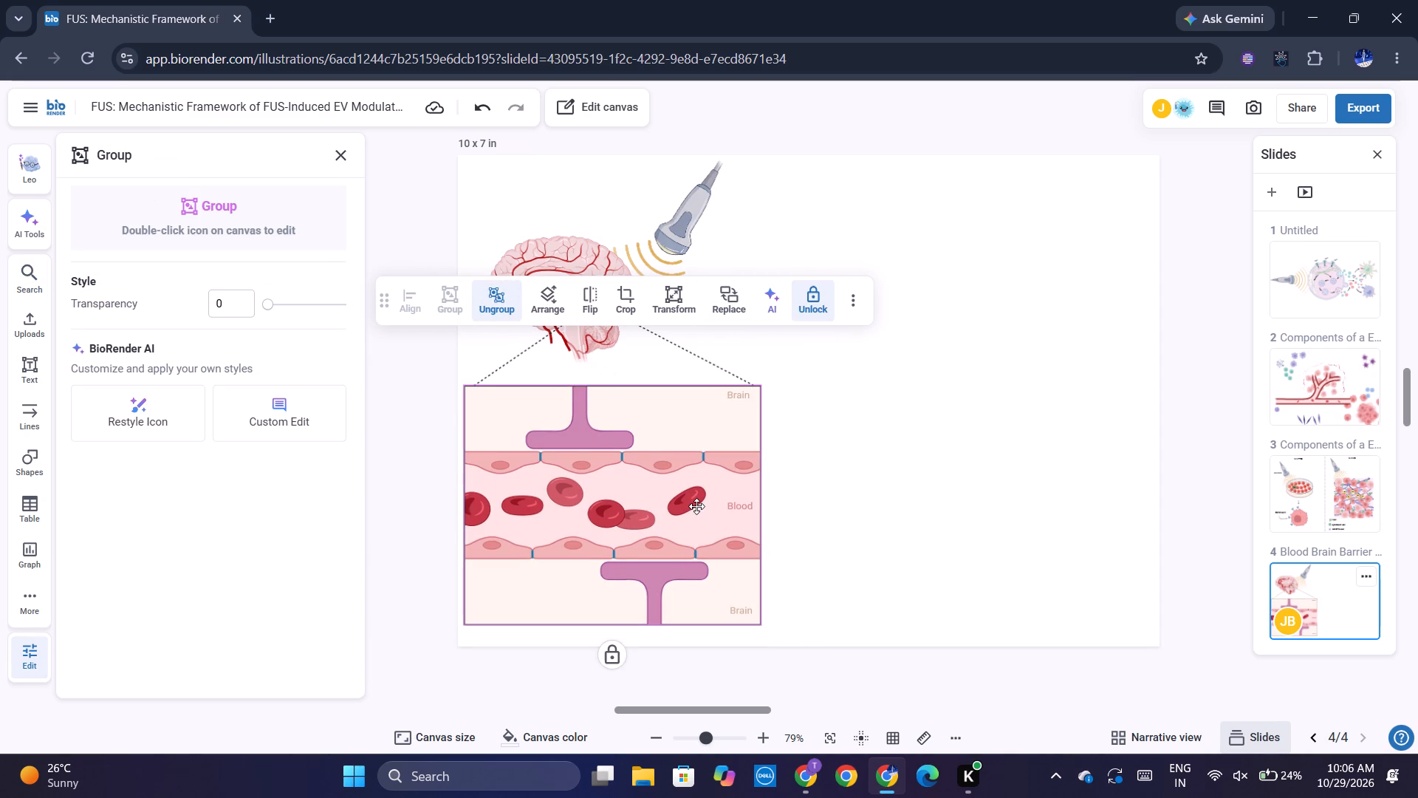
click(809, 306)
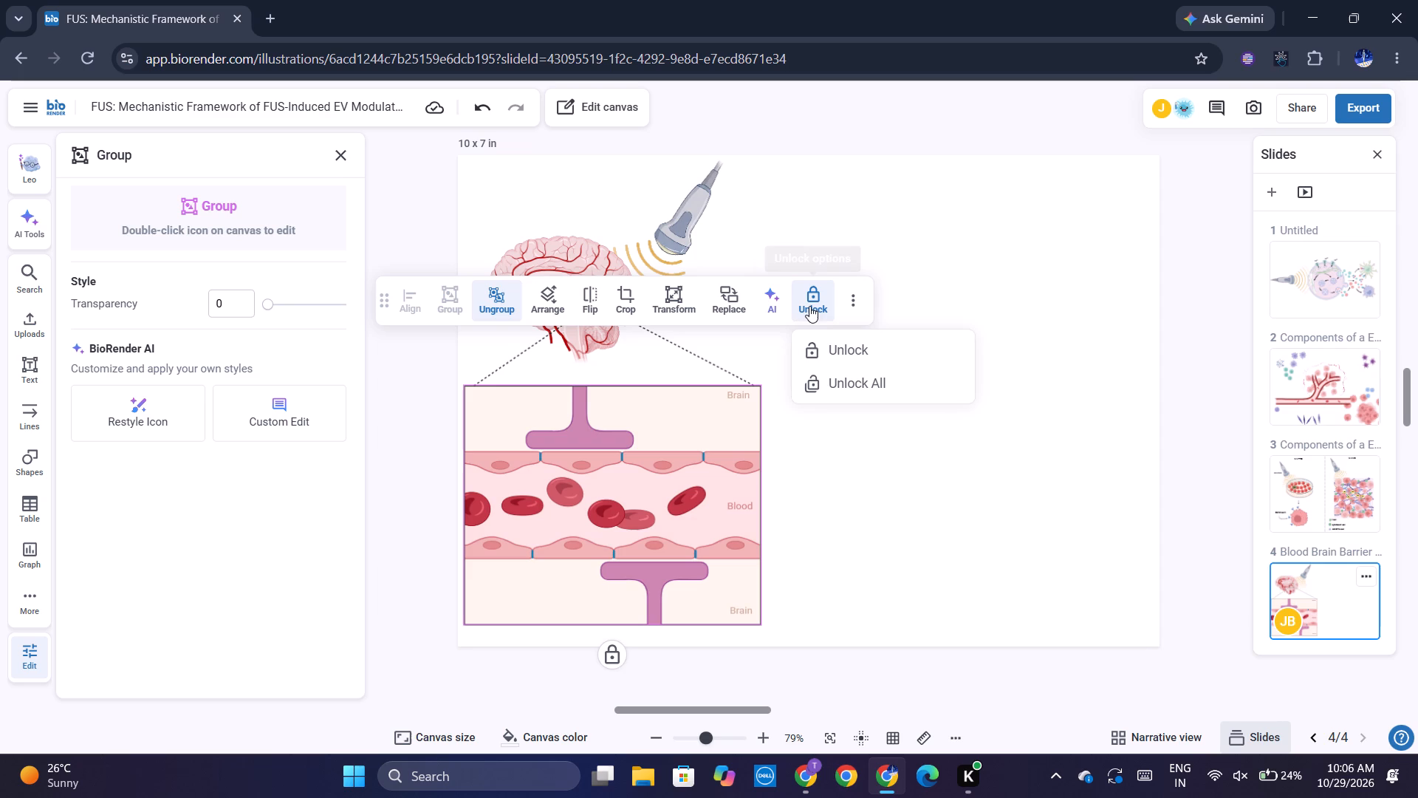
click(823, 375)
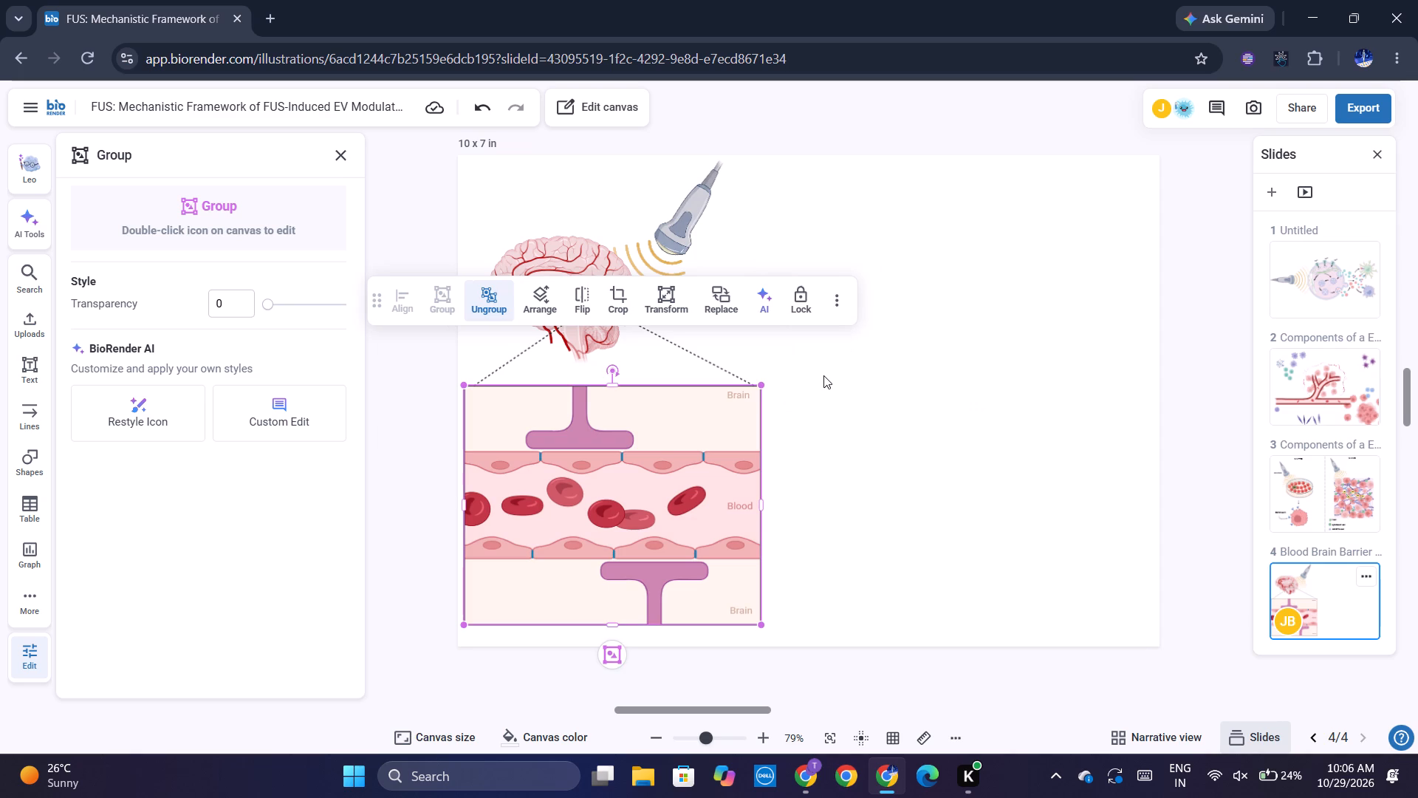
Undo the last change and ungroup the blood-brain-barrier section's nested groups down to separate cells, vessel walls and labels.
click(687, 497)
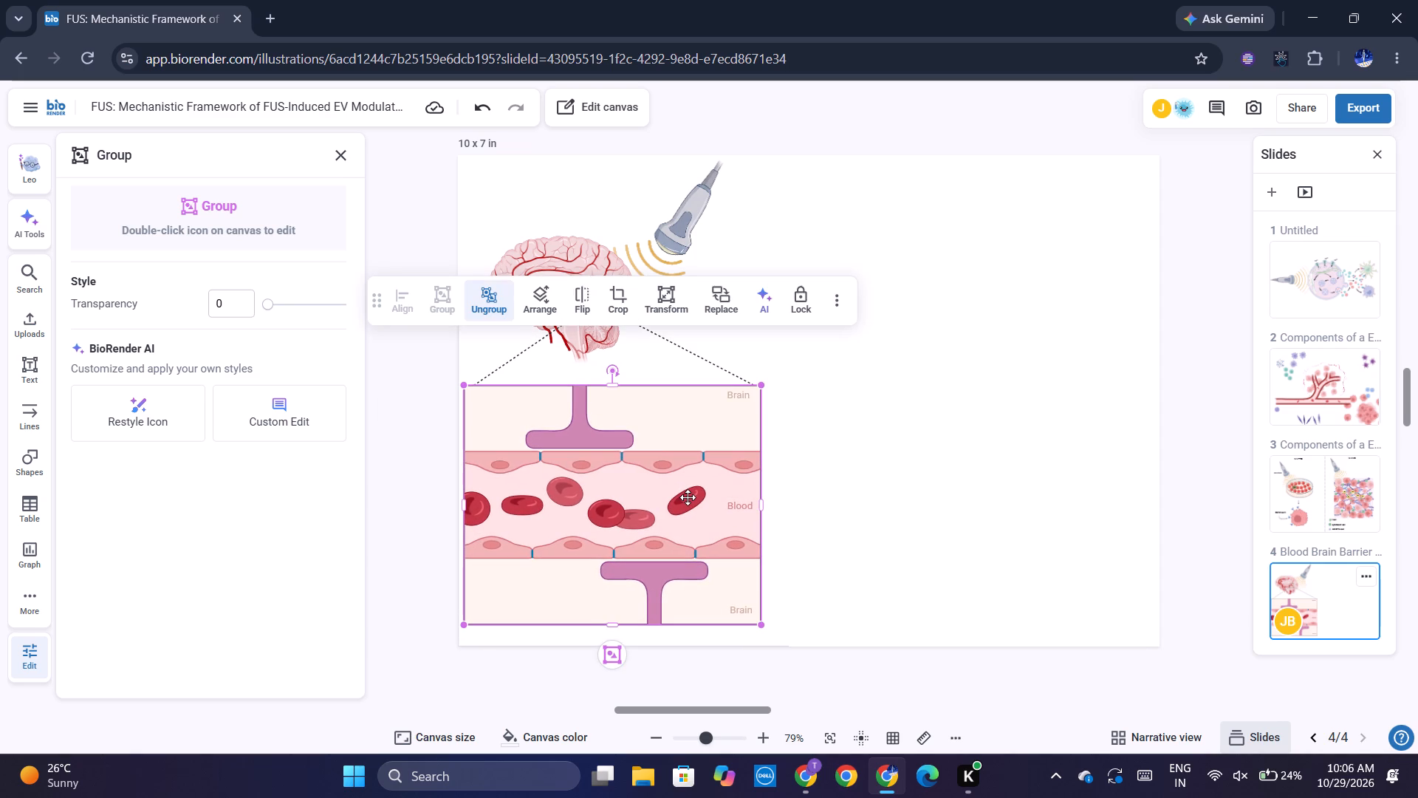
key(ctrl+z)
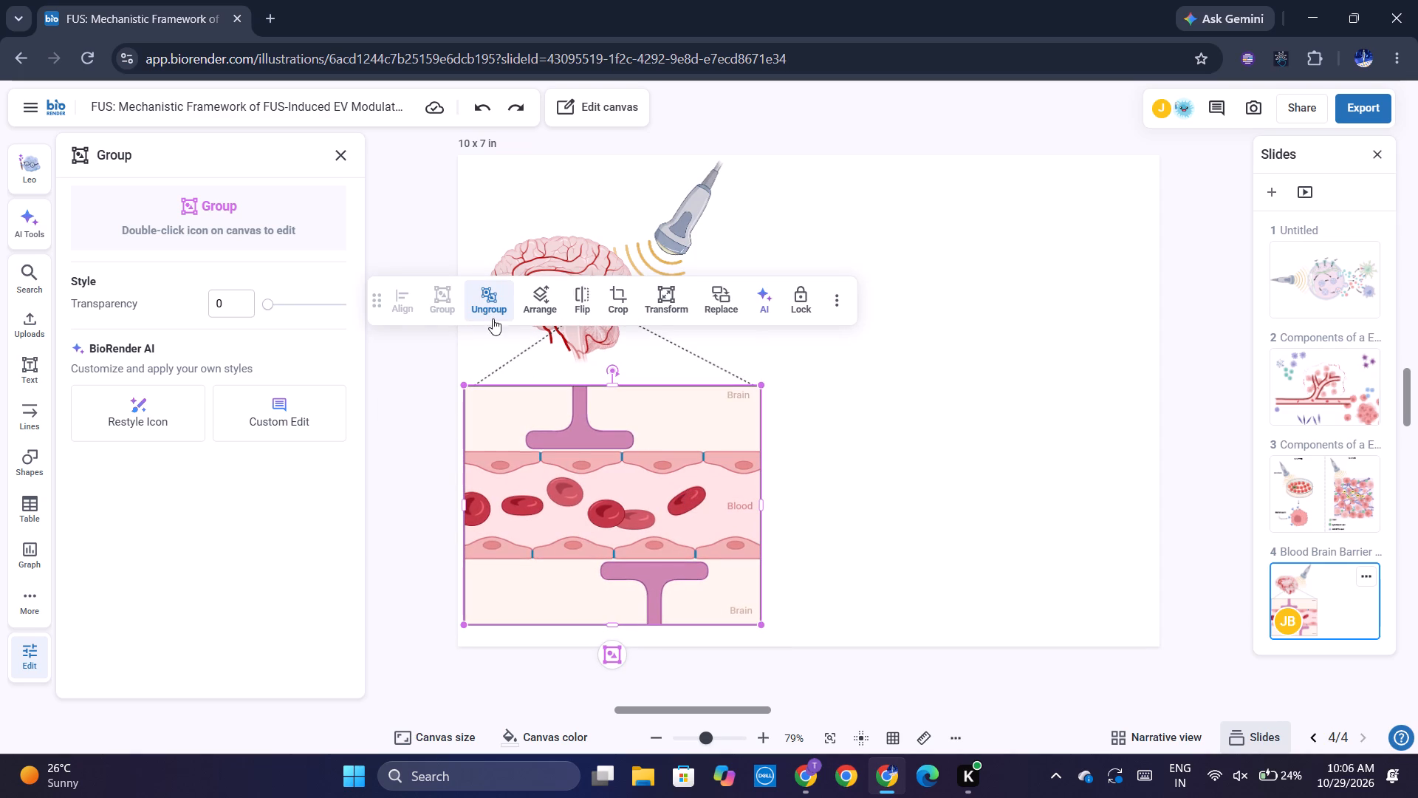
click(489, 295)
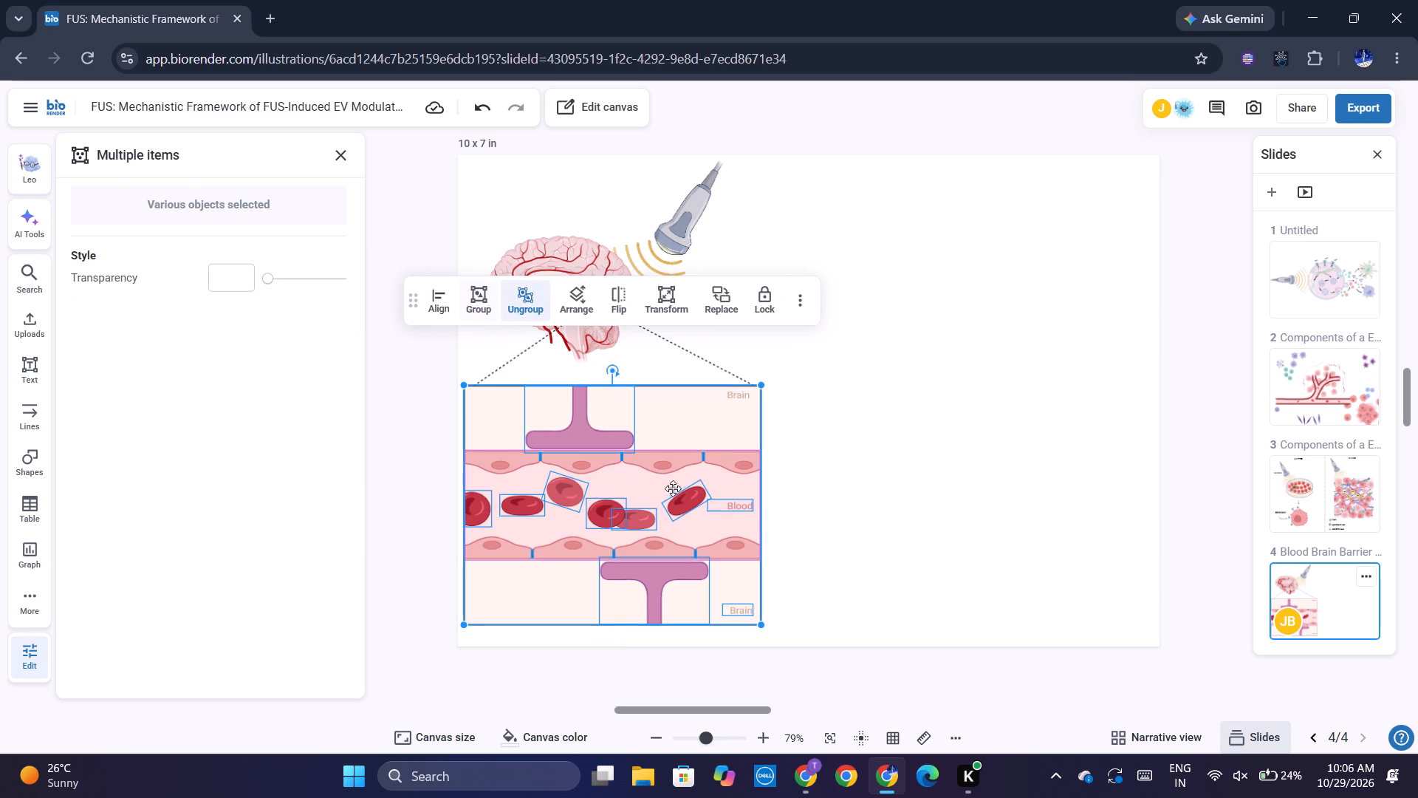
click(697, 502)
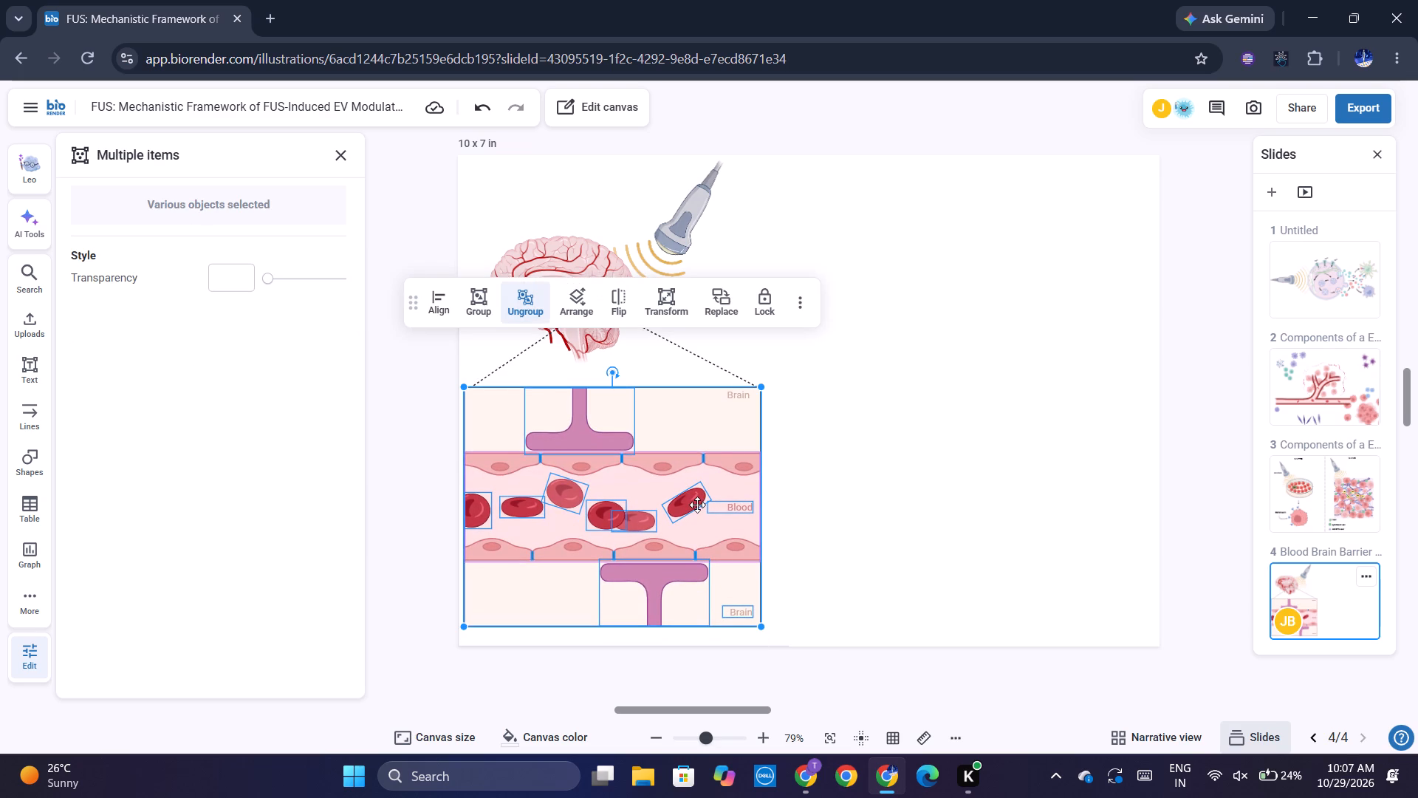
click(518, 290)
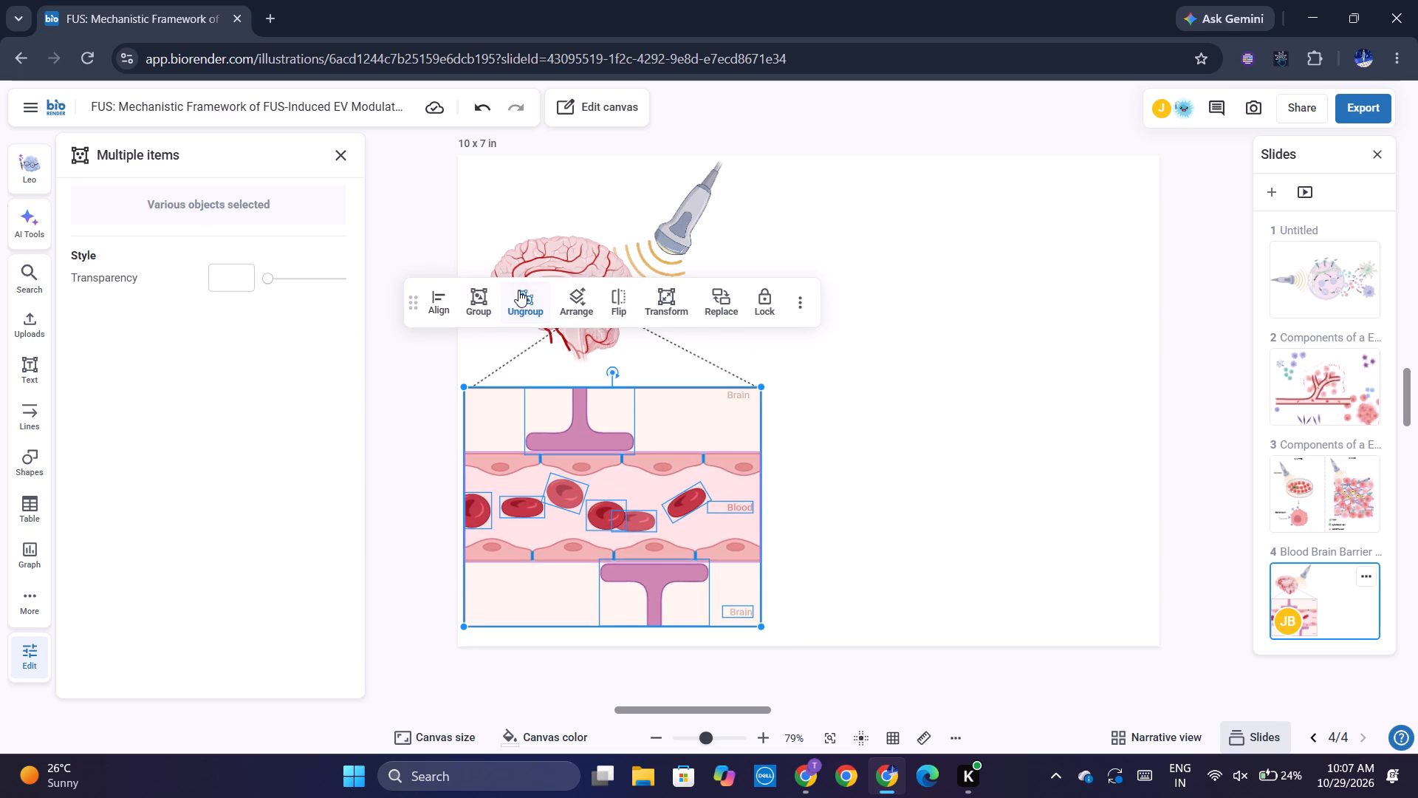
click(518, 290)
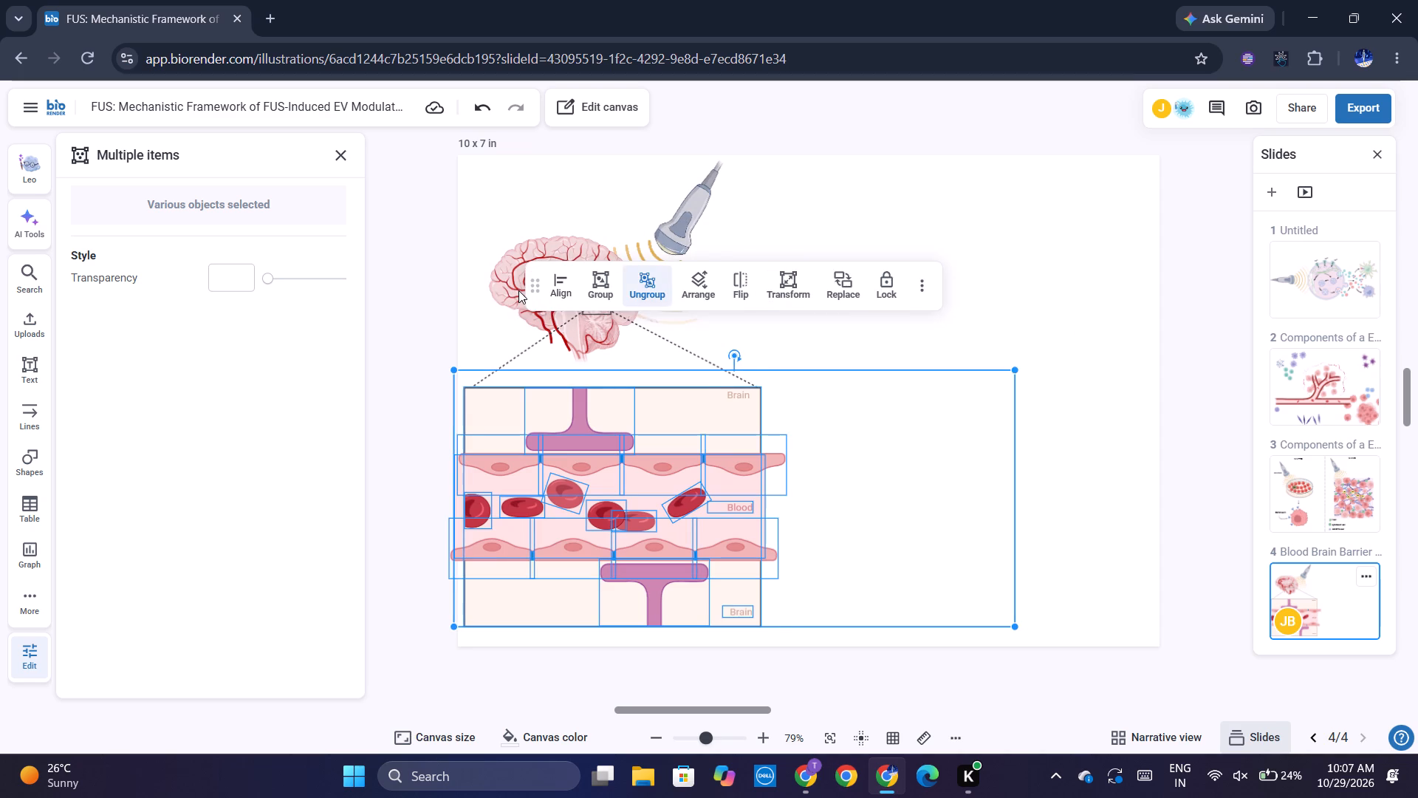
click(1046, 570)
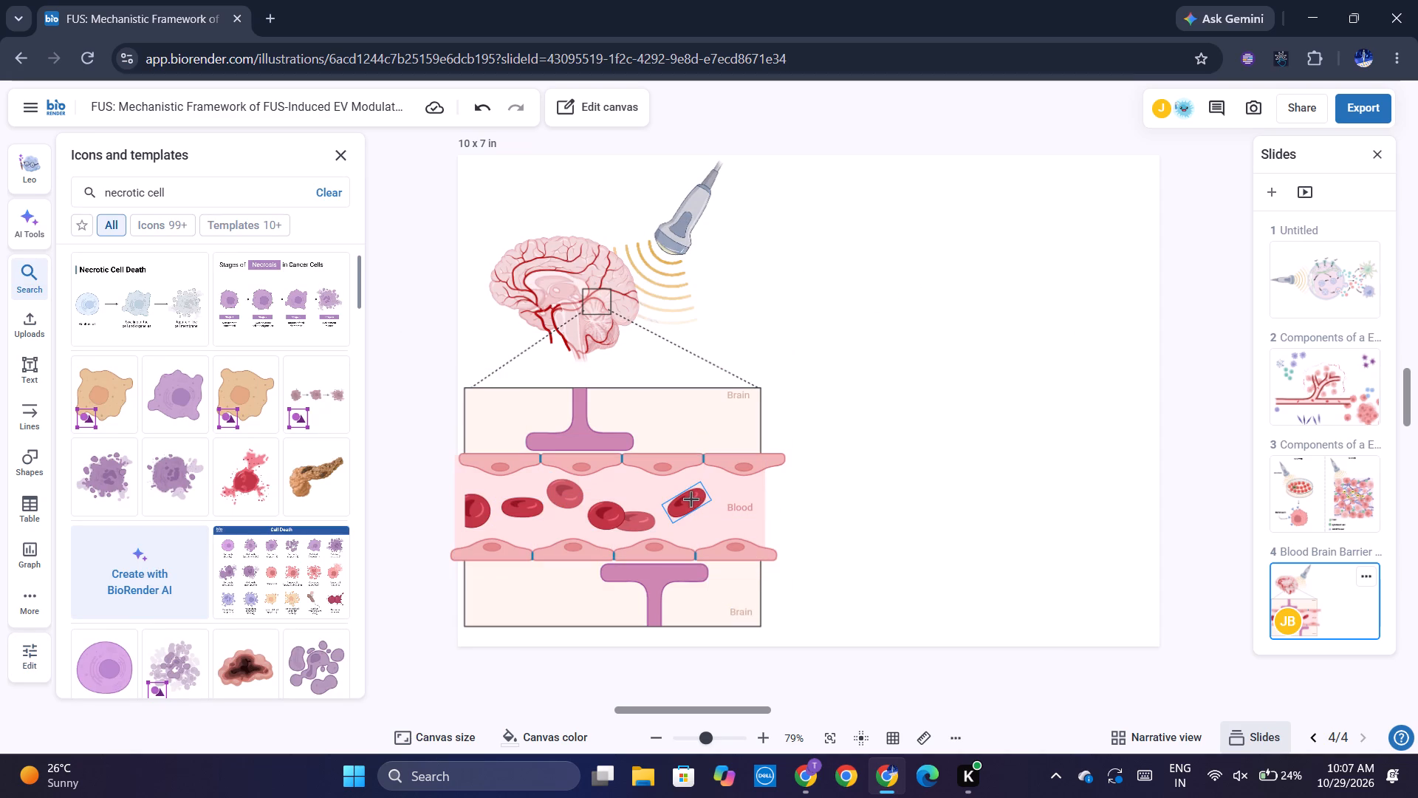
Reposition the tilted, round and pale red blood cells slightly lower in the vessel, keeping the pale one overlapping the round one.
drag(691, 500, 709, 520)
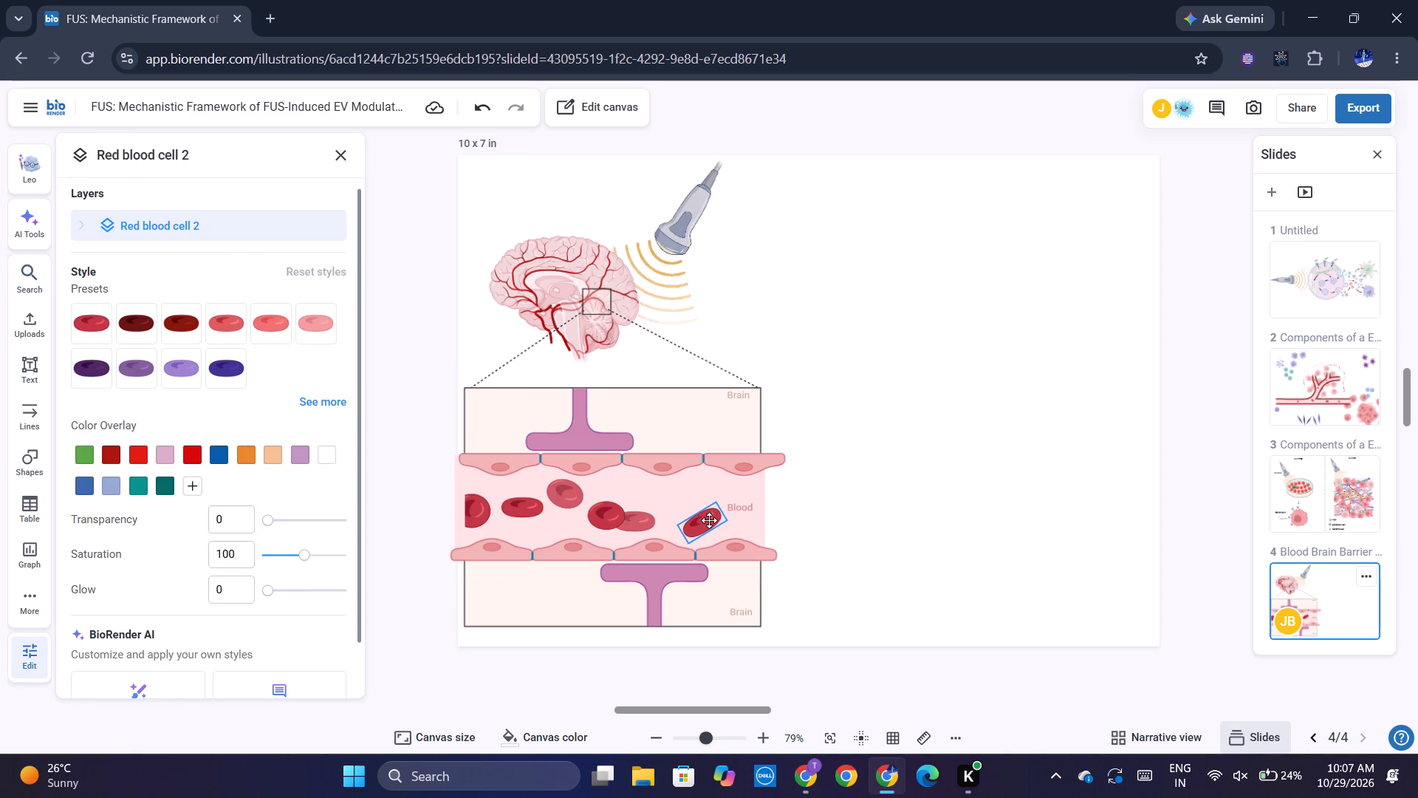
drag(709, 520, 710, 520)
drag(634, 530, 643, 535)
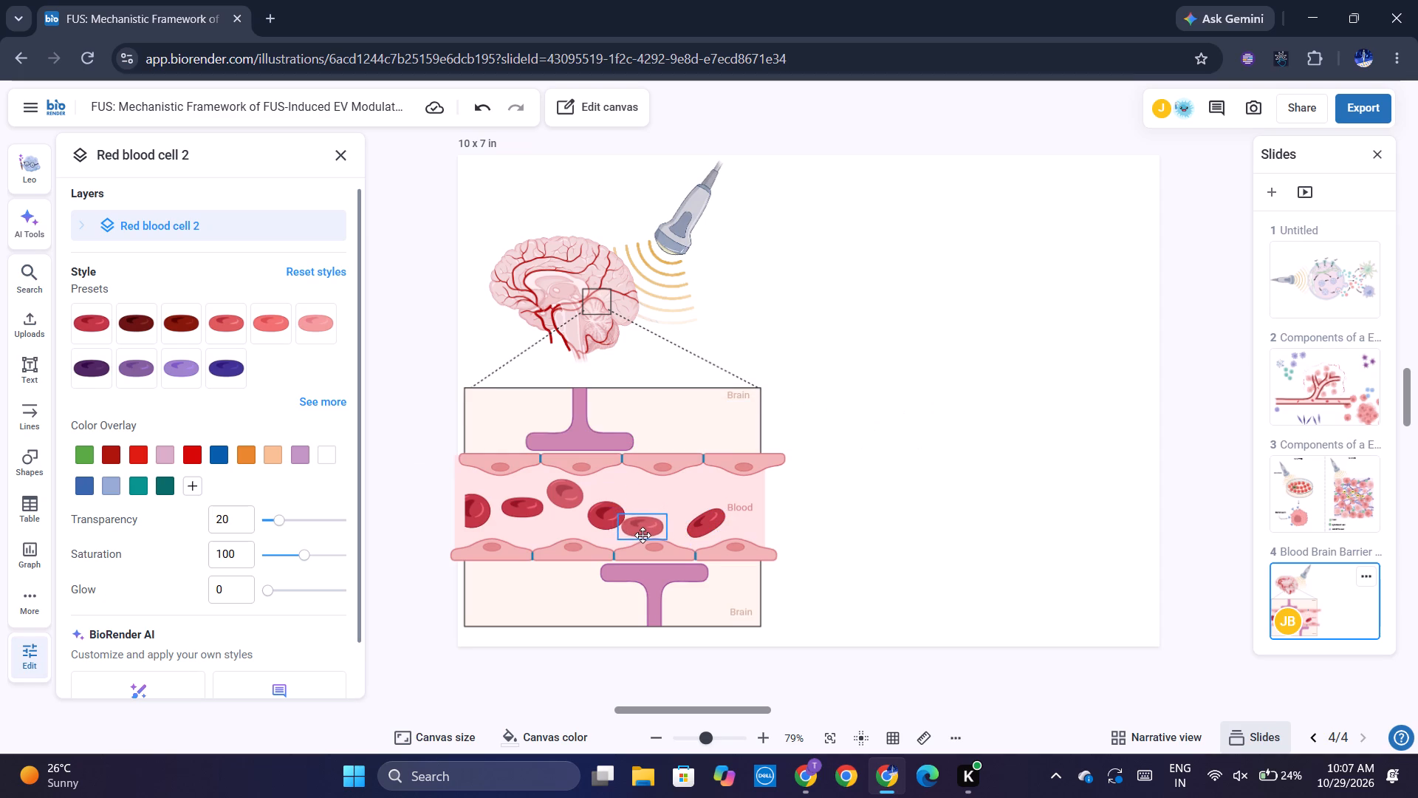
drag(643, 535, 559, 536)
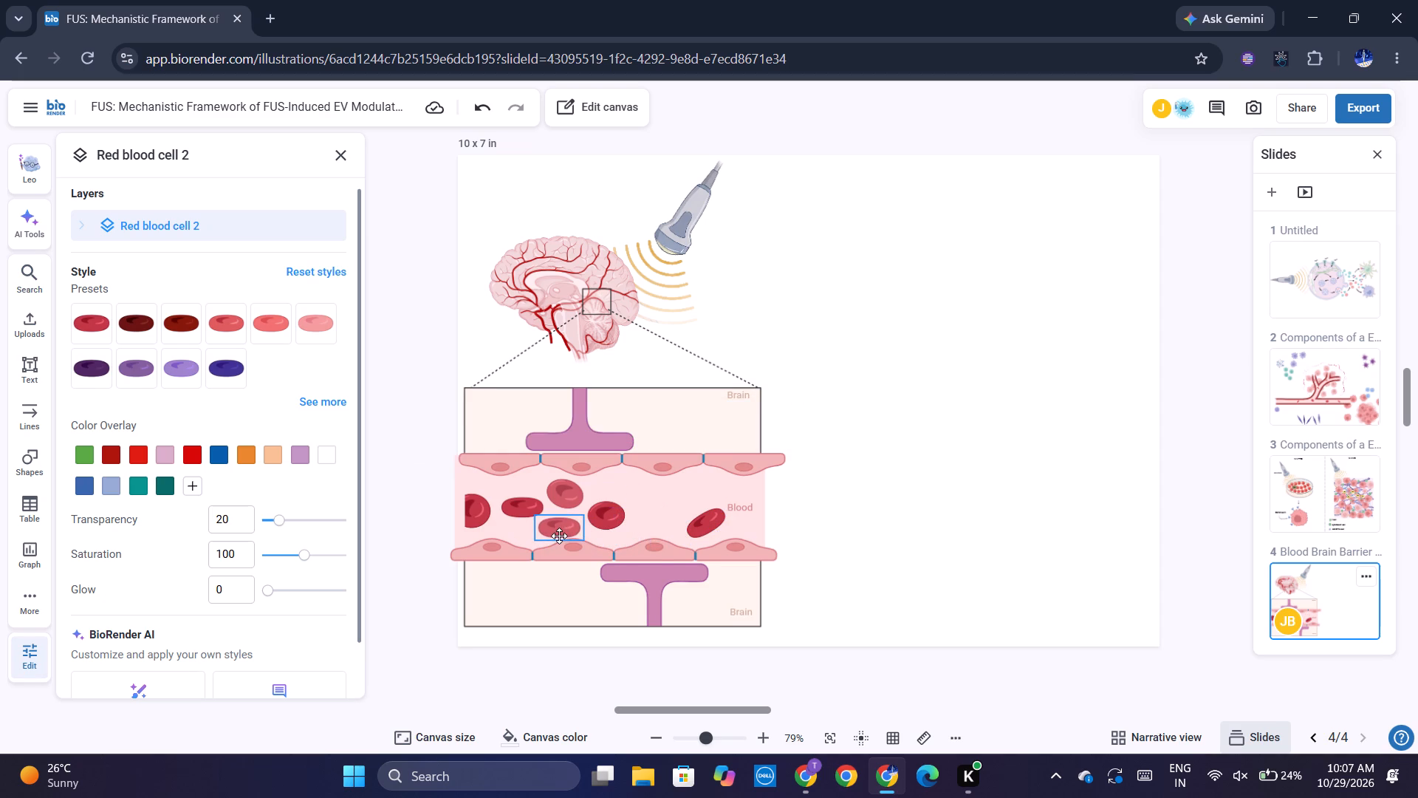
drag(559, 536, 631, 542)
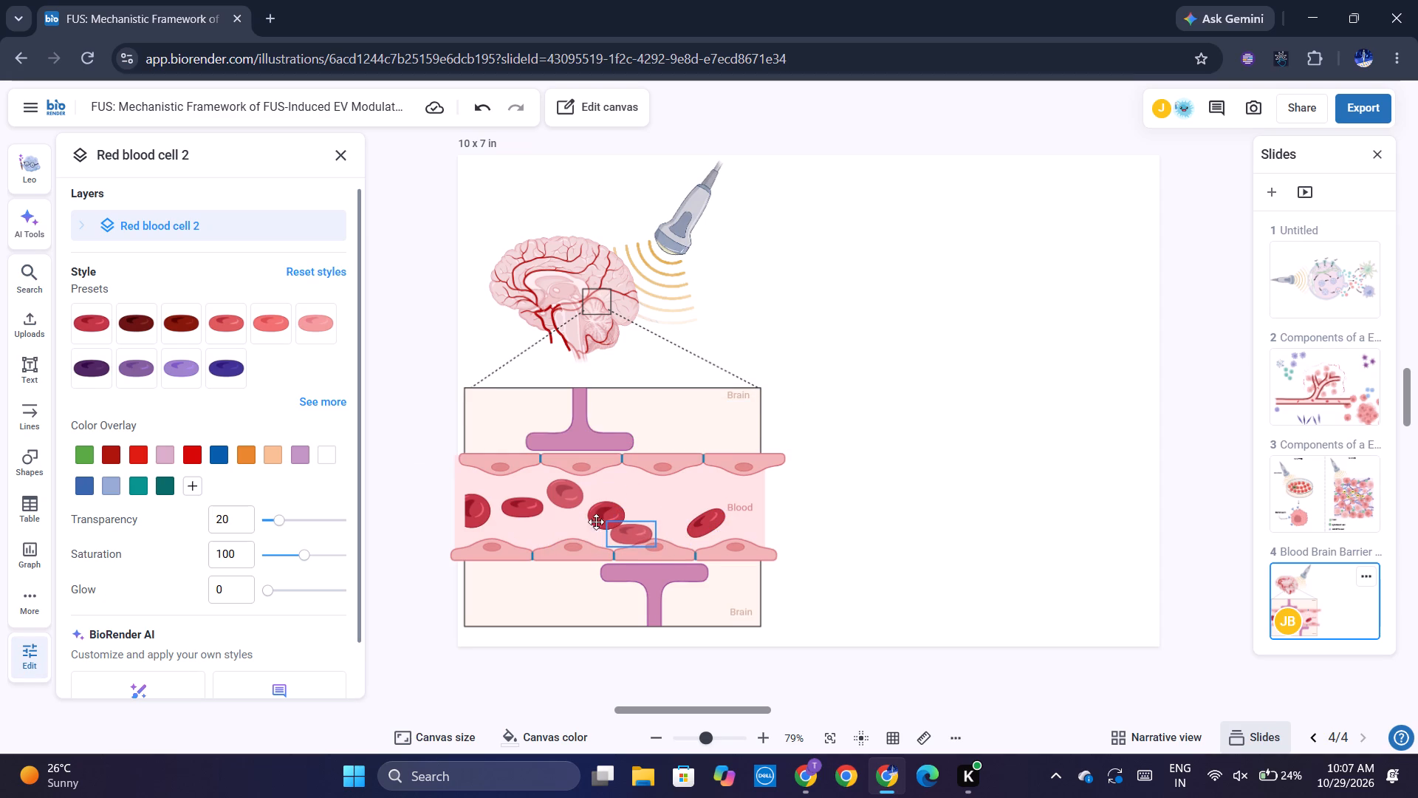
drag(591, 516, 591, 523)
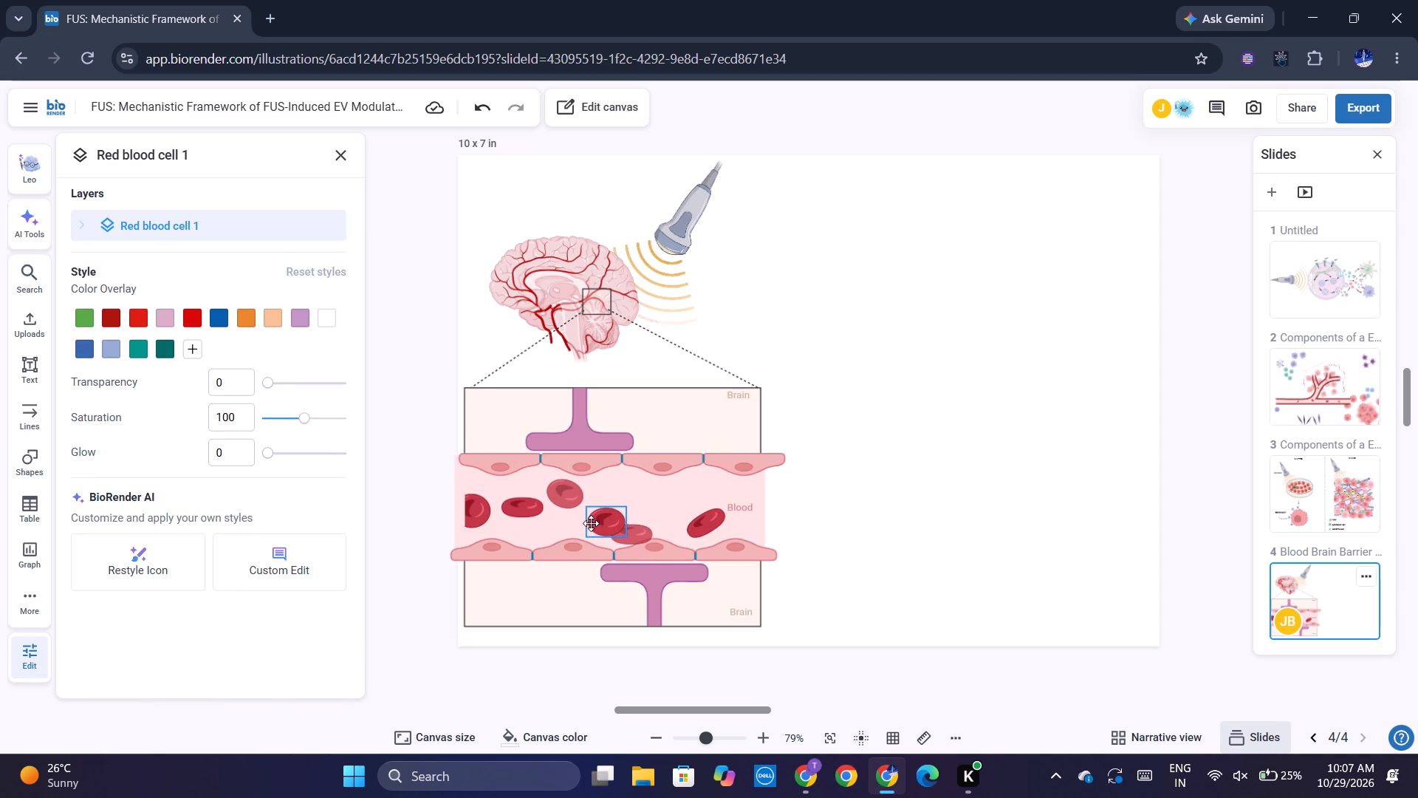
drag(641, 537, 642, 531)
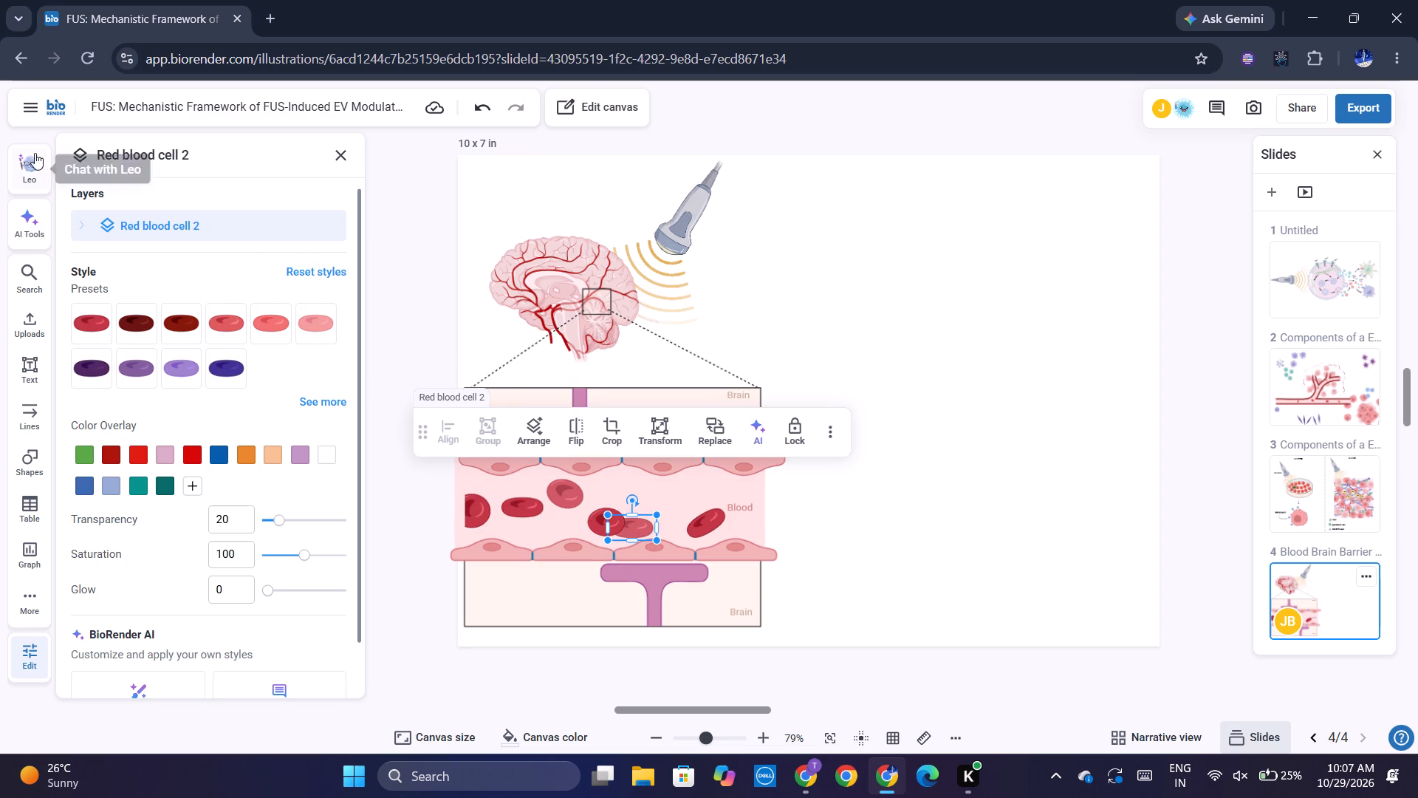
Search the icon and template library for necrotic tumor cell.
click(33, 277)
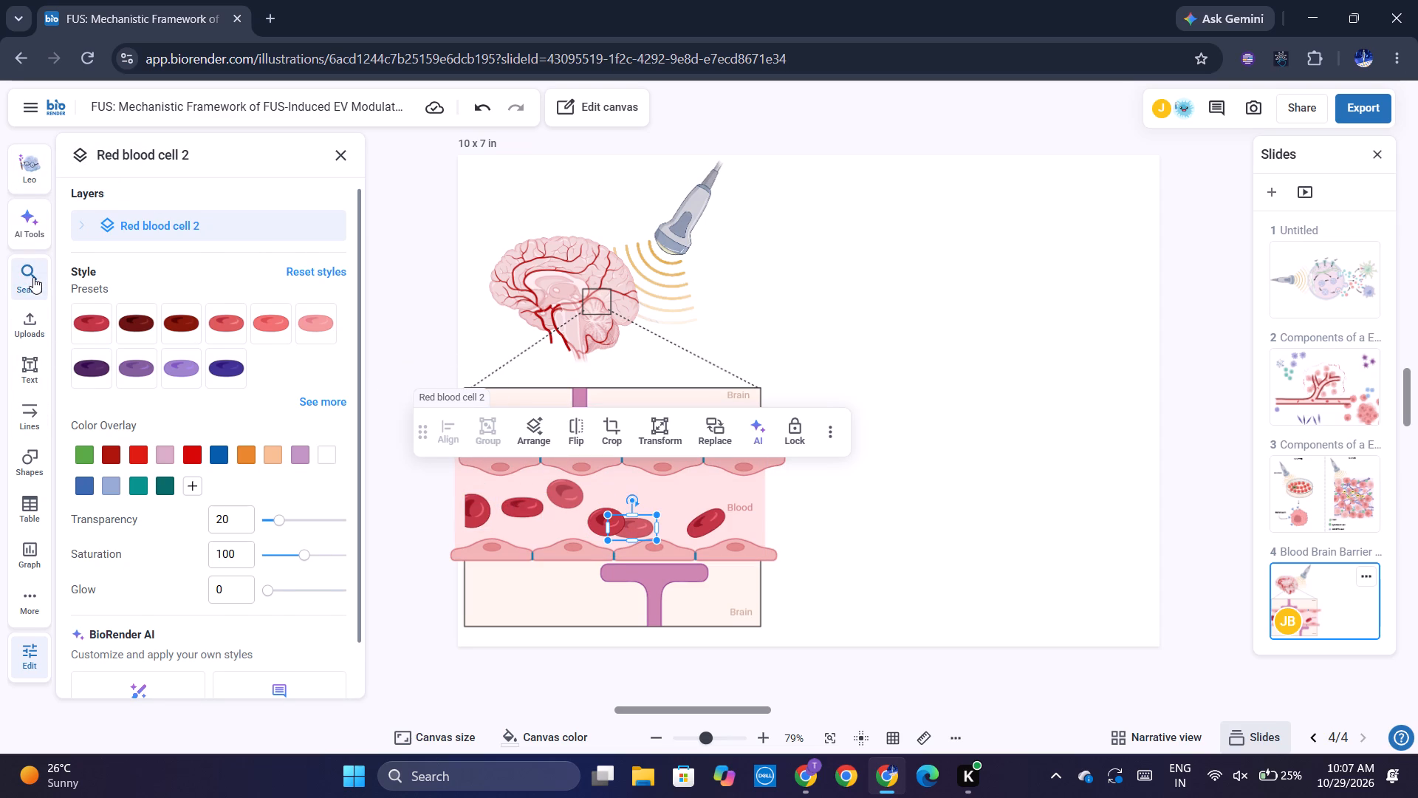
click(256, 189)
drag(256, 189, 218, 193)
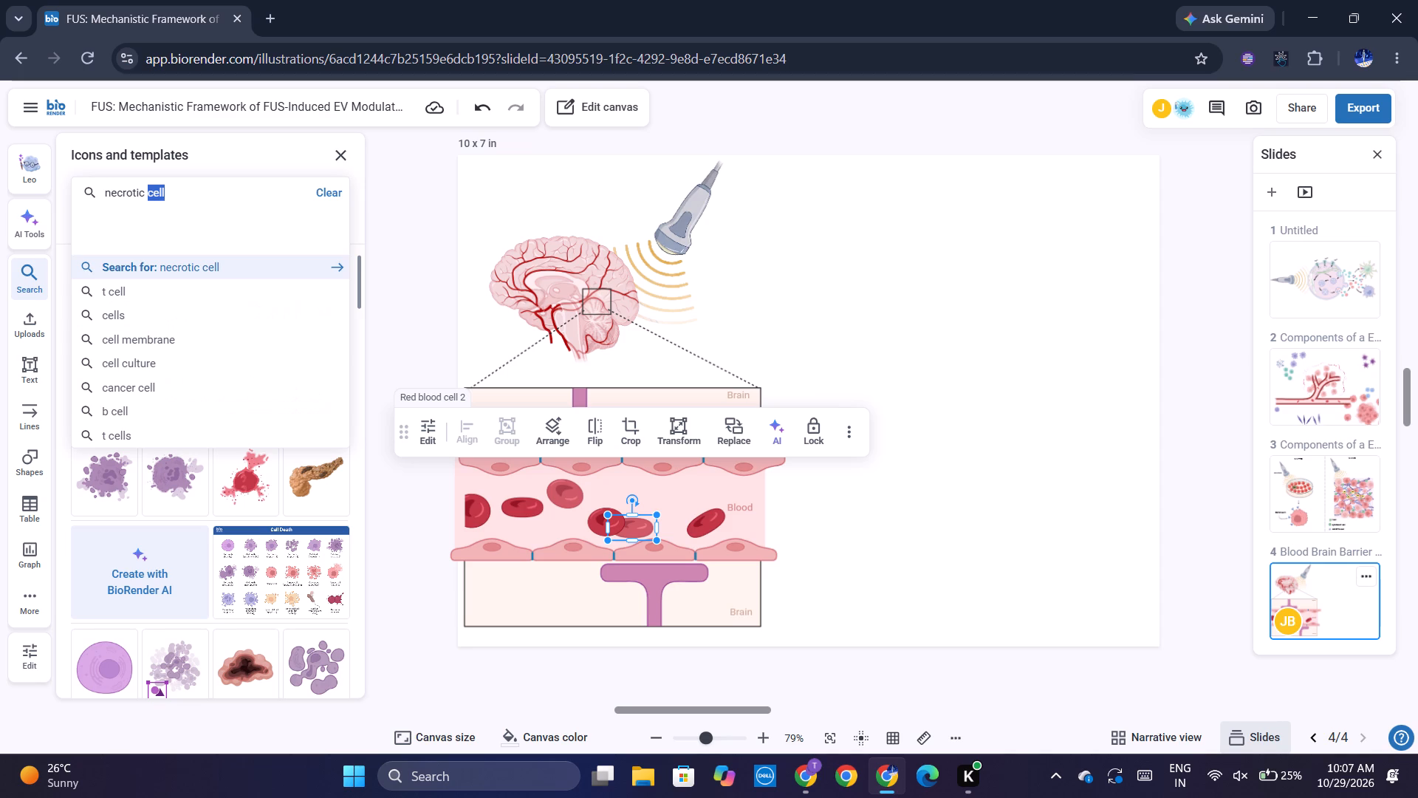
drag(218, 193, 216, 193)
text(tumor cell)
key(Return)
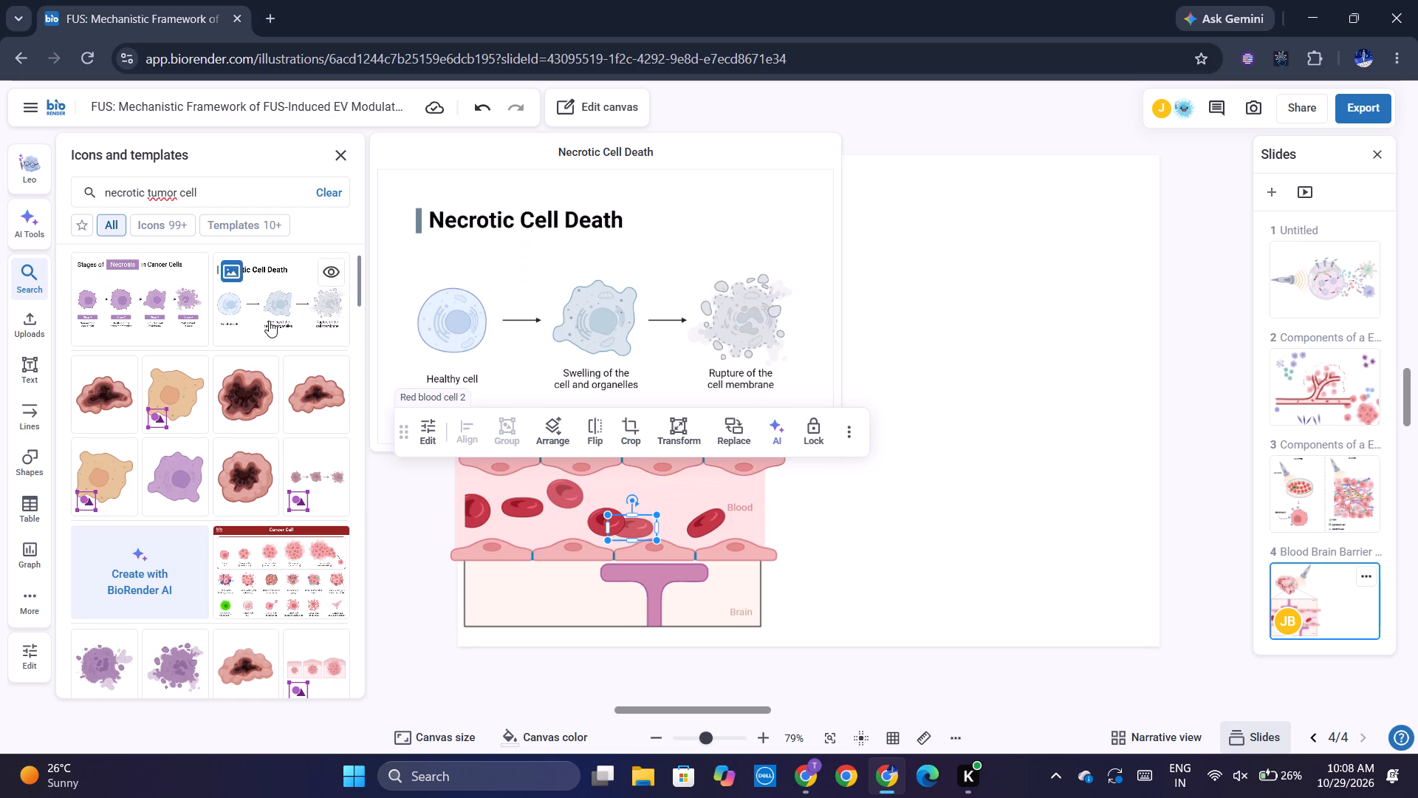
Insert the Stages of Necrosis in Cancer Cells template and shrink it to fit the blank area beside the blood-brain-barrier callout.
click(199, 315)
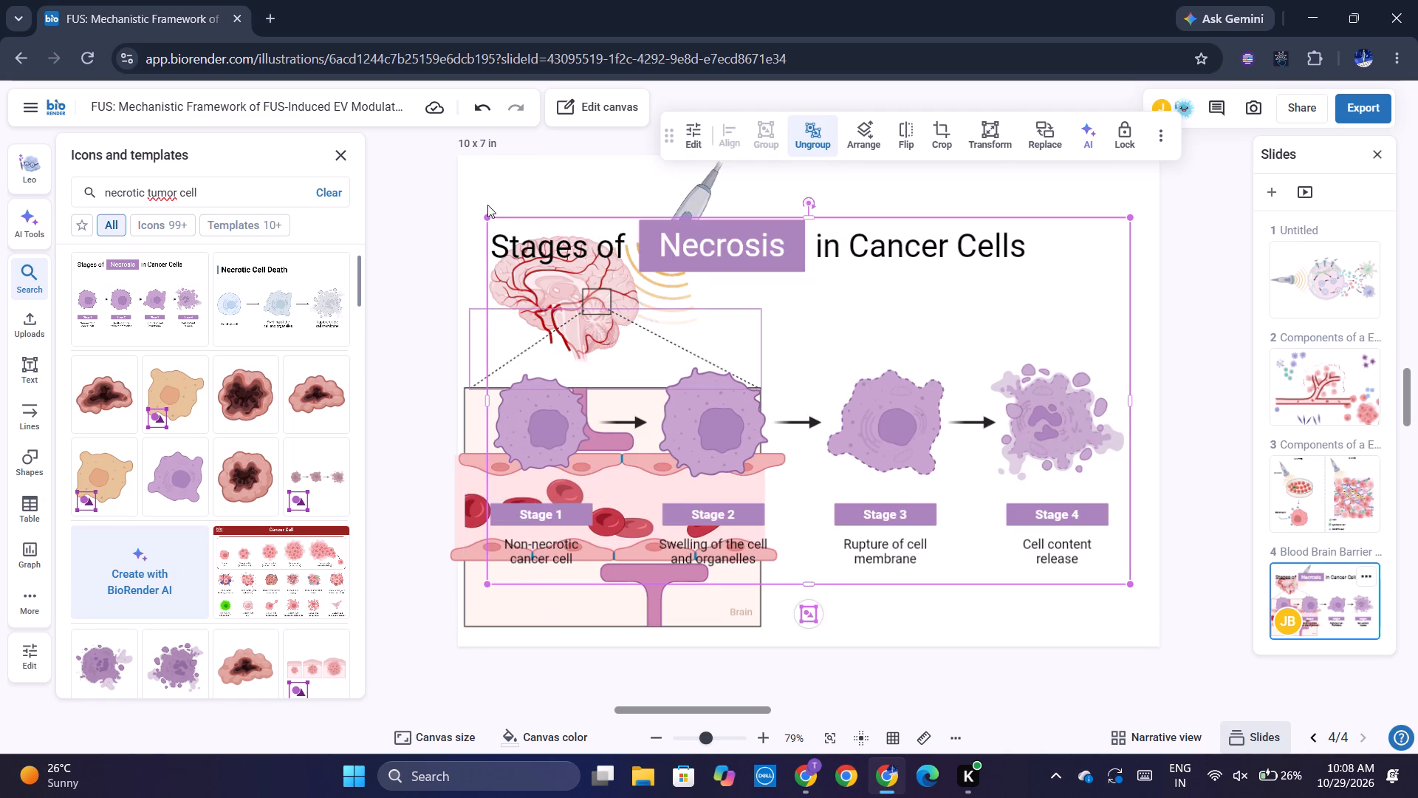
drag(485, 217, 792, 322)
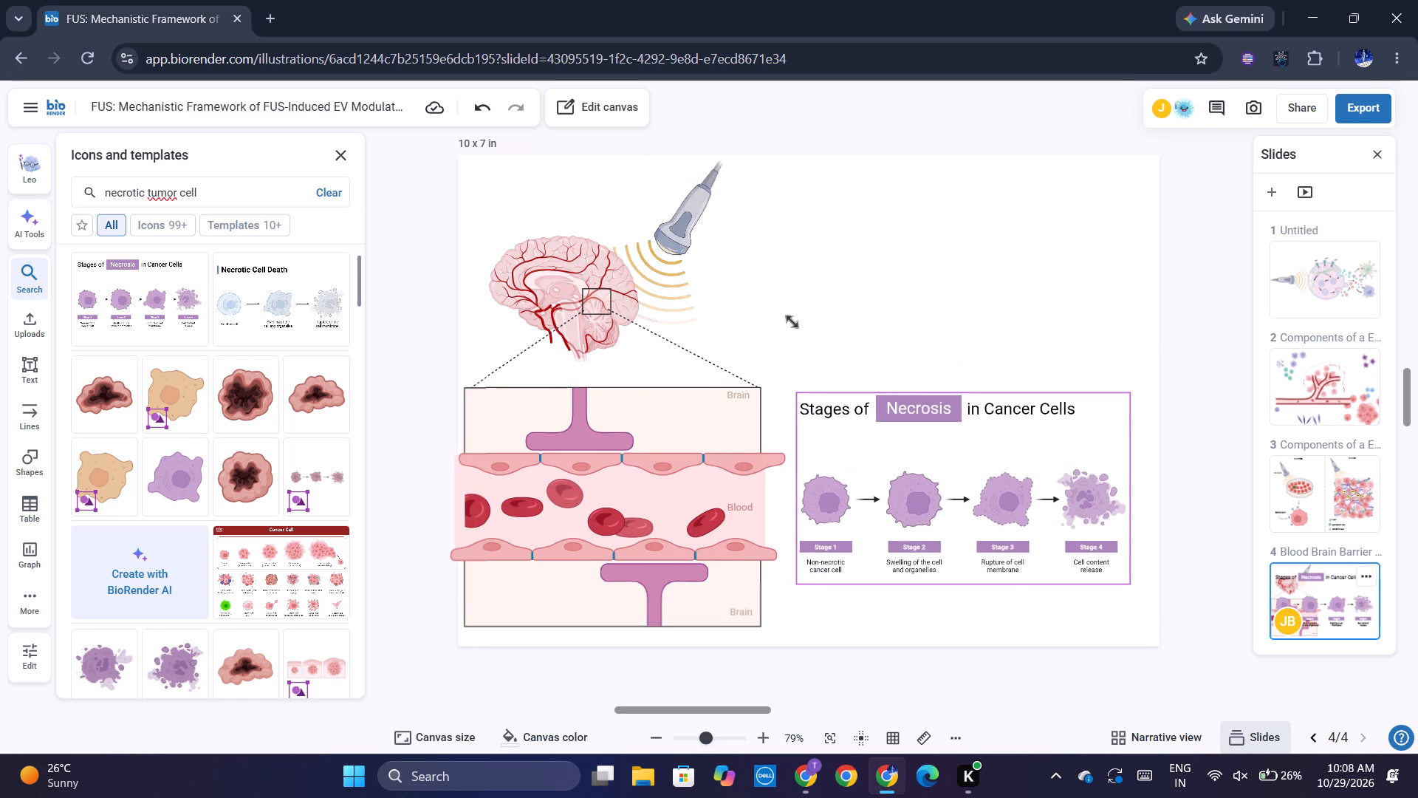
drag(792, 322, 791, 322)
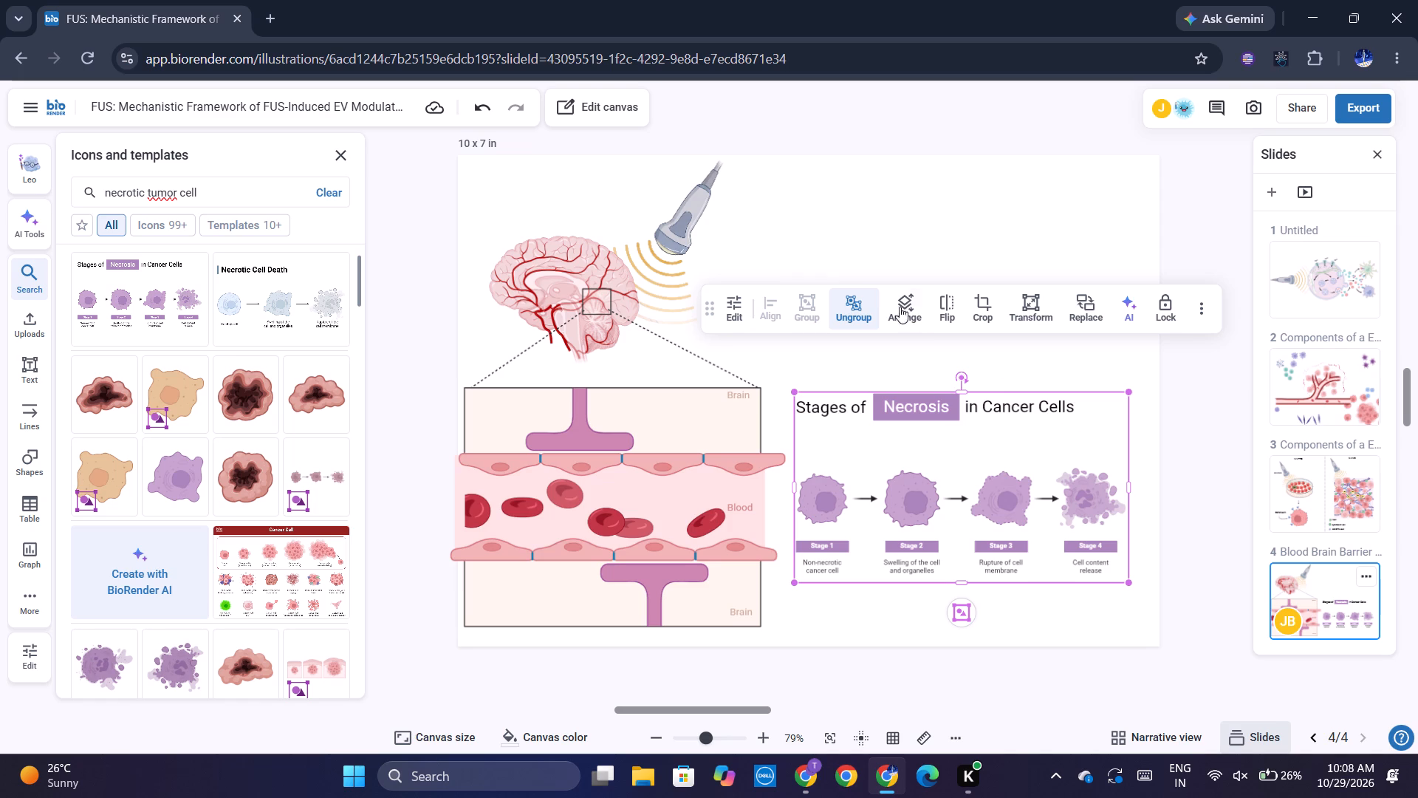
Ungroup the necrosis template and delete its Stages of Necrosis in Cancer Cells title, keeping the four labelled stages.
triple_click(859, 298)
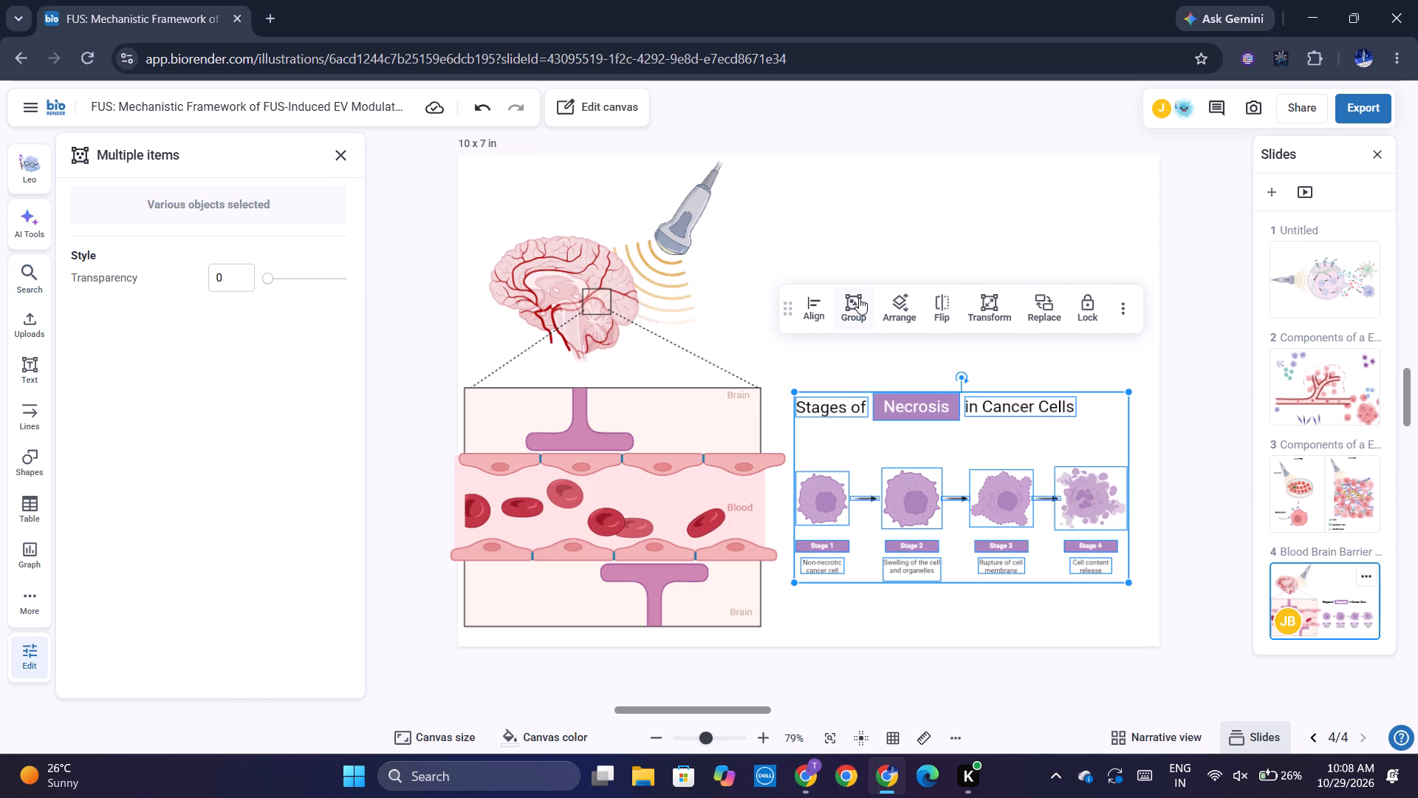
click(844, 178)
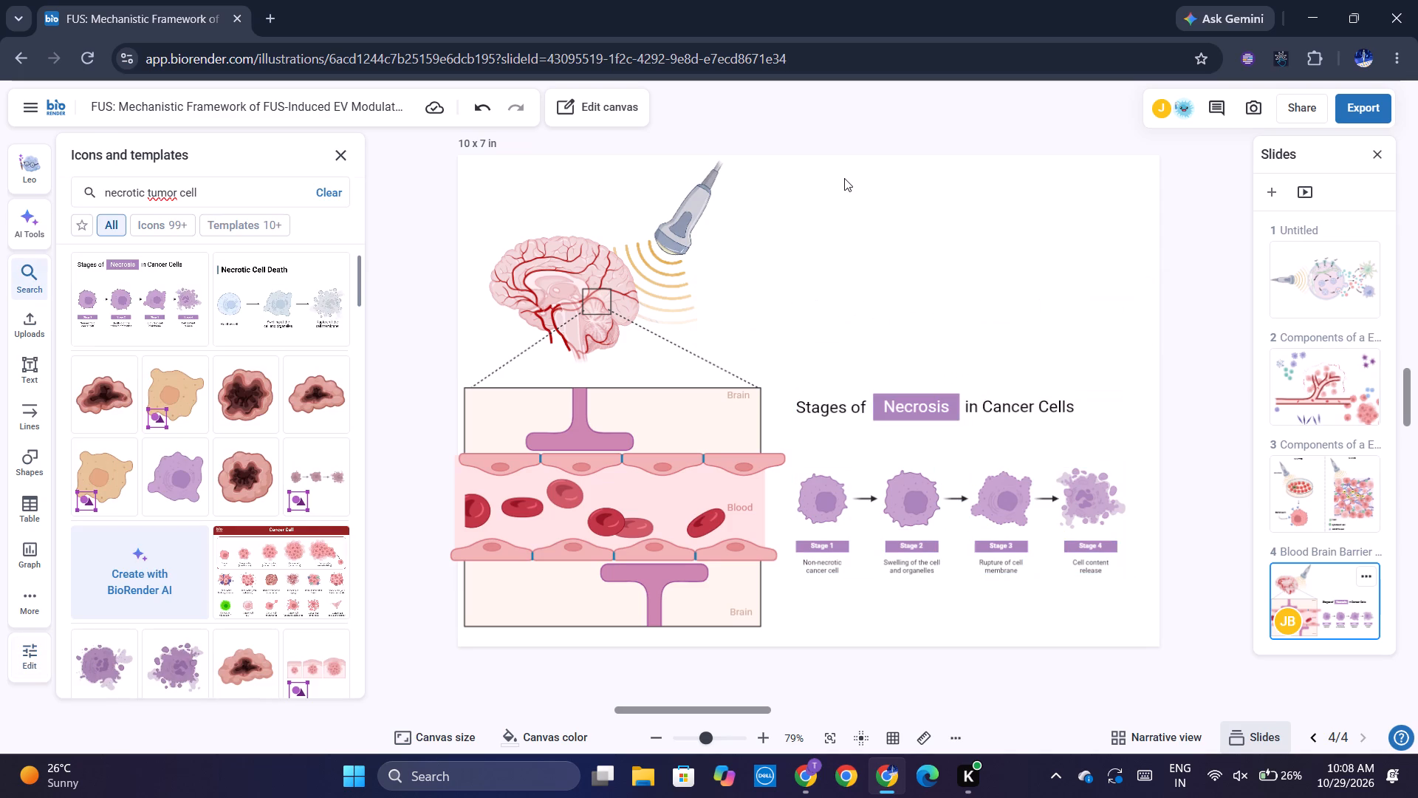
drag(1096, 427, 825, 412)
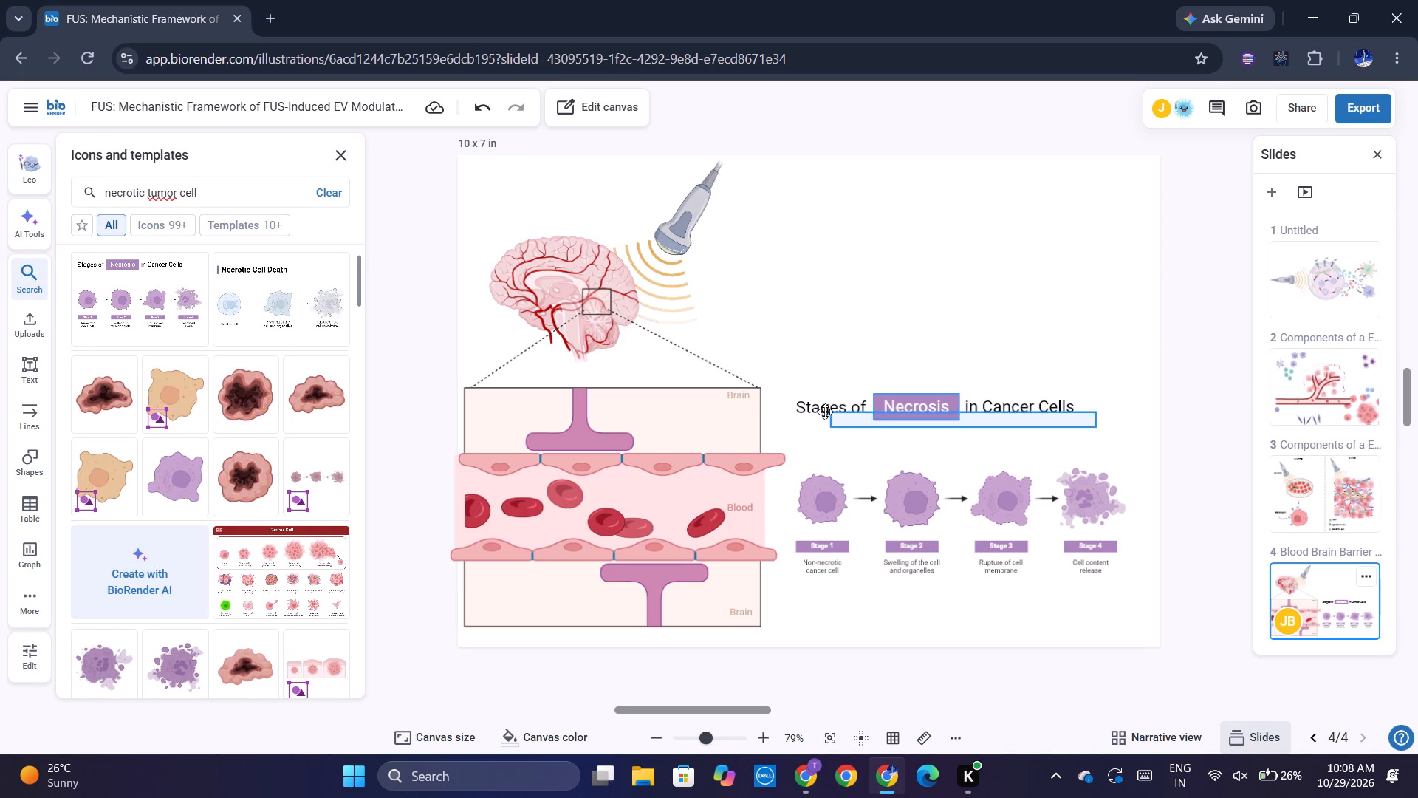
drag(825, 412, 800, 398)
key(Delete)
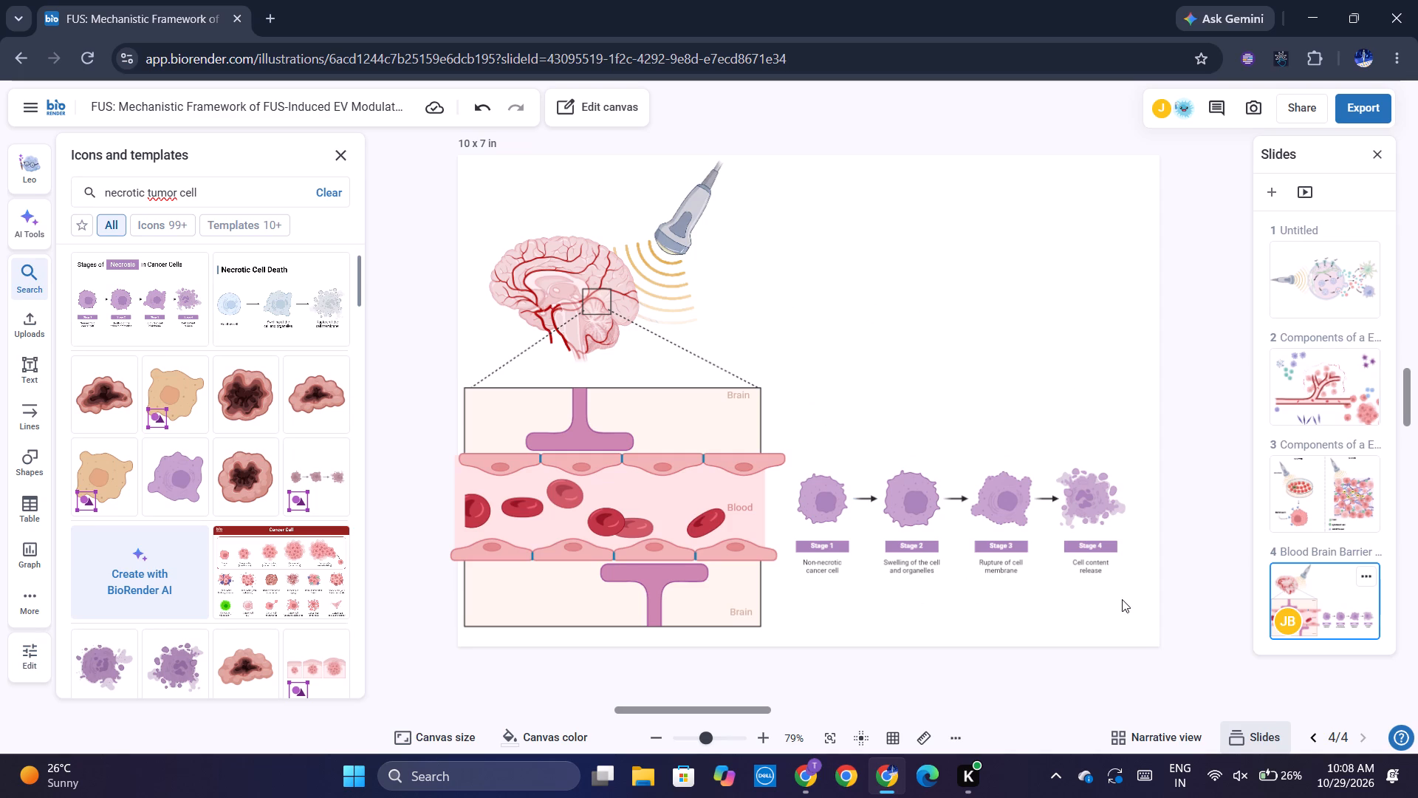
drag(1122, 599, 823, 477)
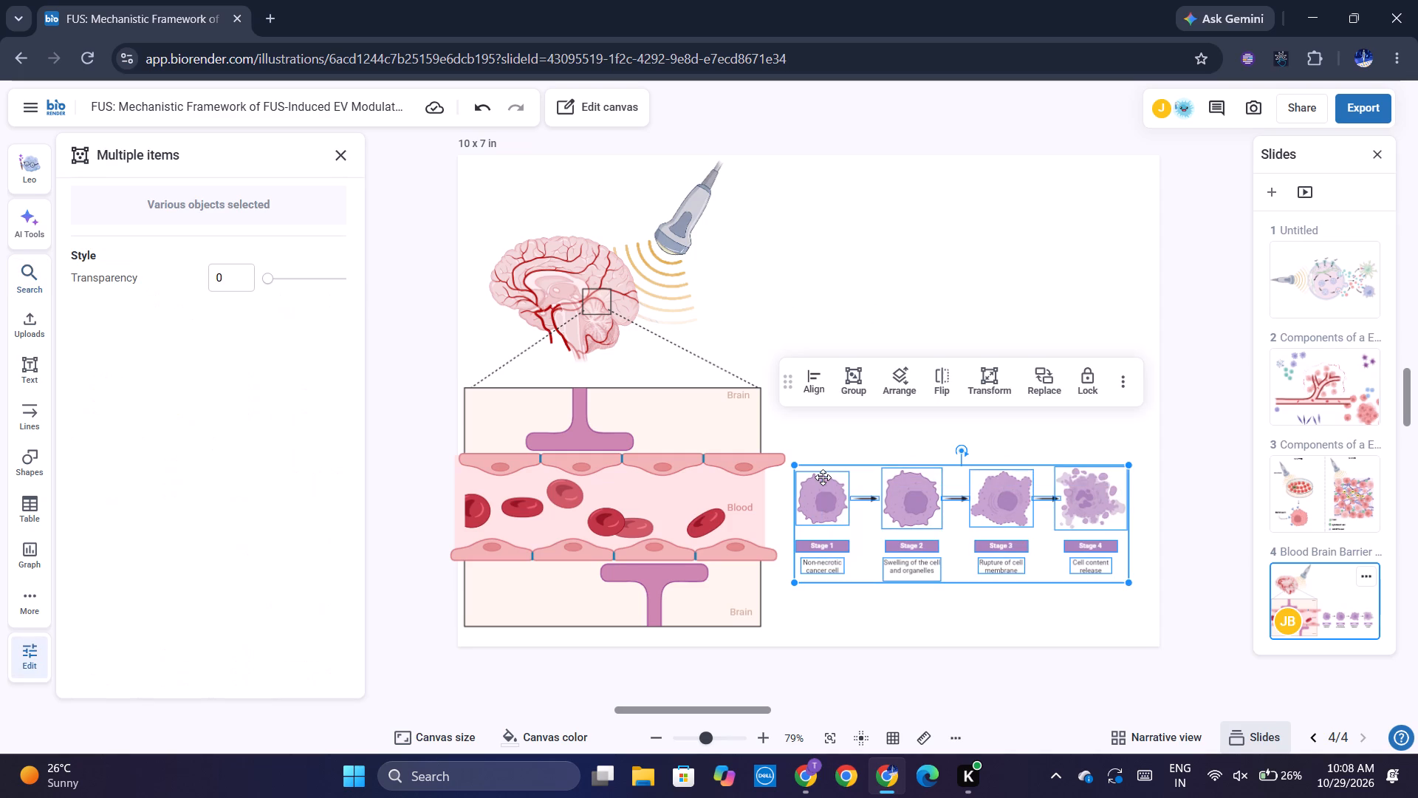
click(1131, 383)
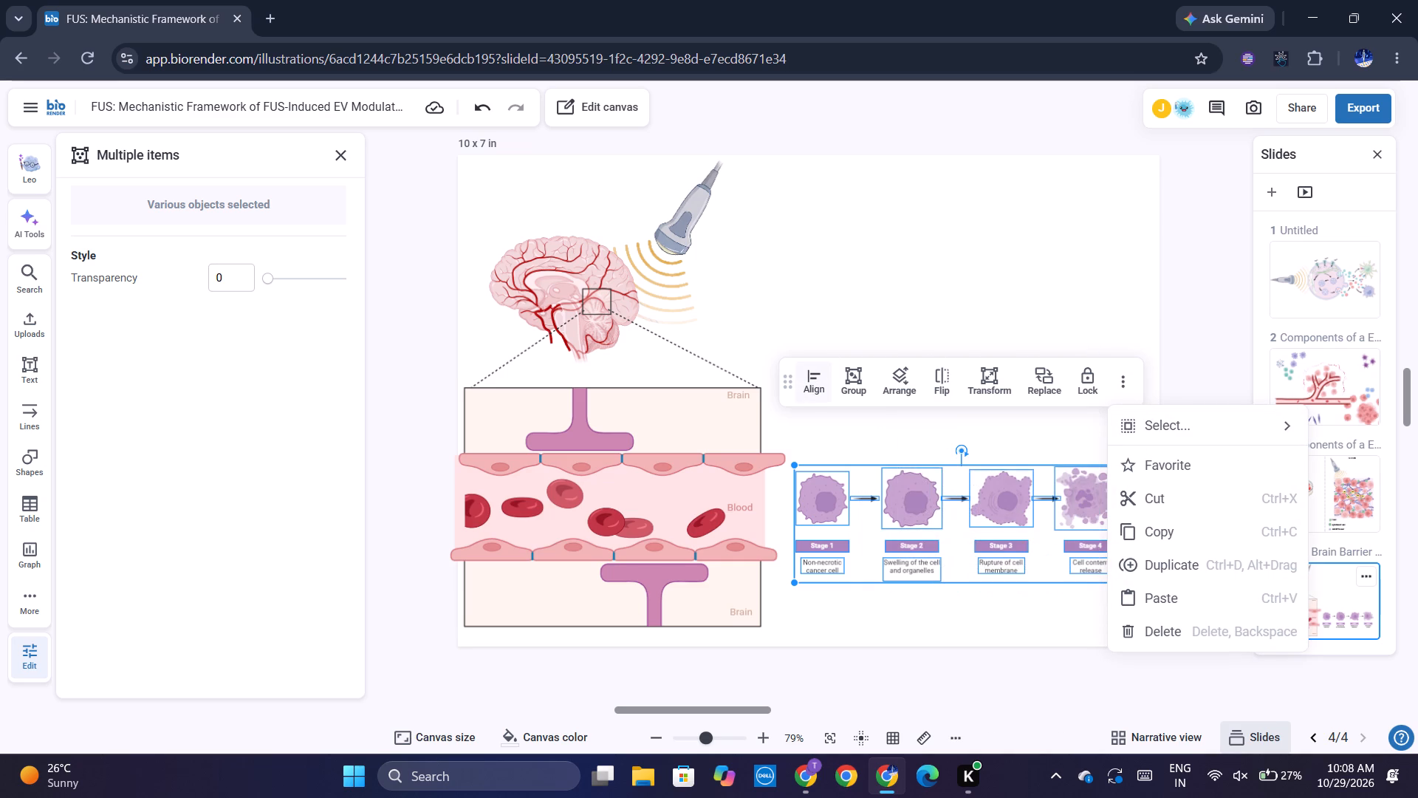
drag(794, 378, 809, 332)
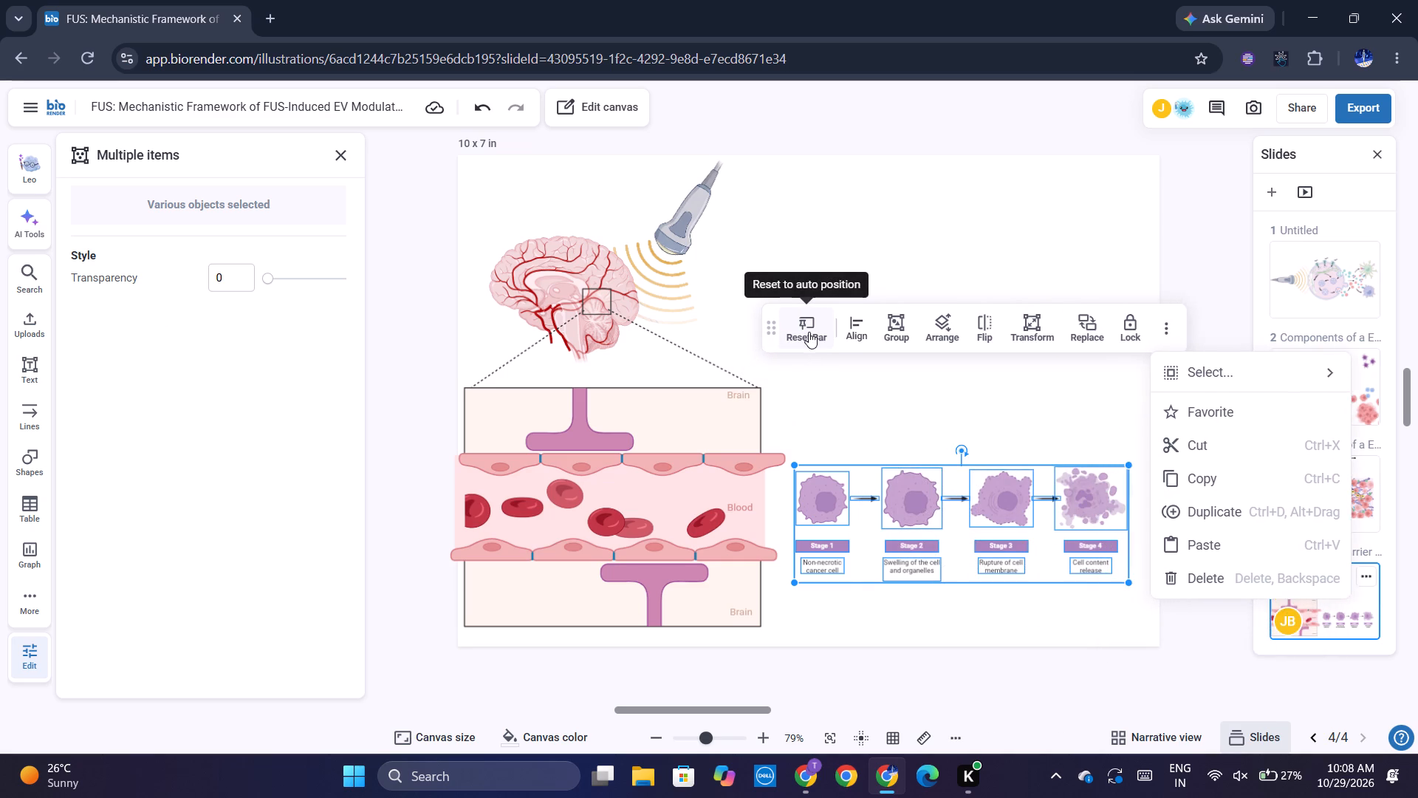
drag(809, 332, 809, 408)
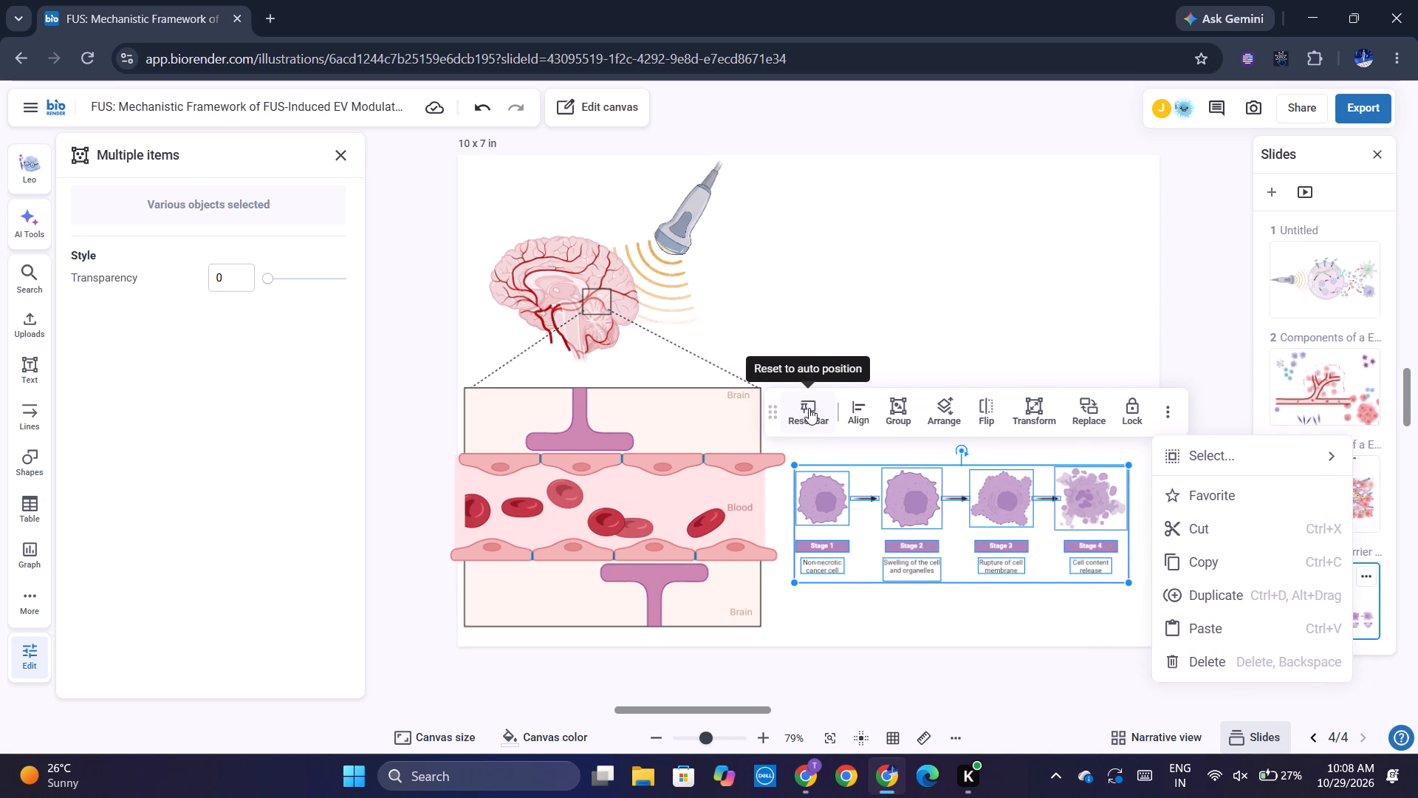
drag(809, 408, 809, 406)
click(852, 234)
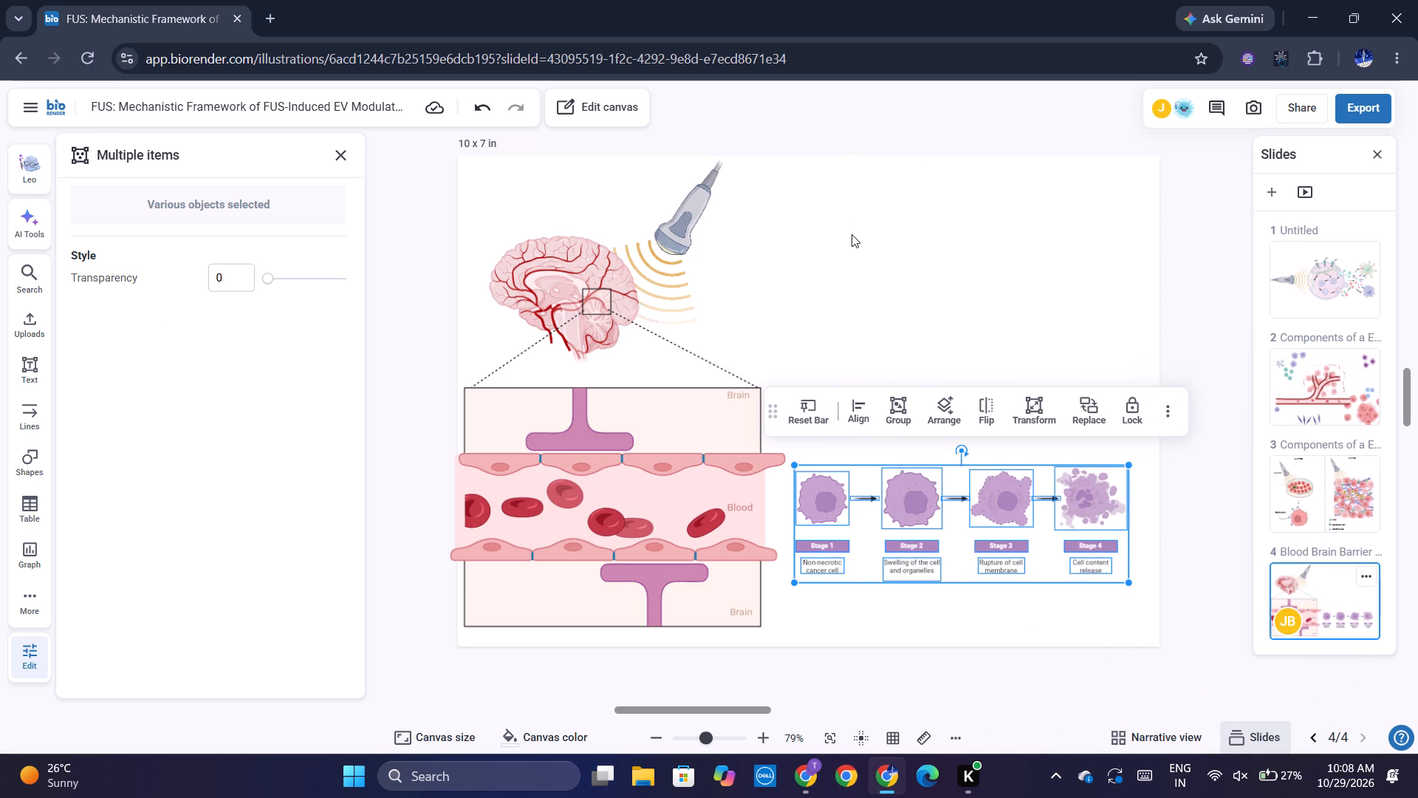
Lock the pink blood background rectangle of the blood-brain-barrier callout.
click(727, 529)
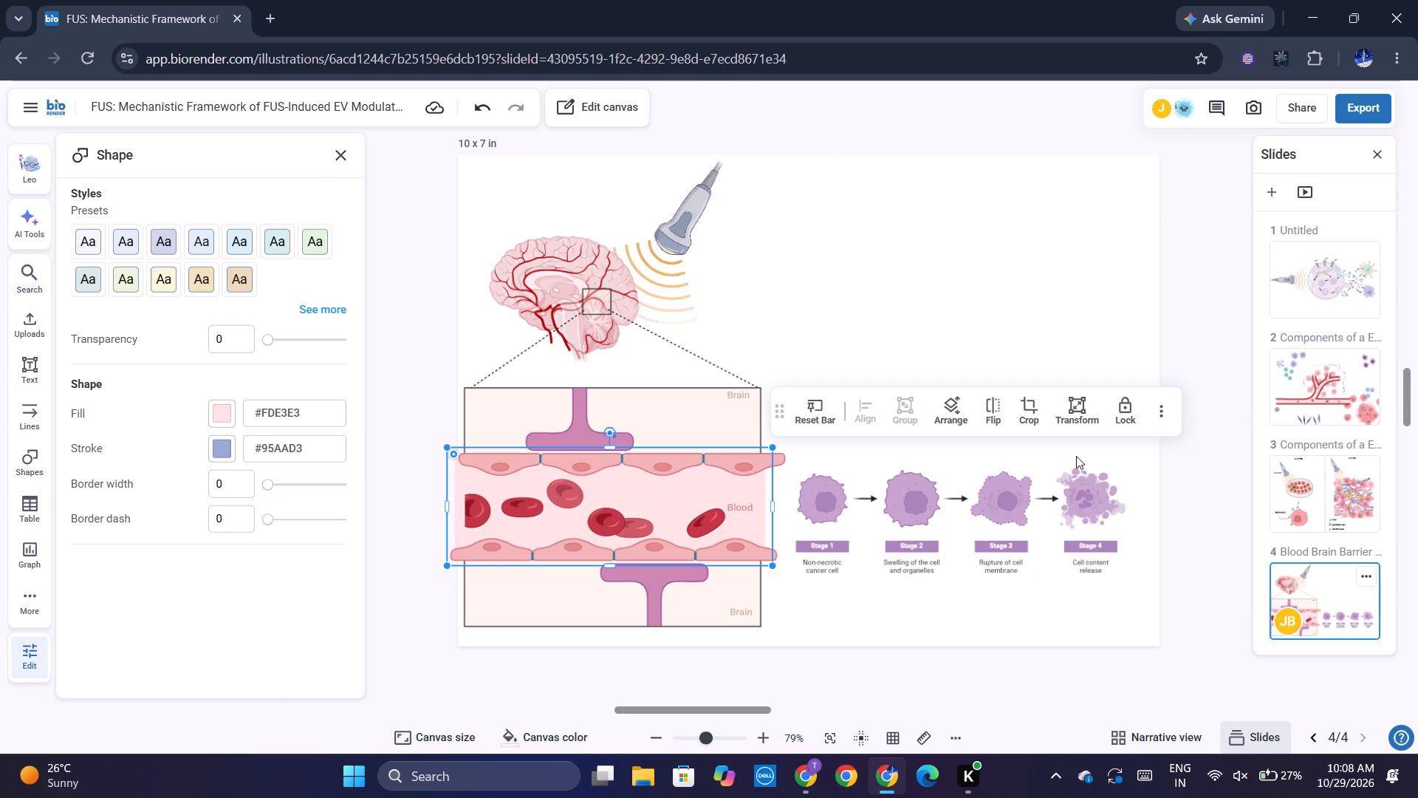
click(1117, 420)
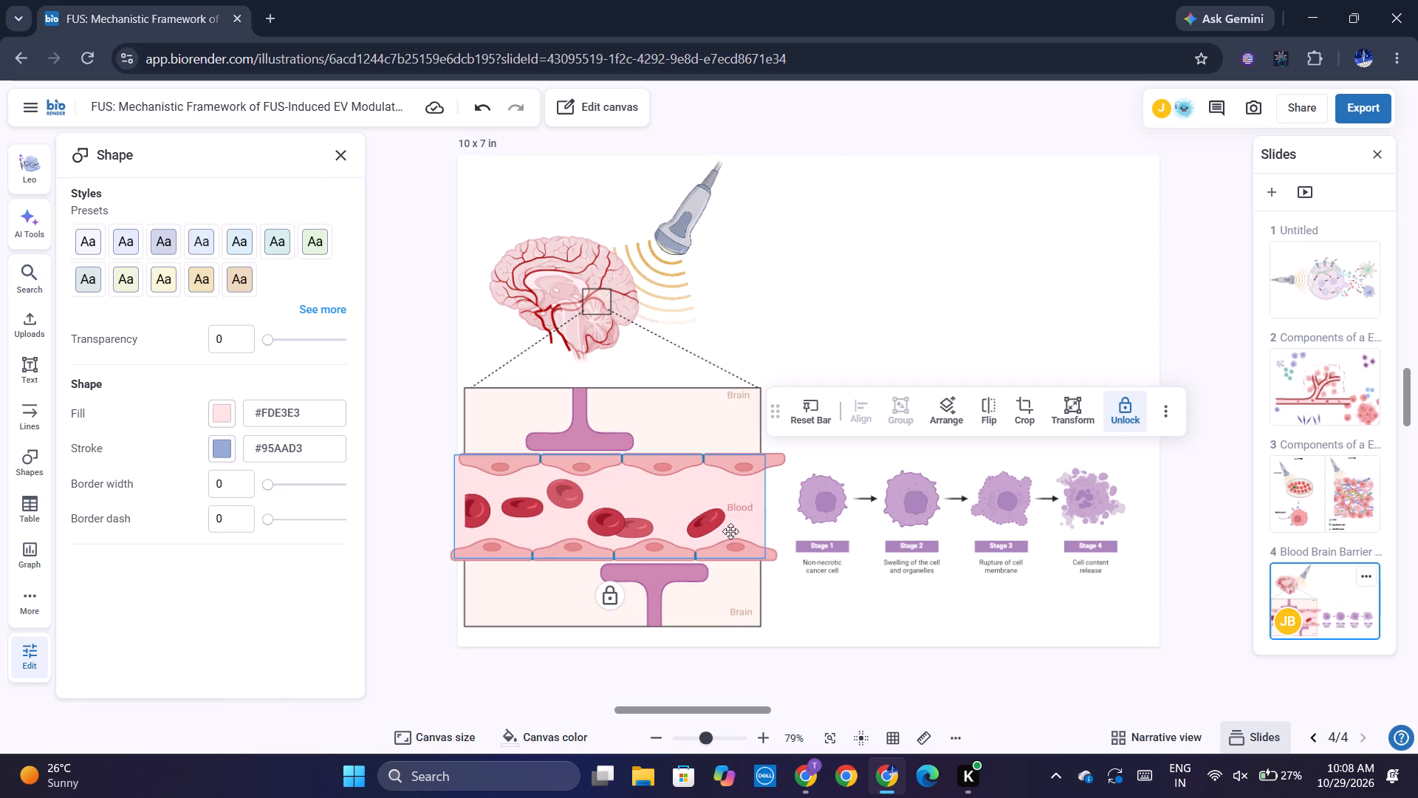
Lock the callout's background frame, lower vessel-wall cells and junctions, lower purple T-shaped piece and lower Brain label.
click(781, 575)
drag(781, 575, 687, 553)
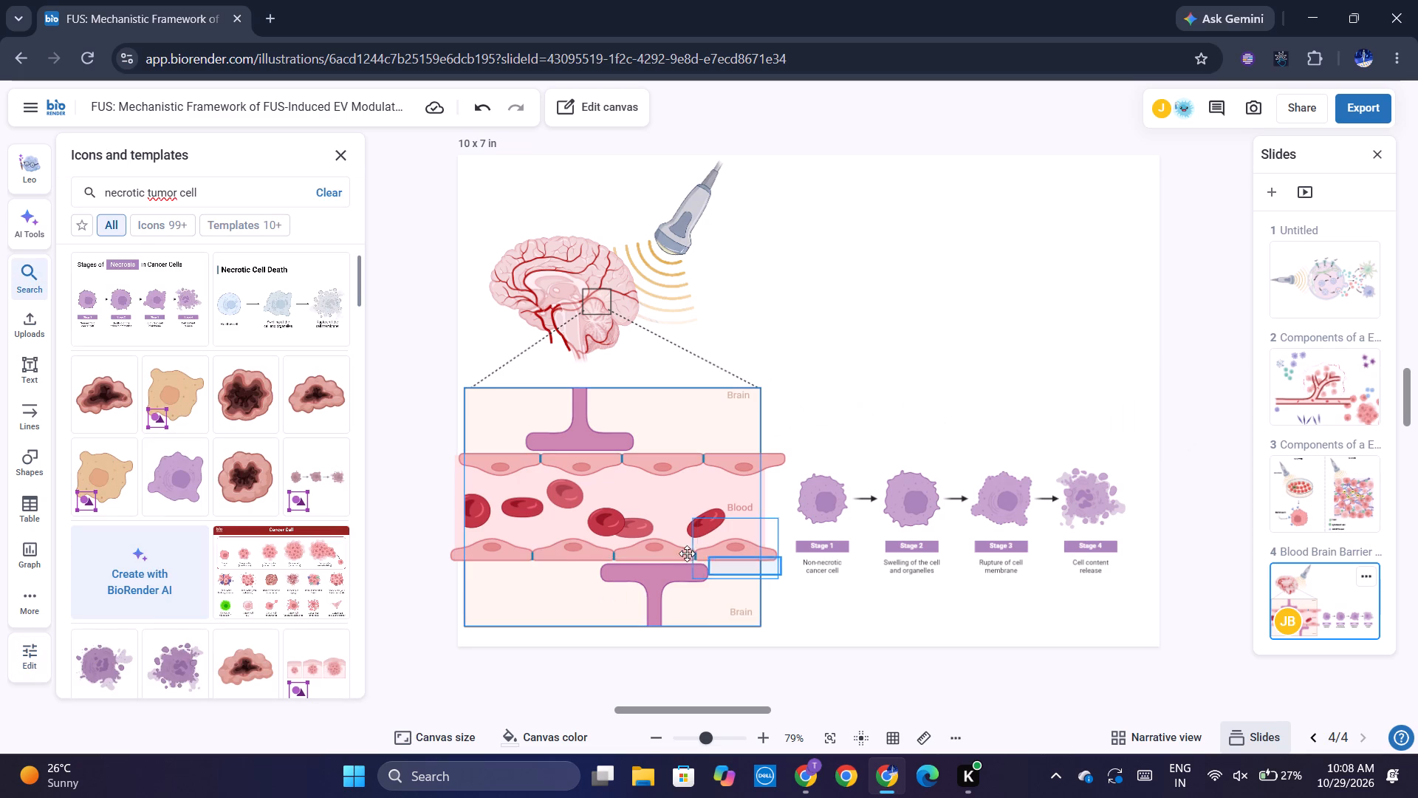
drag(687, 553, 462, 553)
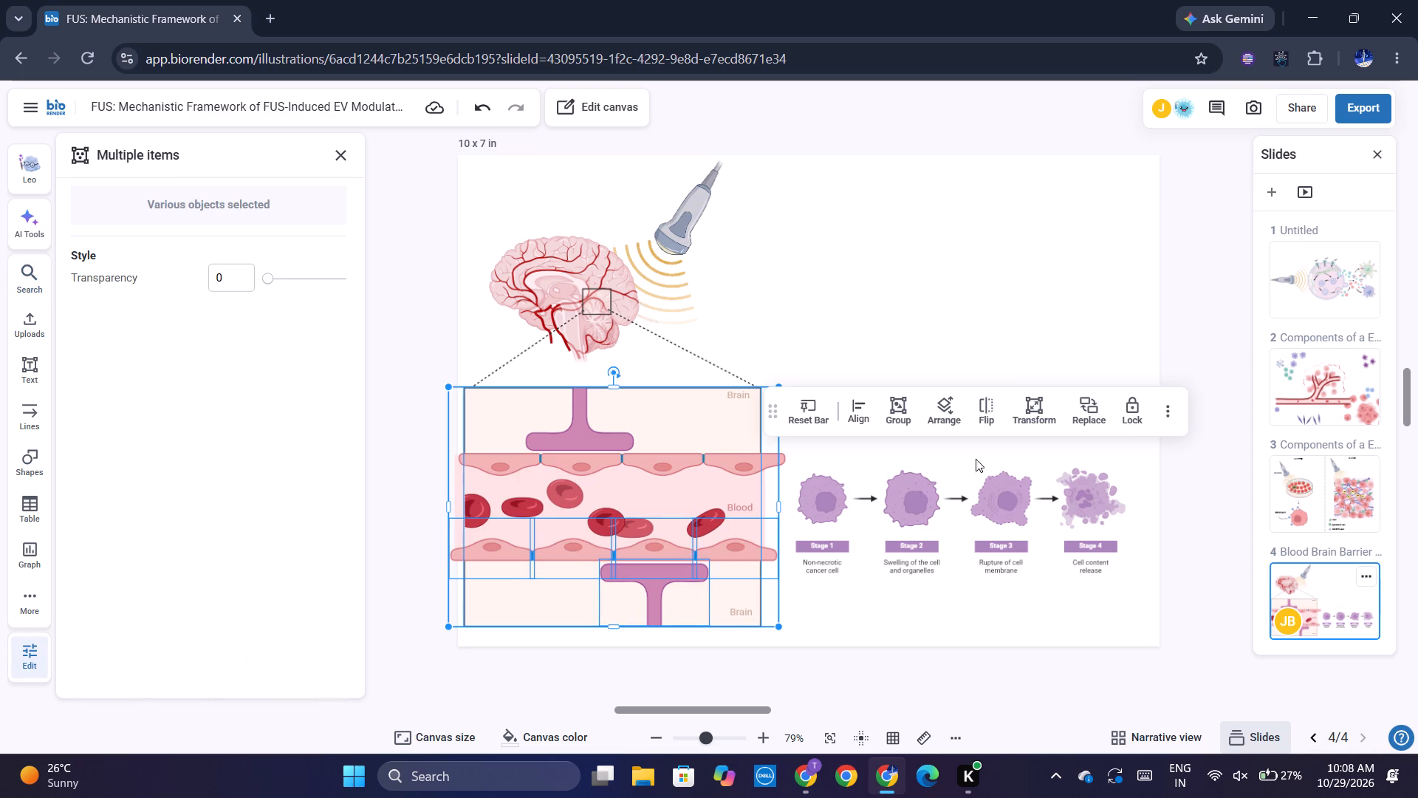
click(1139, 410)
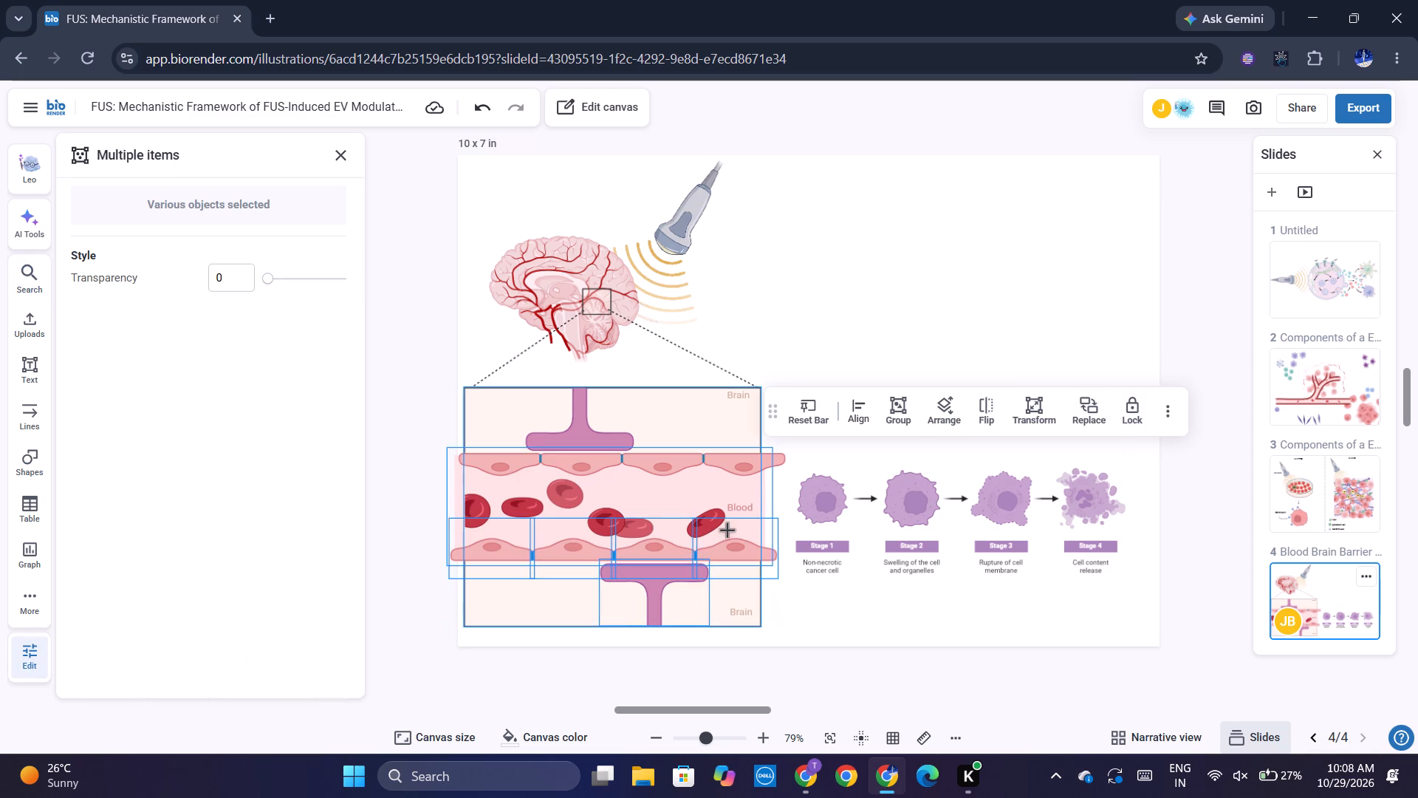
click(1134, 406)
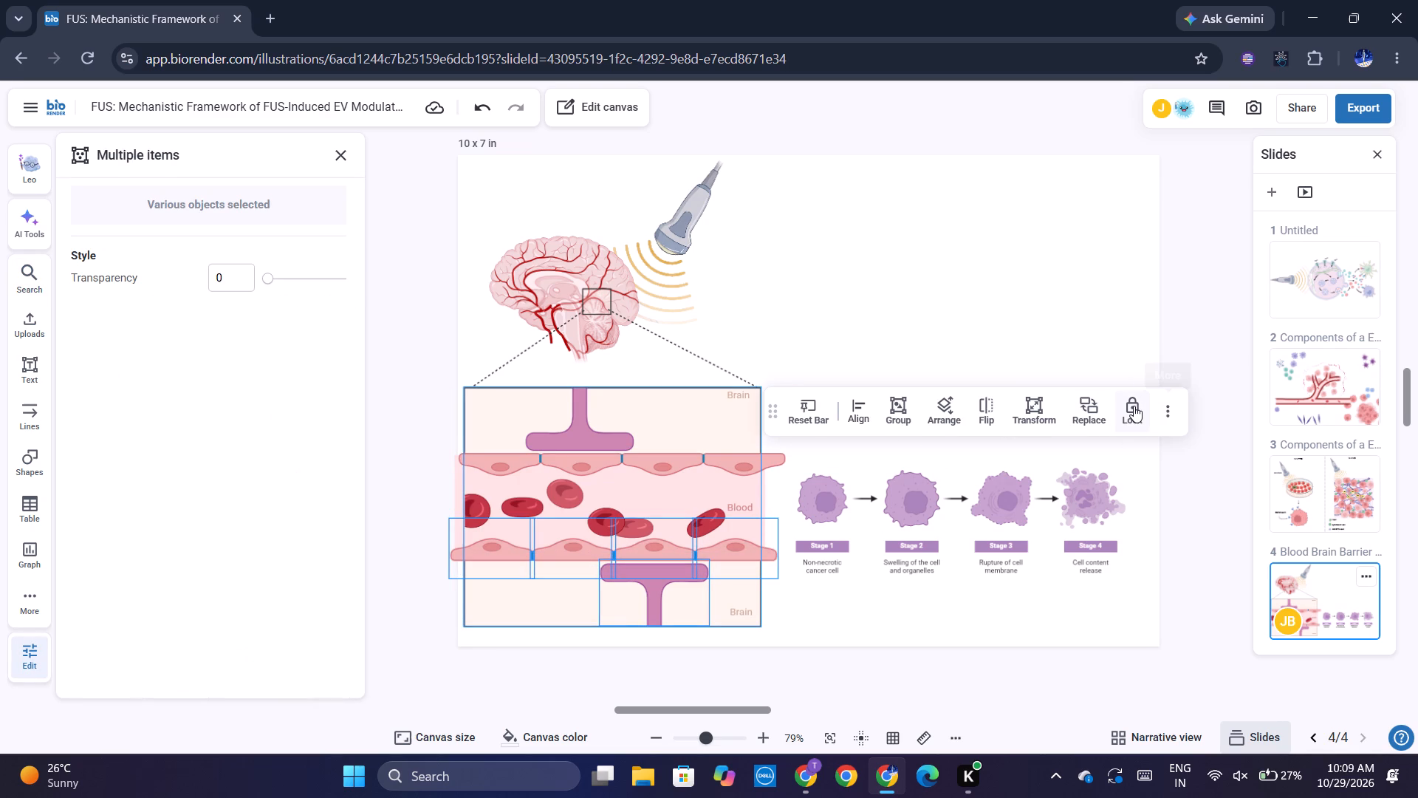
click(1131, 406)
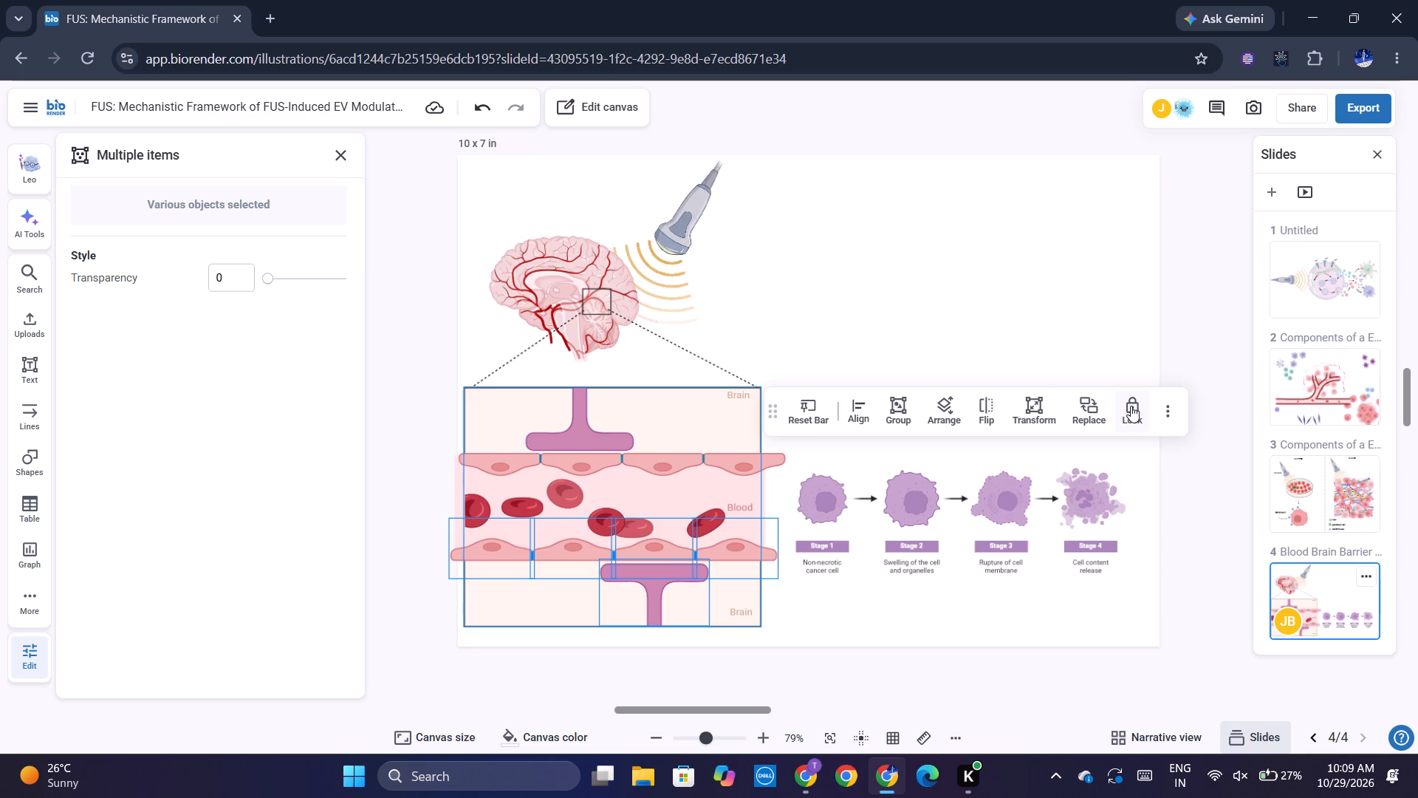
triple_click(1131, 406)
triple_click(1131, 406)
double_click(1131, 406)
click(972, 358)
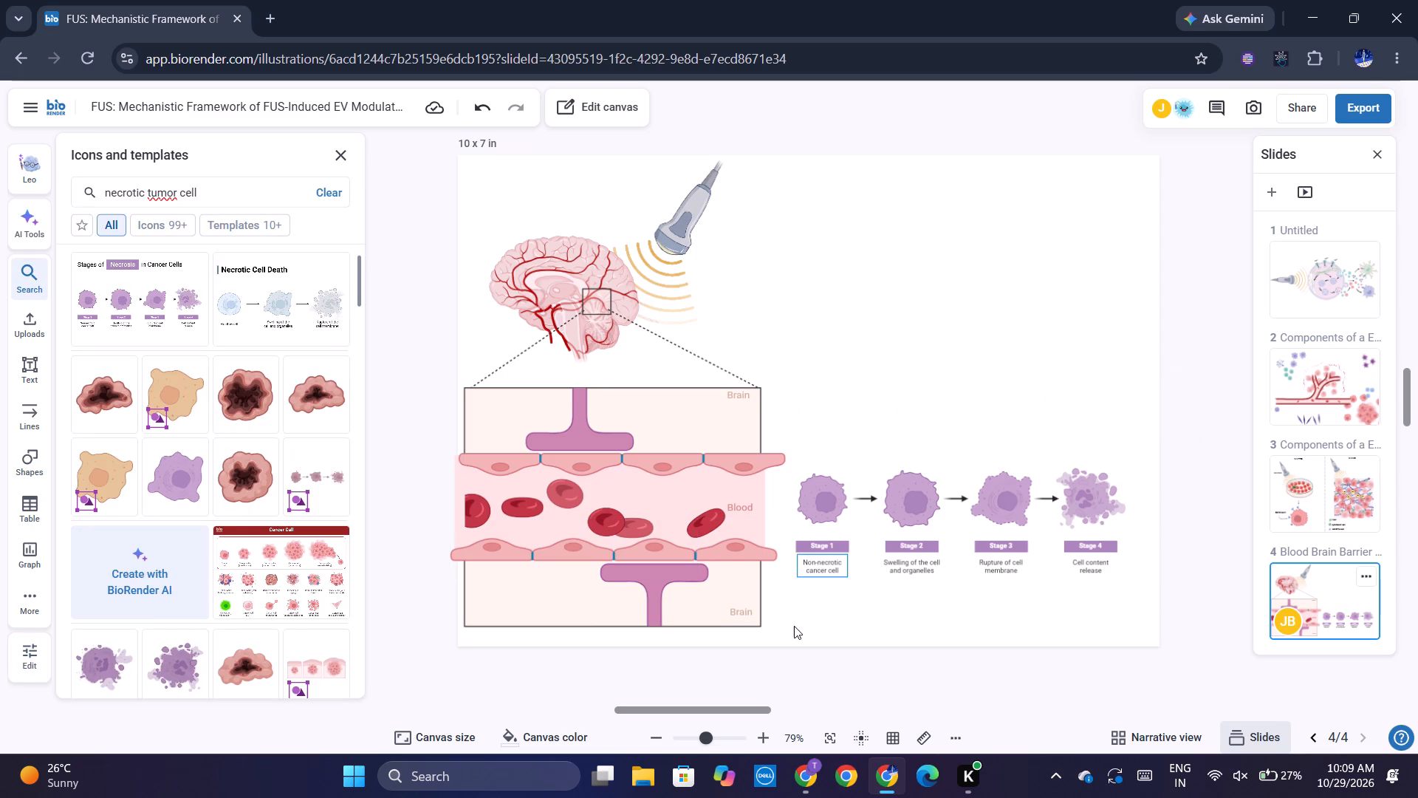
drag(795, 624, 439, 542)
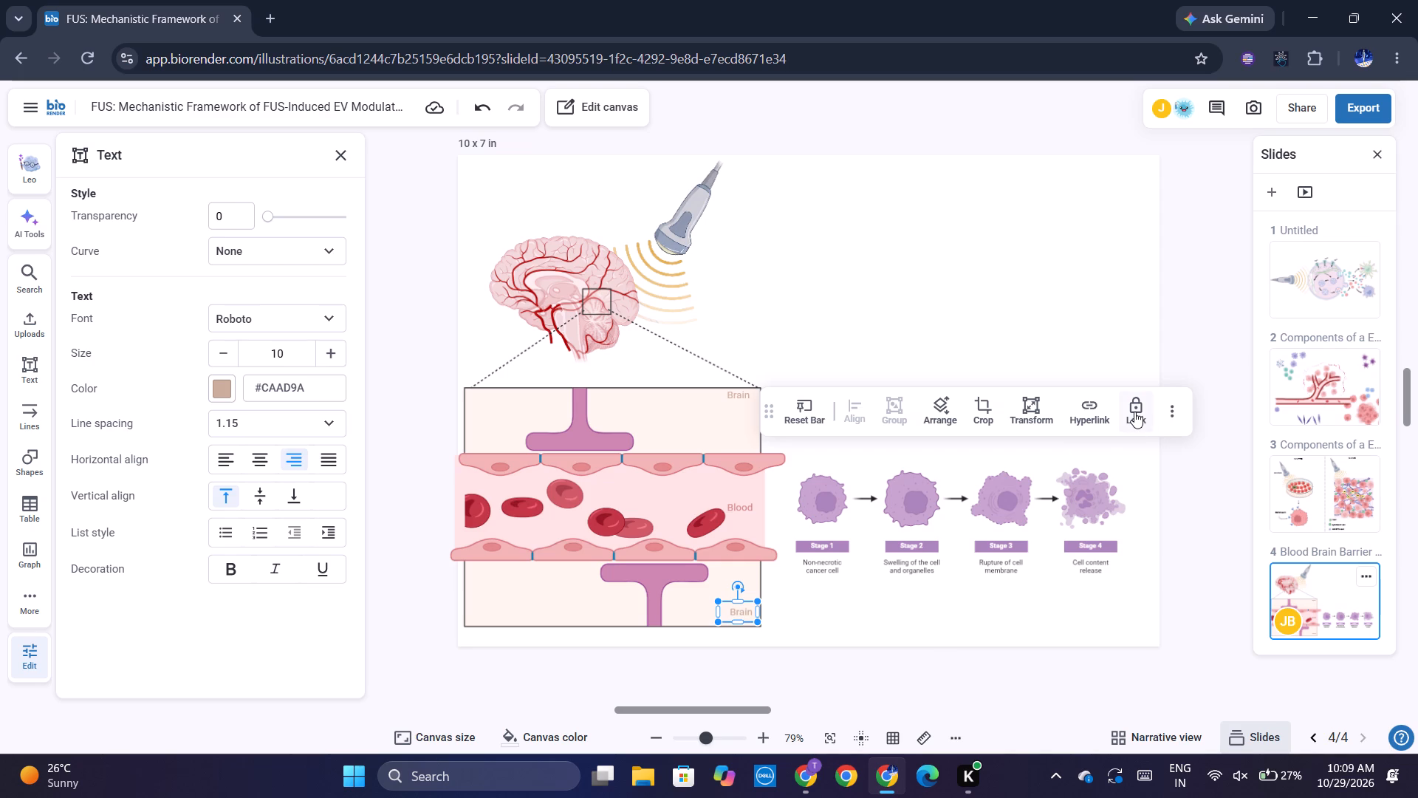
click(1134, 412)
click(963, 277)
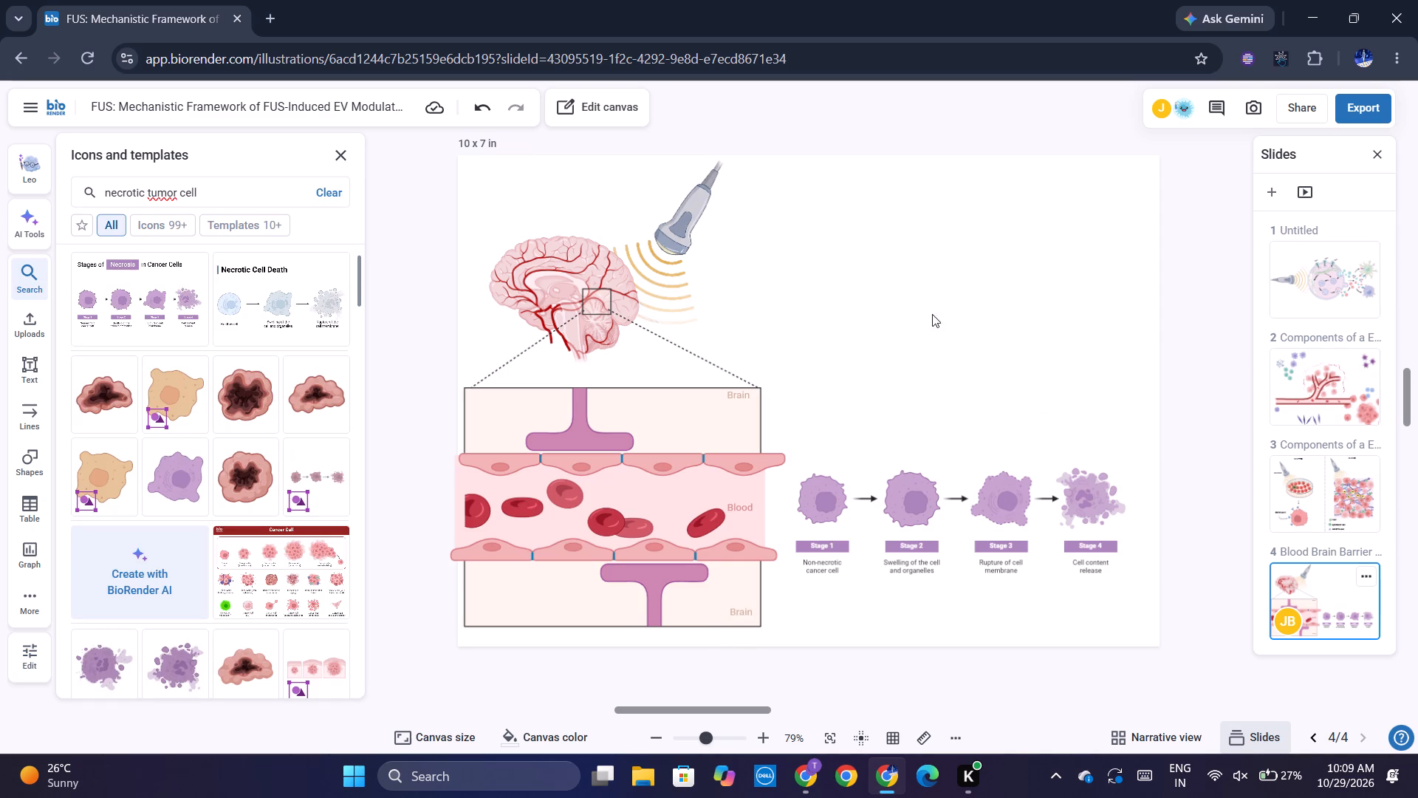
Spread out the red blood cells, moving the tilted one to the vessel's right end and the round one onto the lower-left wall.
drag(694, 528, 727, 531)
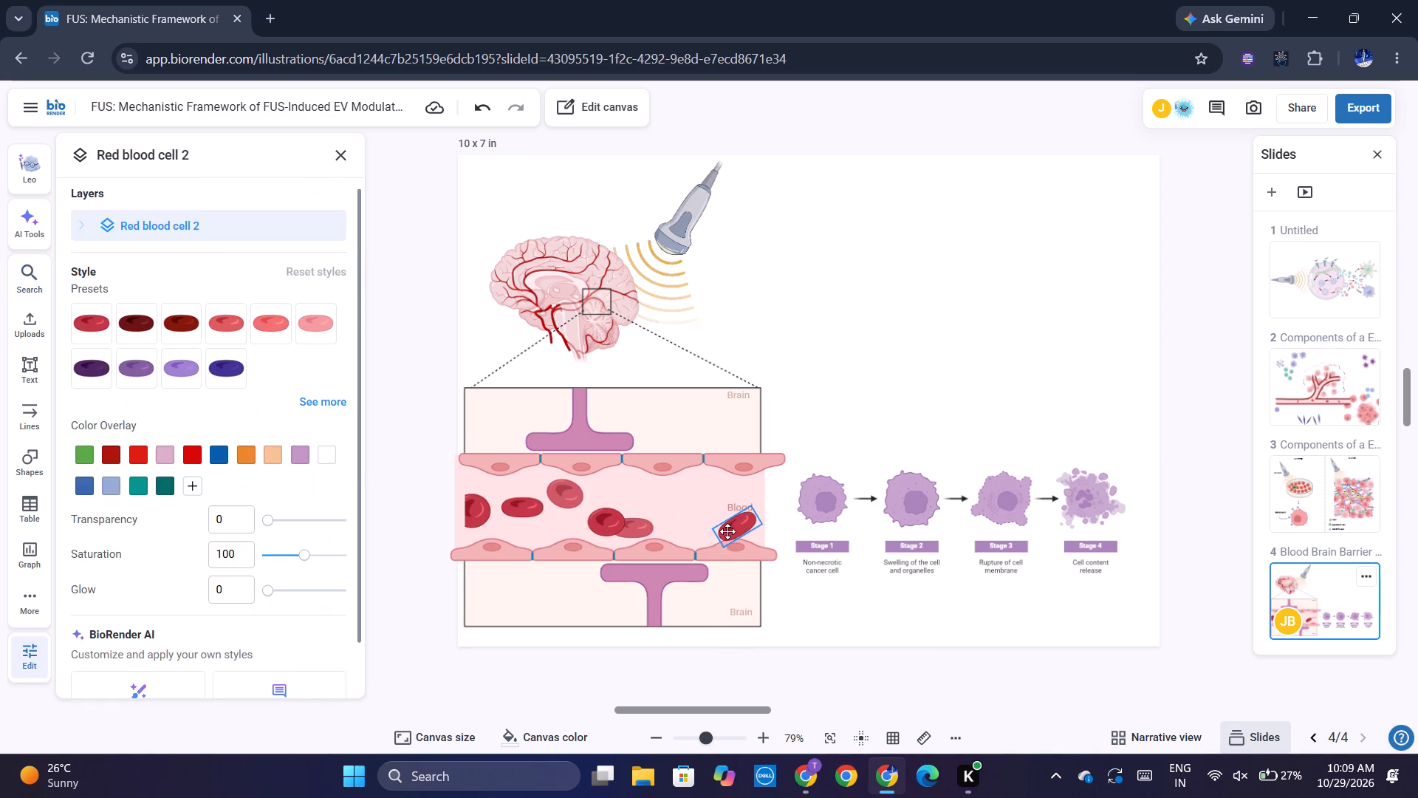
drag(727, 531, 730, 531)
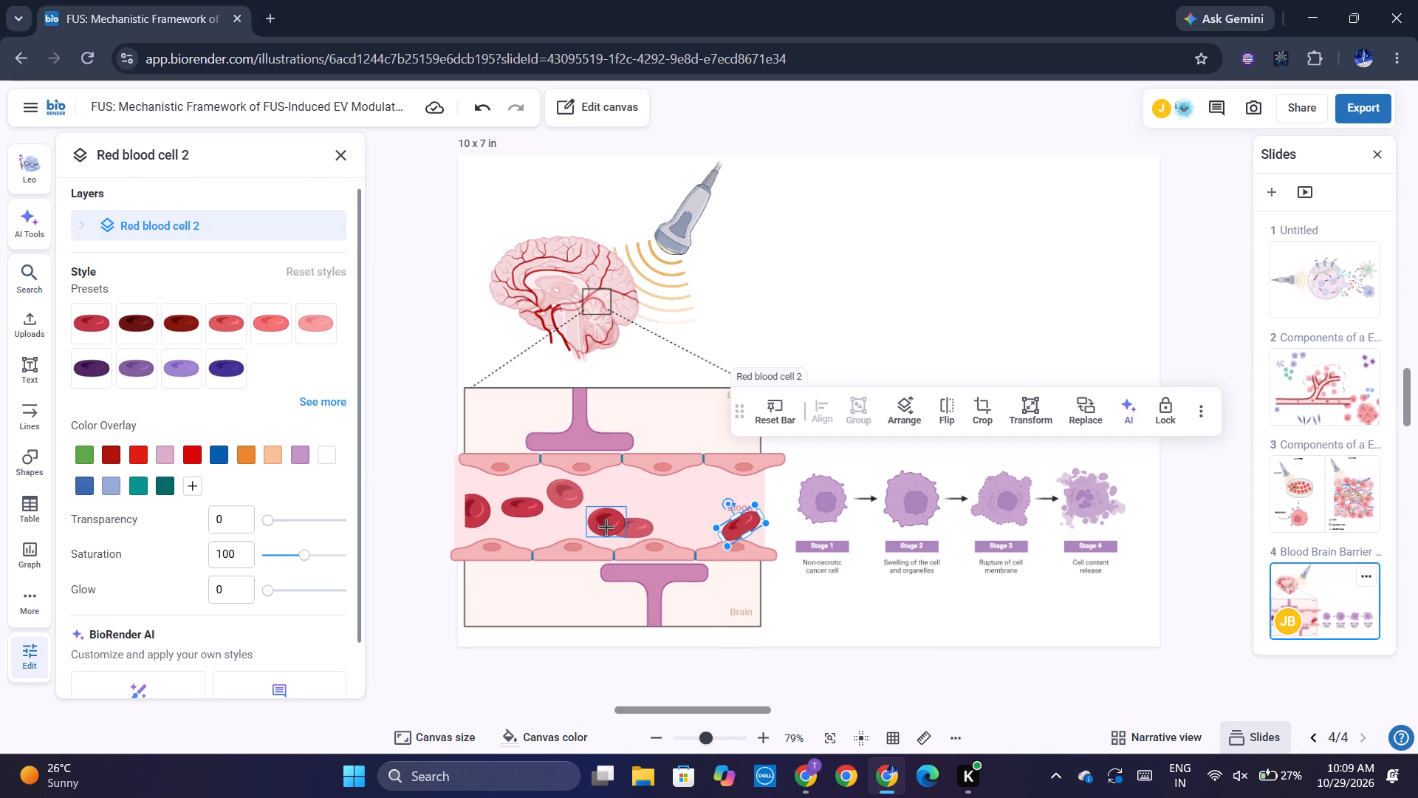
drag(606, 528, 527, 544)
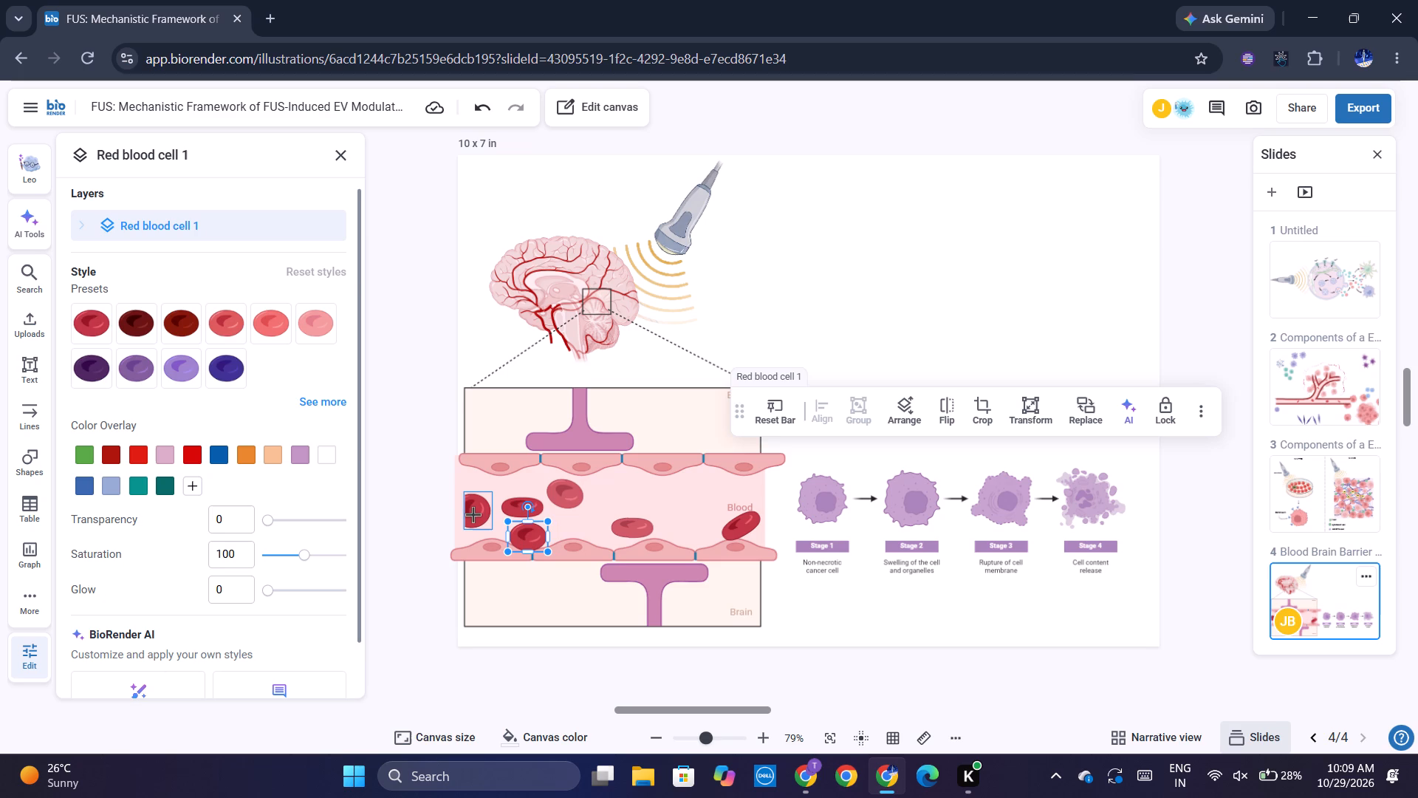
Delete the cropped red blood cell at the left edge of the vessel.
drag(473, 515, 470, 505)
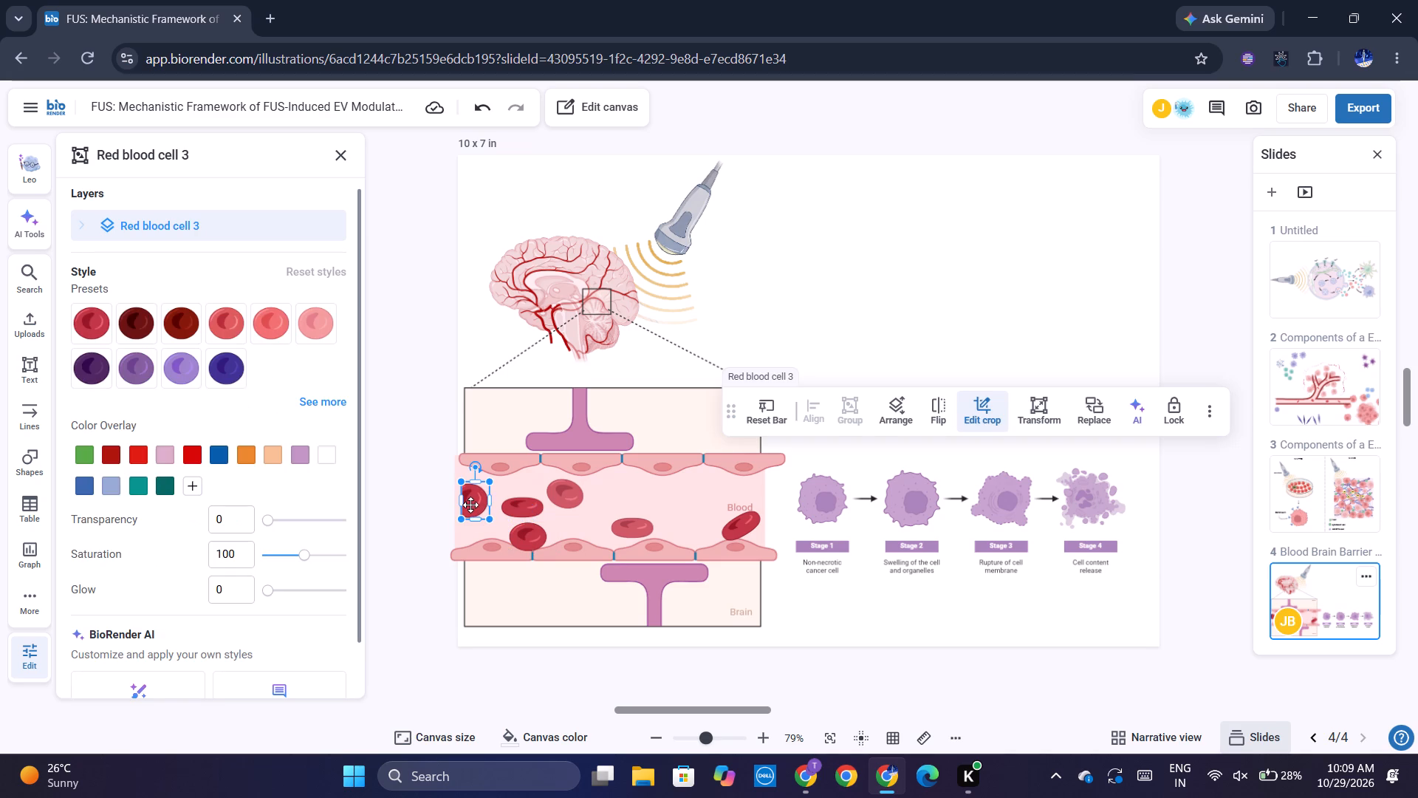
key(Delete)
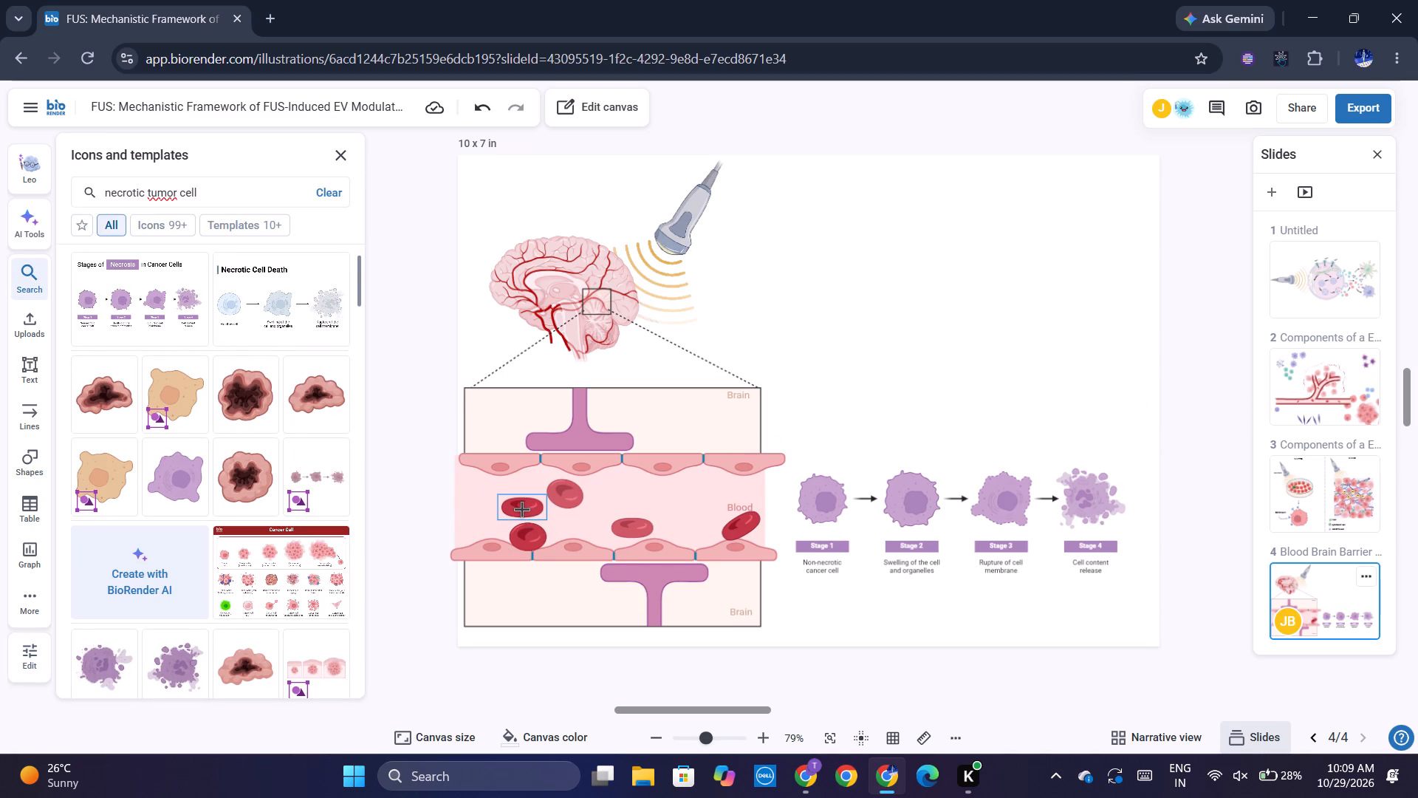
Move the flat red blood cell to the vessel's upper-left edge and set its transparency to 17.
drag(522, 511, 474, 487)
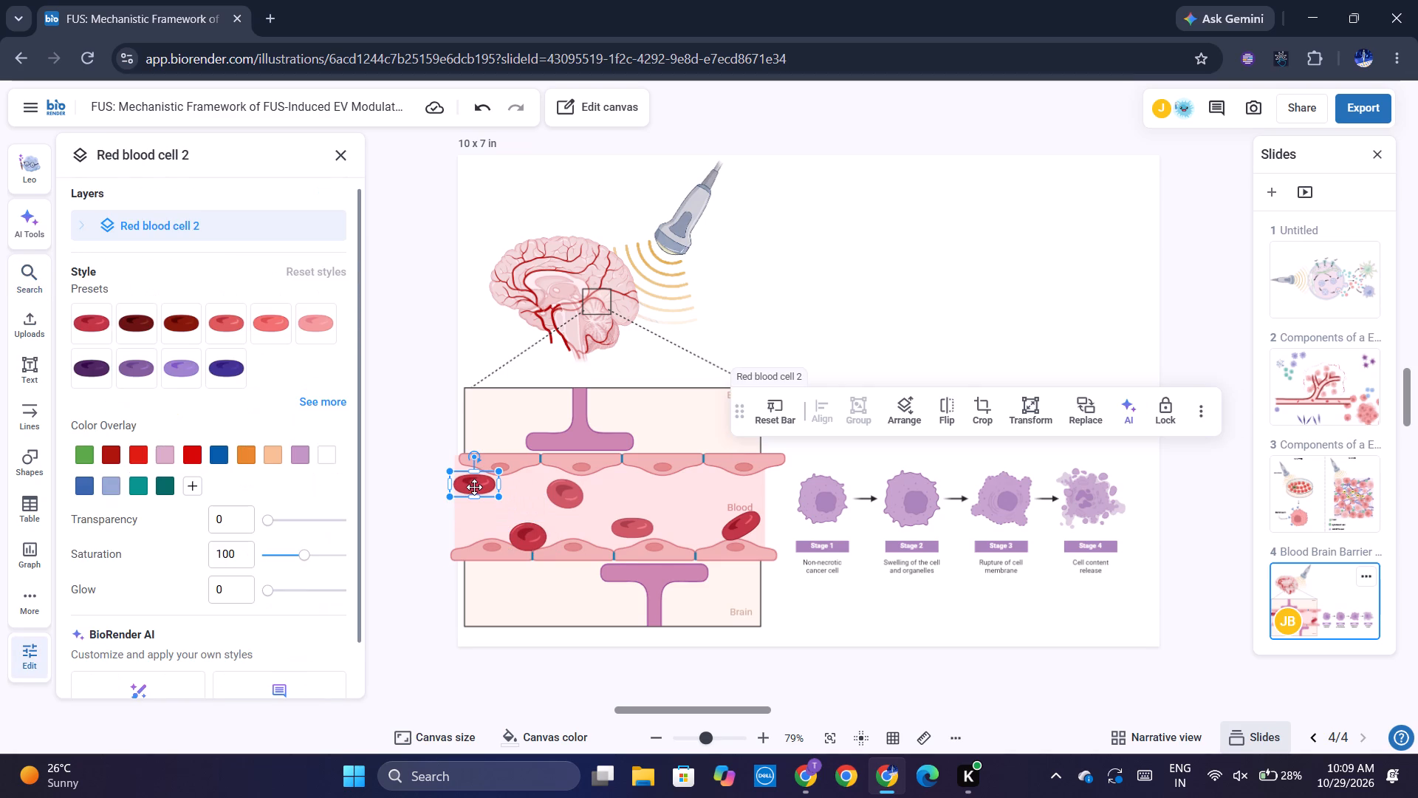
drag(265, 523, 278, 524)
drag(278, 524, 288, 526)
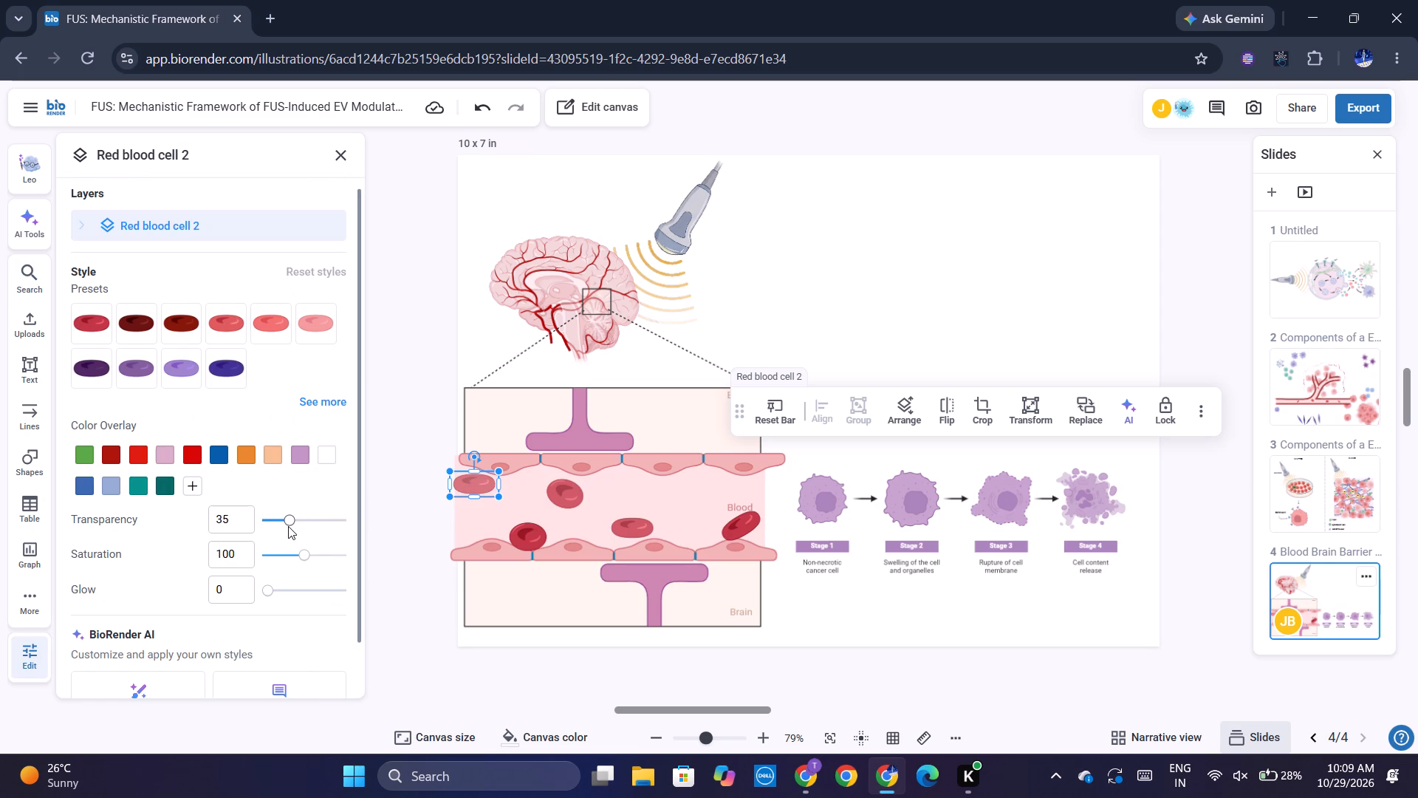
drag(288, 526, 278, 524)
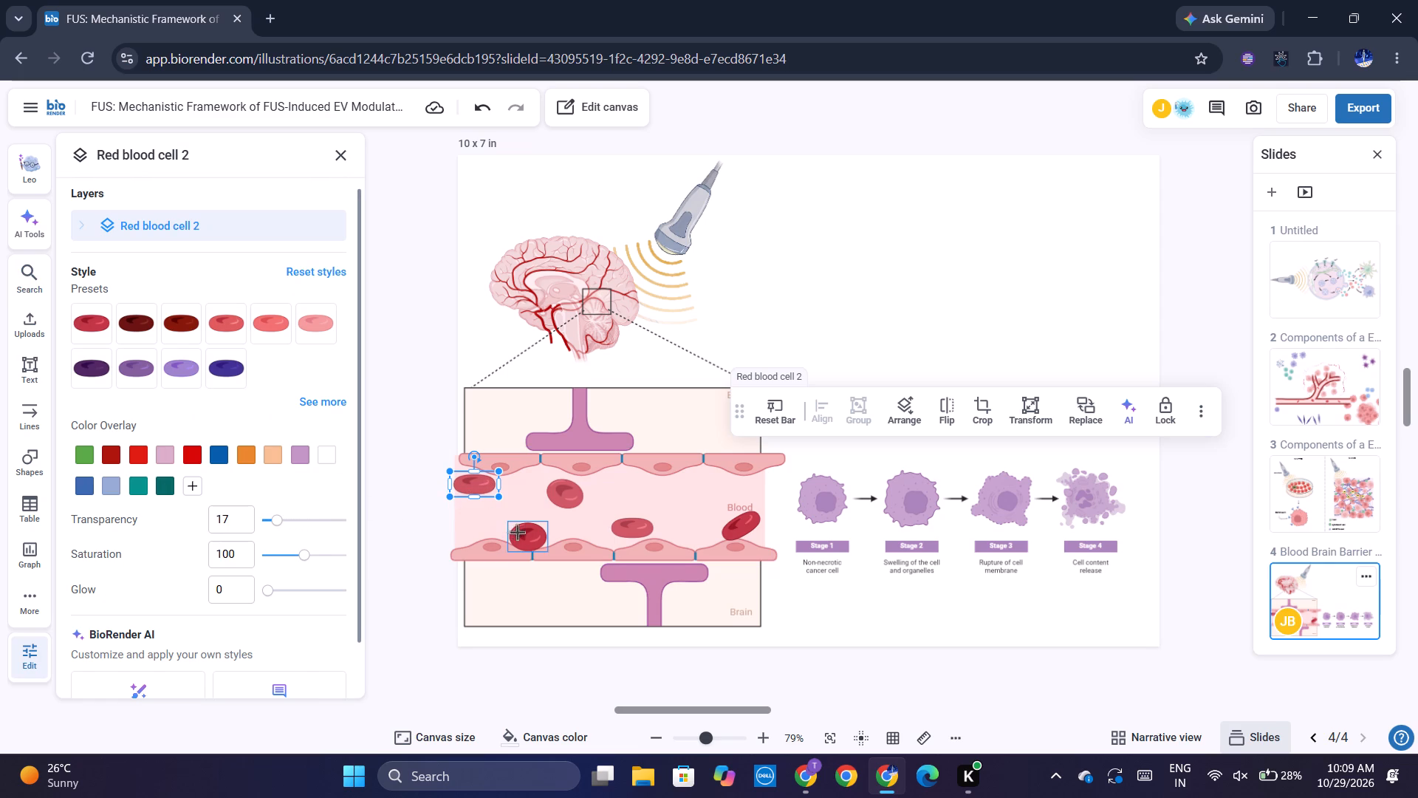
Move the round red blood cell from the lower-left wall to the vessel's upper-right area and set its transparency to 34.
drag(527, 537, 704, 488)
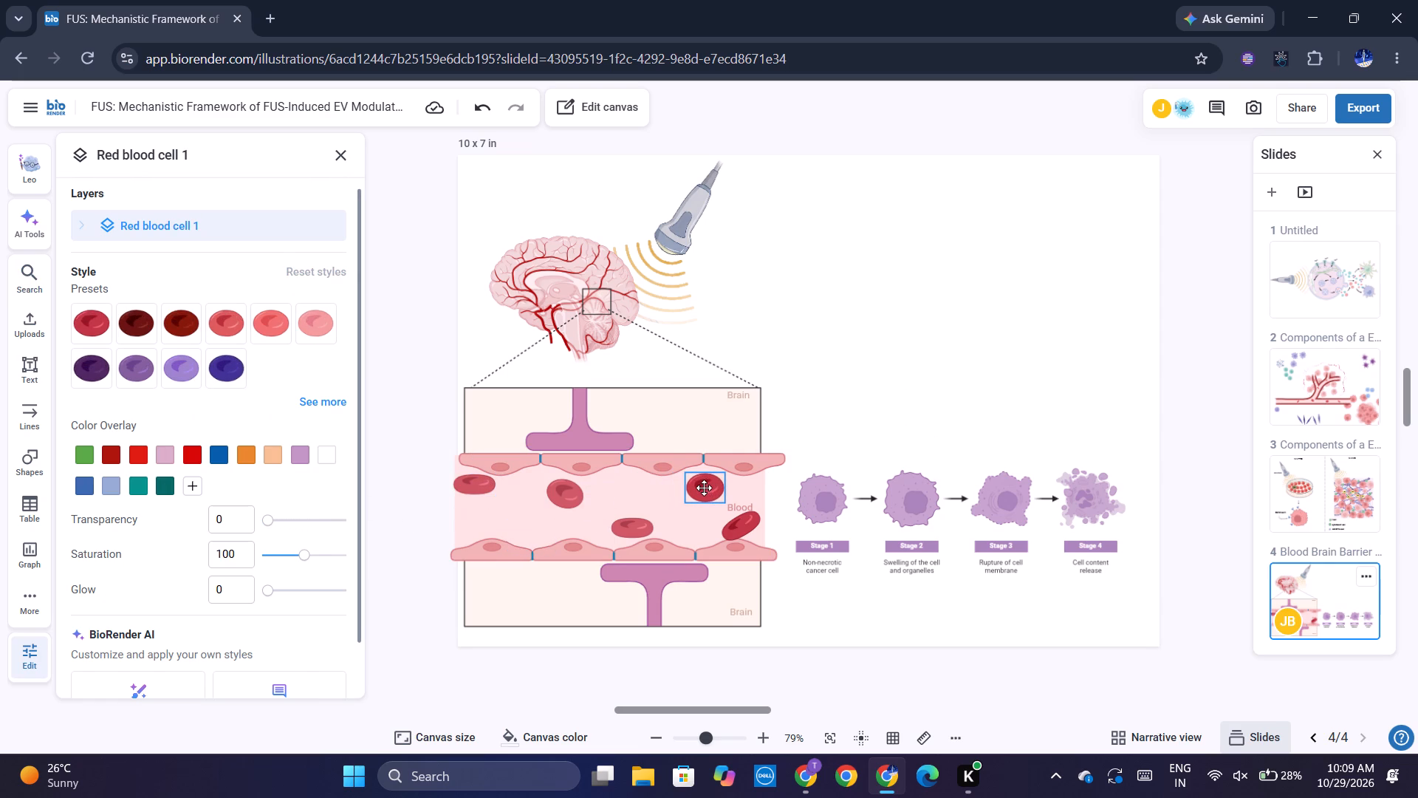
drag(704, 488, 702, 482)
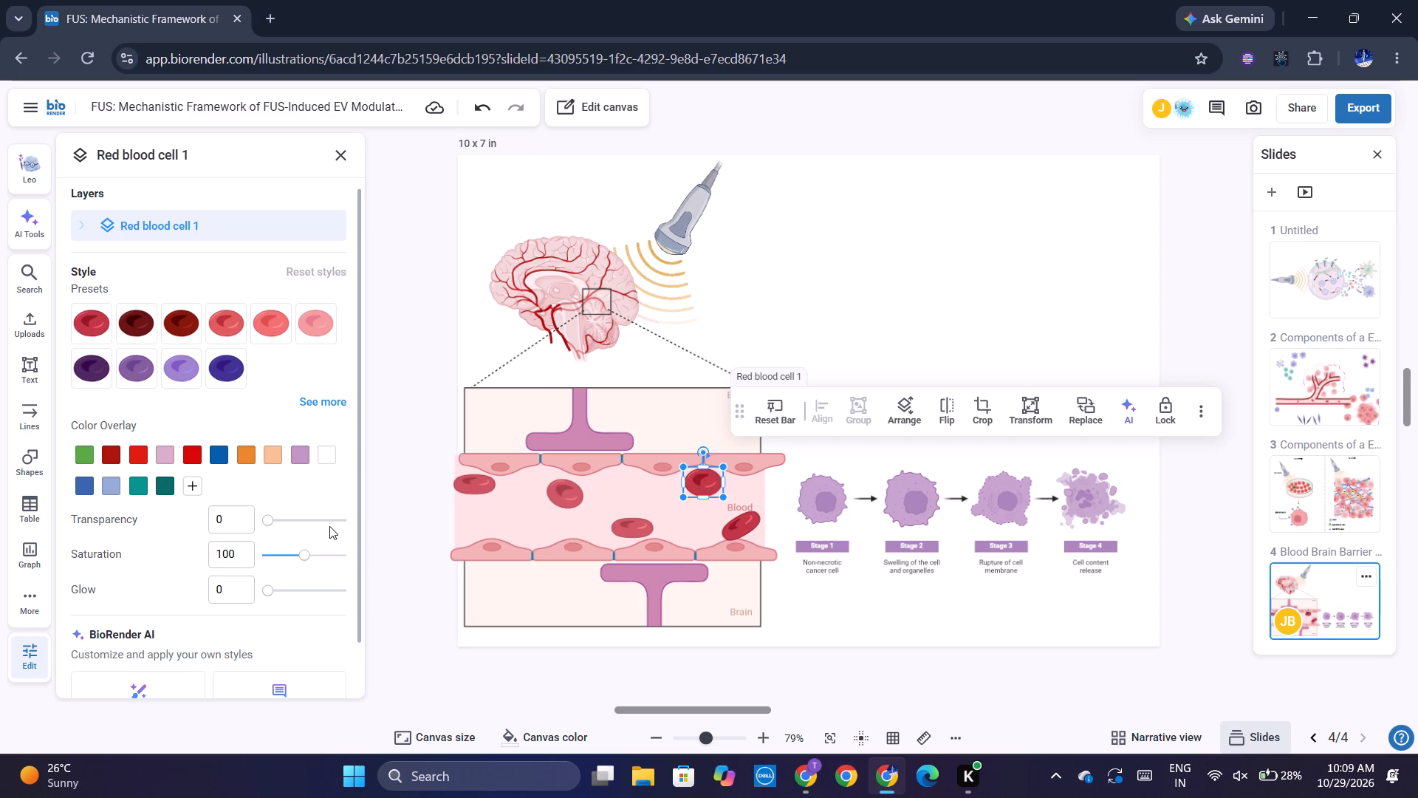
click(291, 524)
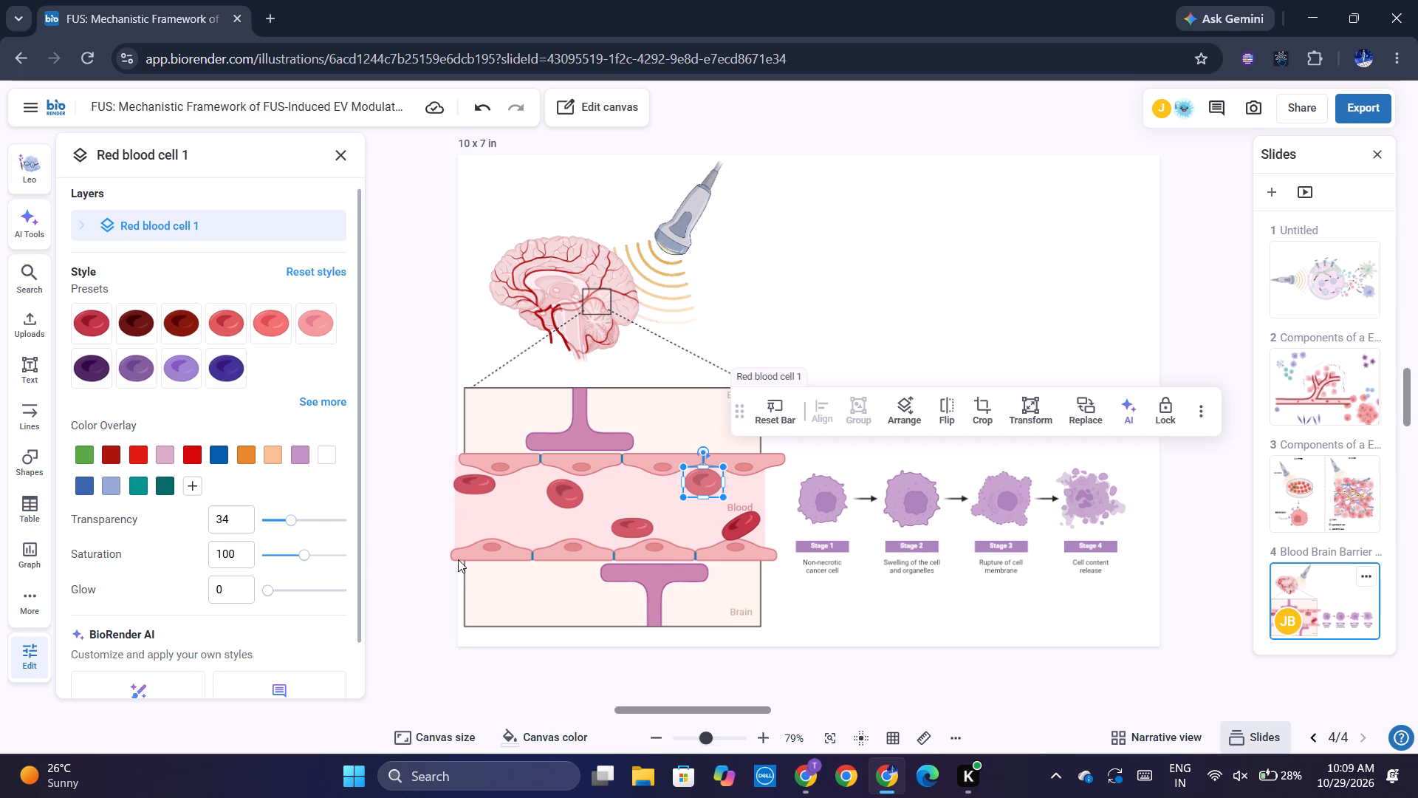
Set the transparency of the tilted red blood cell at the vessel's right end to 27.
click(733, 530)
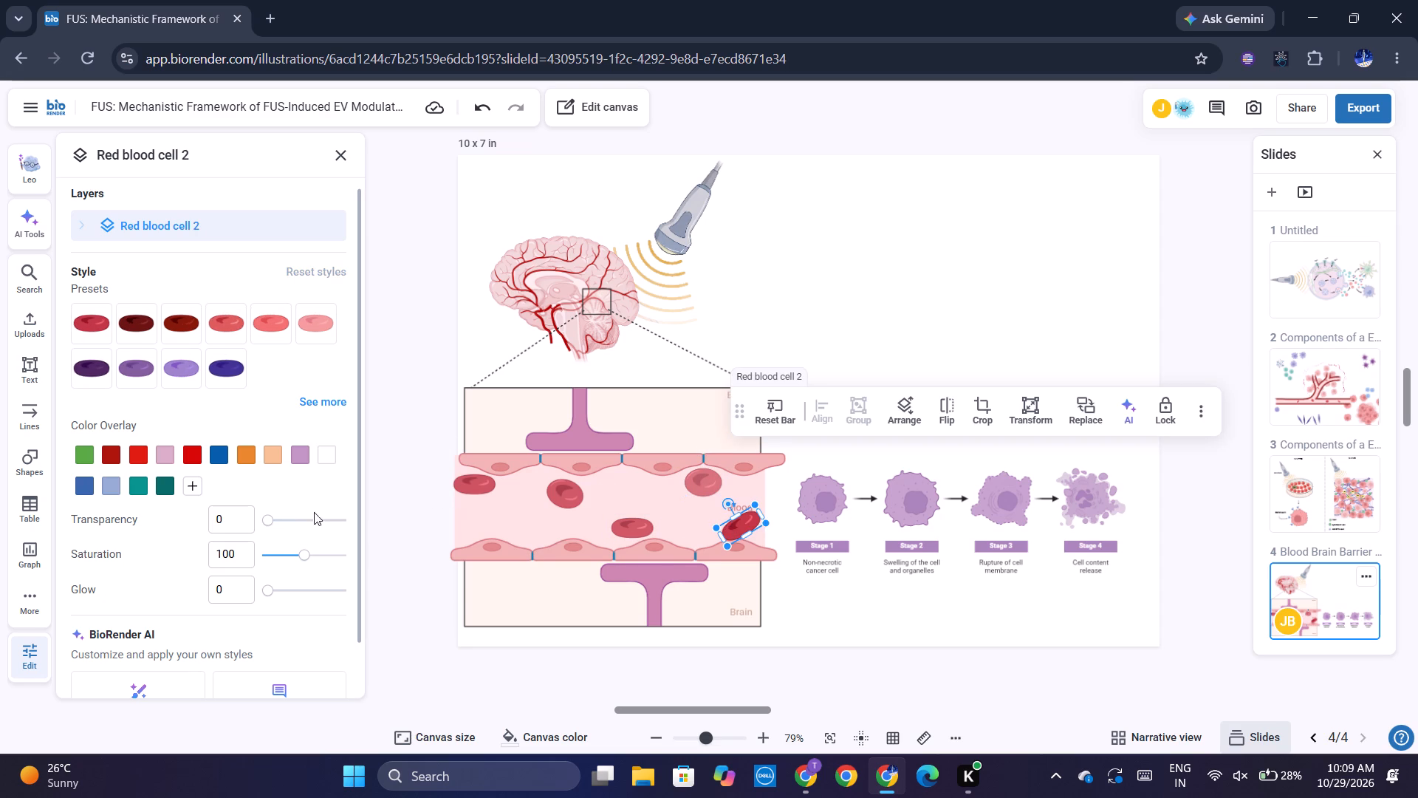
click(290, 517)
click(301, 517)
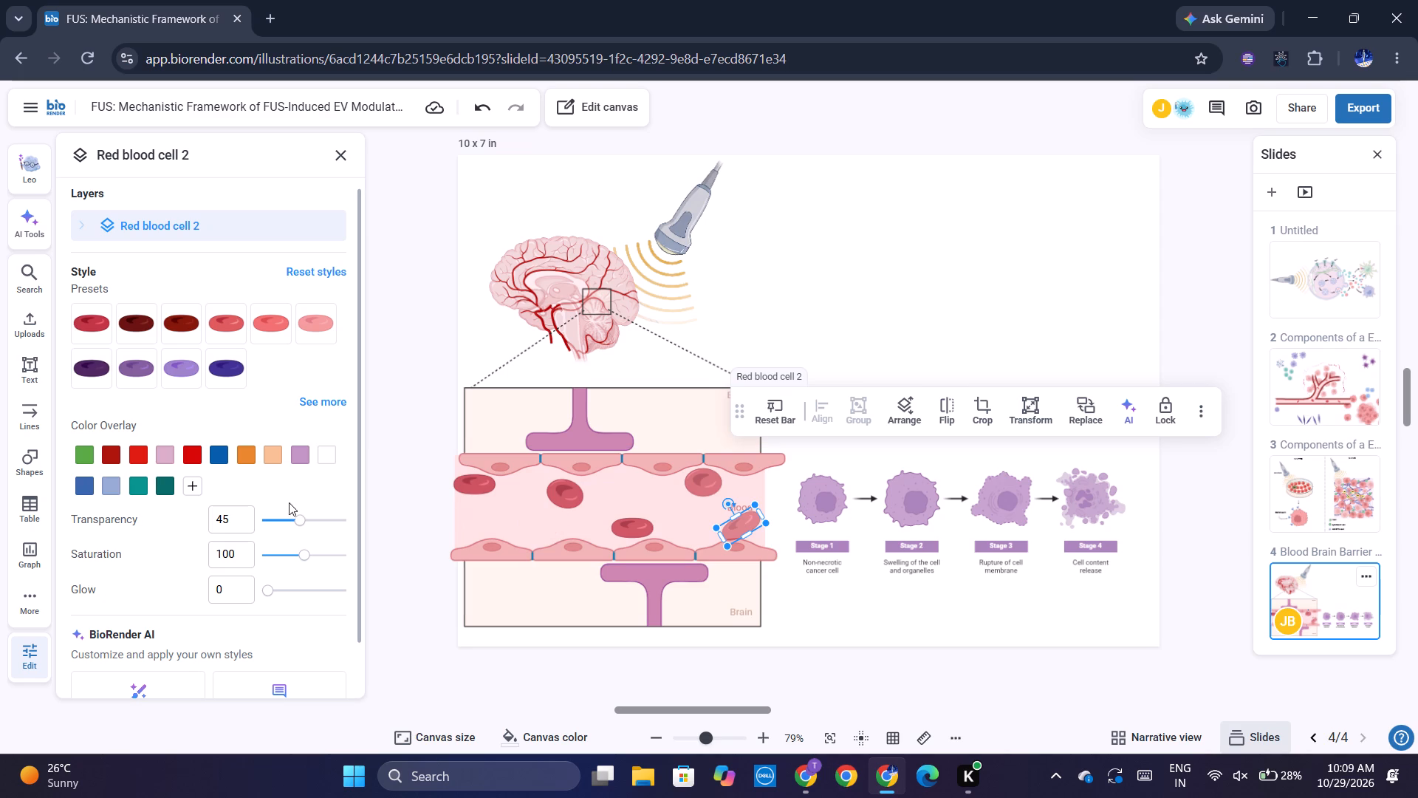
click(286, 519)
click(352, 510)
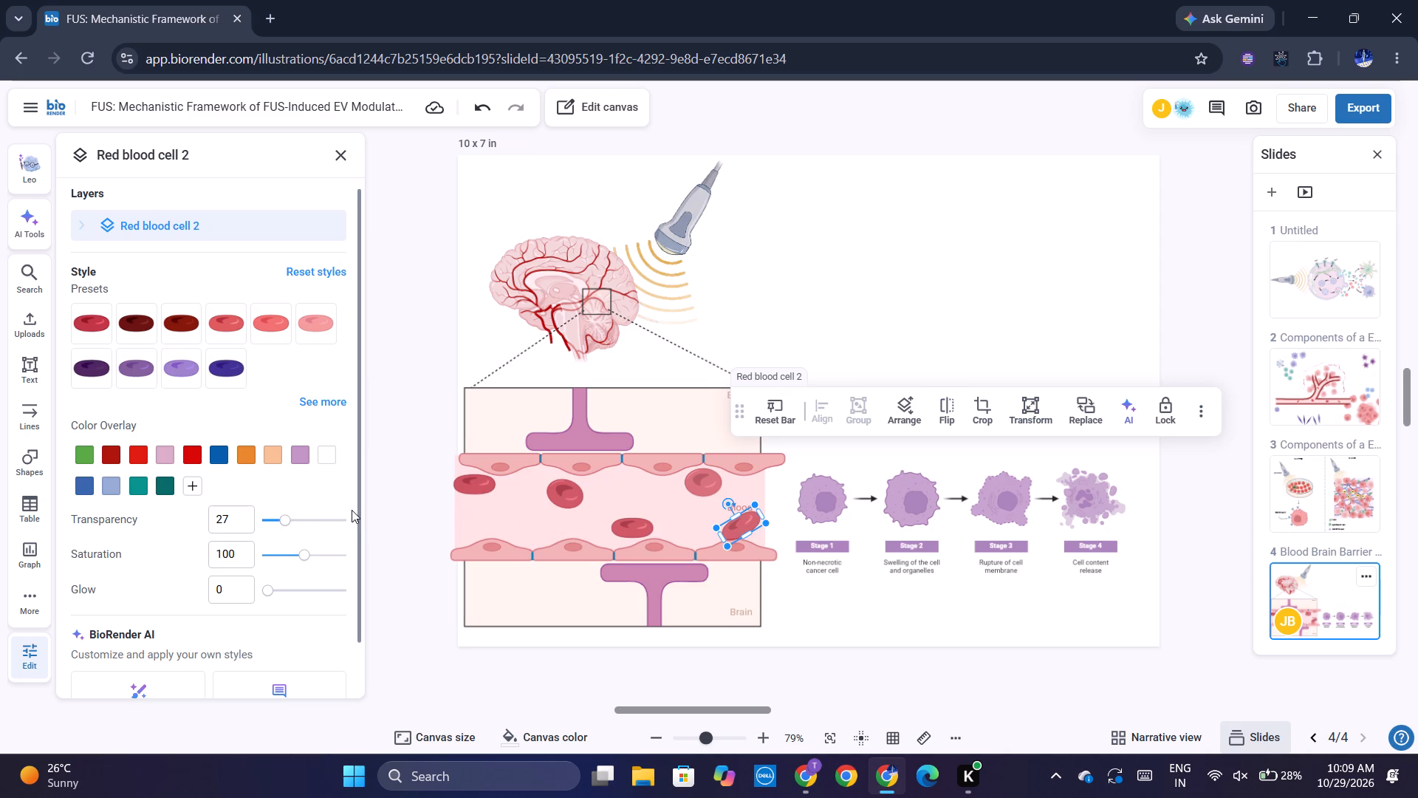
Group the four purple tumor-cell stage drawings with the arrows between them.
click(874, 491)
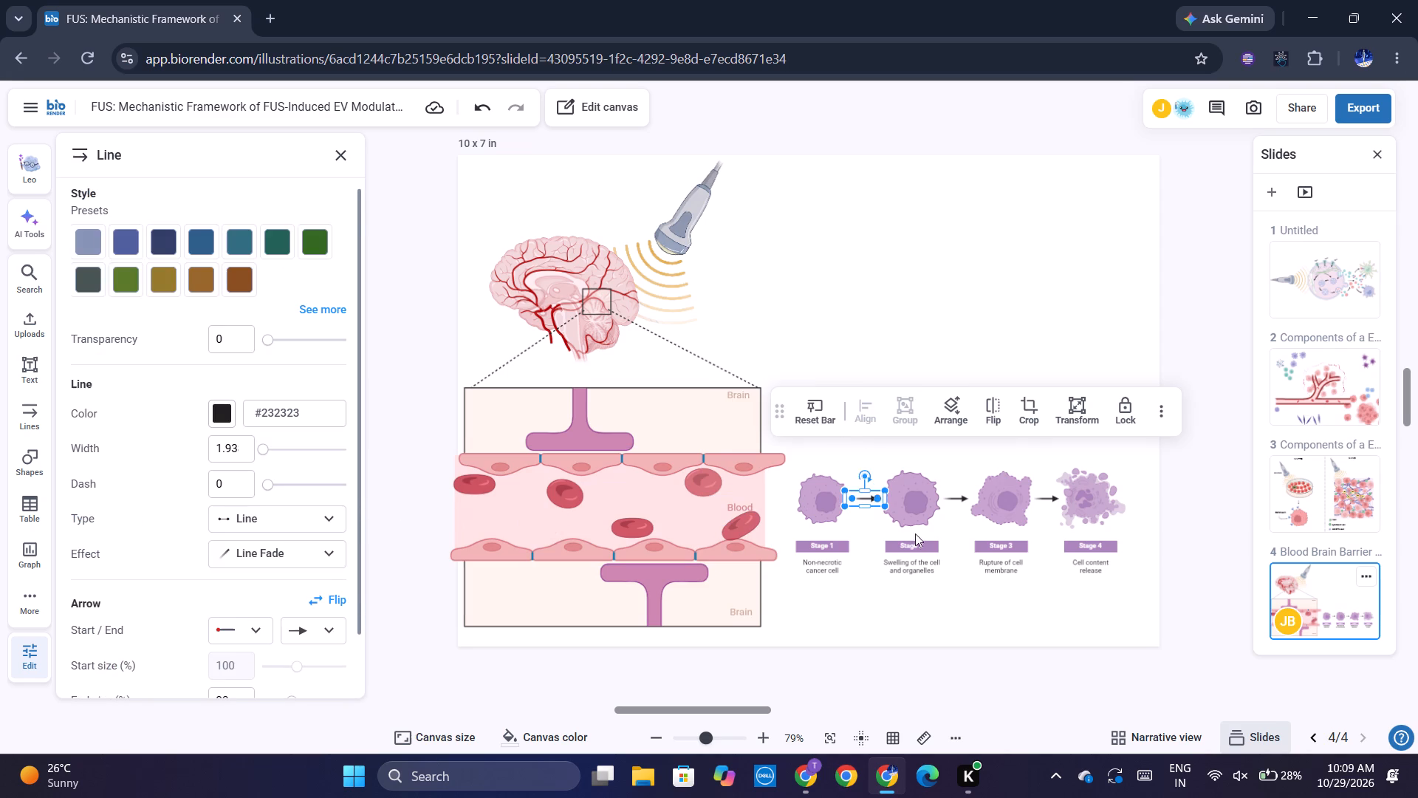
drag(1136, 513, 805, 474)
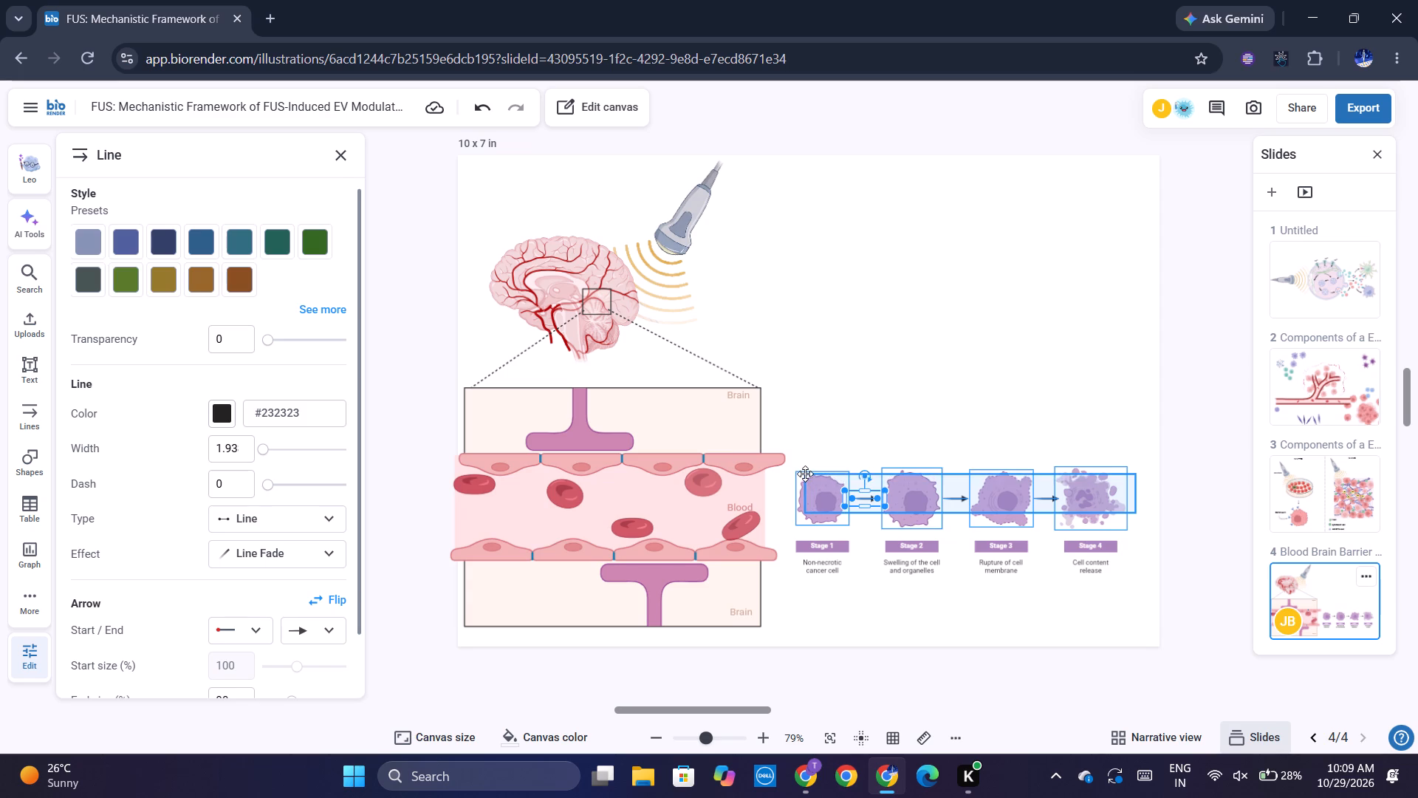
click(894, 416)
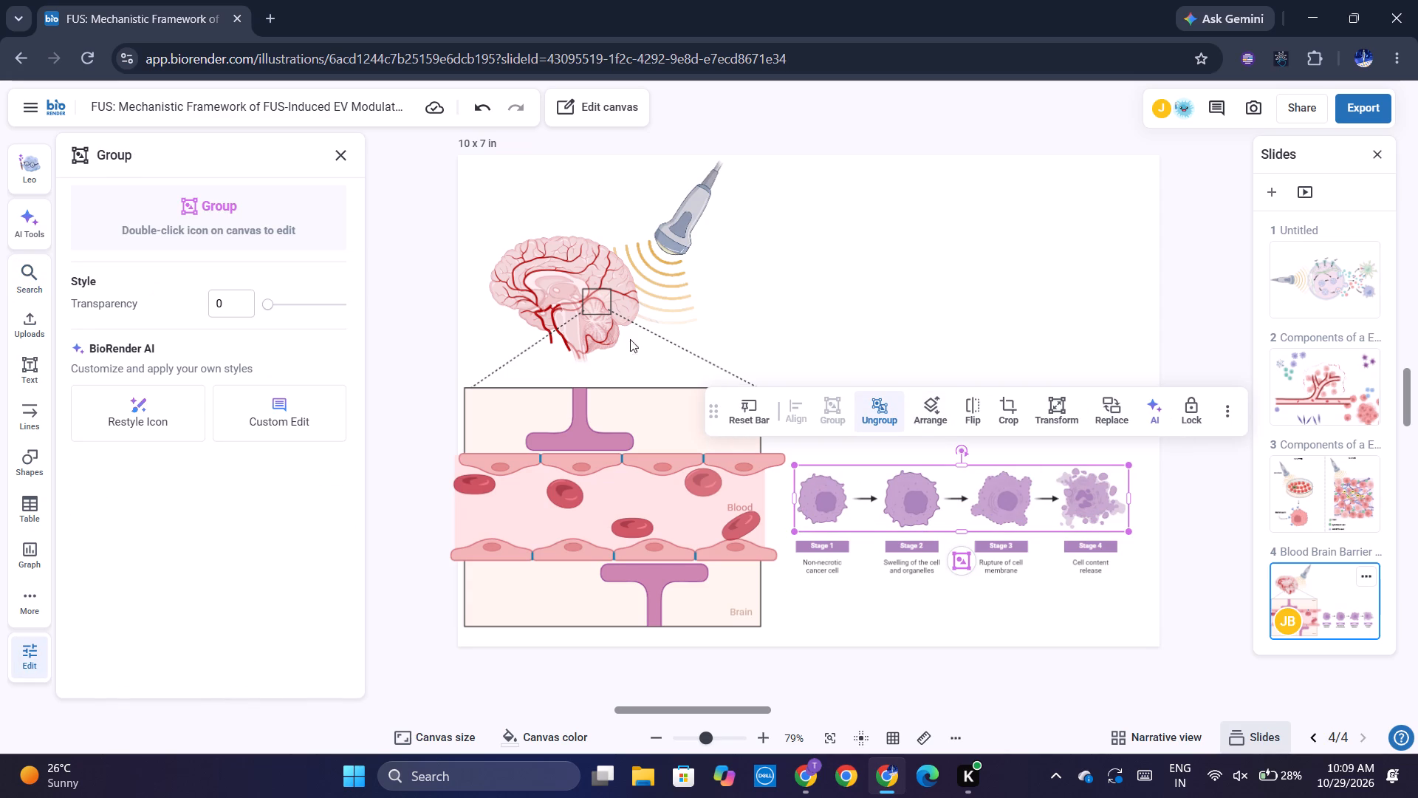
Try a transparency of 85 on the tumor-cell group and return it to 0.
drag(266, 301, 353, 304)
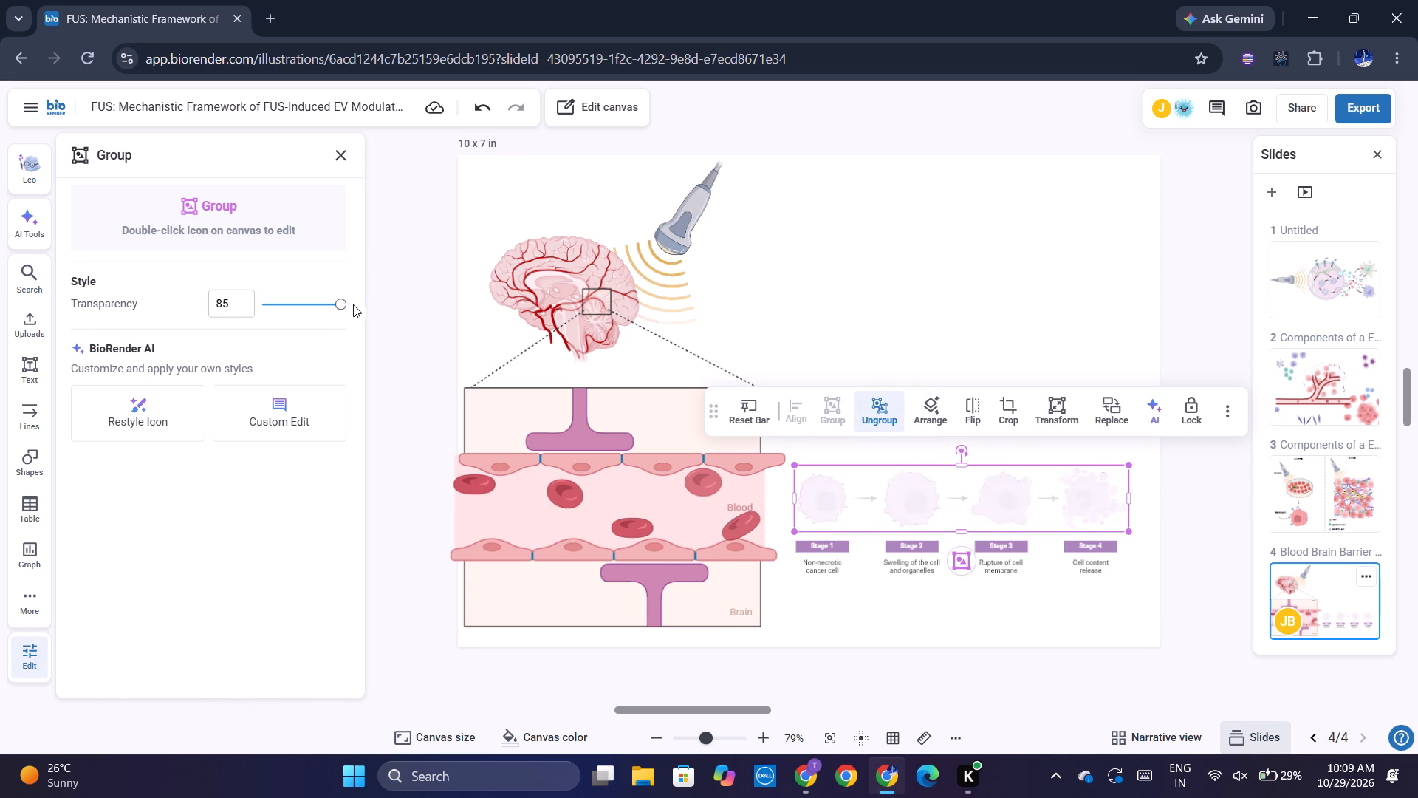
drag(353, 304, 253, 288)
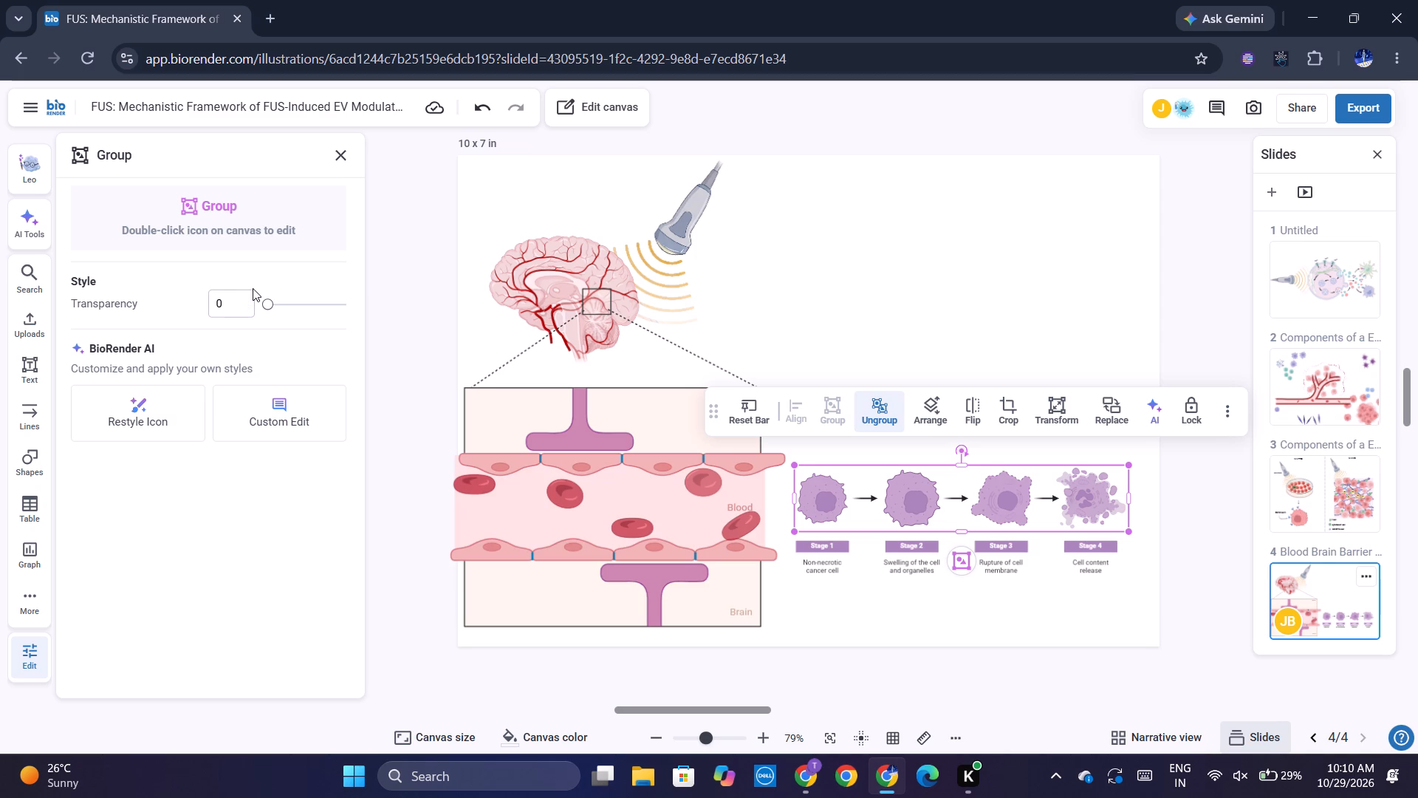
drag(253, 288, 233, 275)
Move the tumor-cell group into the blood vessel and narrow it from both sides to fit the callout's width.
drag(869, 481, 857, 479)
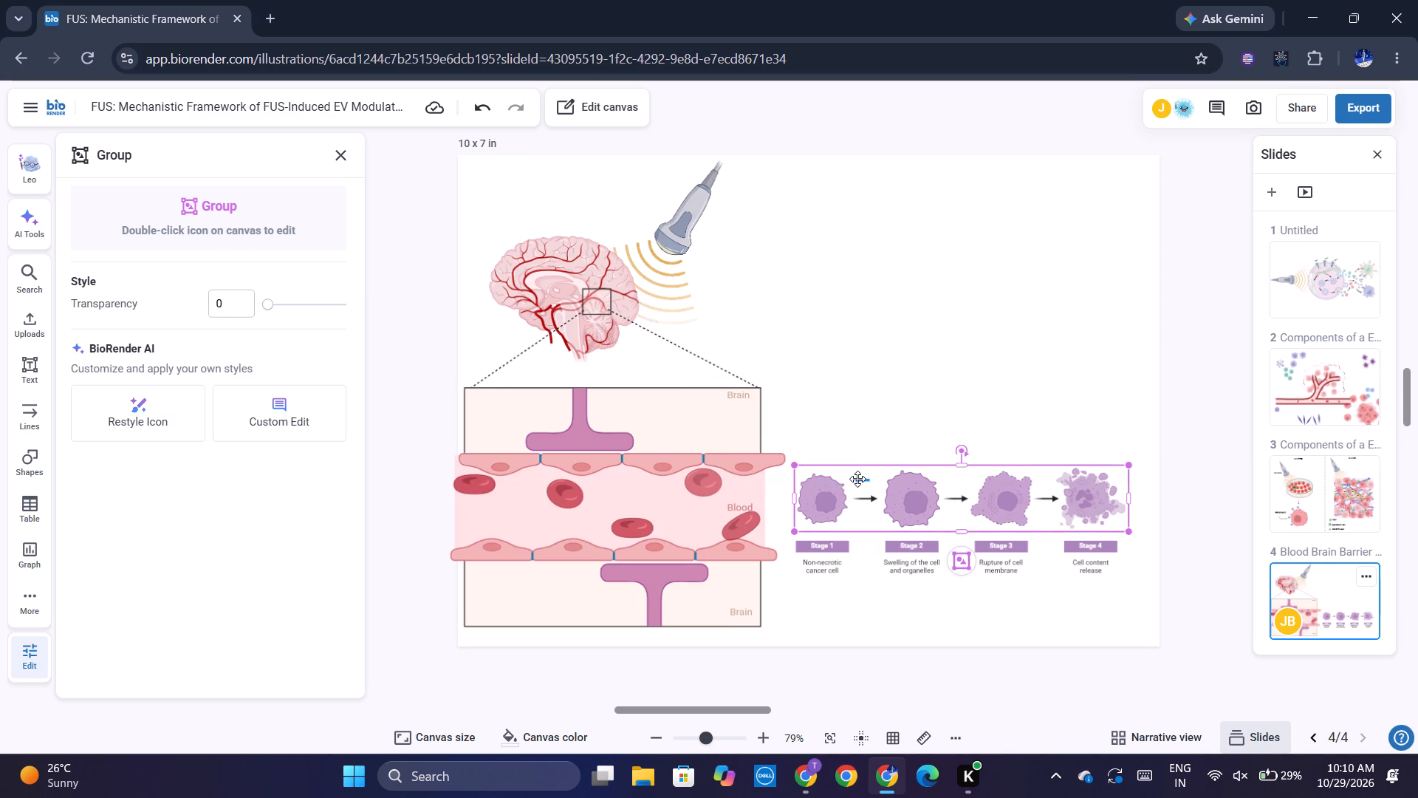
click(884, 474)
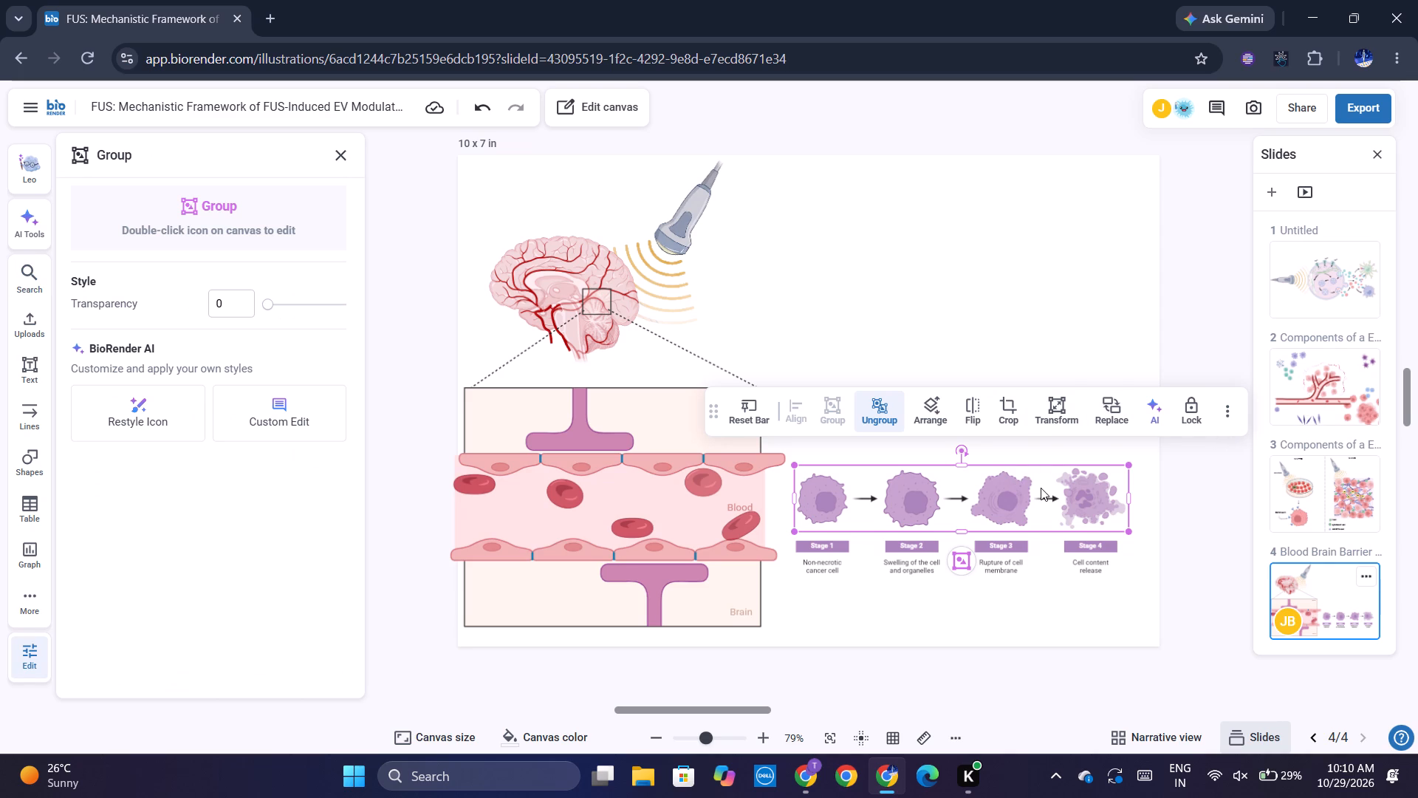
drag(1024, 484, 695, 486)
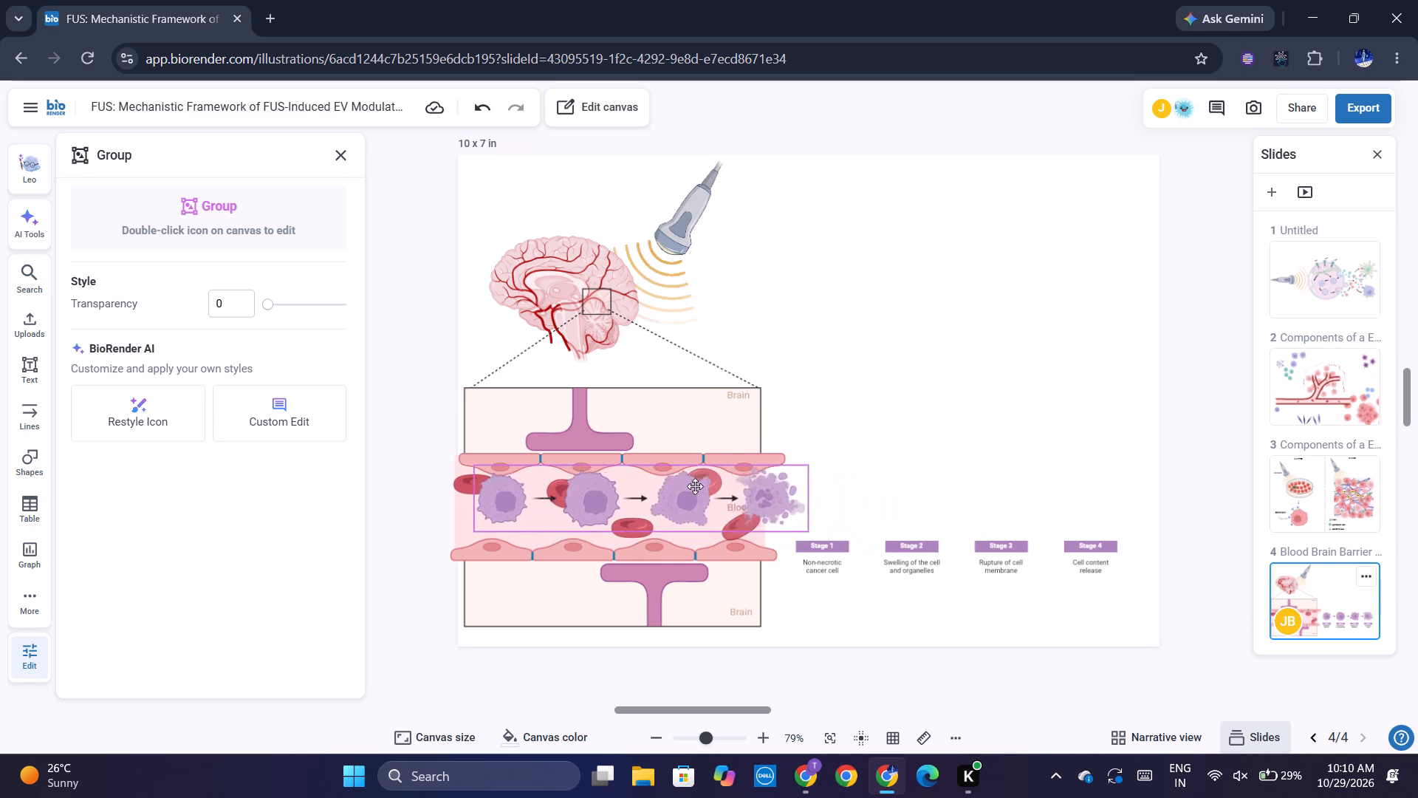
drag(695, 486, 677, 493)
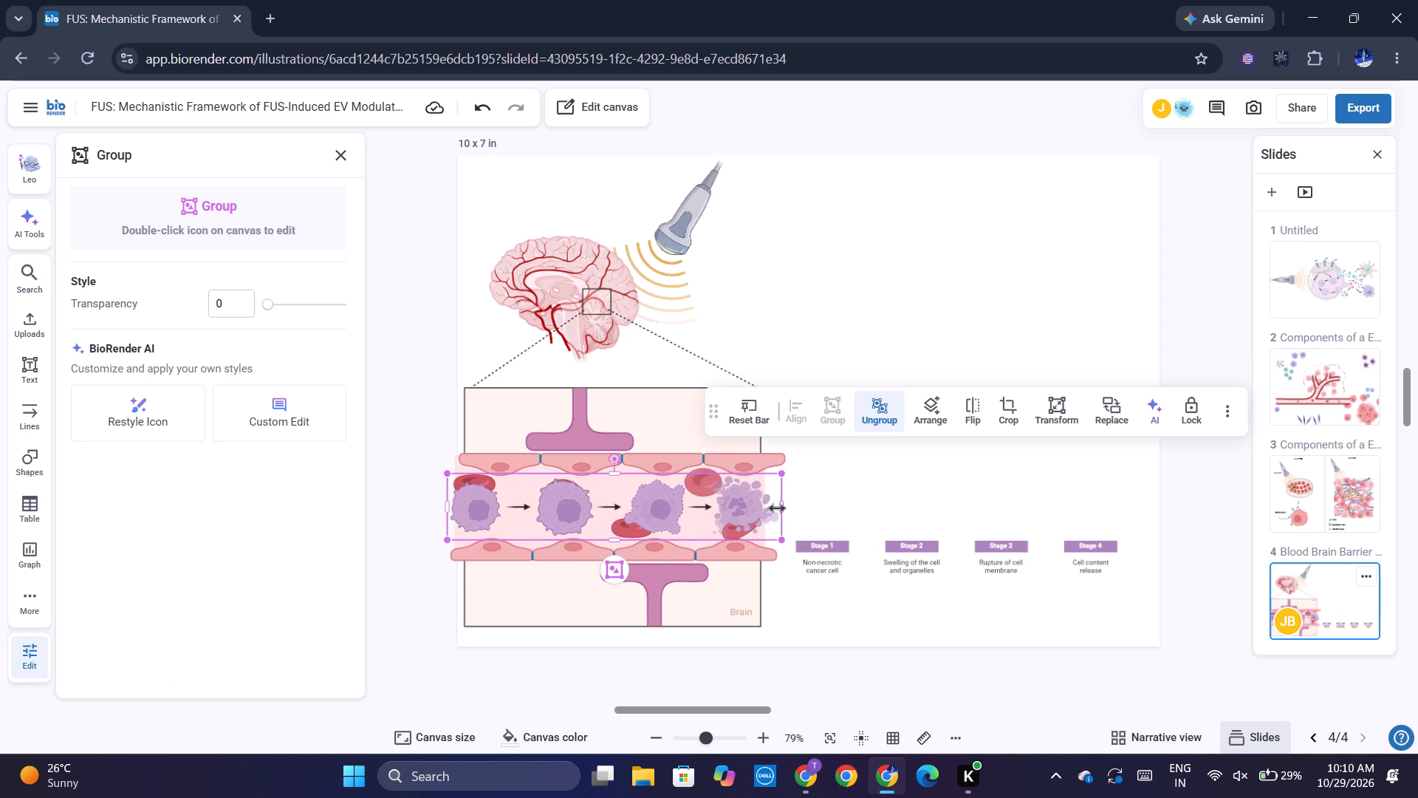
drag(778, 508, 753, 508)
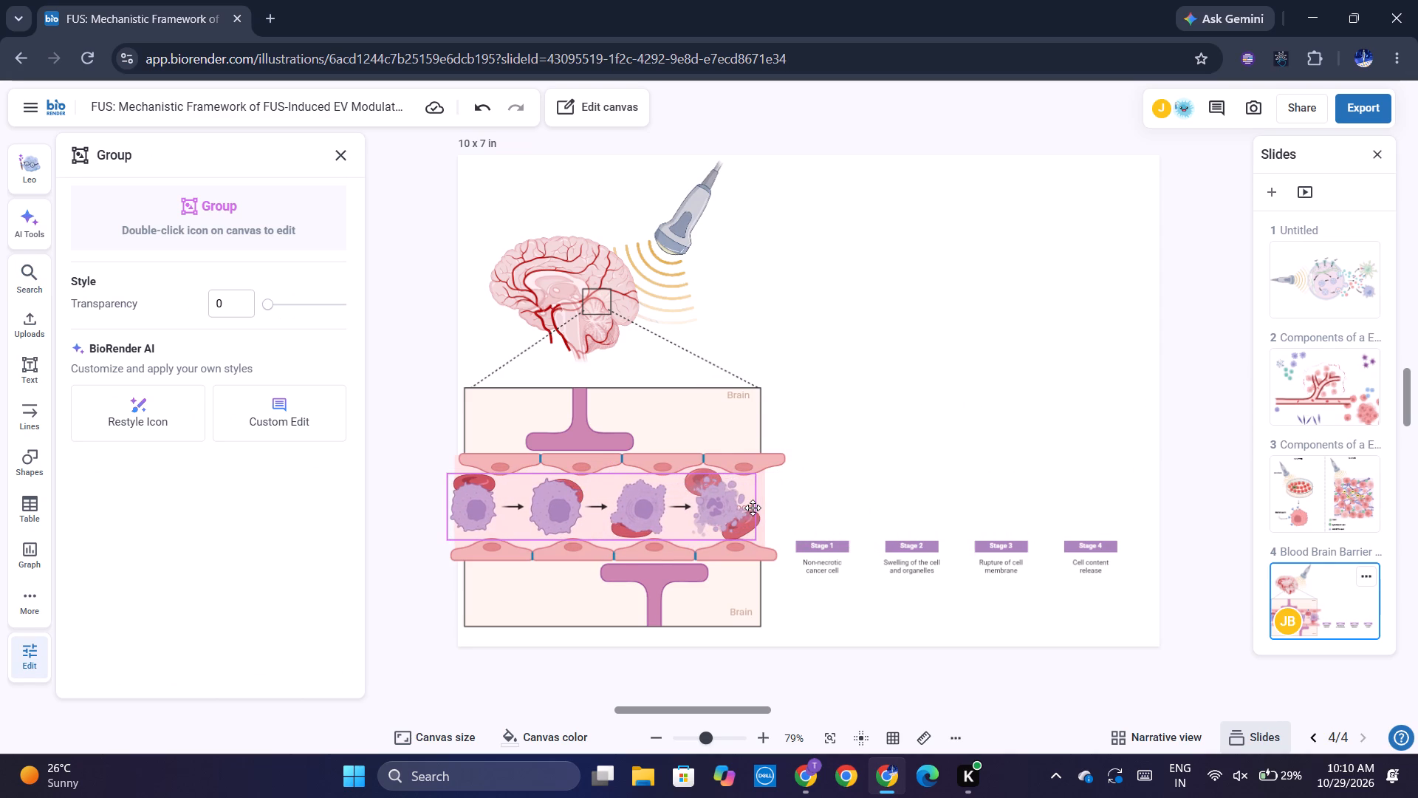
drag(443, 505, 447, 505)
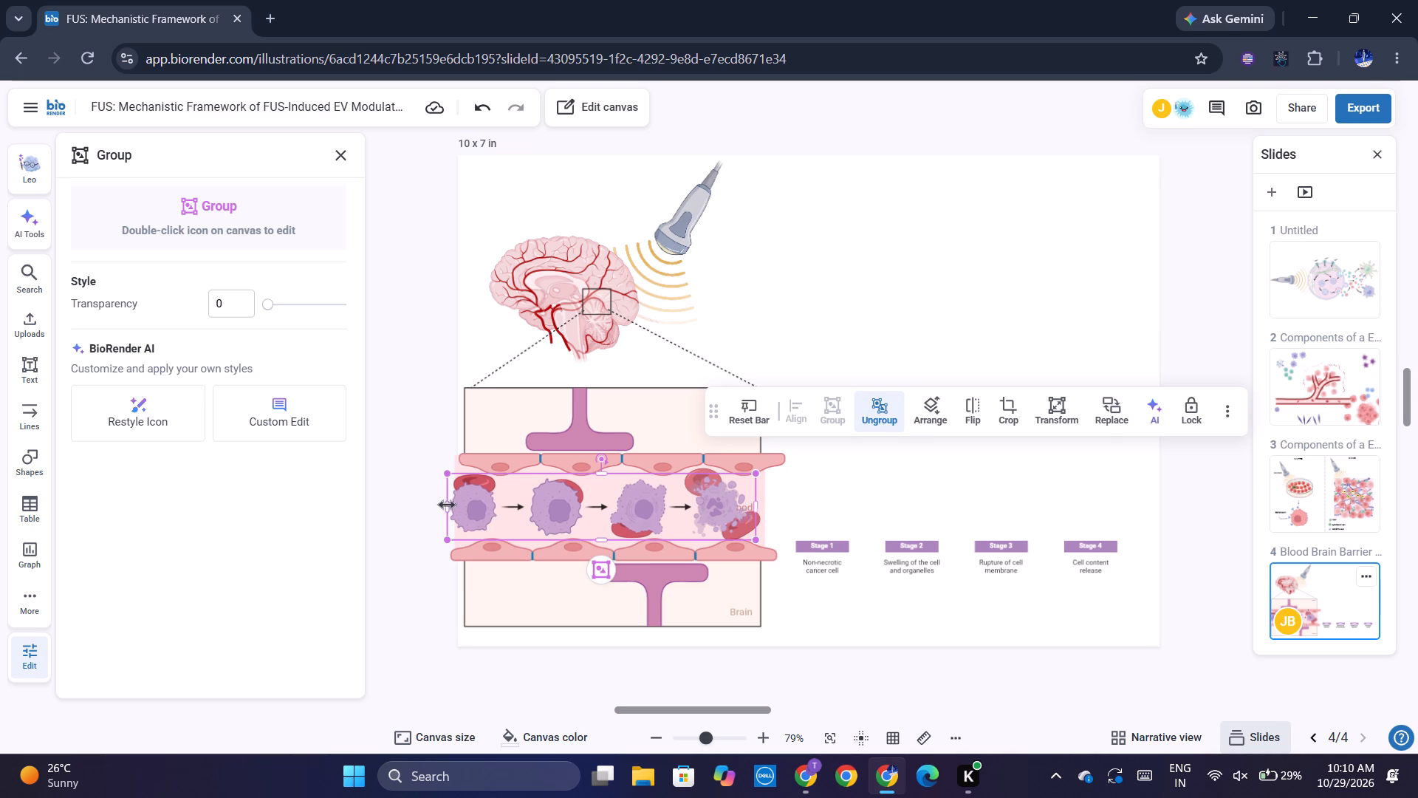
drag(447, 505, 458, 508)
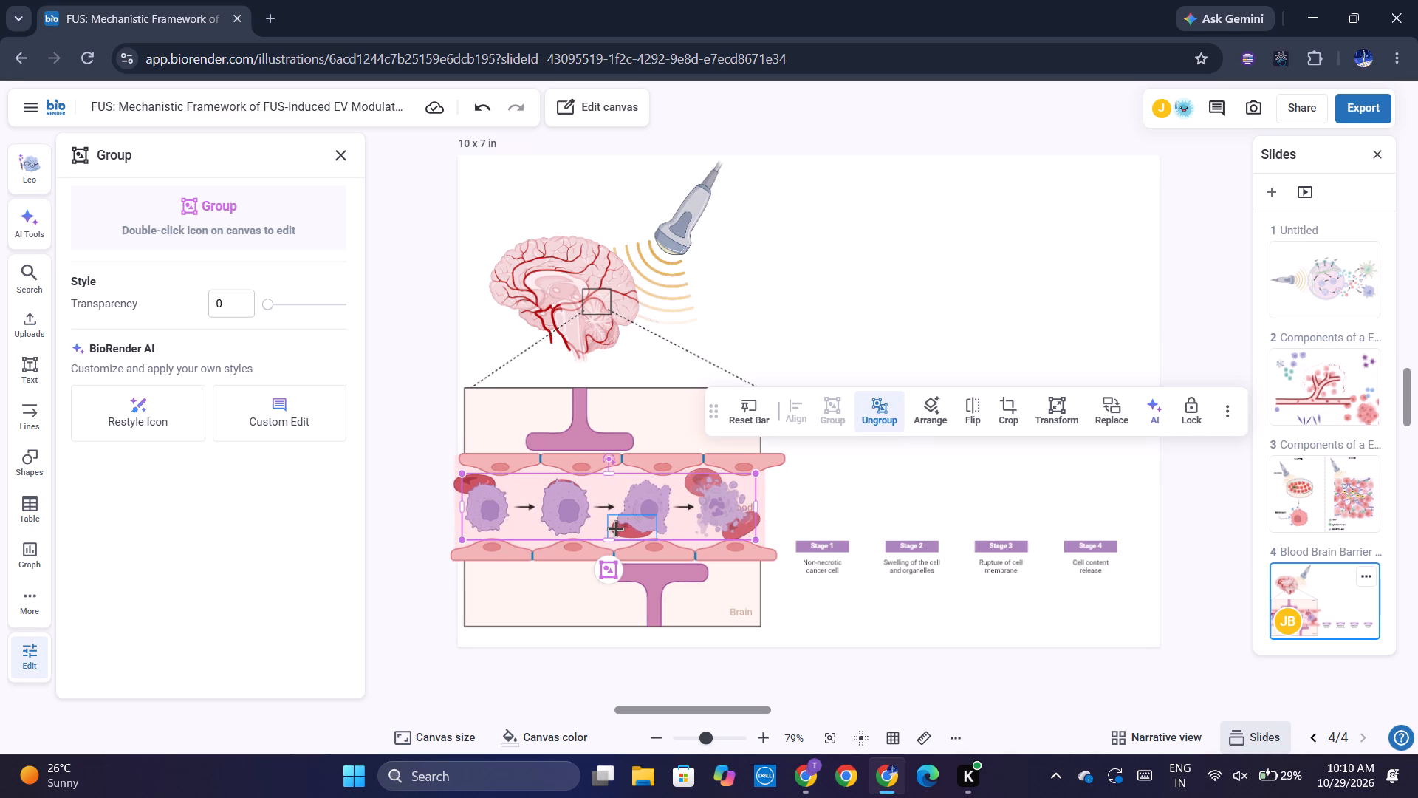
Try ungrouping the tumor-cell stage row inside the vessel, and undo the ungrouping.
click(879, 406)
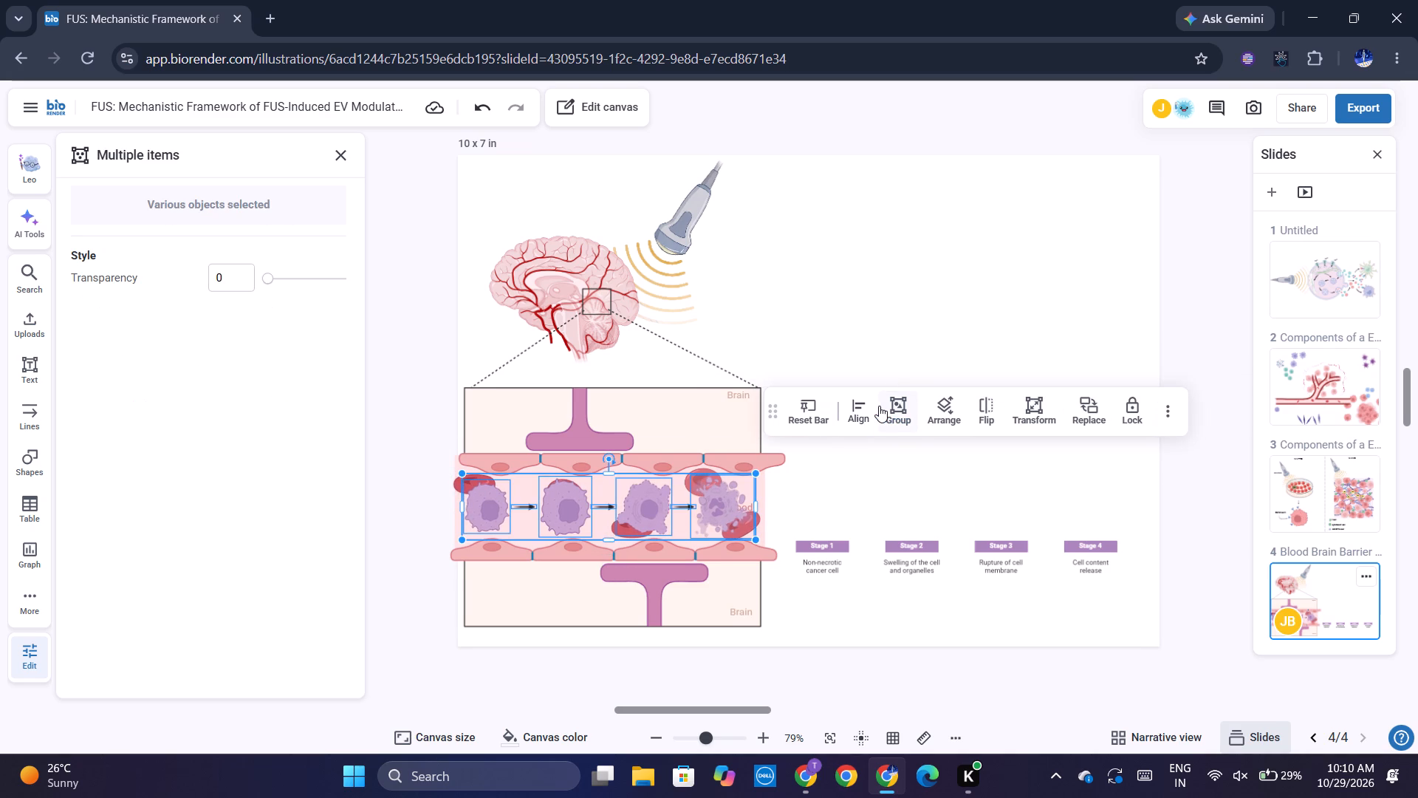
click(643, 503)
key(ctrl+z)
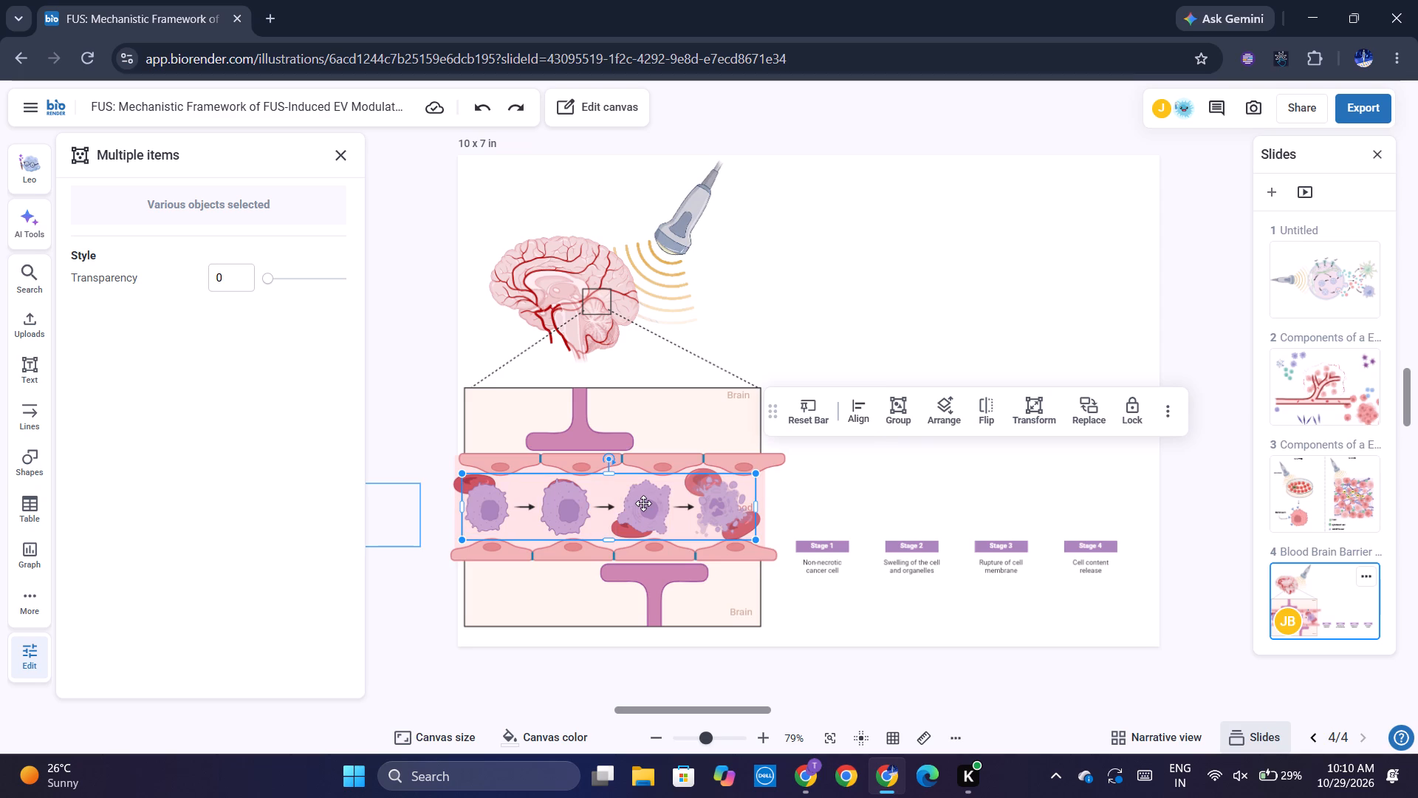
Move the narrowed tumor-cell group out of the vessel to the blank area above the Stage 1–4 labels.
drag(643, 503, 997, 444)
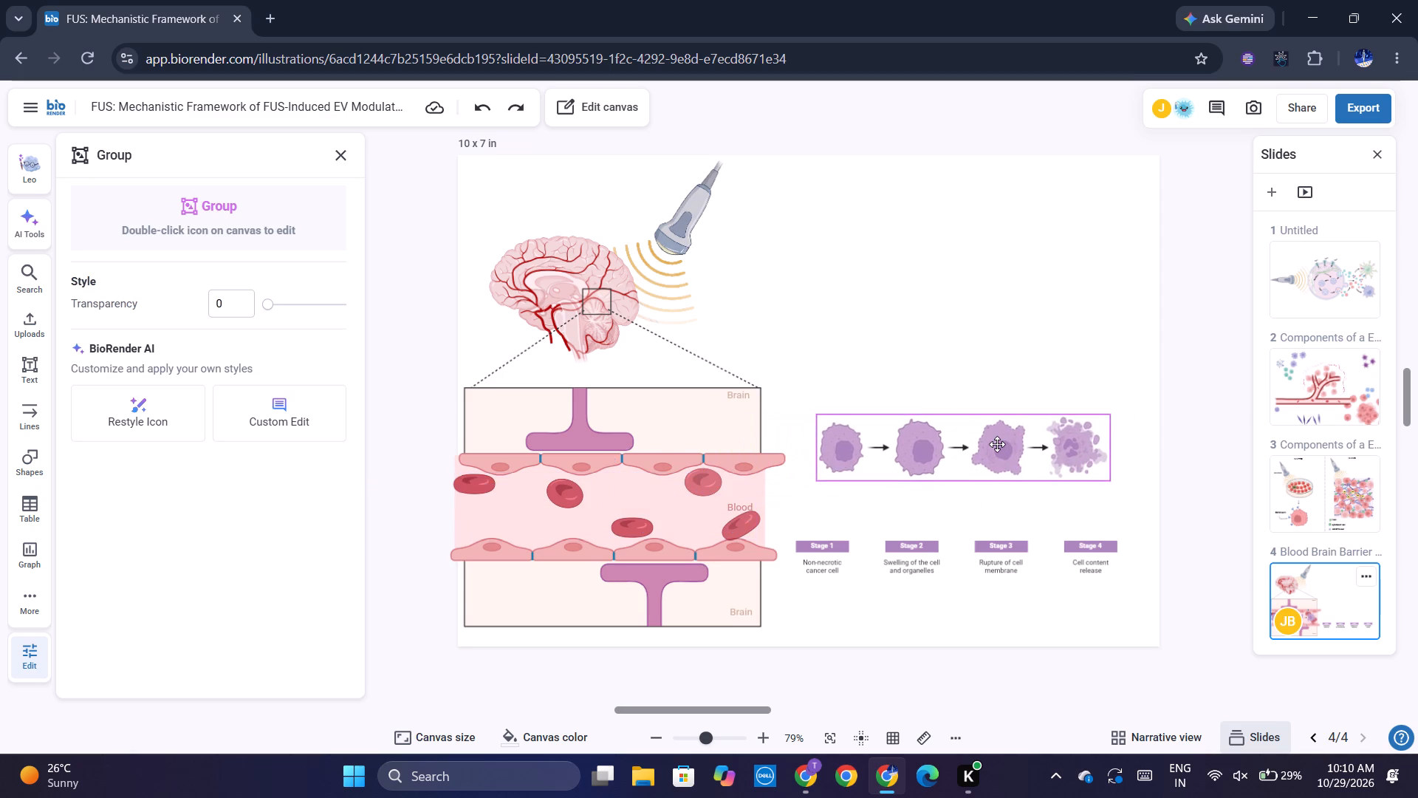
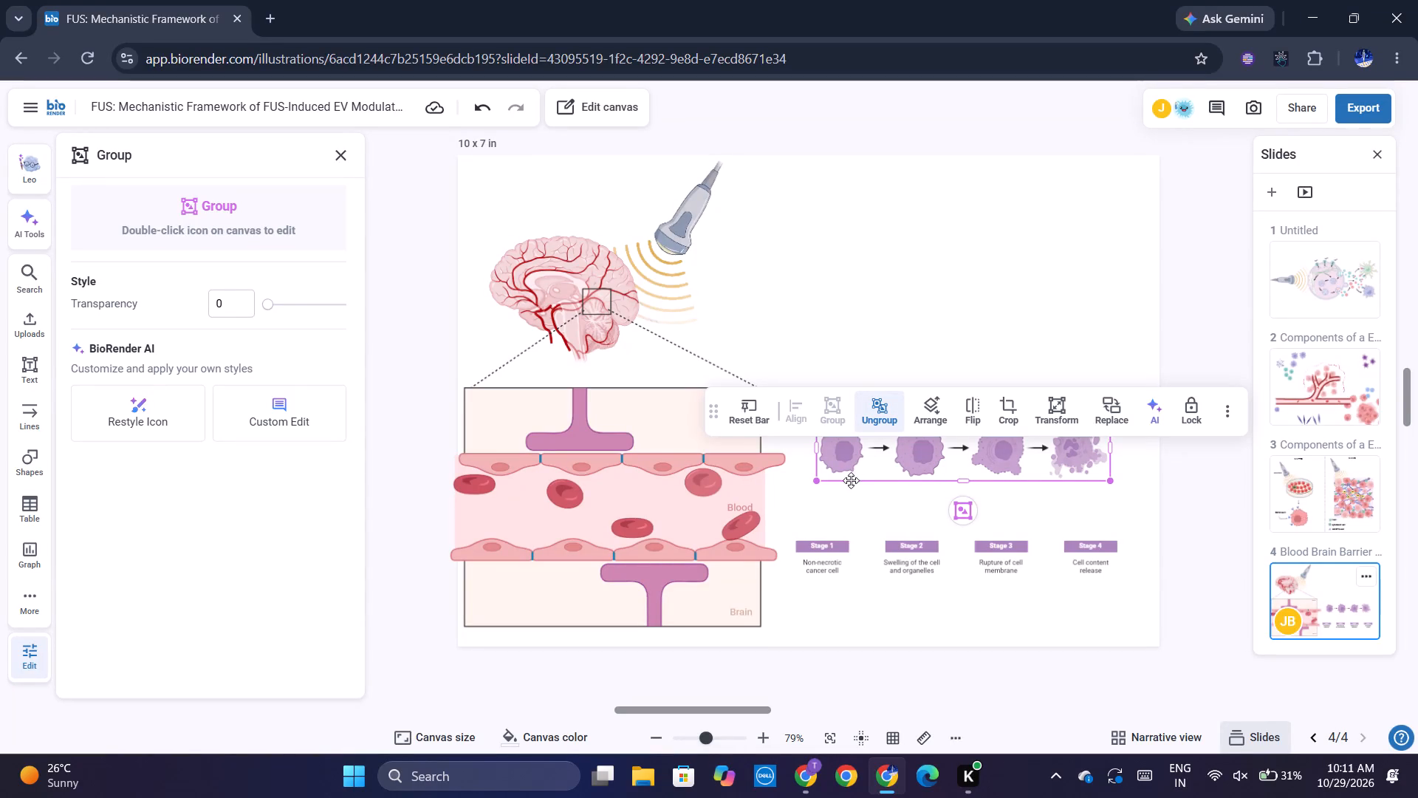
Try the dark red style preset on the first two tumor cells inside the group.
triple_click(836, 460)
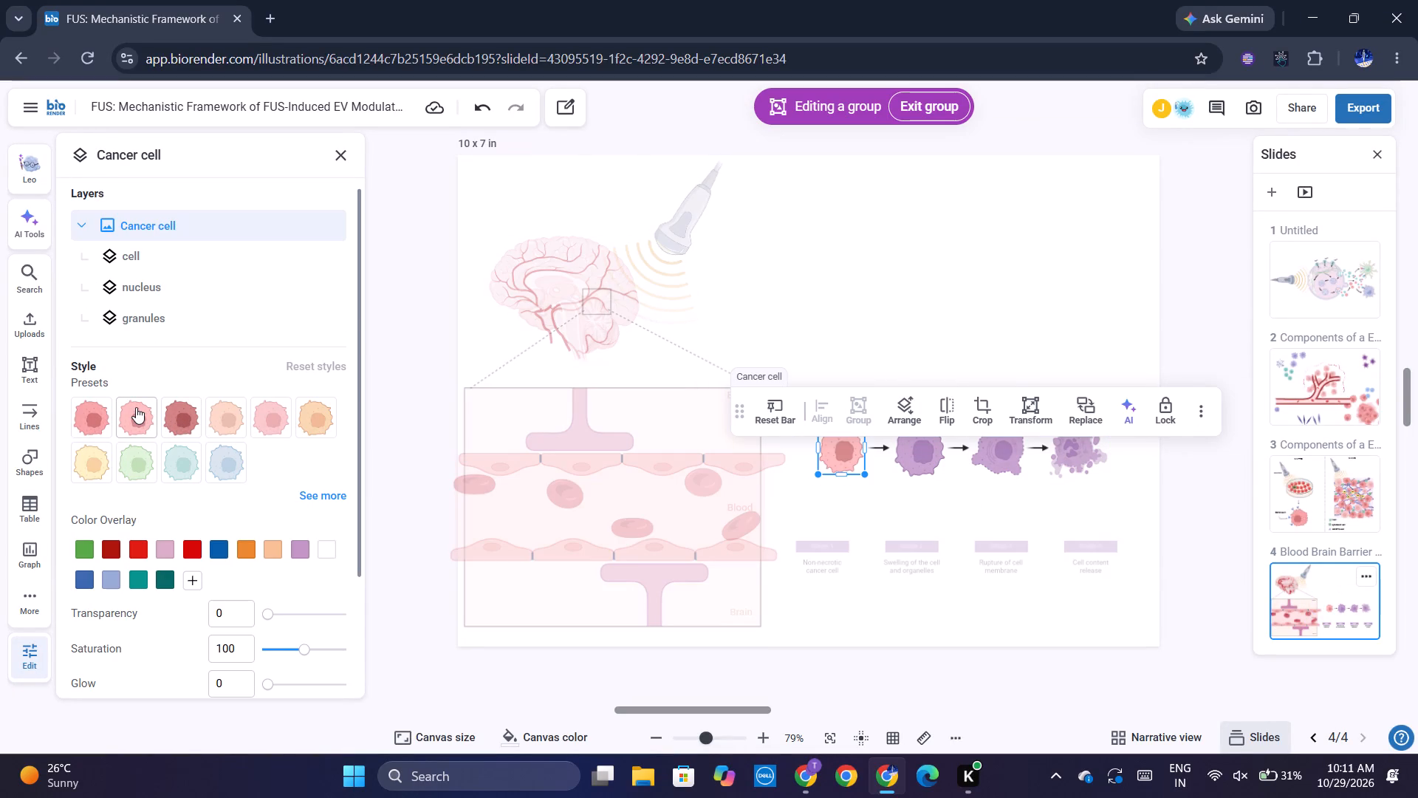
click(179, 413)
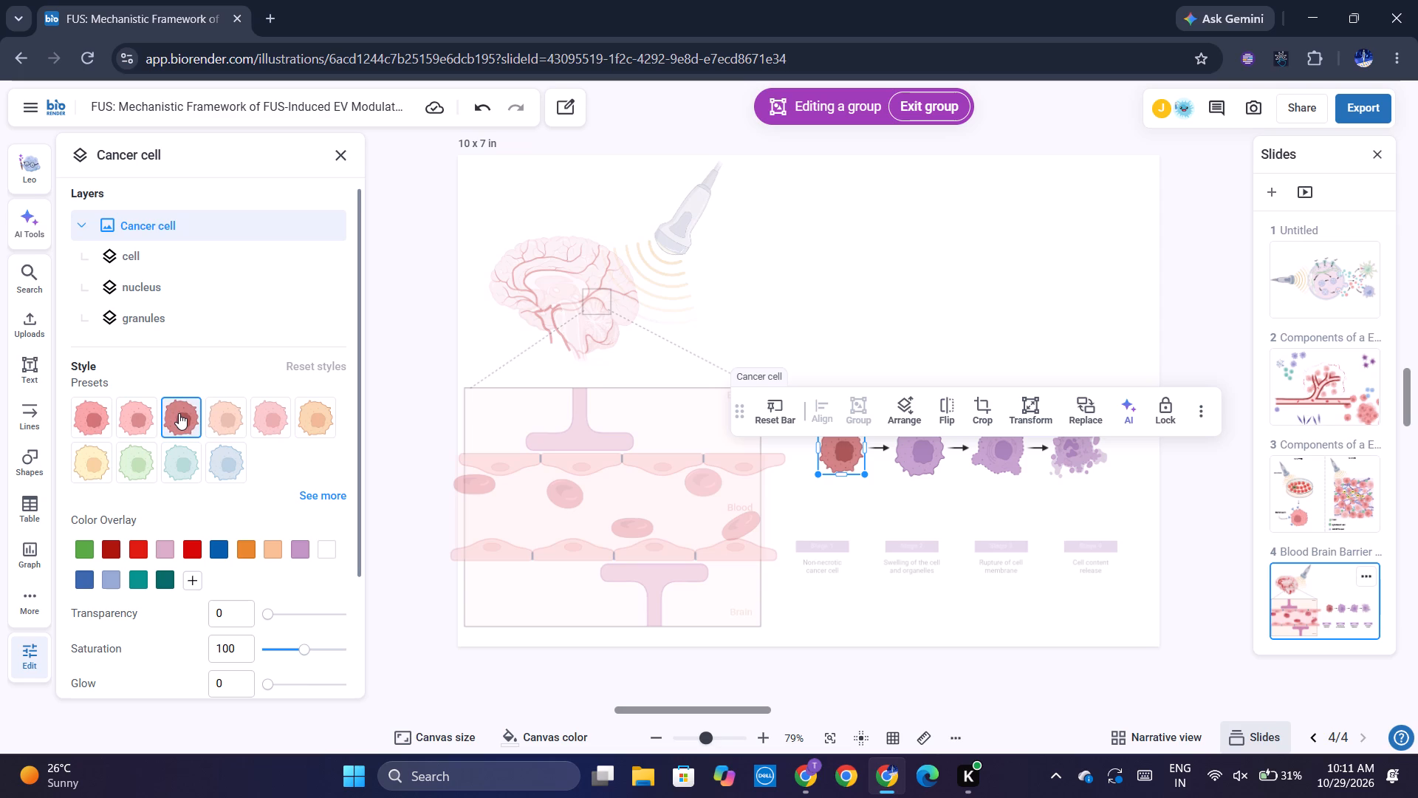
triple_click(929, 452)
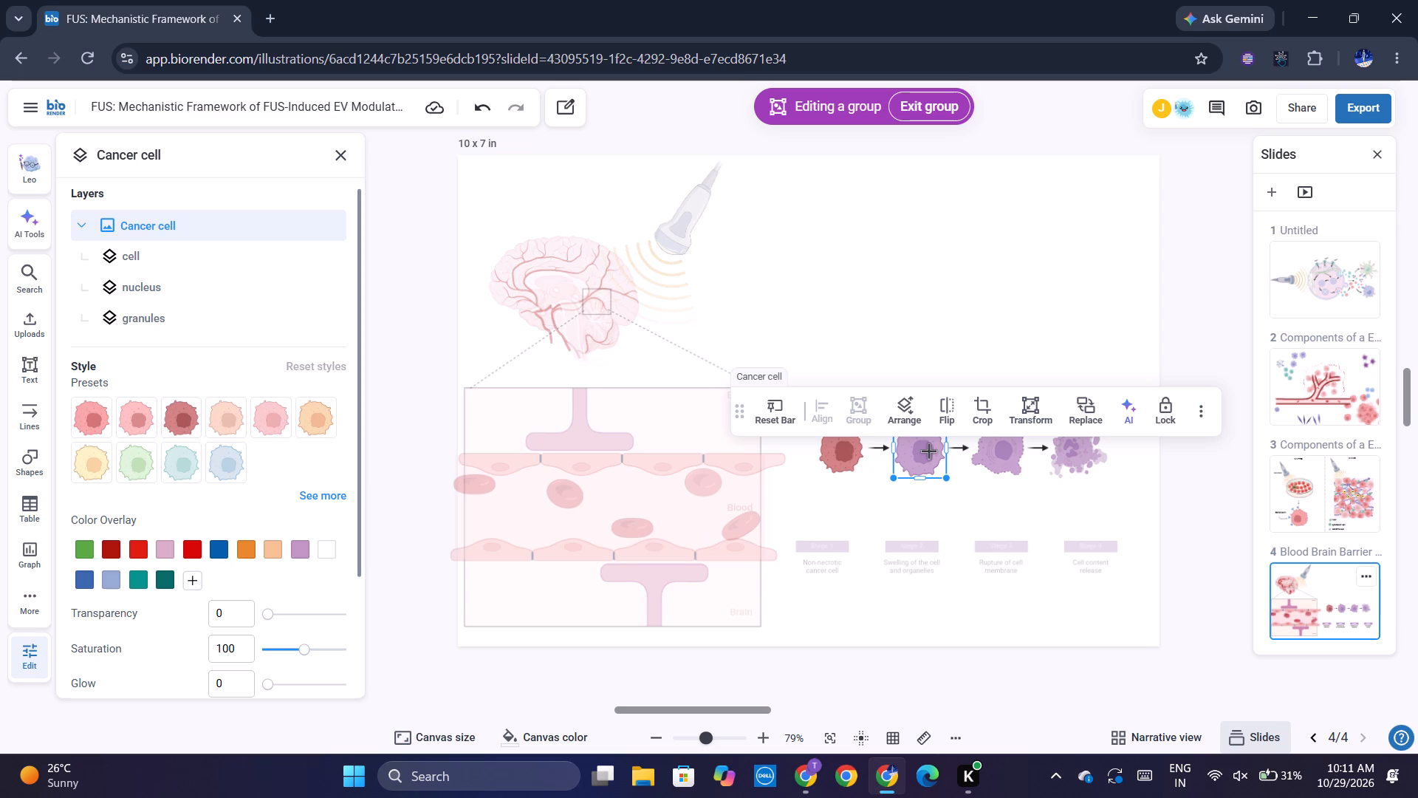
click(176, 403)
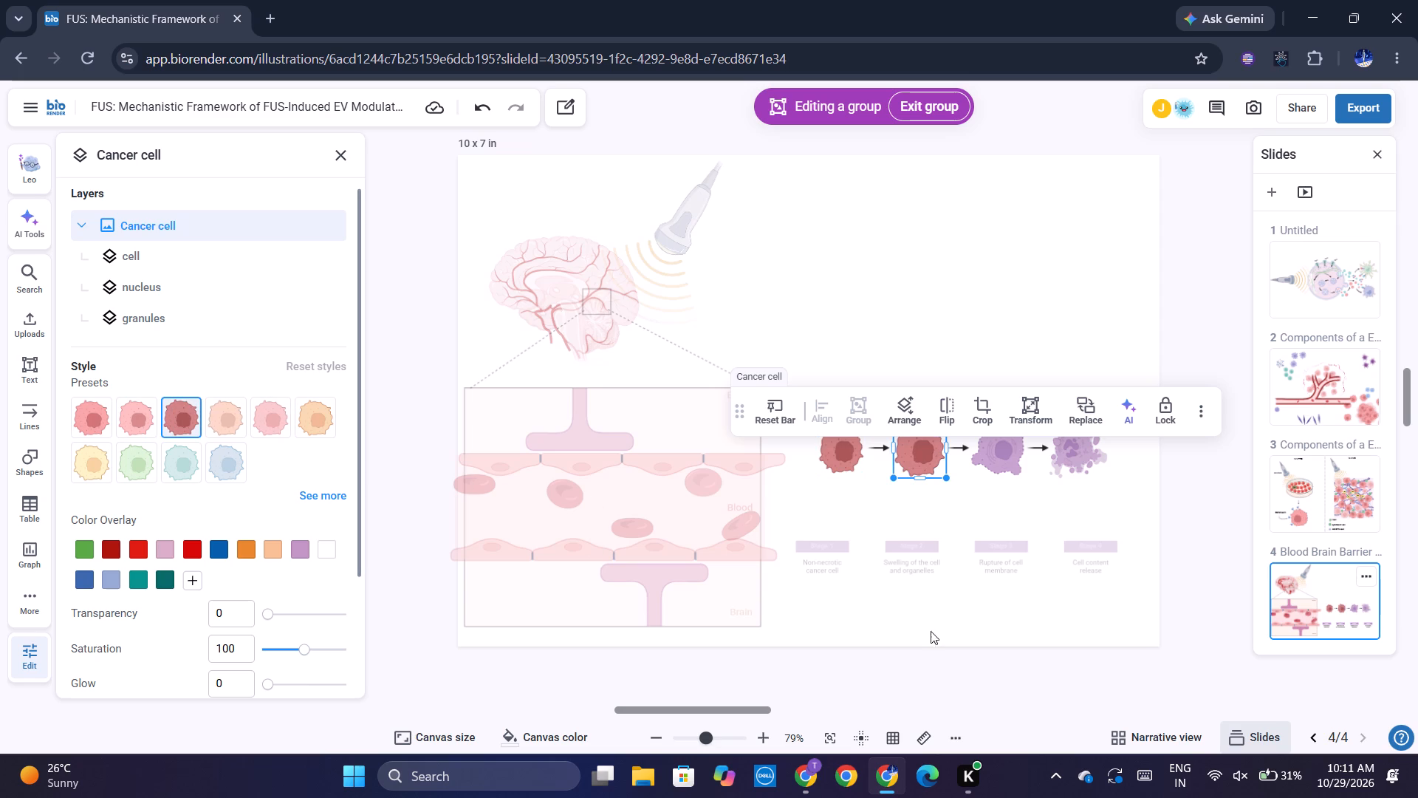
Expand the full set of style presets for the third tumor cell and look through the available colors.
triple_click(1003, 464)
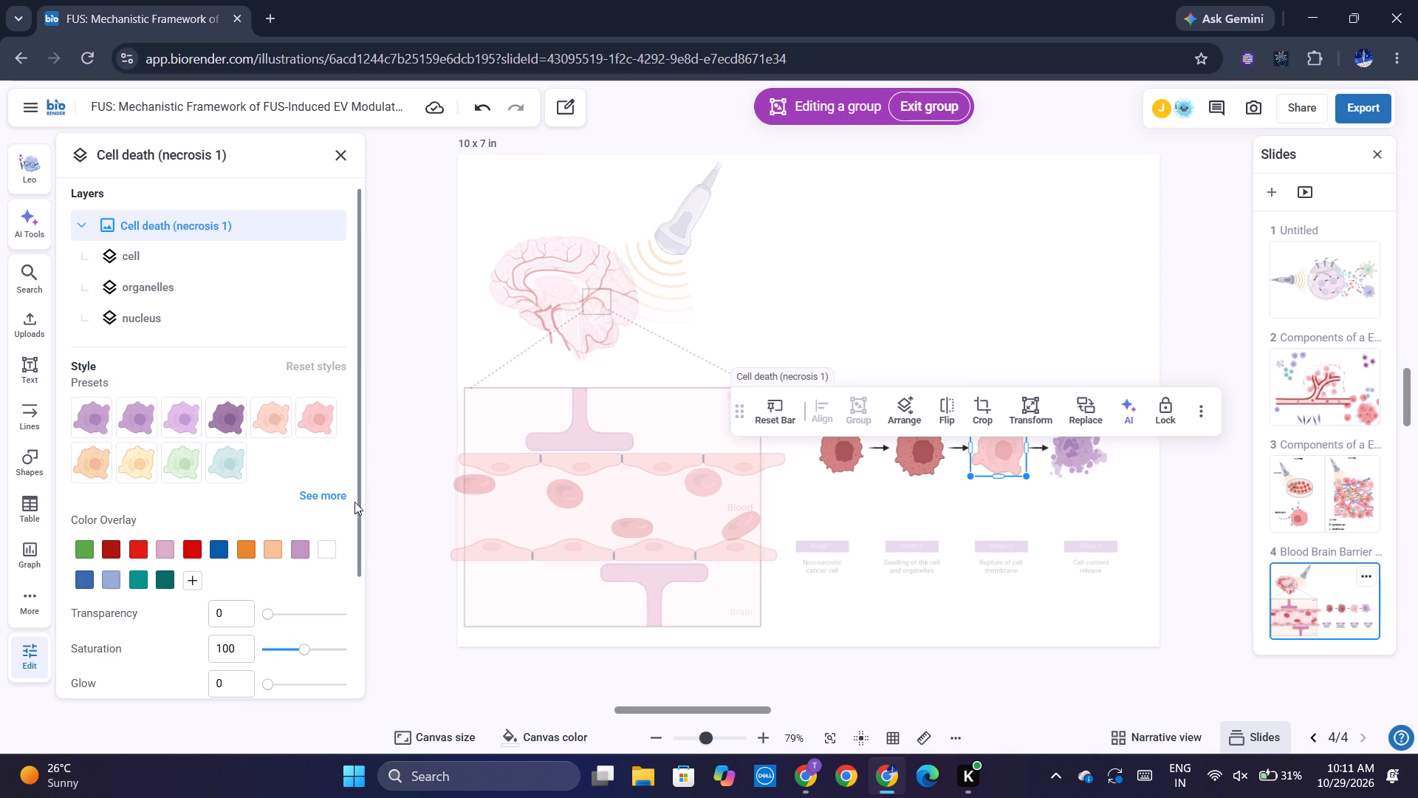
click(404, 521)
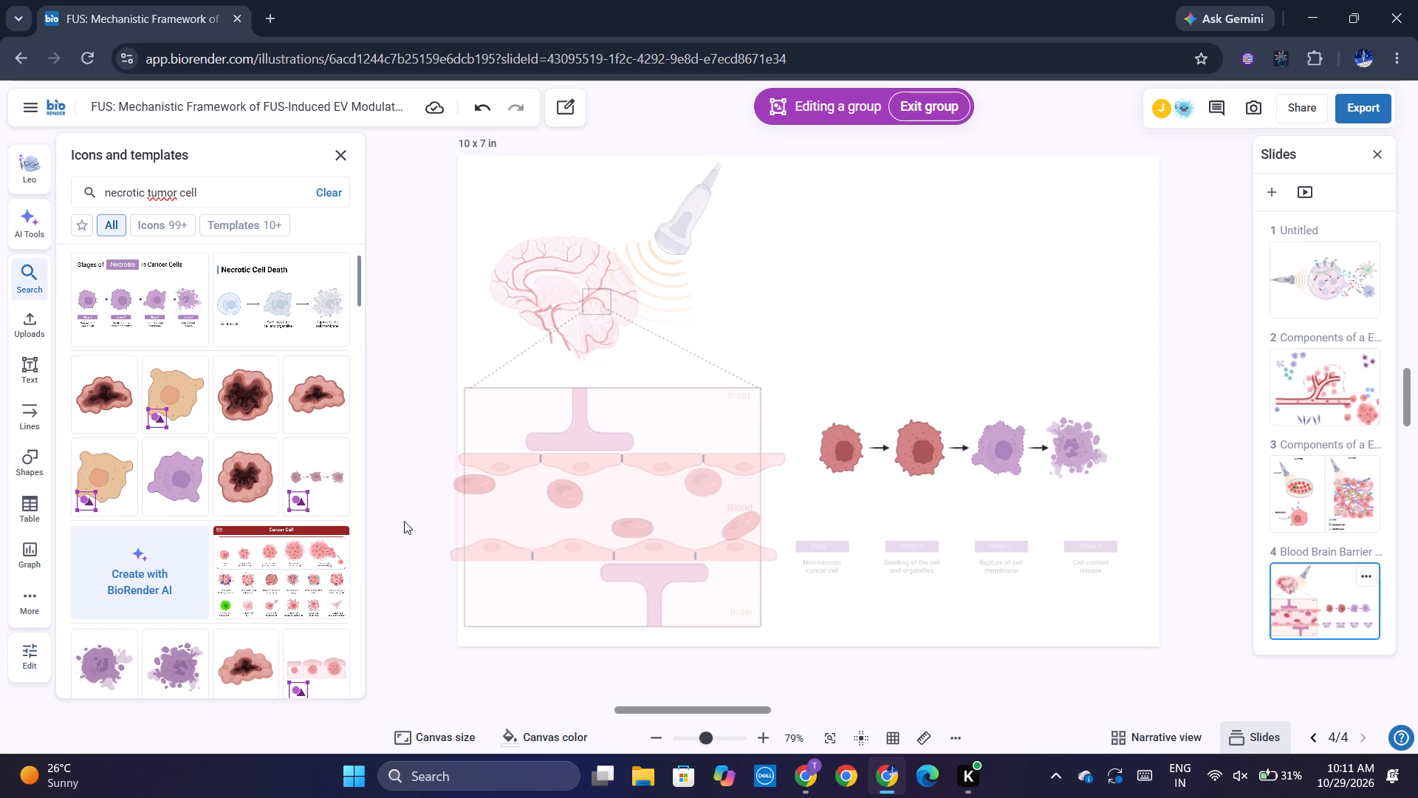
triple_click(1000, 453)
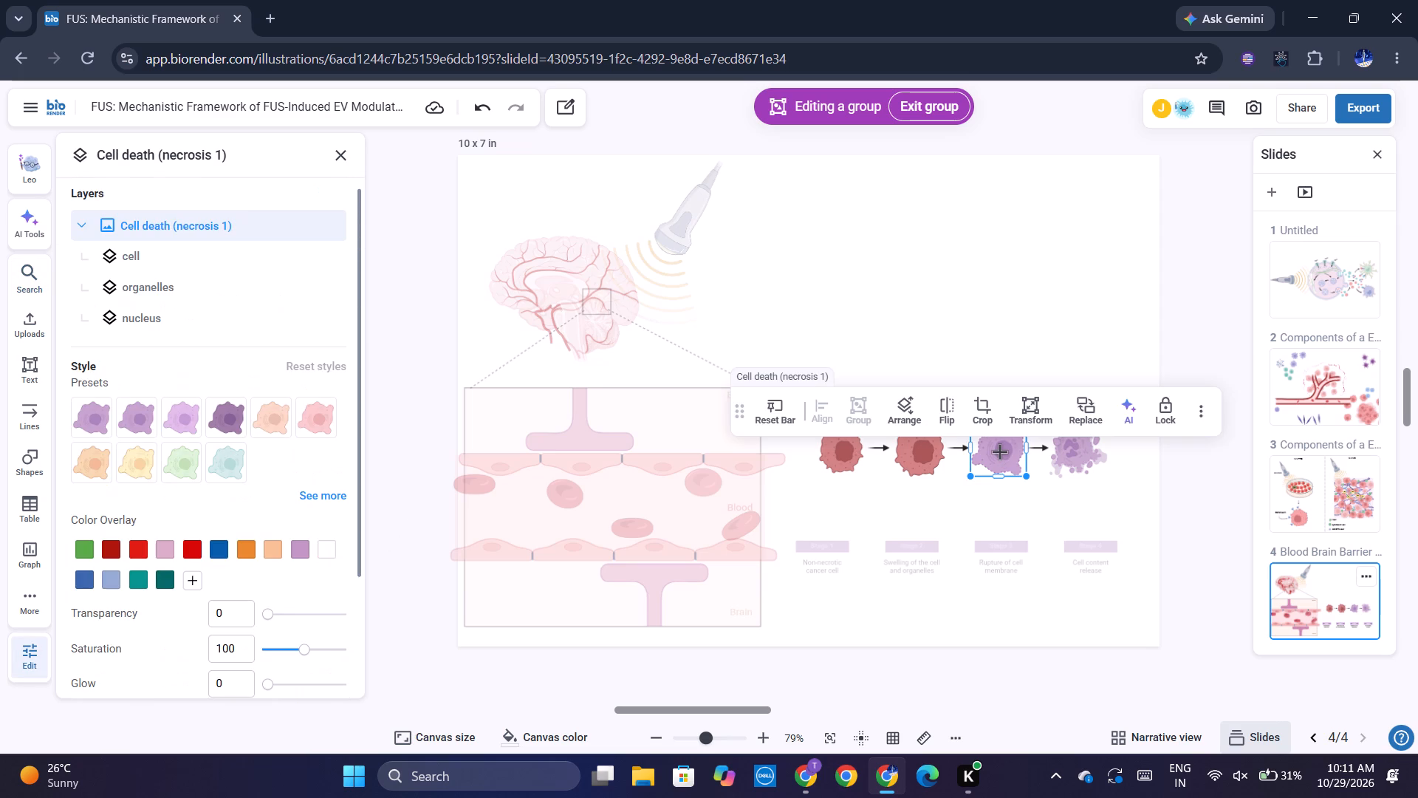
click(306, 364)
click(319, 490)
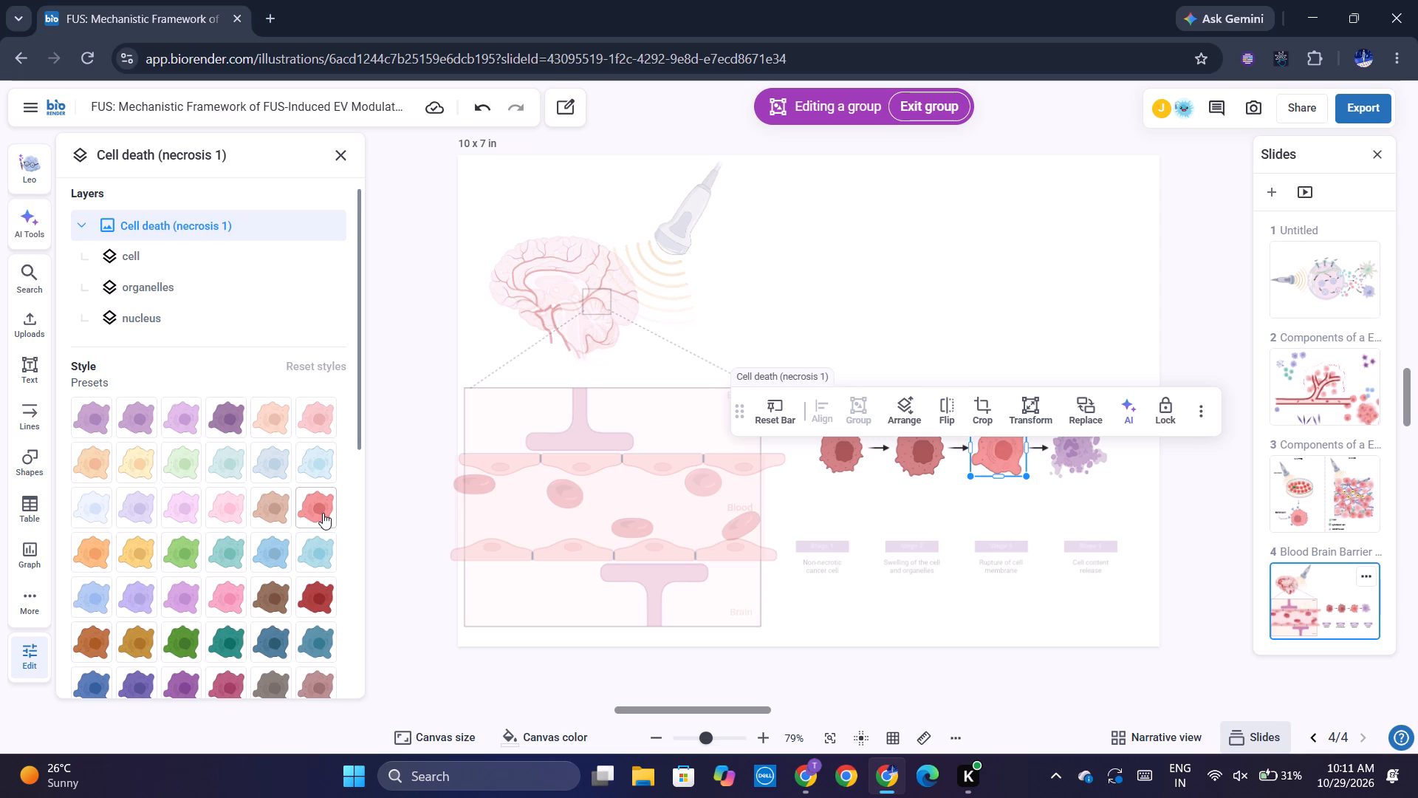
scroll(254, 577, down, 1)
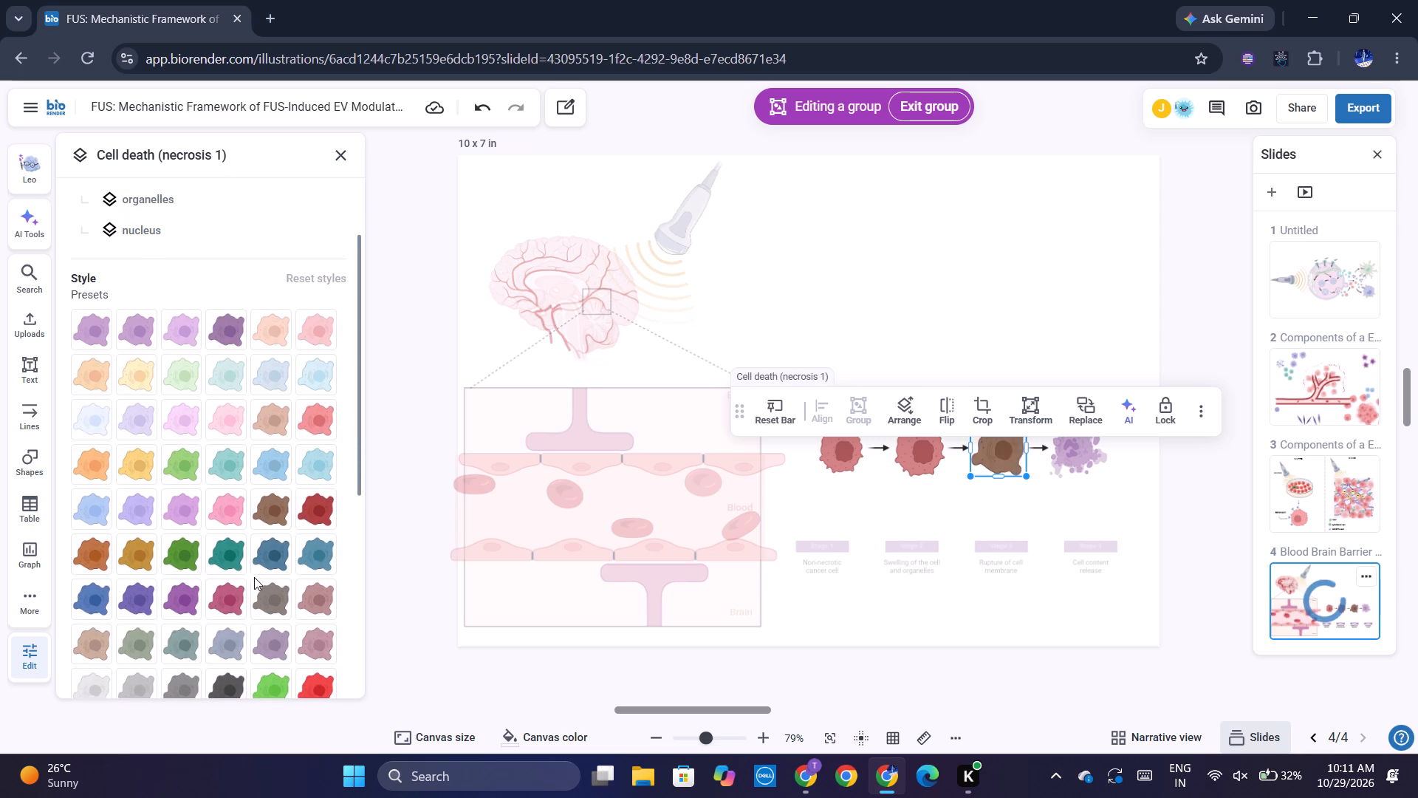
scroll(223, 612, down, 3)
scroll(223, 612, up, 1)
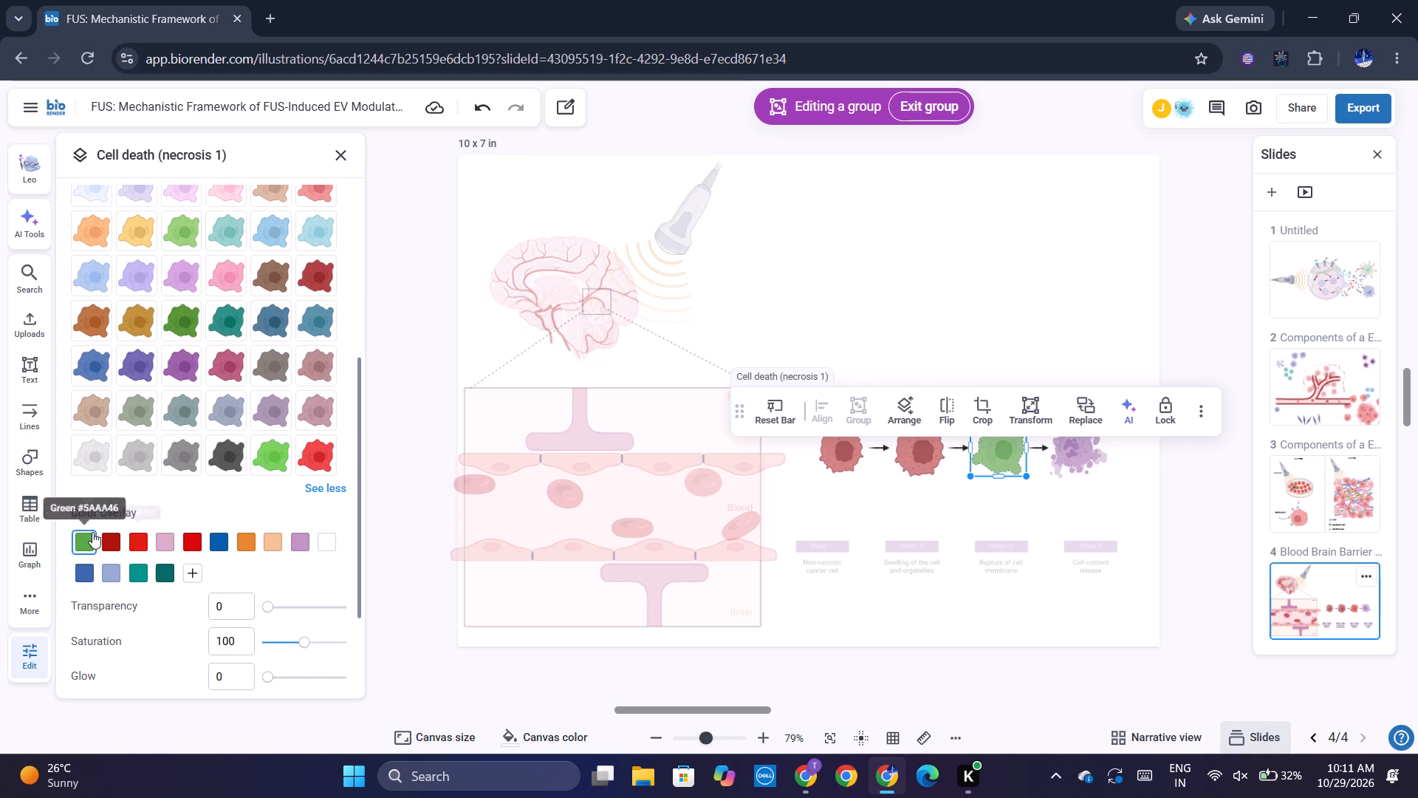
Apply the coral-red style preset to all four tumor cells in the necrosis row and exit group editing.
triple_click(927, 459)
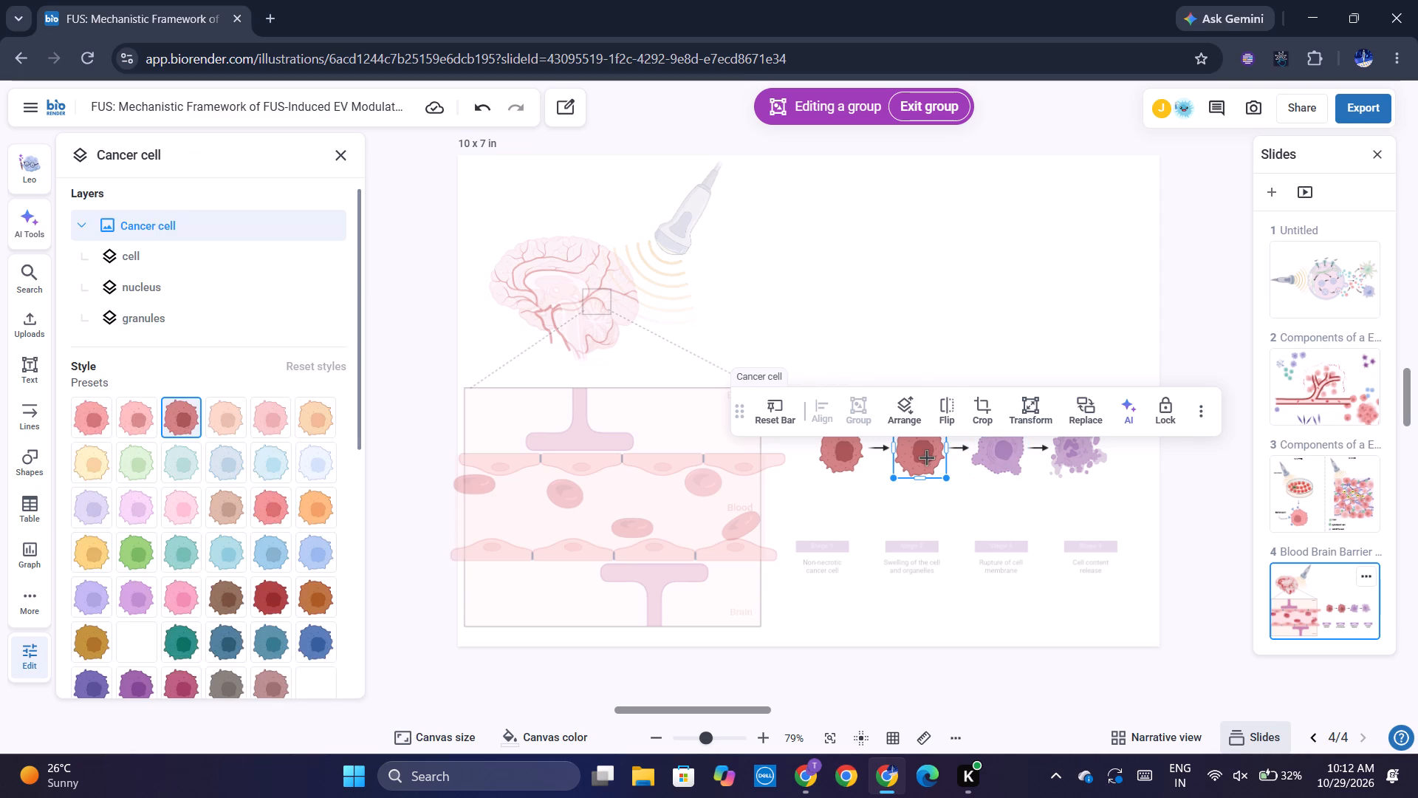
click(253, 508)
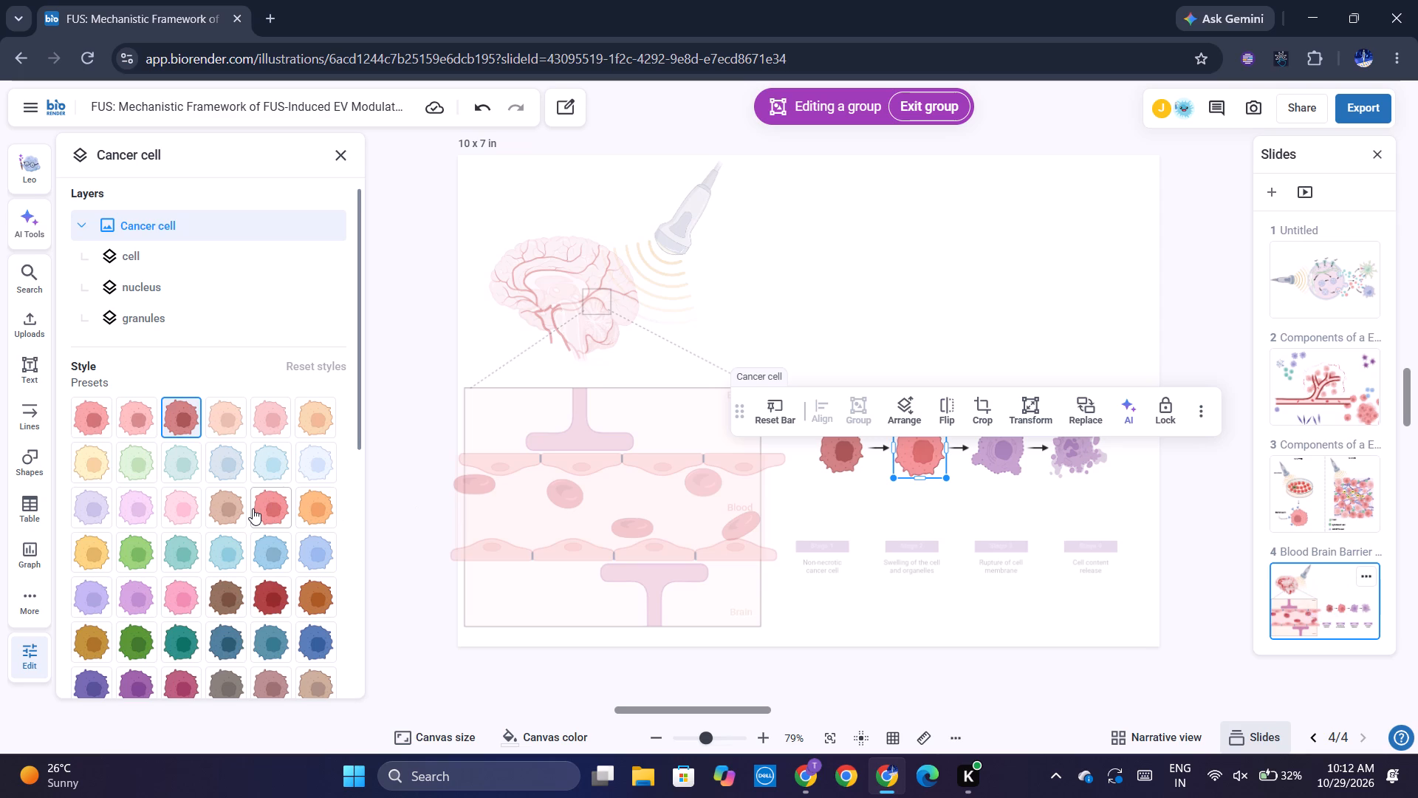
double_click(839, 461)
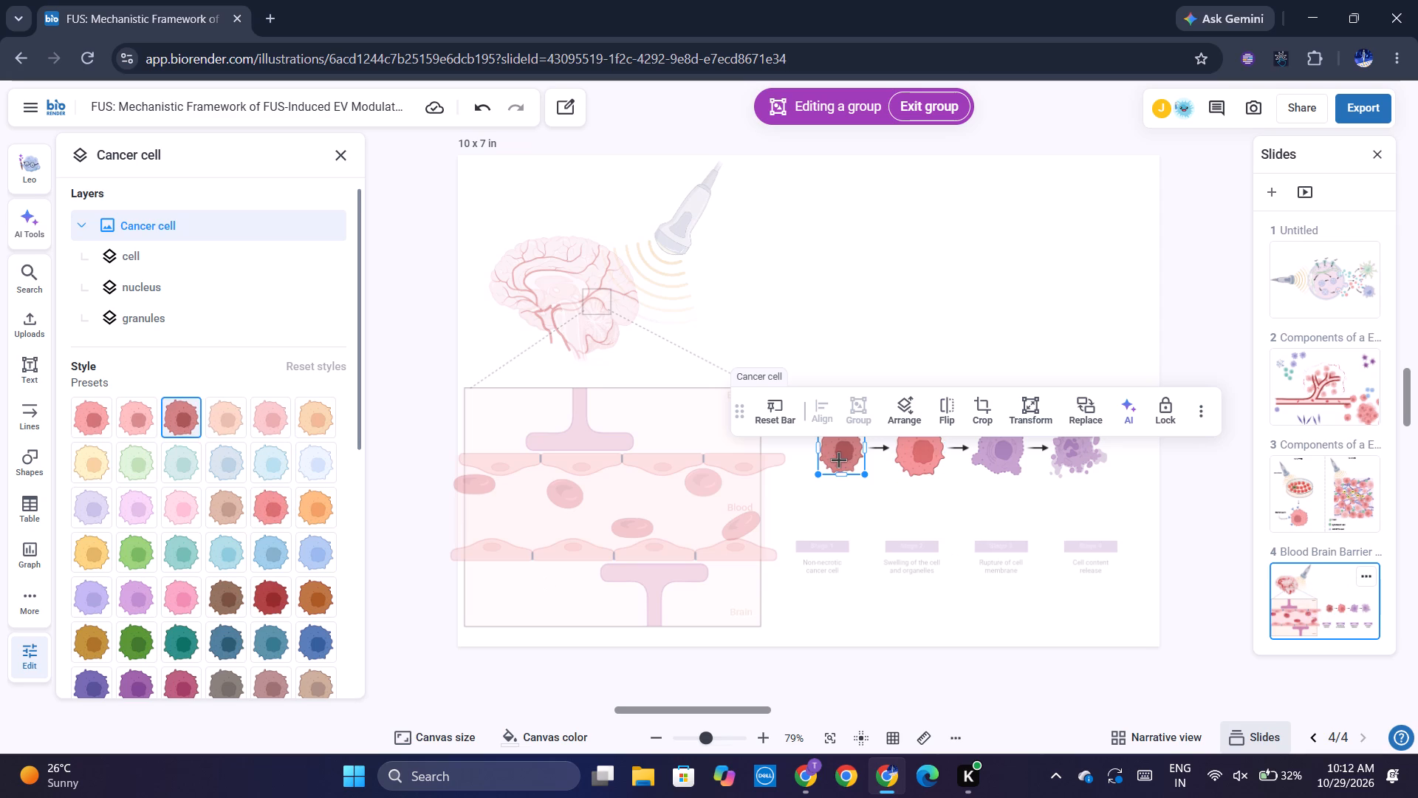
click(261, 499)
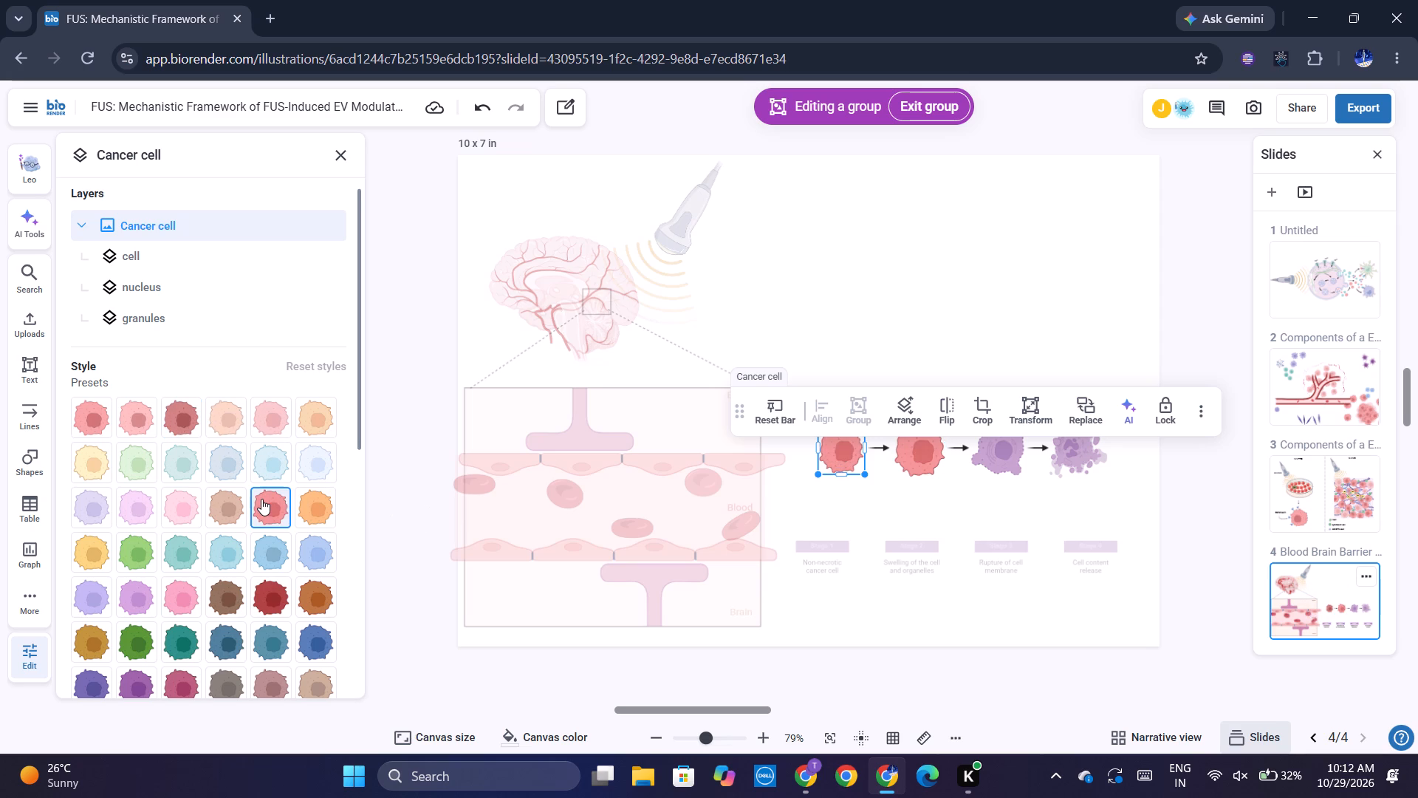
double_click(979, 463)
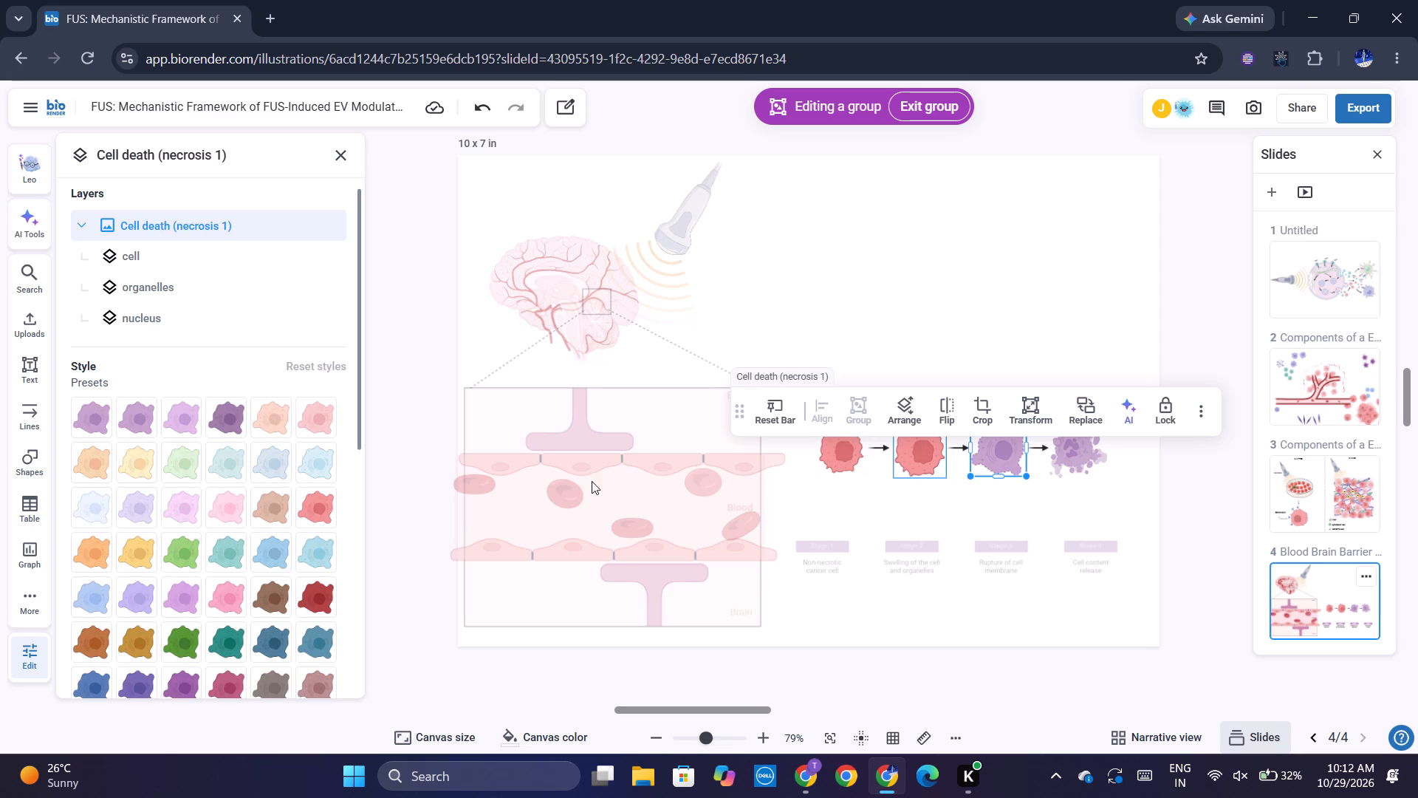
click(320, 508)
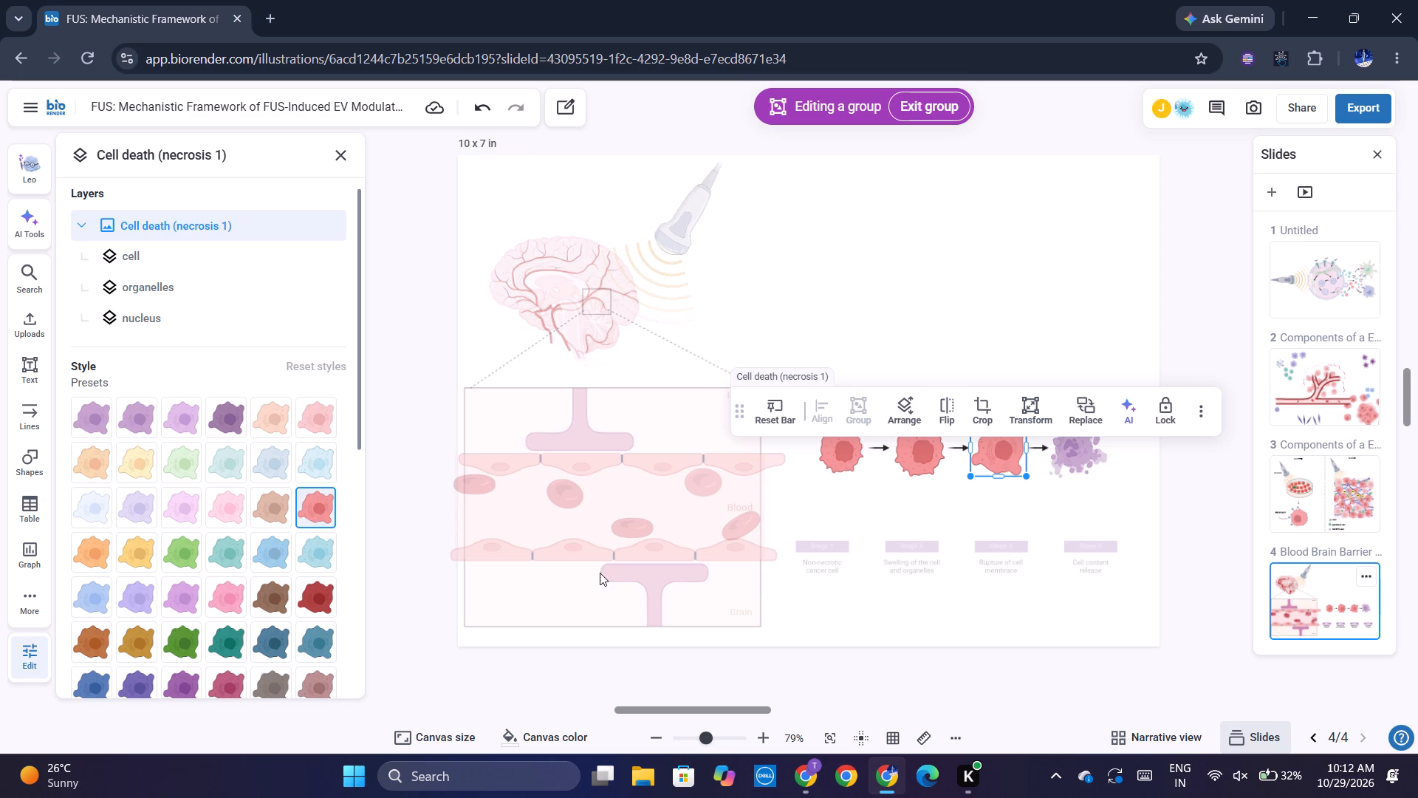
click(1091, 446)
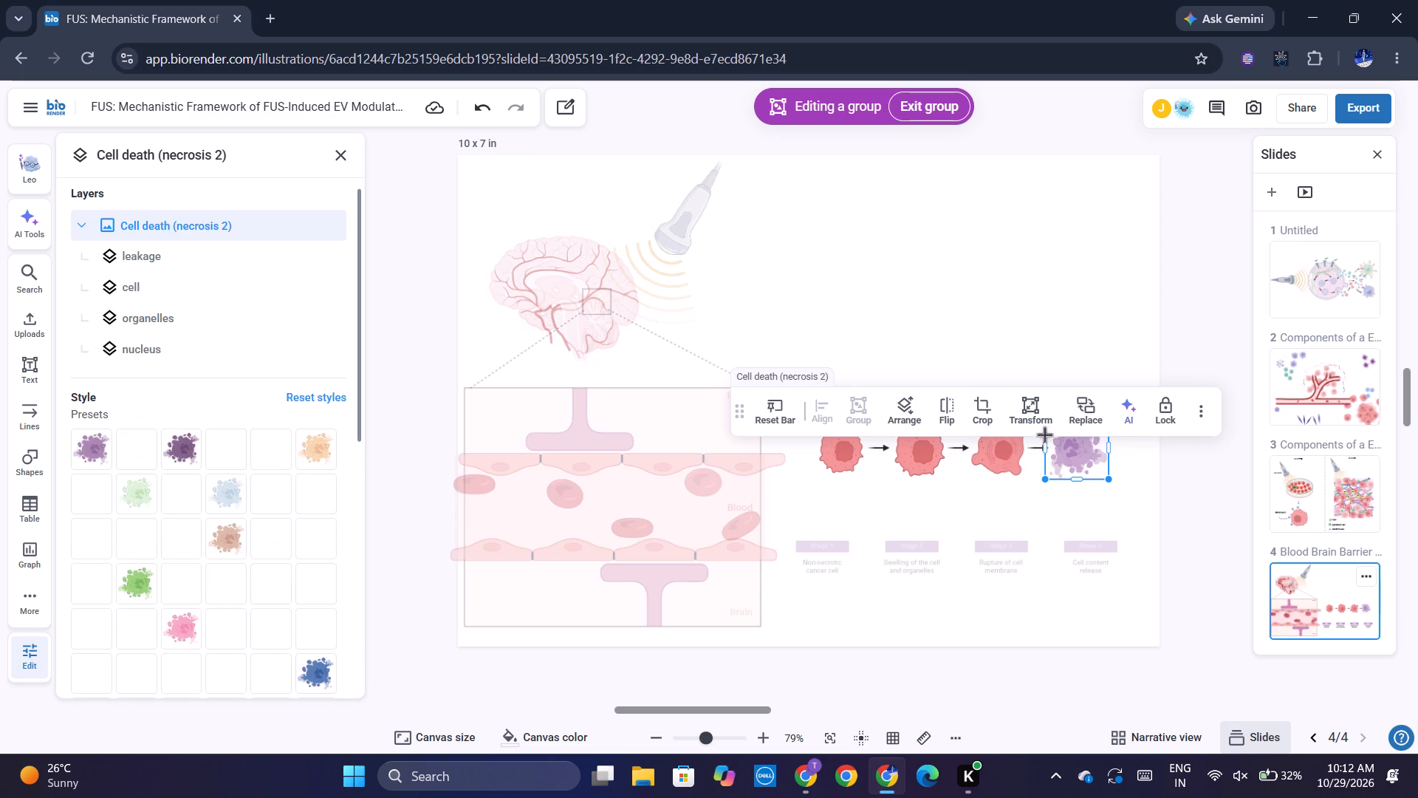
click(263, 543)
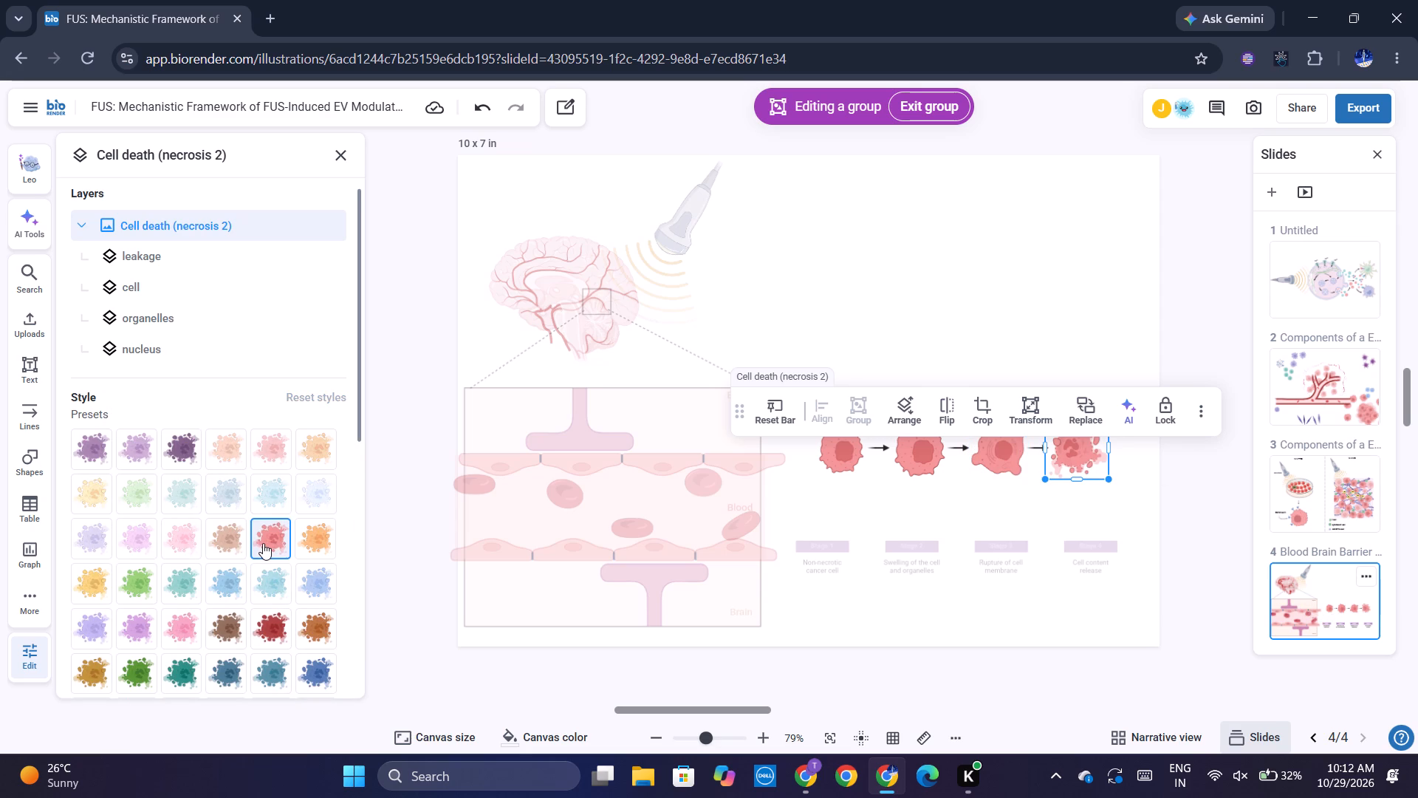
click(1137, 583)
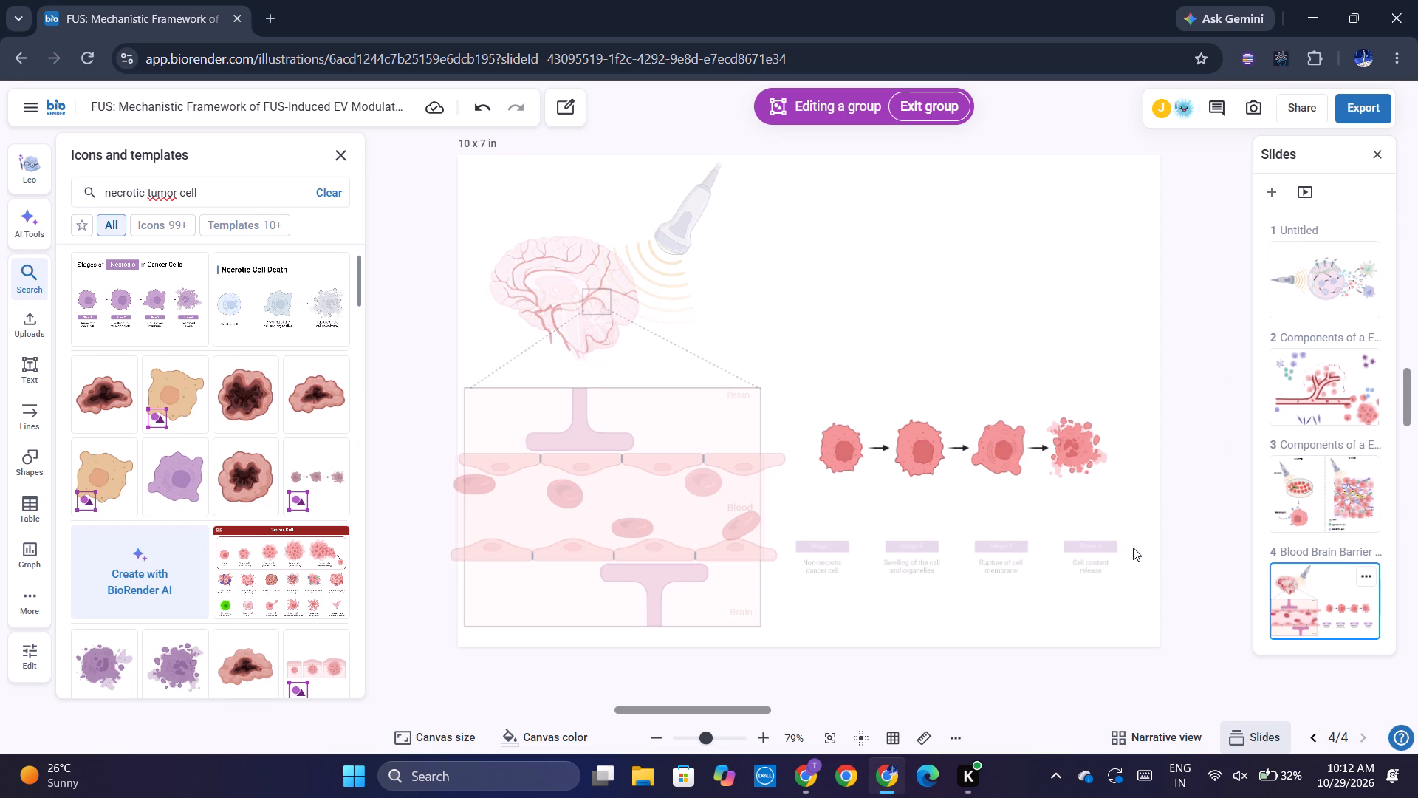
click(1110, 503)
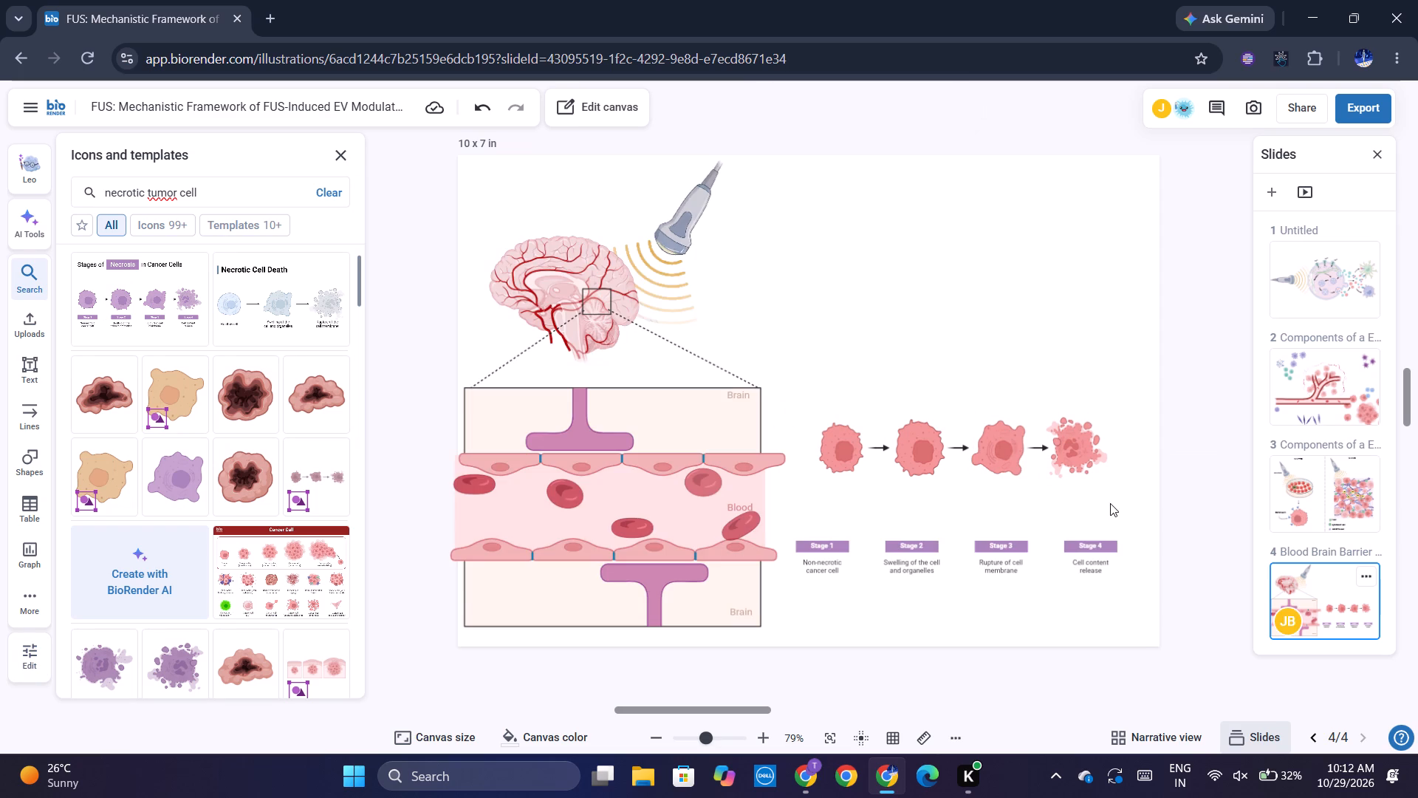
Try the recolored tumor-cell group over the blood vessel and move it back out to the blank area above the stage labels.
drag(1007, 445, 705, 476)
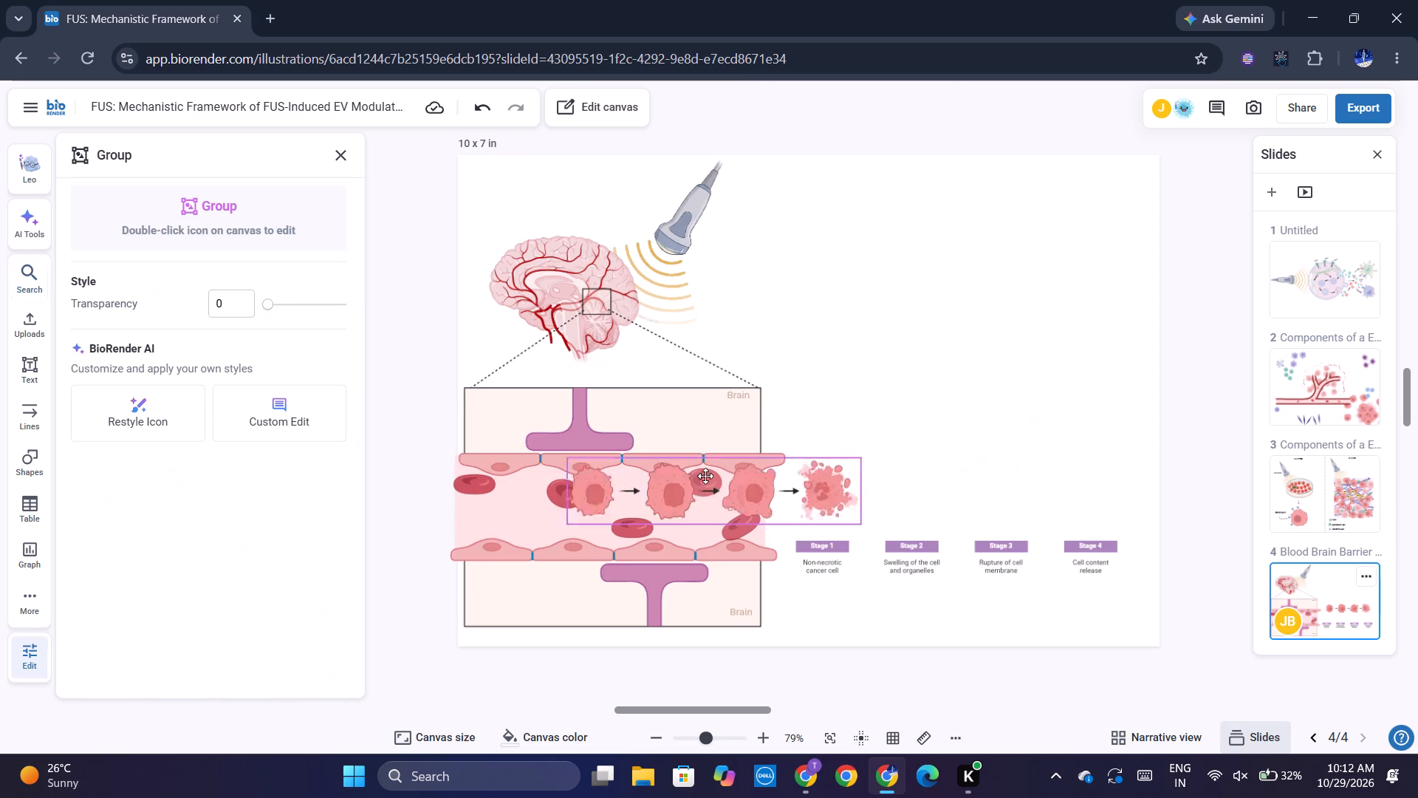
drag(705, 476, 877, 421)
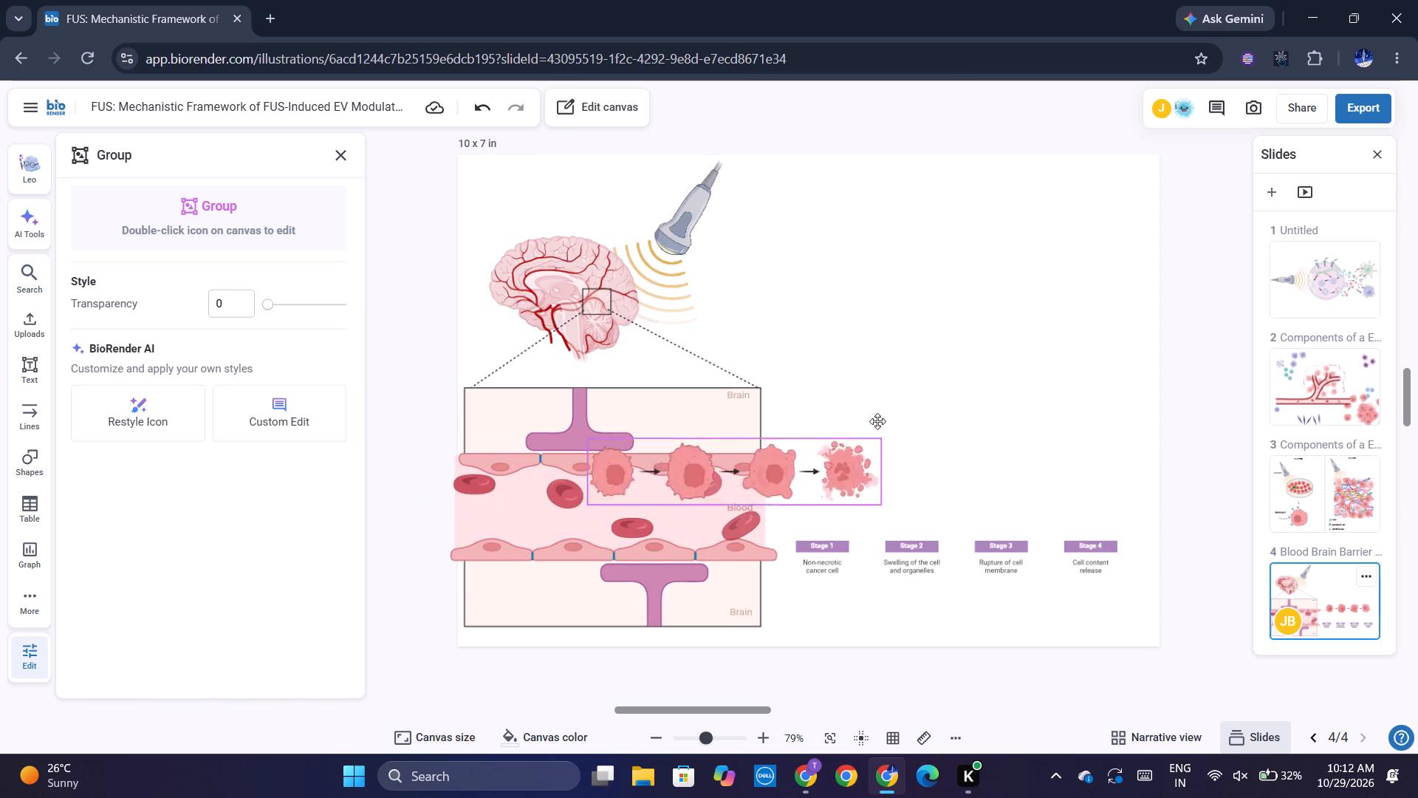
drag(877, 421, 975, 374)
Set transparency to 39 on the lower-middle red blood cell and 42 on the round red blood cell at its upper left.
click(633, 531)
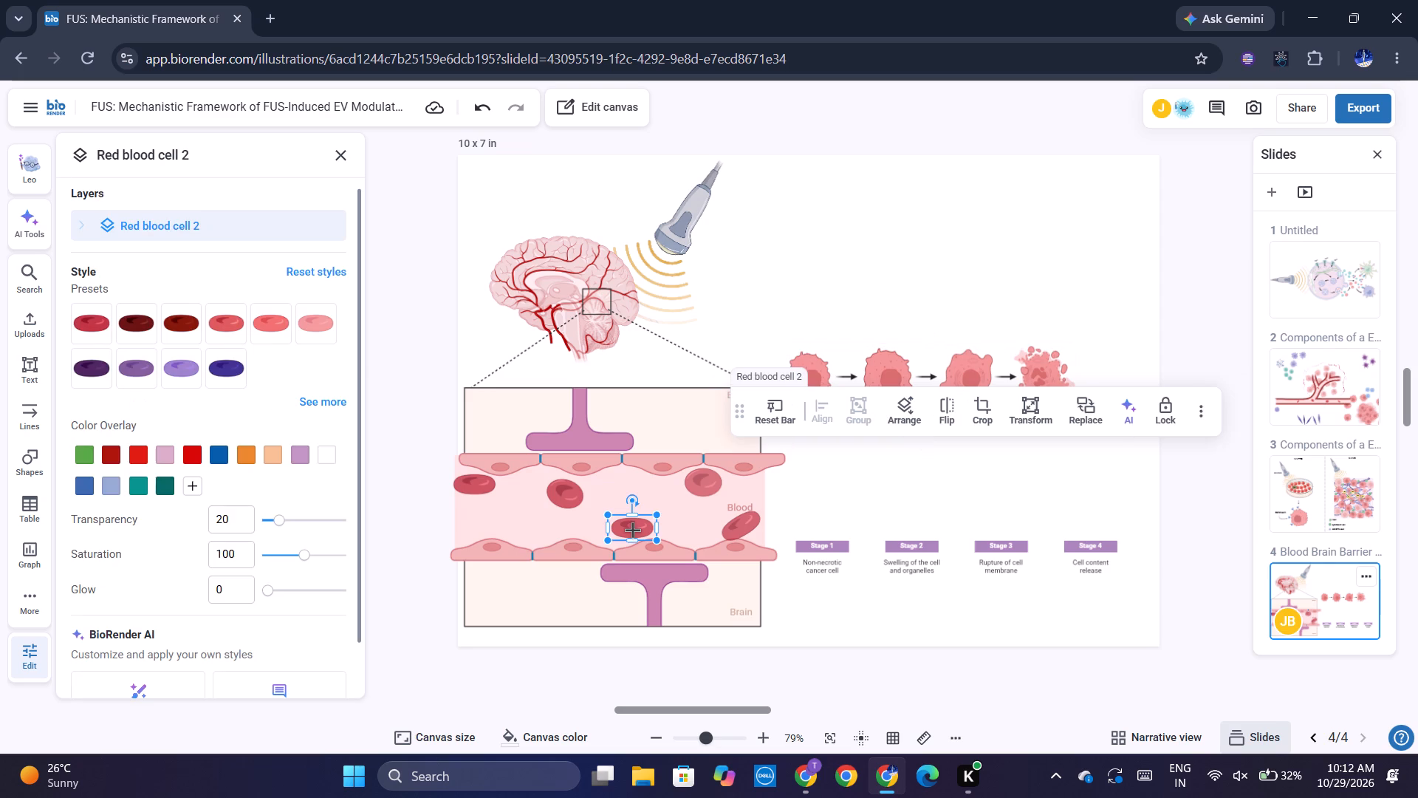
click(296, 517)
click(569, 505)
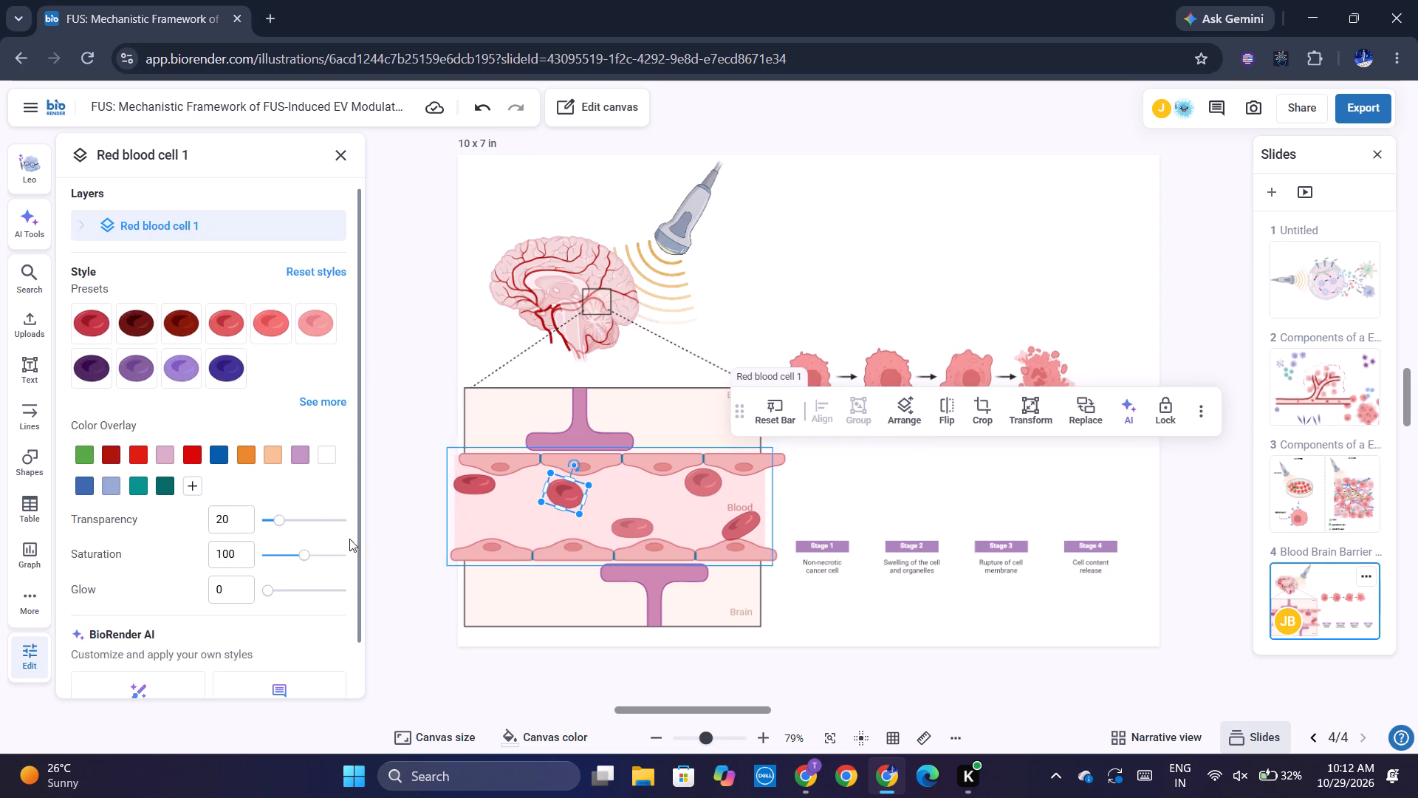
click(298, 517)
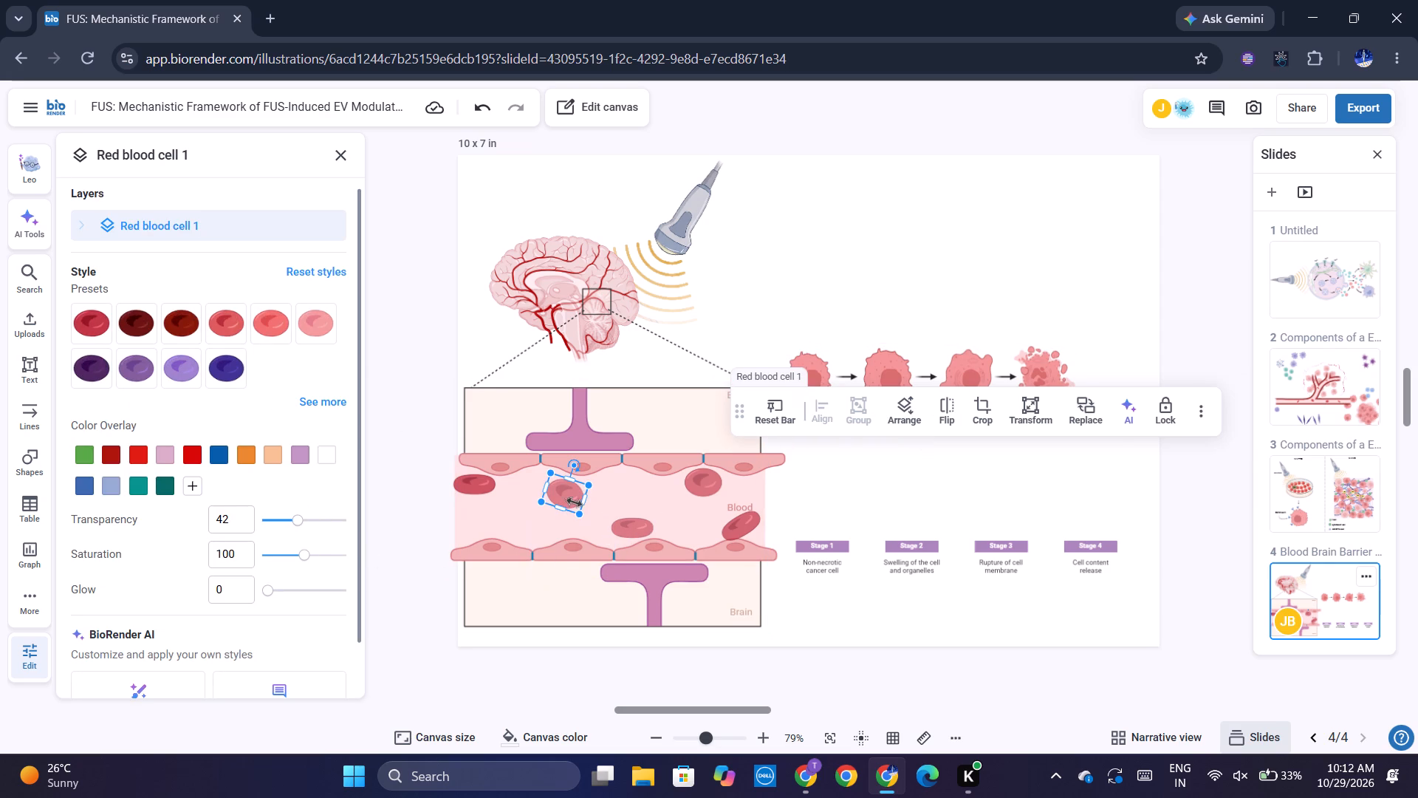
Move the two faded red blood cells so they sit one above the other near the middle of the vessel, close to its walls.
drag(563, 500, 618, 489)
drag(632, 530, 611, 536)
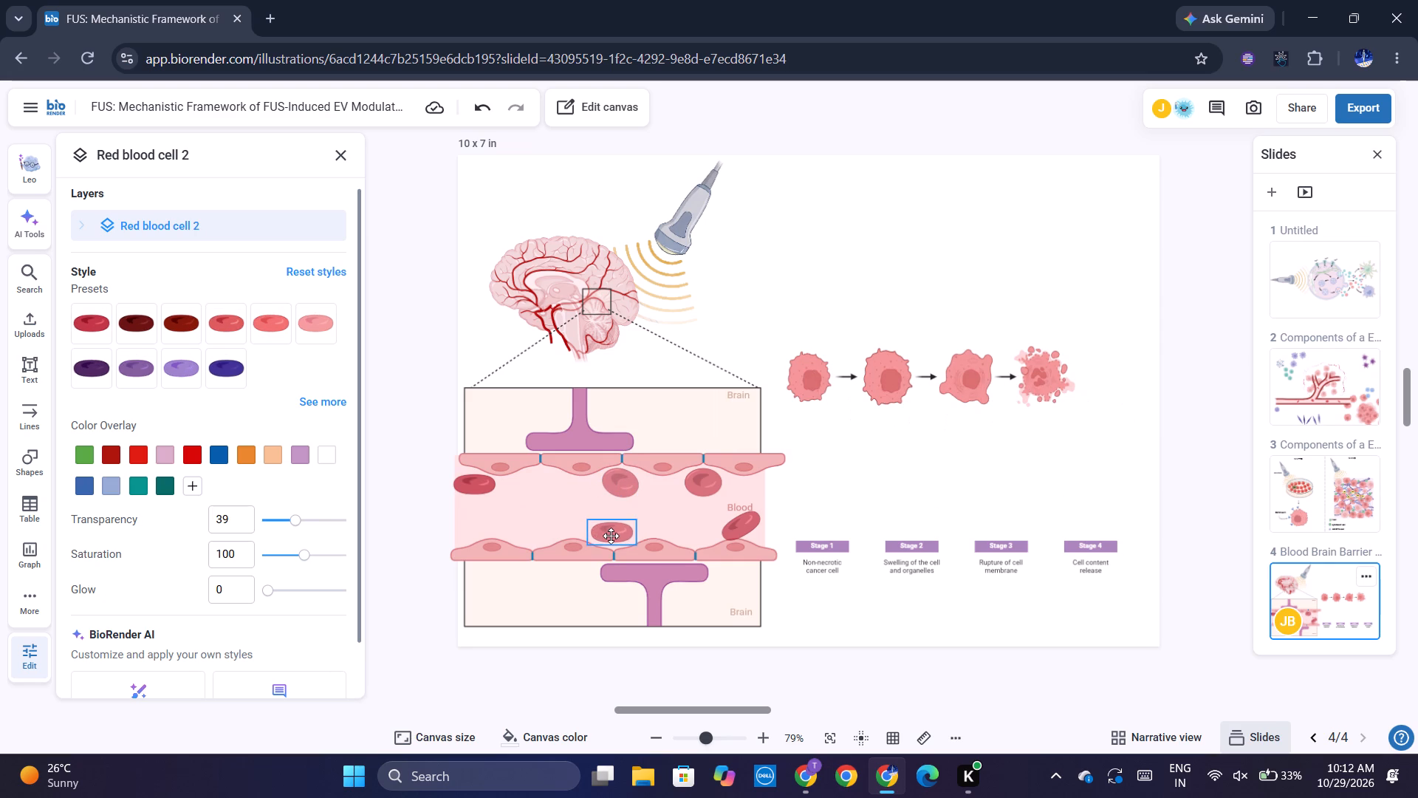
drag(611, 536, 610, 536)
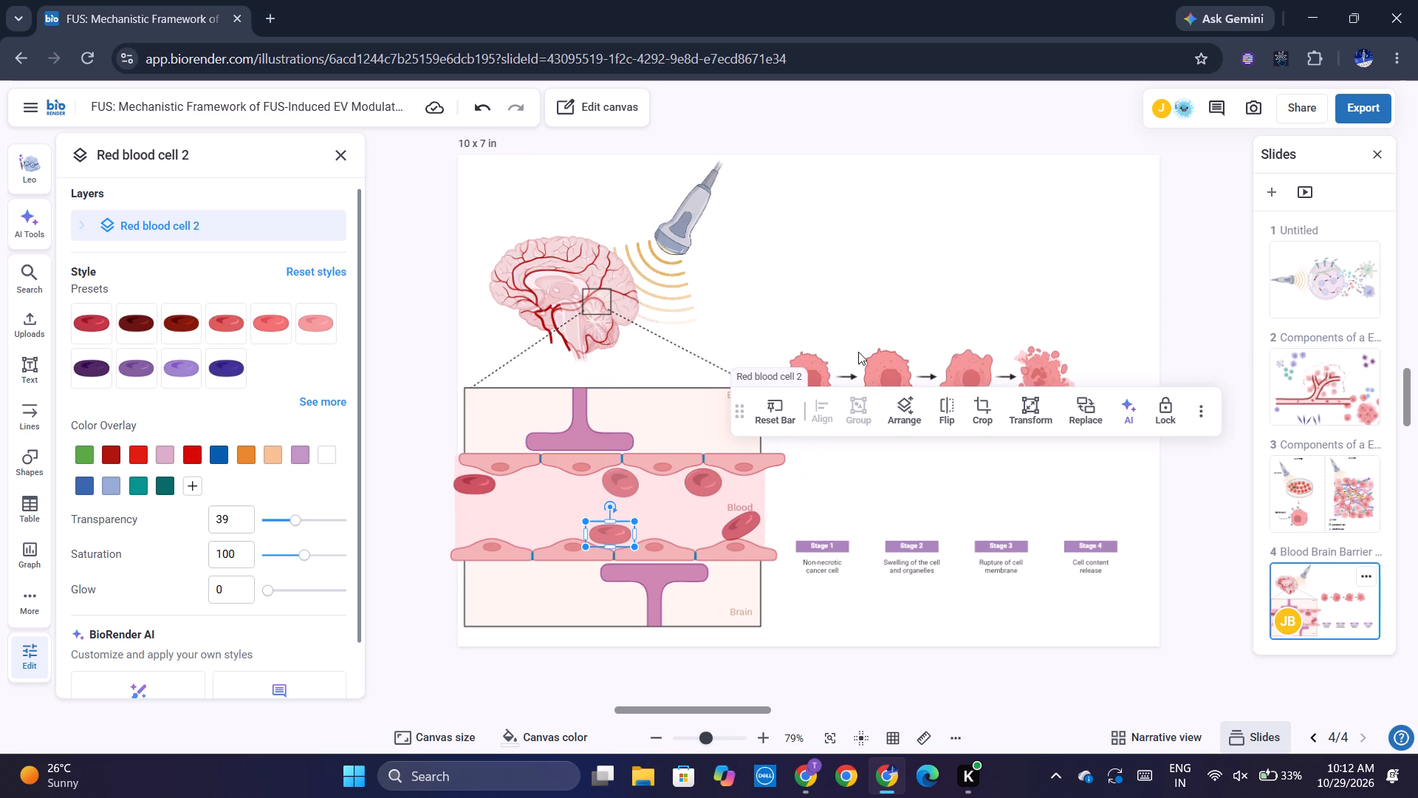
click(833, 312)
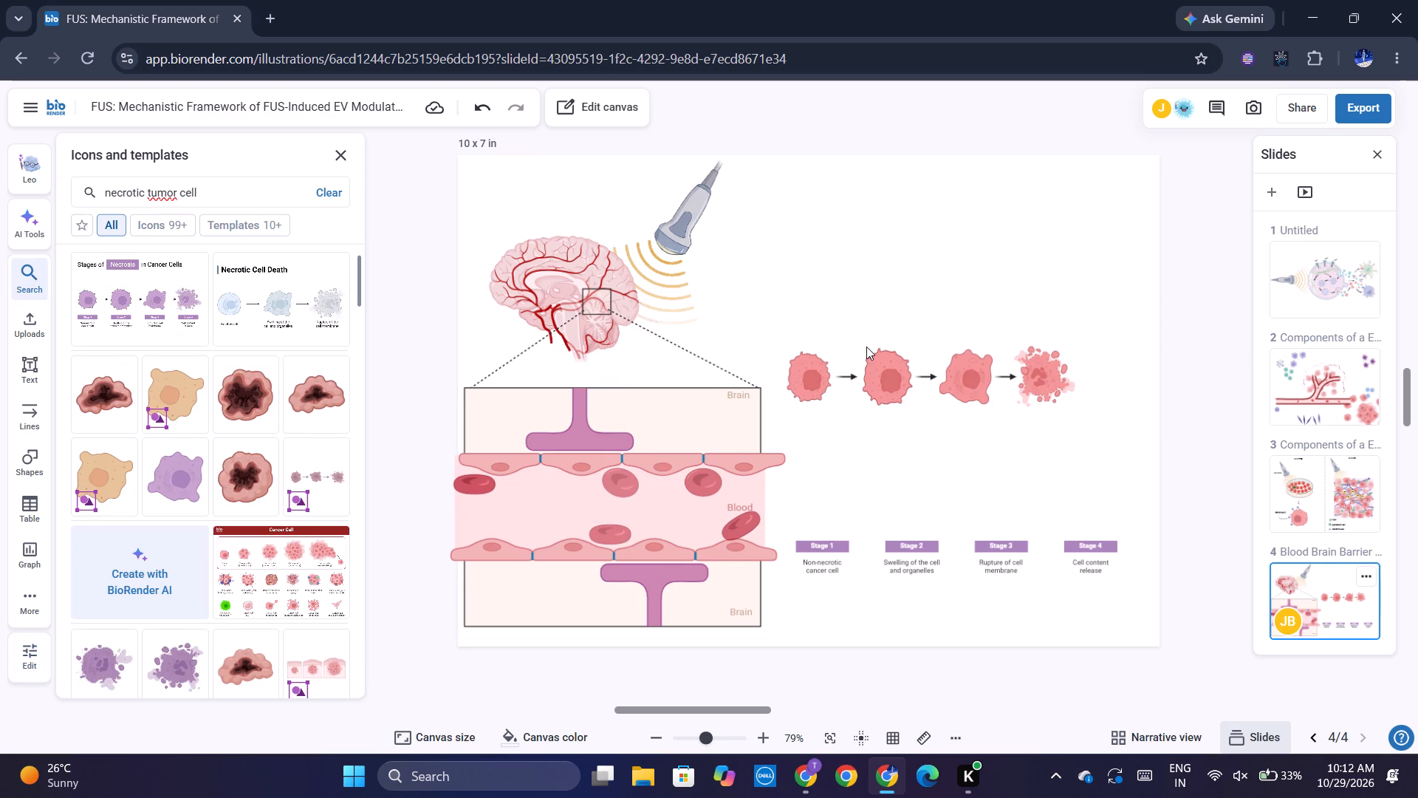
Move the coral-red tumor-cell group into the blood vessel, spanning the callout's width between the two vessel walls.
drag(866, 347, 832, 377)
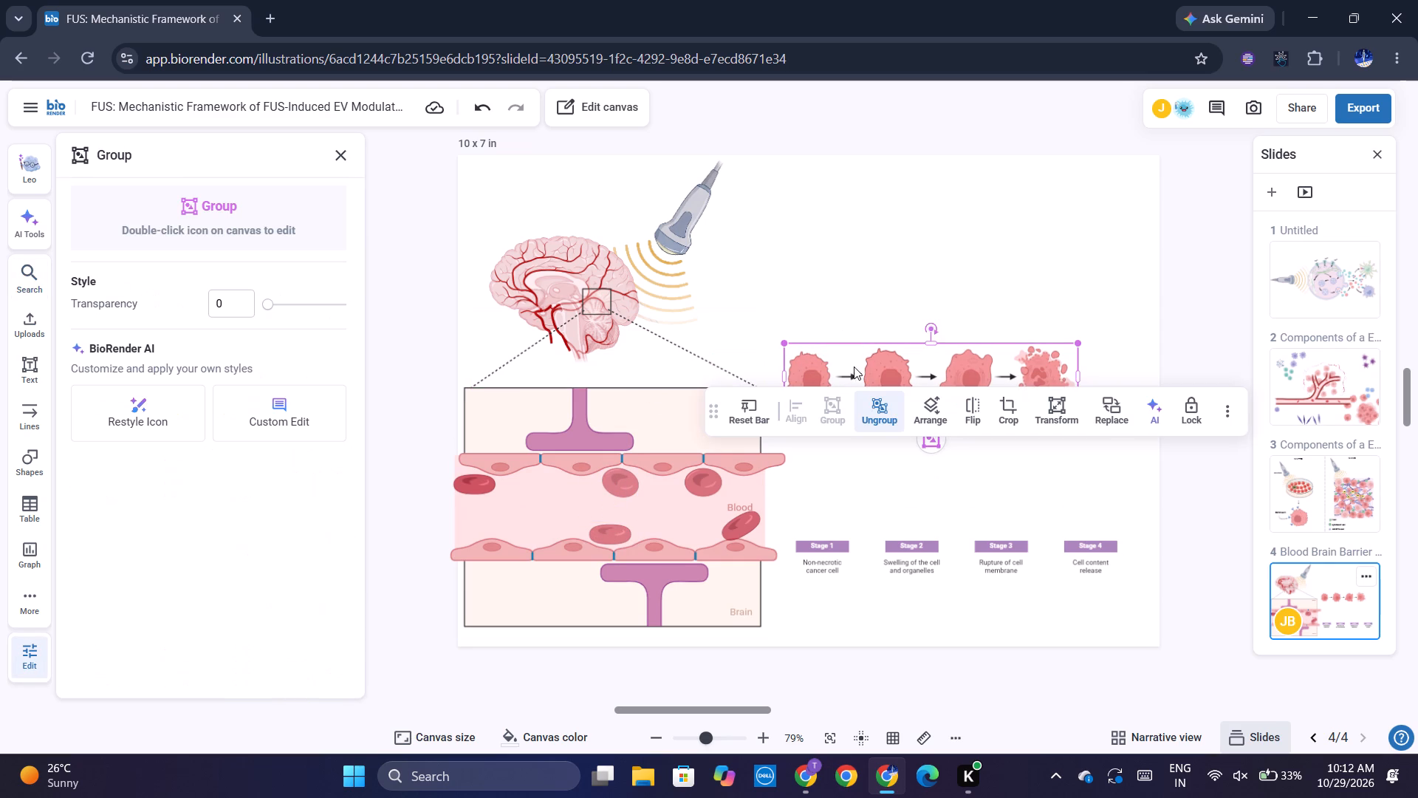
click(806, 256)
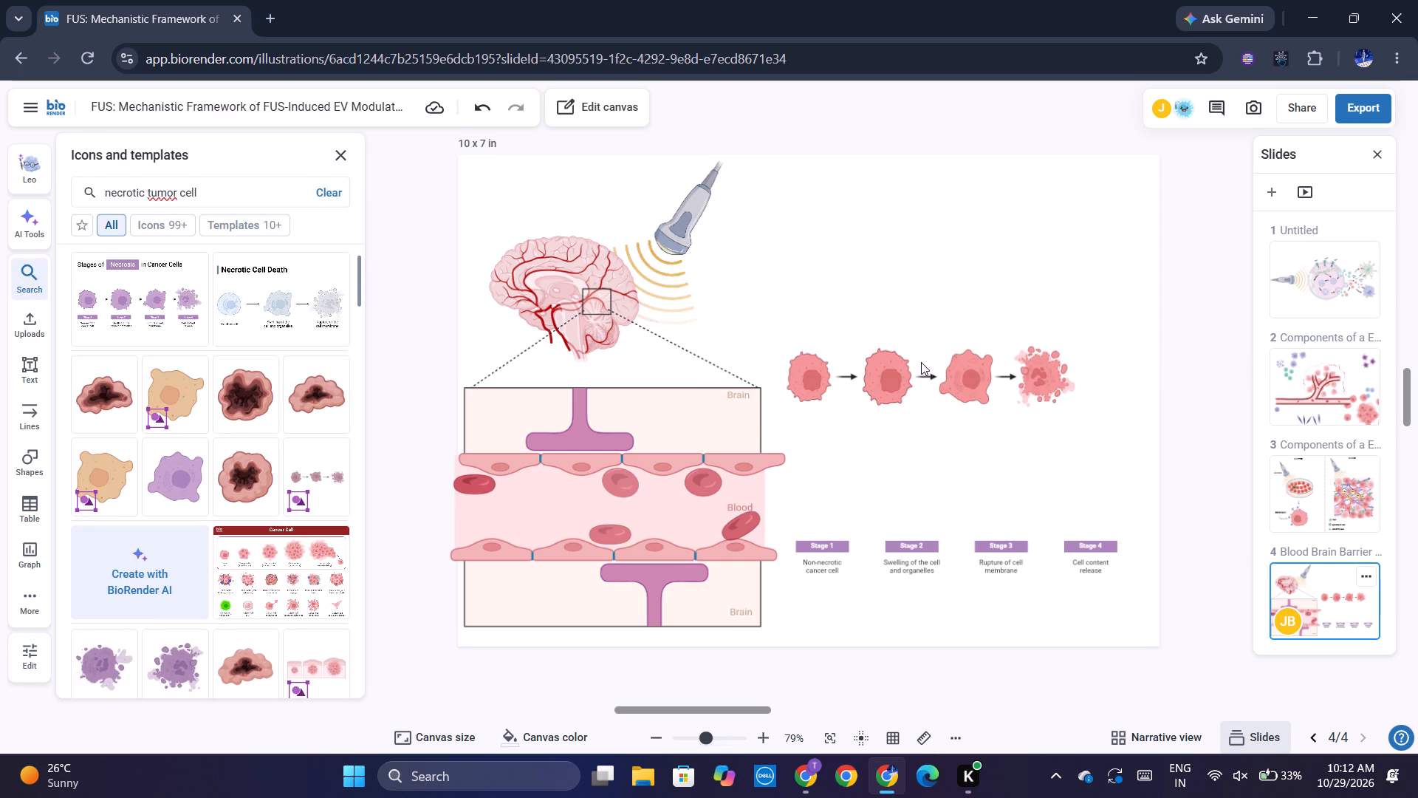
click(894, 379)
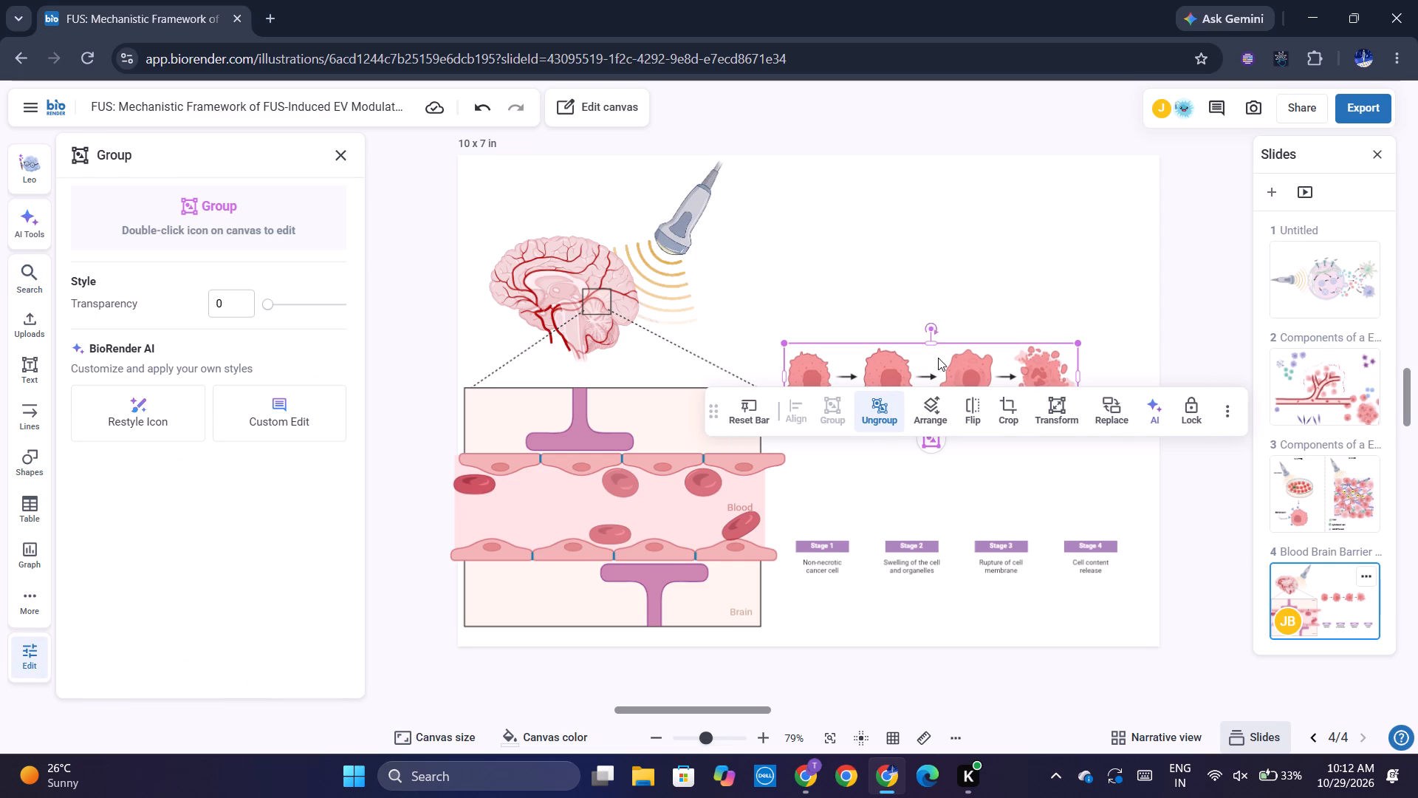
click(938, 358)
click(957, 366)
drag(949, 364, 637, 494)
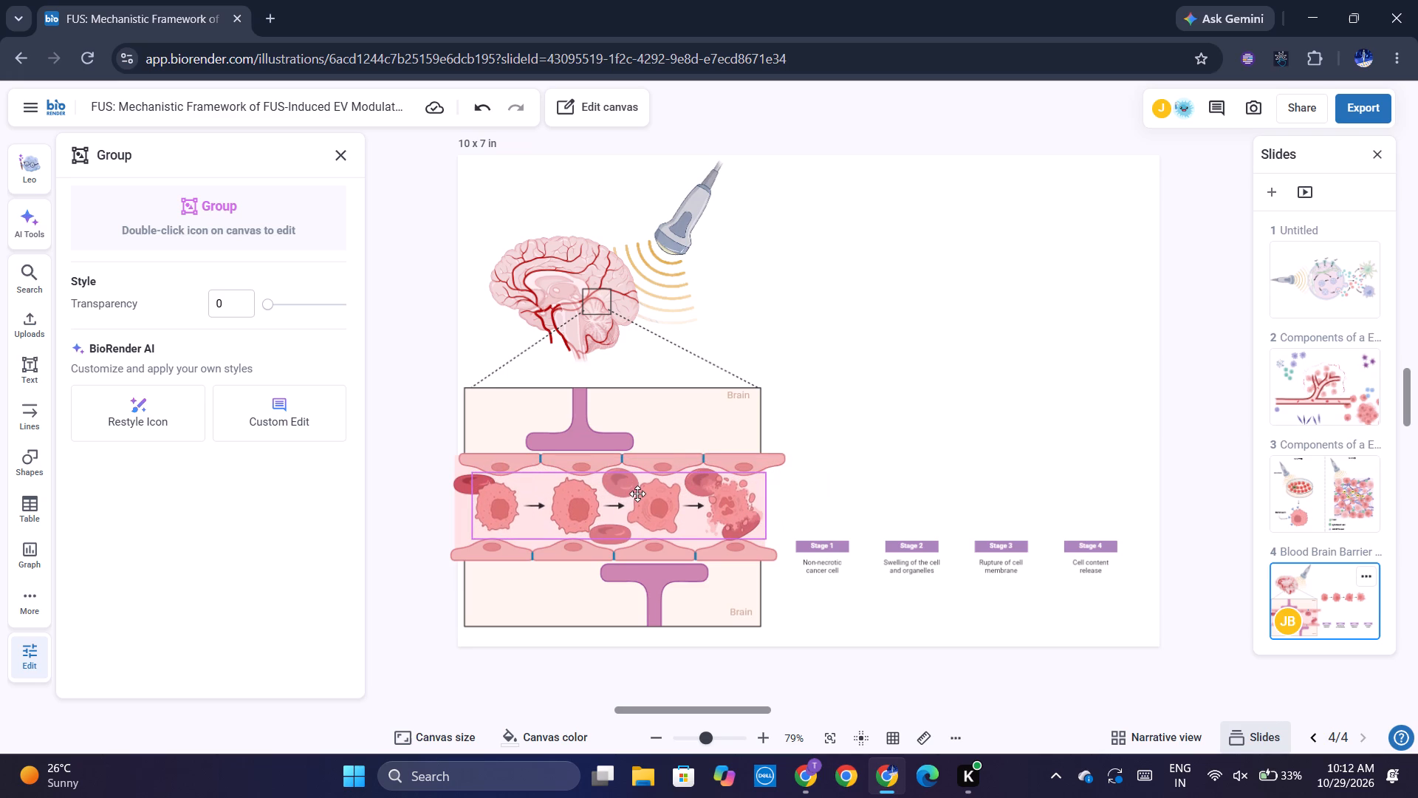
Nudge the coral-red tumor-cell group slightly left so it fits within the width of the callout frame.
drag(637, 494, 632, 494)
click(930, 490)
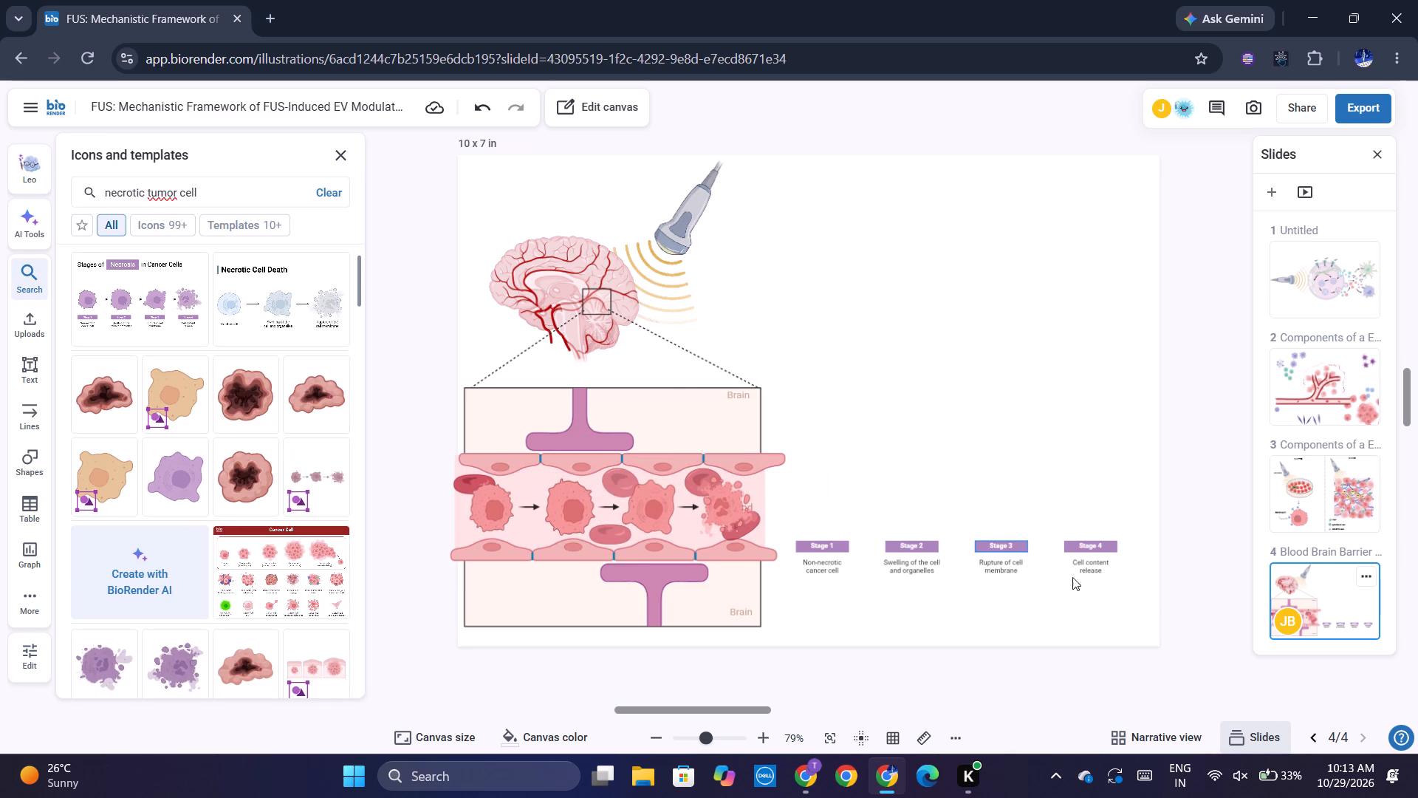
Recolor the Stage 1 to Stage 4 label boxes with red #C25757 for both stroke and fill.
drag(1128, 546, 1003, 544)
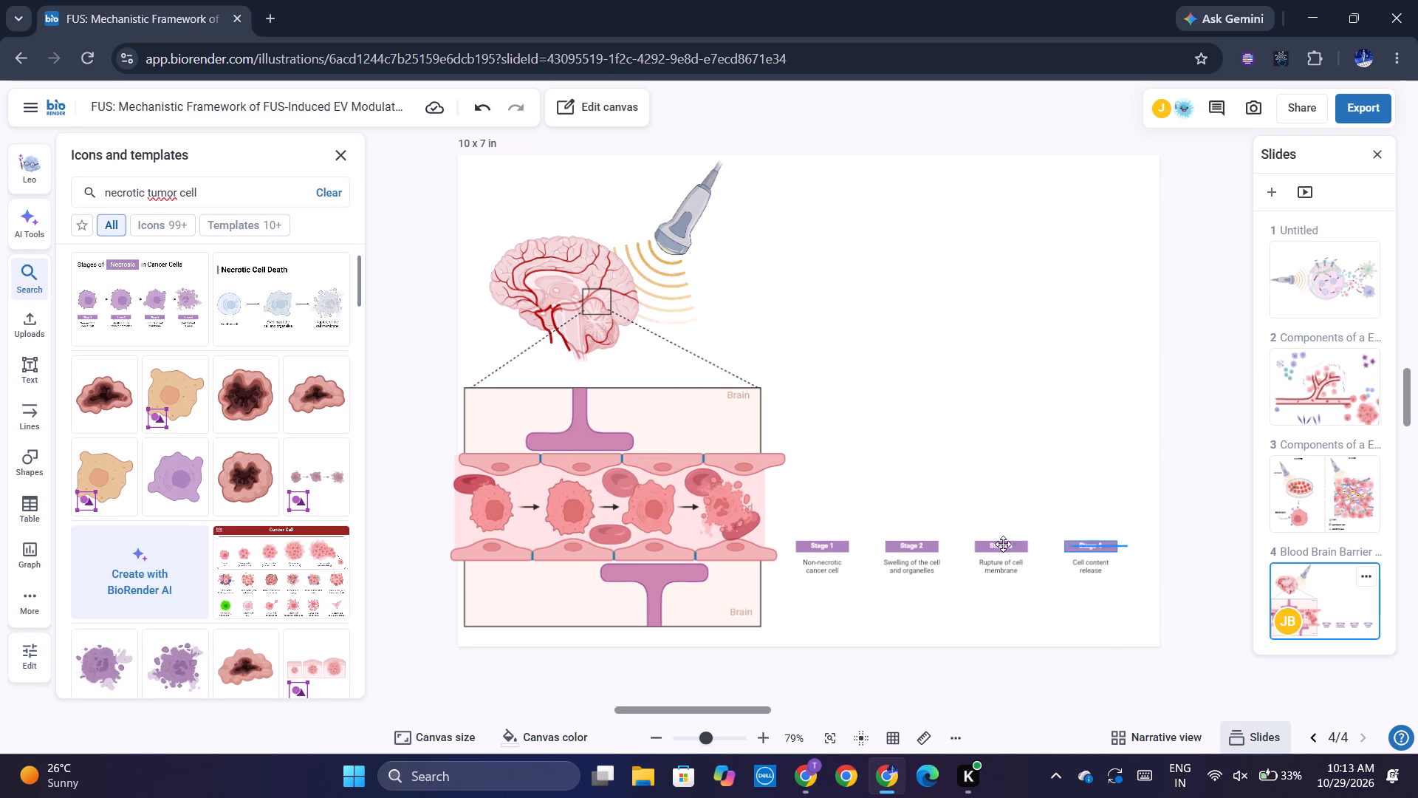
drag(1003, 544, 803, 550)
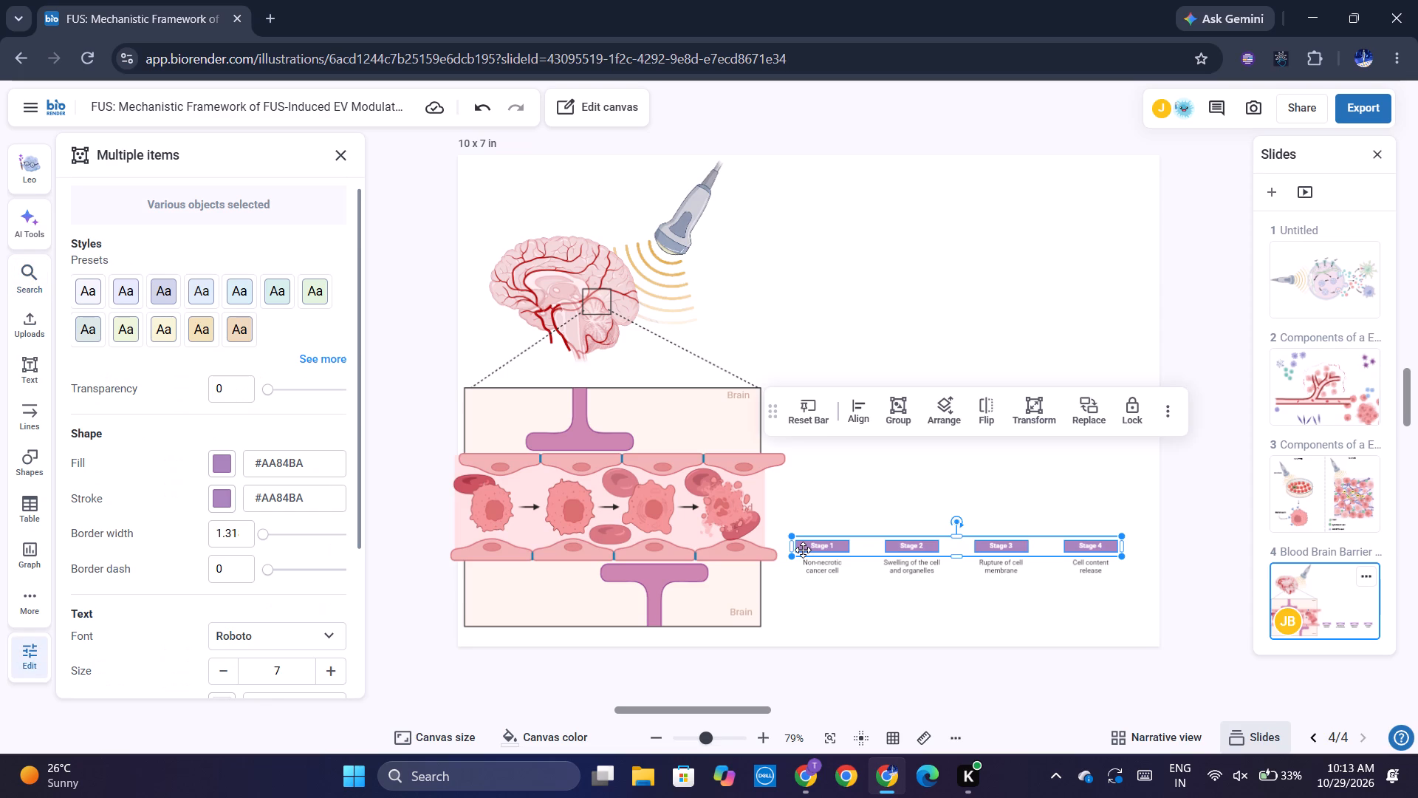
click(219, 494)
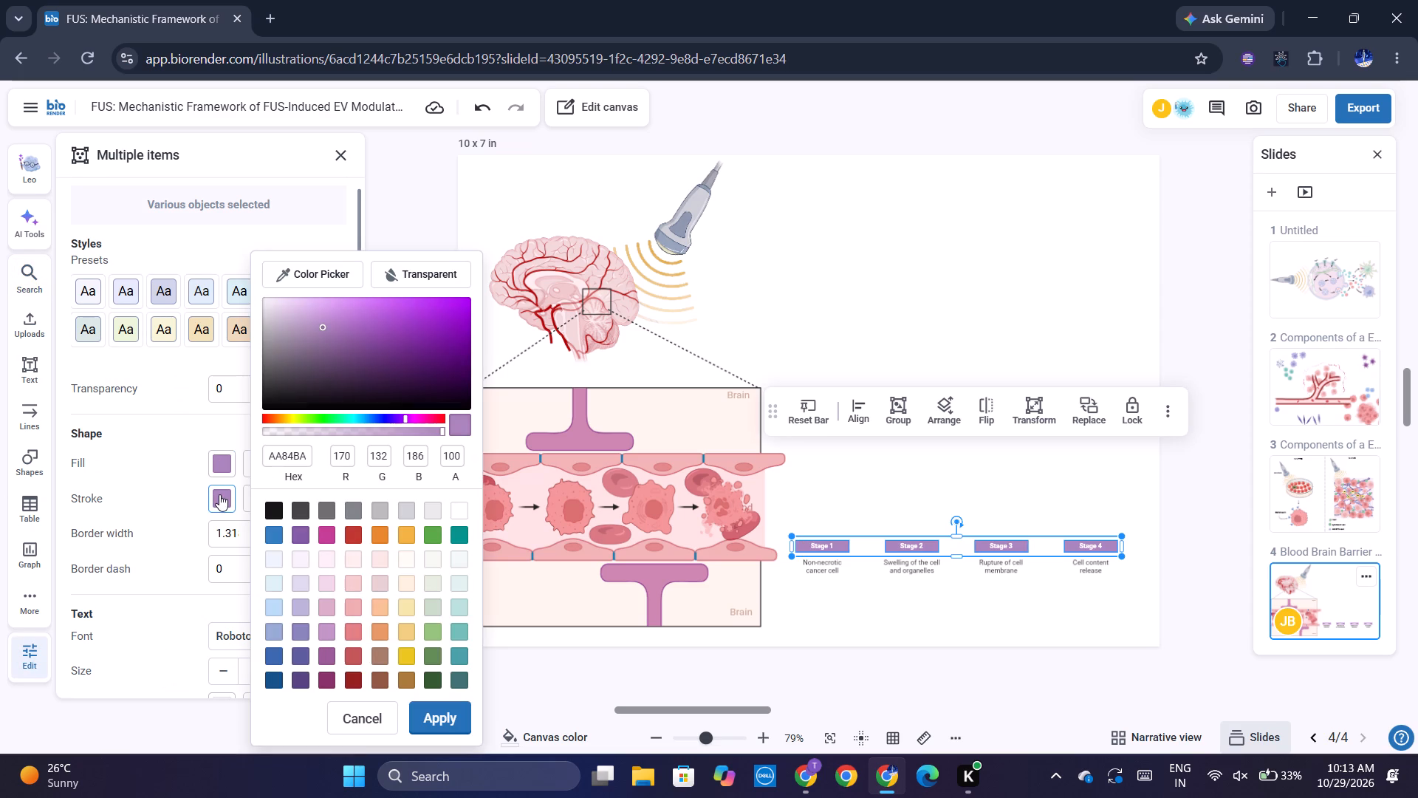
click(352, 650)
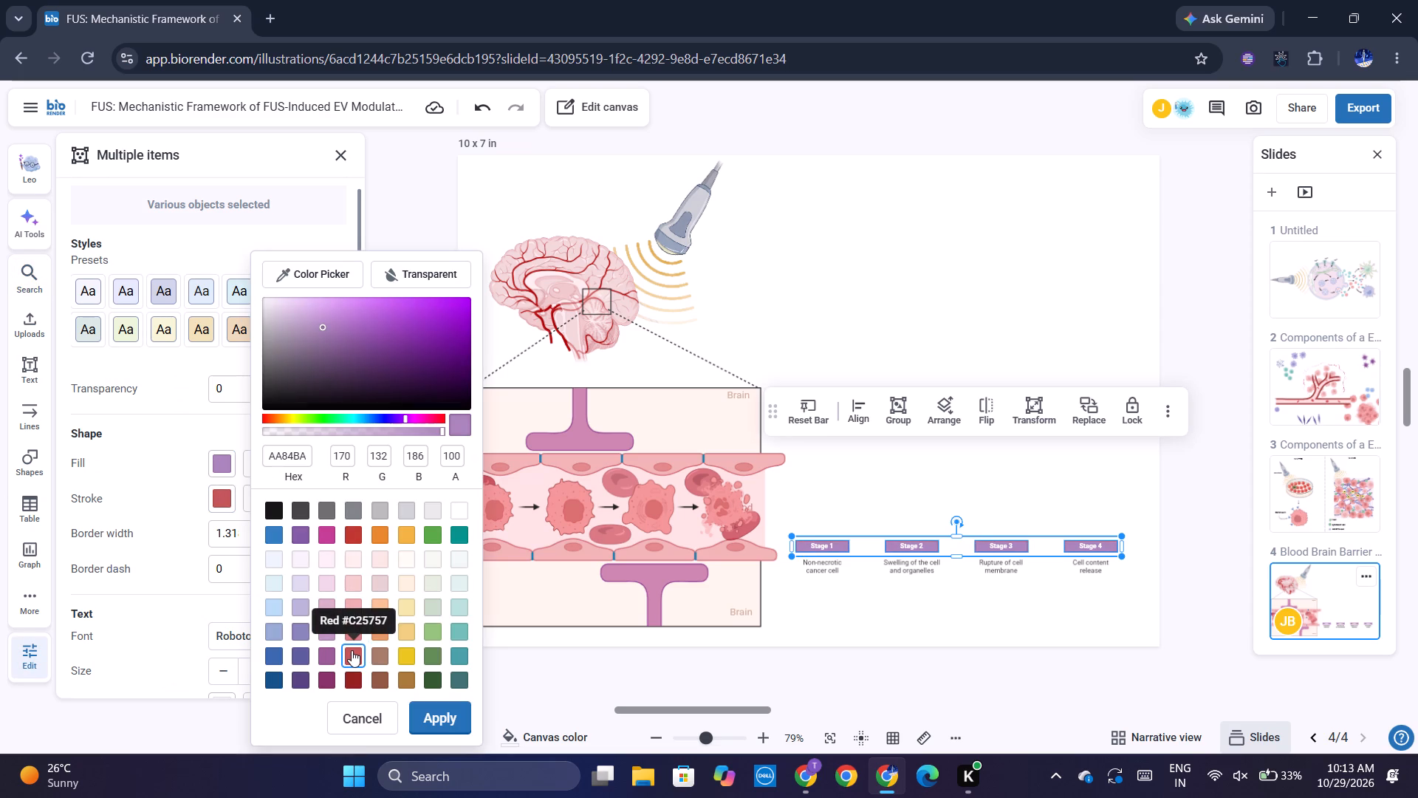
click(427, 709)
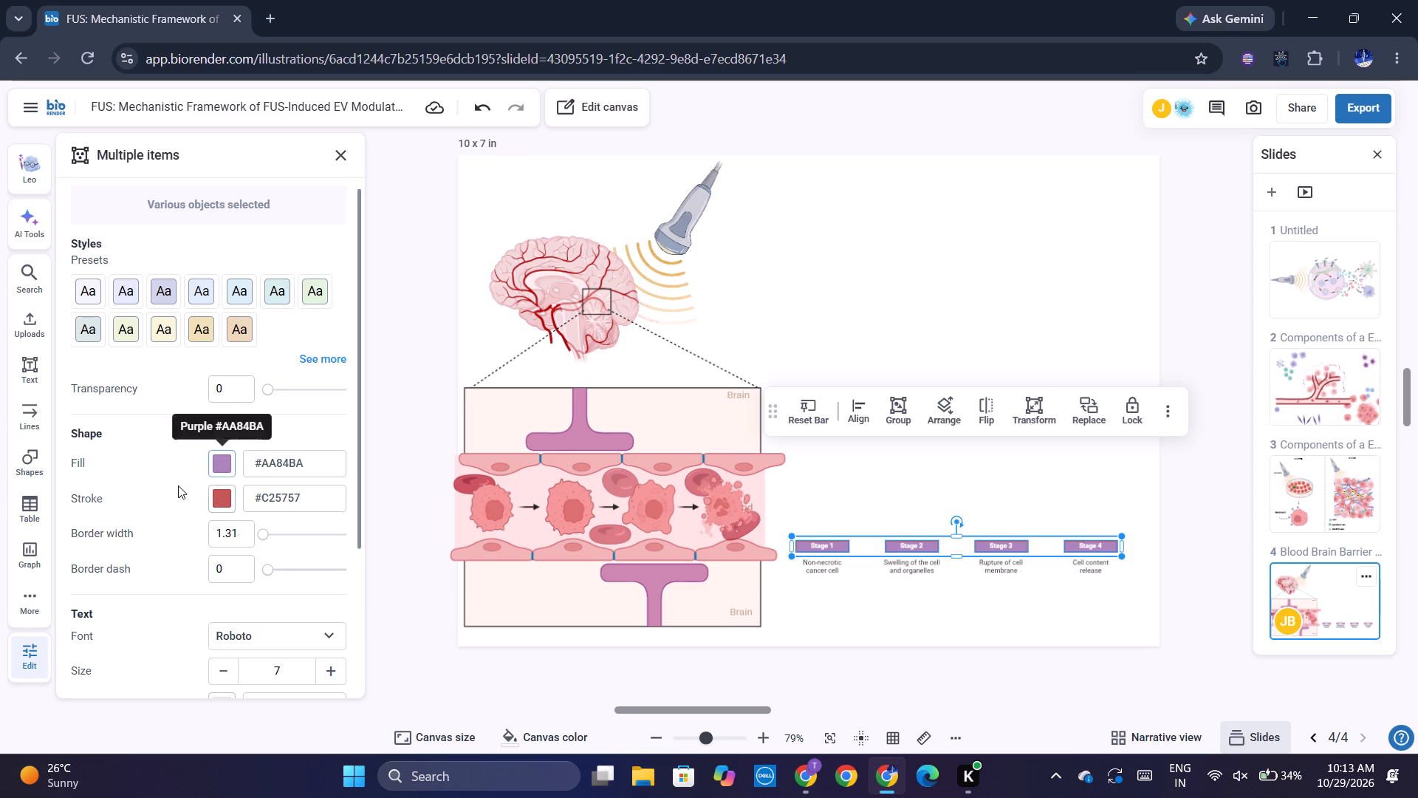
click(223, 452)
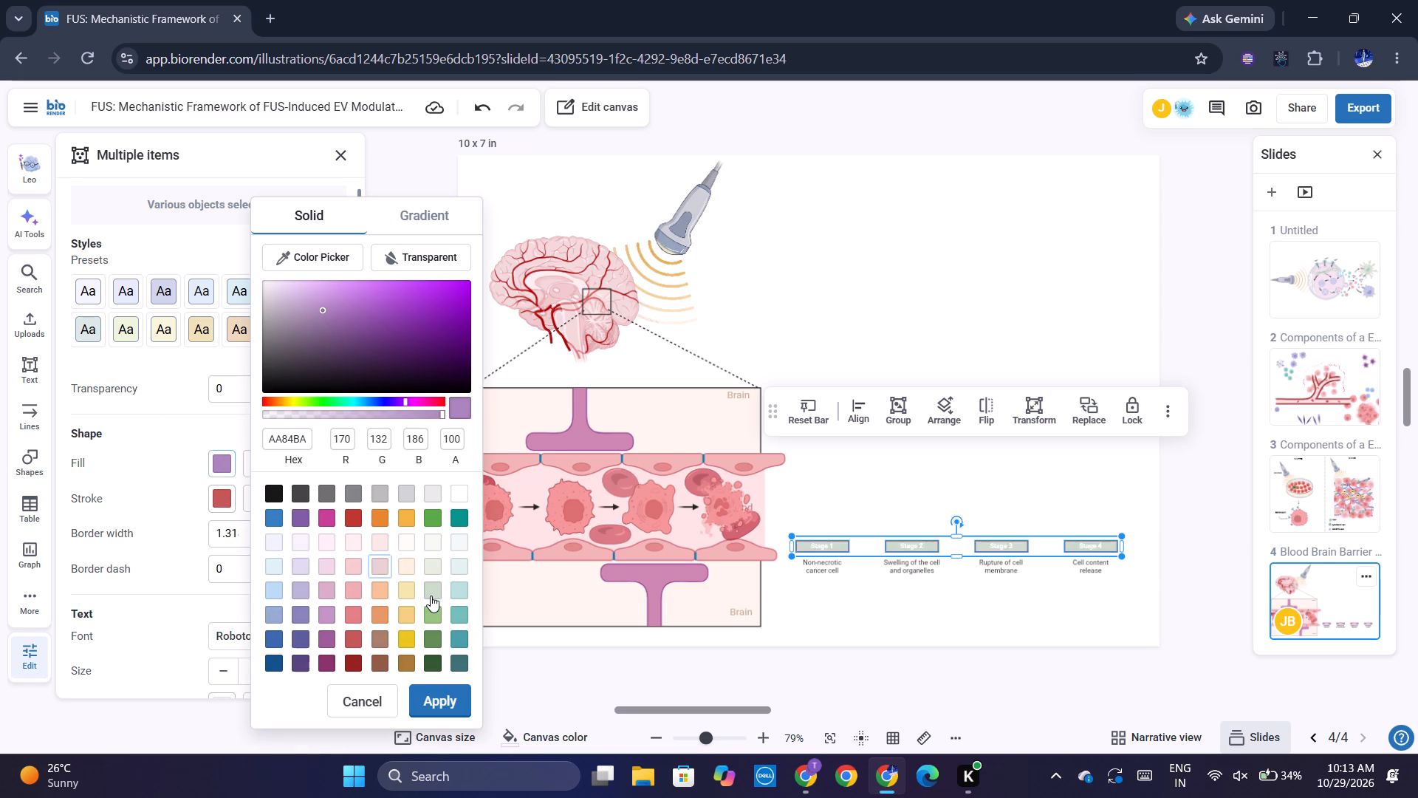
click(359, 633)
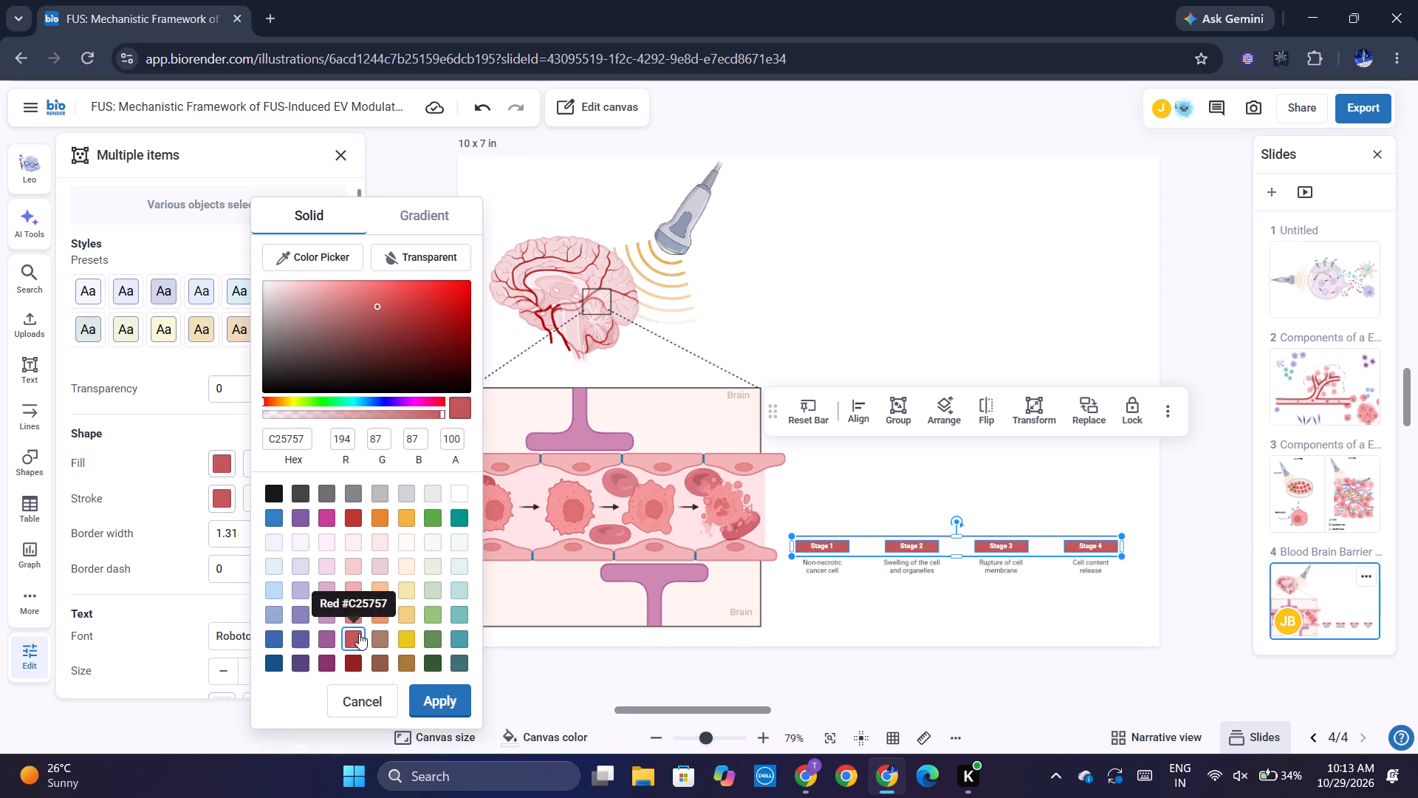
click(445, 709)
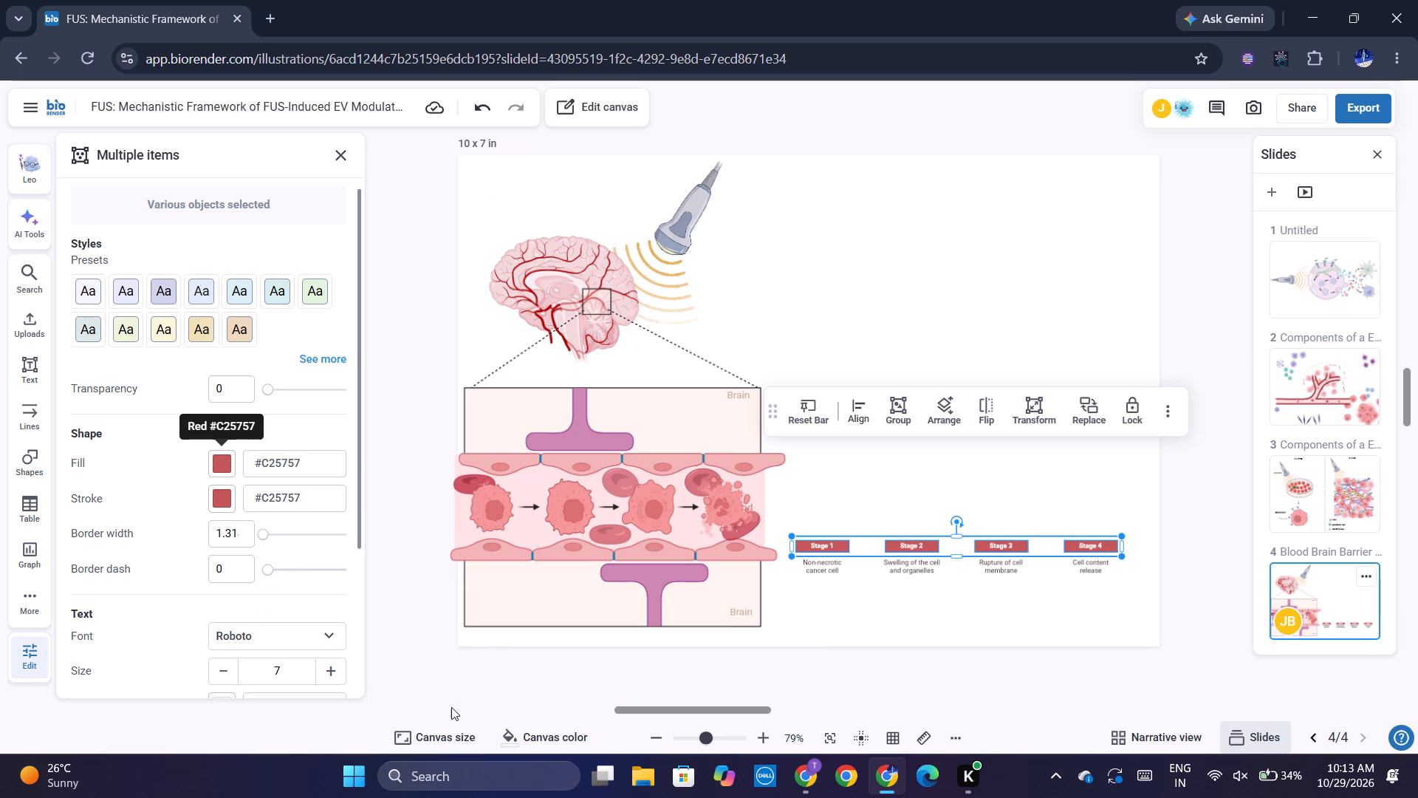
click(1073, 644)
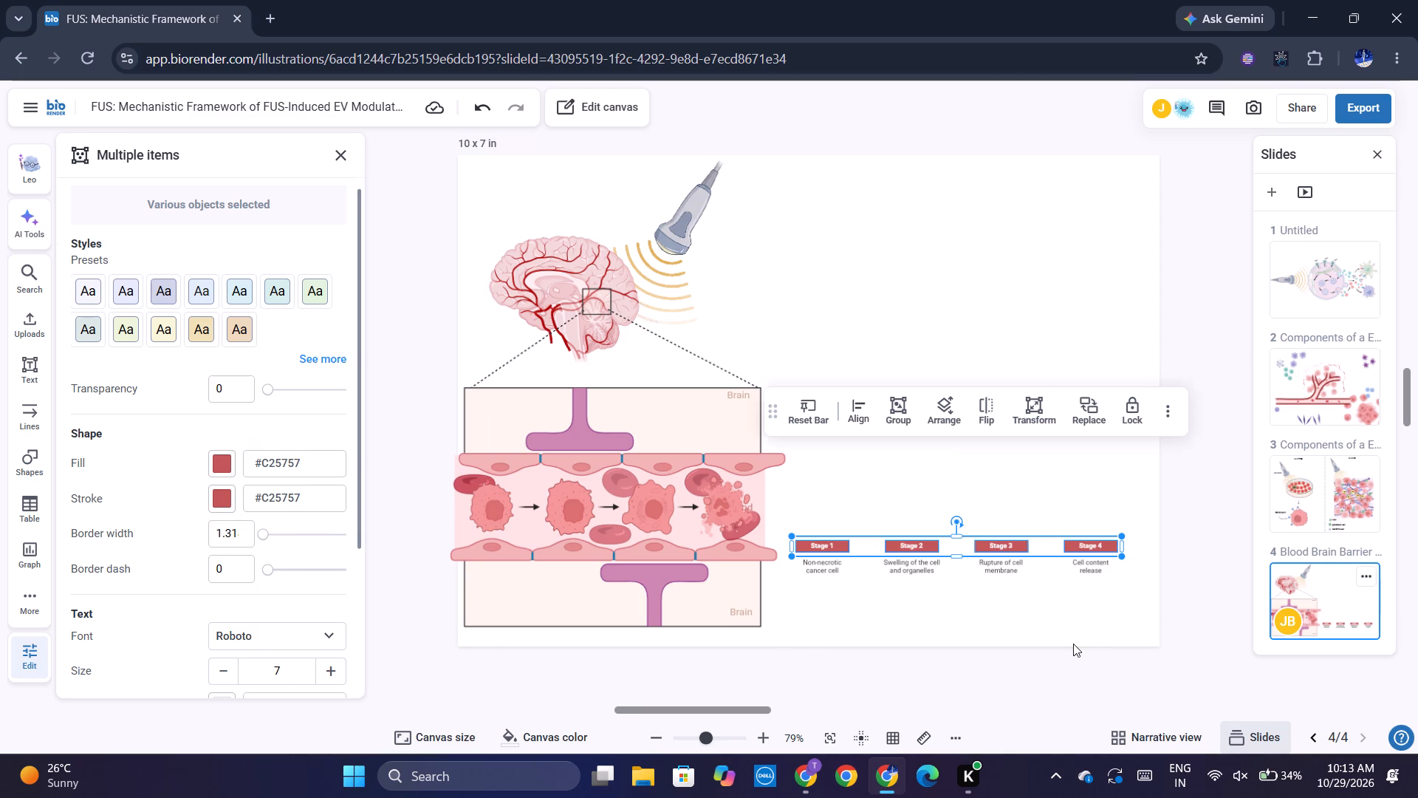
Group the four red stage labels together with their captions.
drag(1126, 590, 805, 536)
click(898, 402)
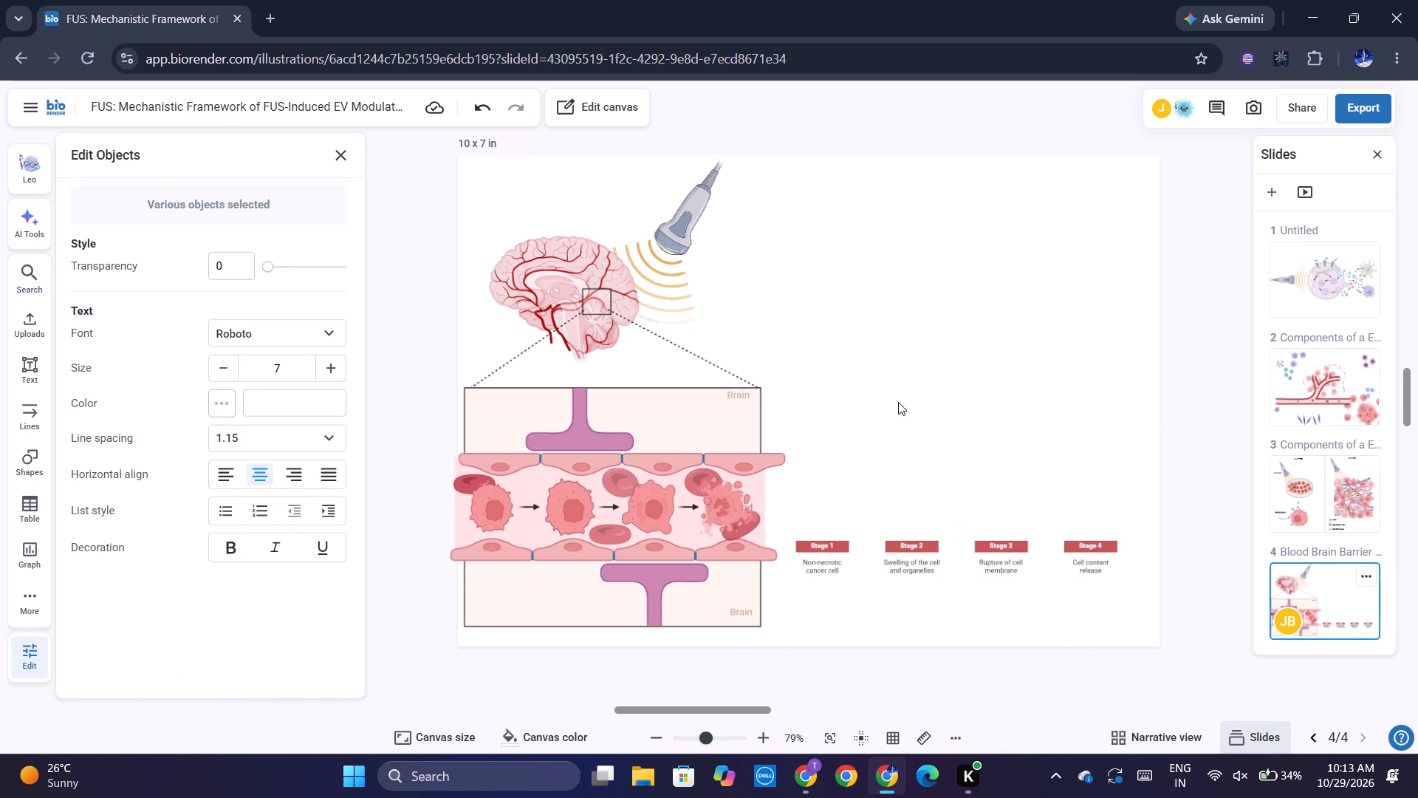
click(959, 566)
click(994, 557)
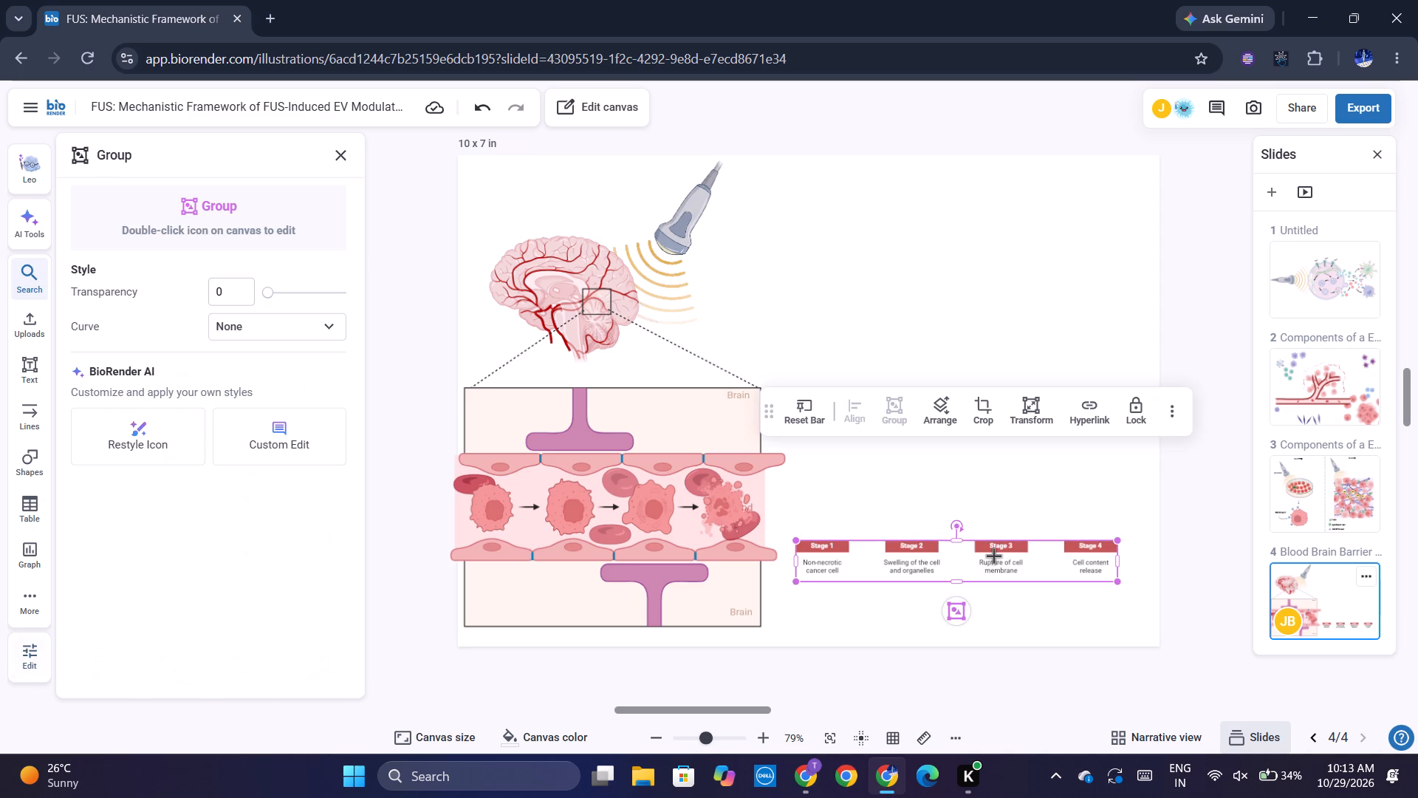
Try the stage-label group over the vessel's lower wall, and settle it in the blank area near the slide's lower-right corner.
drag(991, 554, 744, 561)
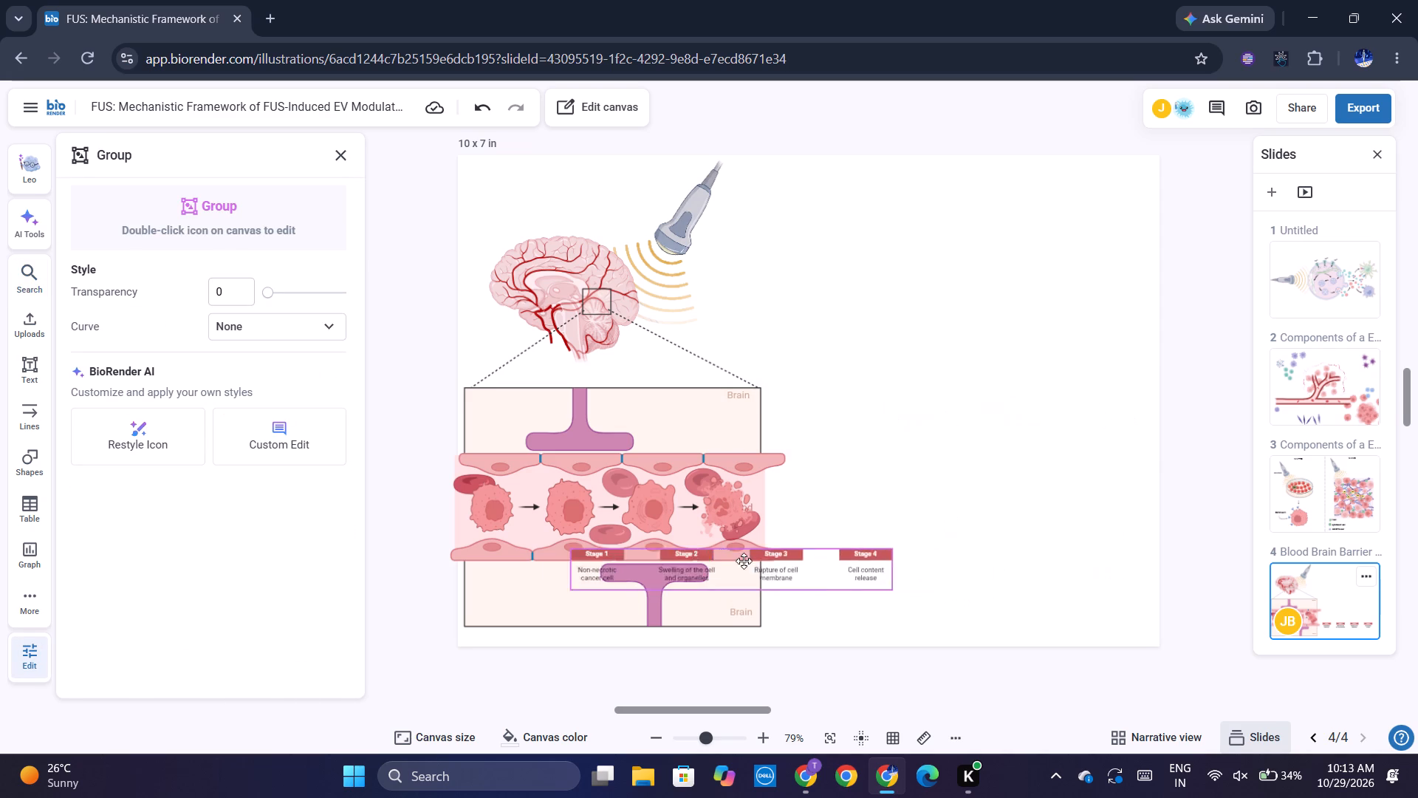
drag(744, 561, 654, 551)
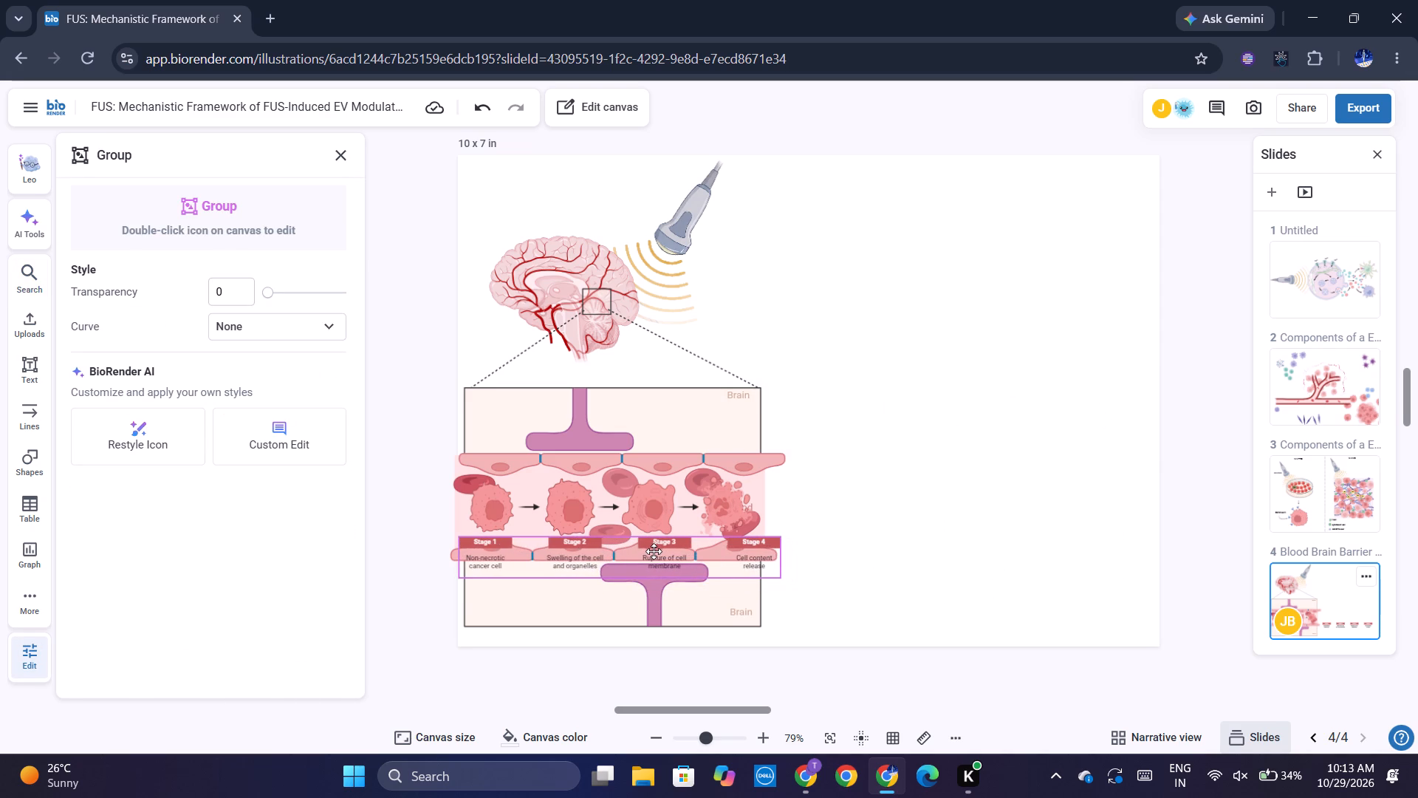
drag(654, 551, 976, 621)
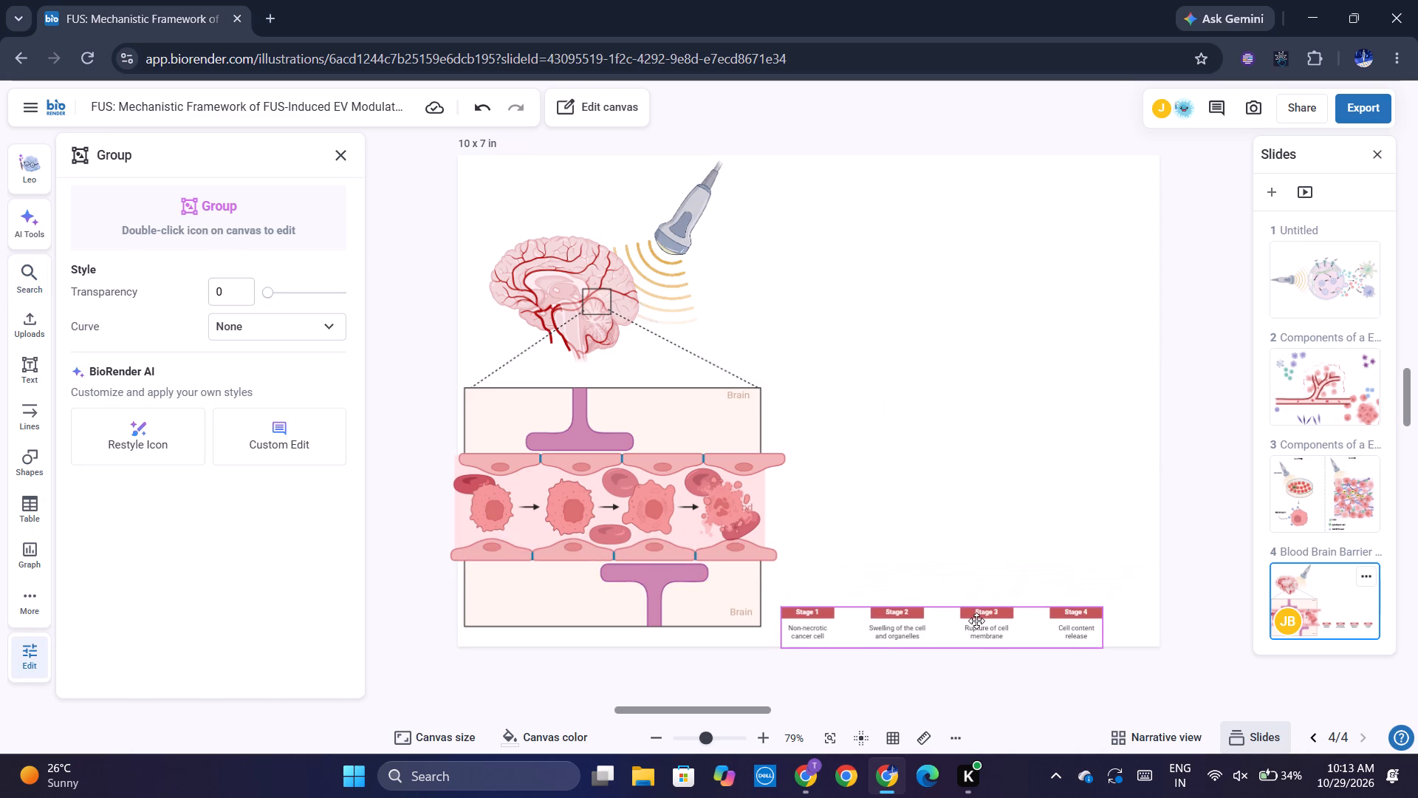
drag(976, 621, 1018, 601)
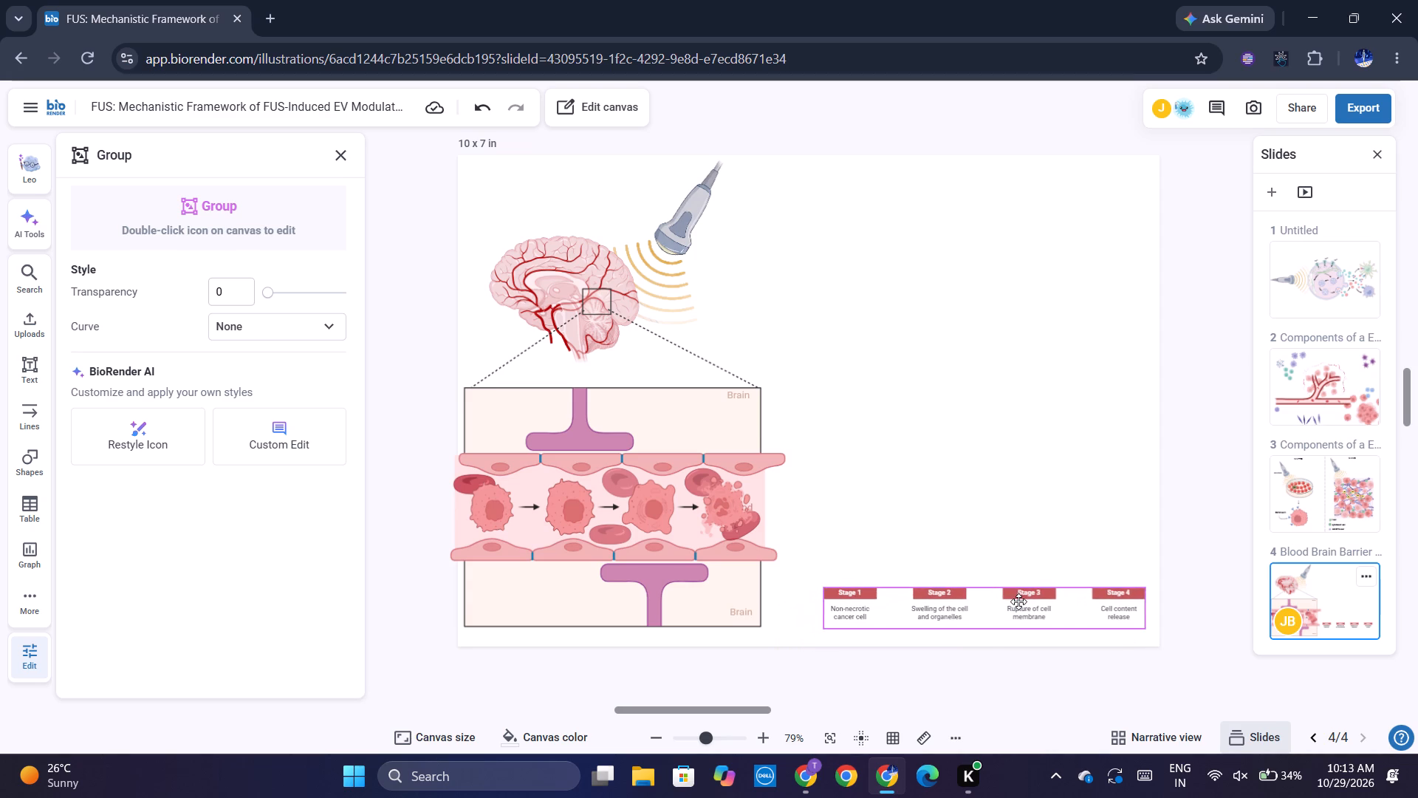
click(919, 485)
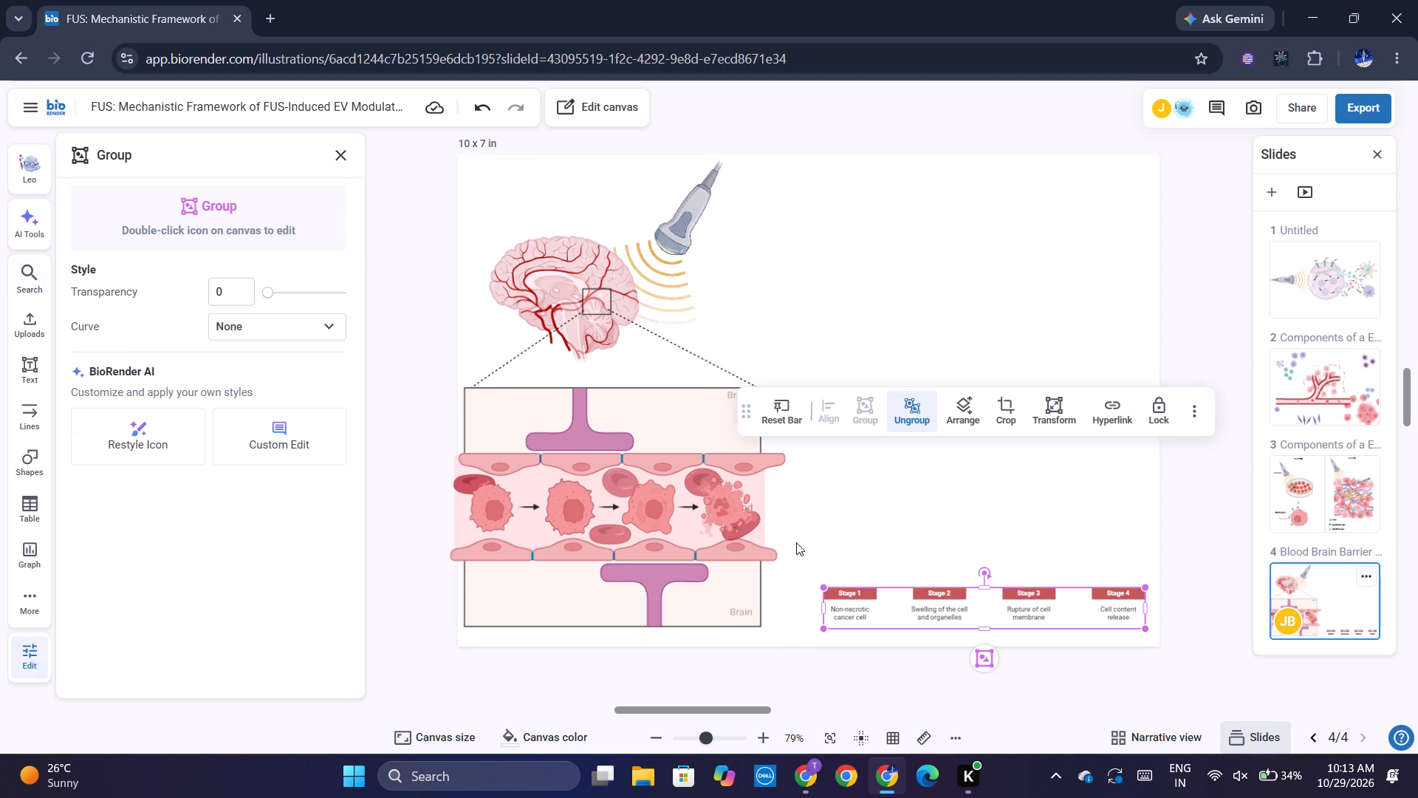
Group the brain, ultrasound probe, projection lines and unlocked callout artwork.
drag(787, 635, 493, 373)
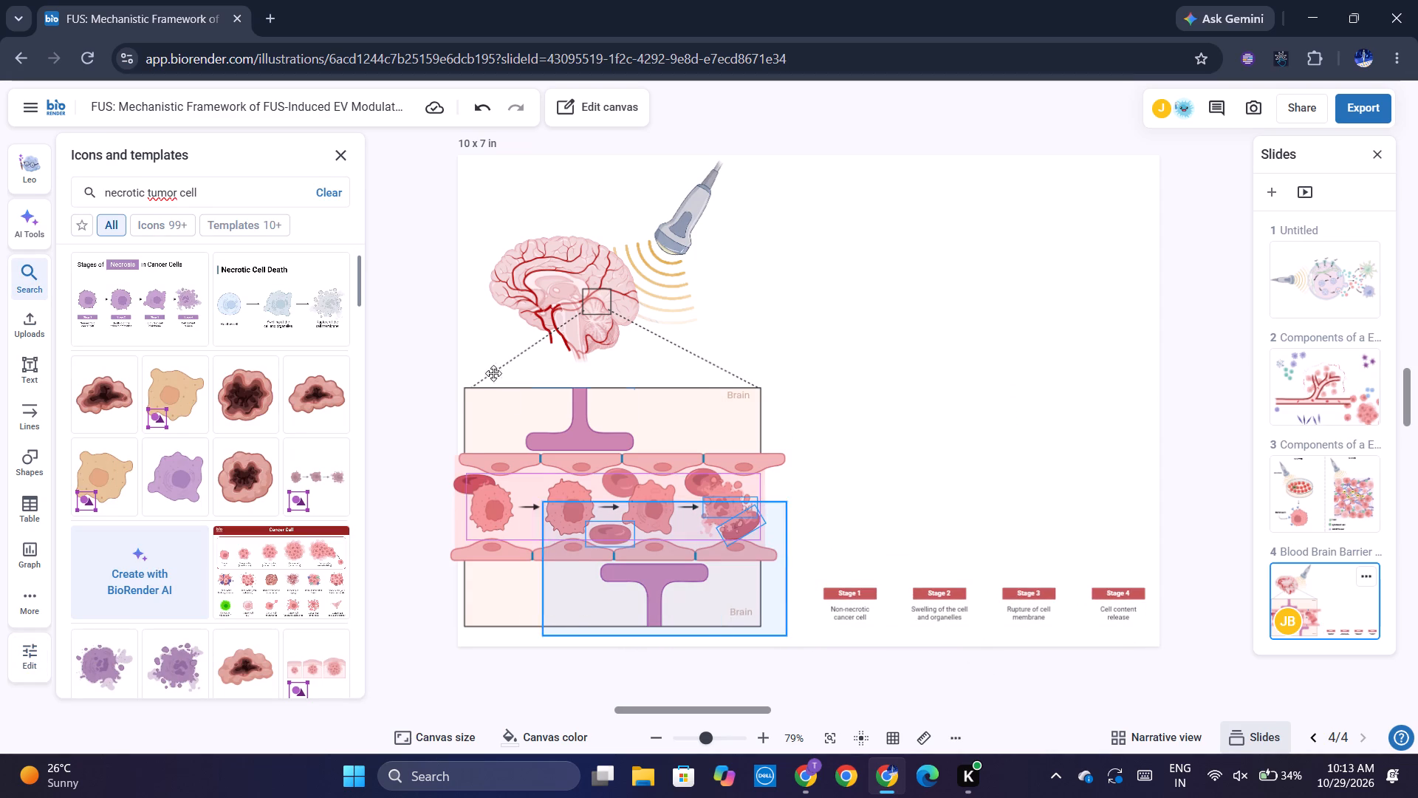
drag(493, 373, 494, 199)
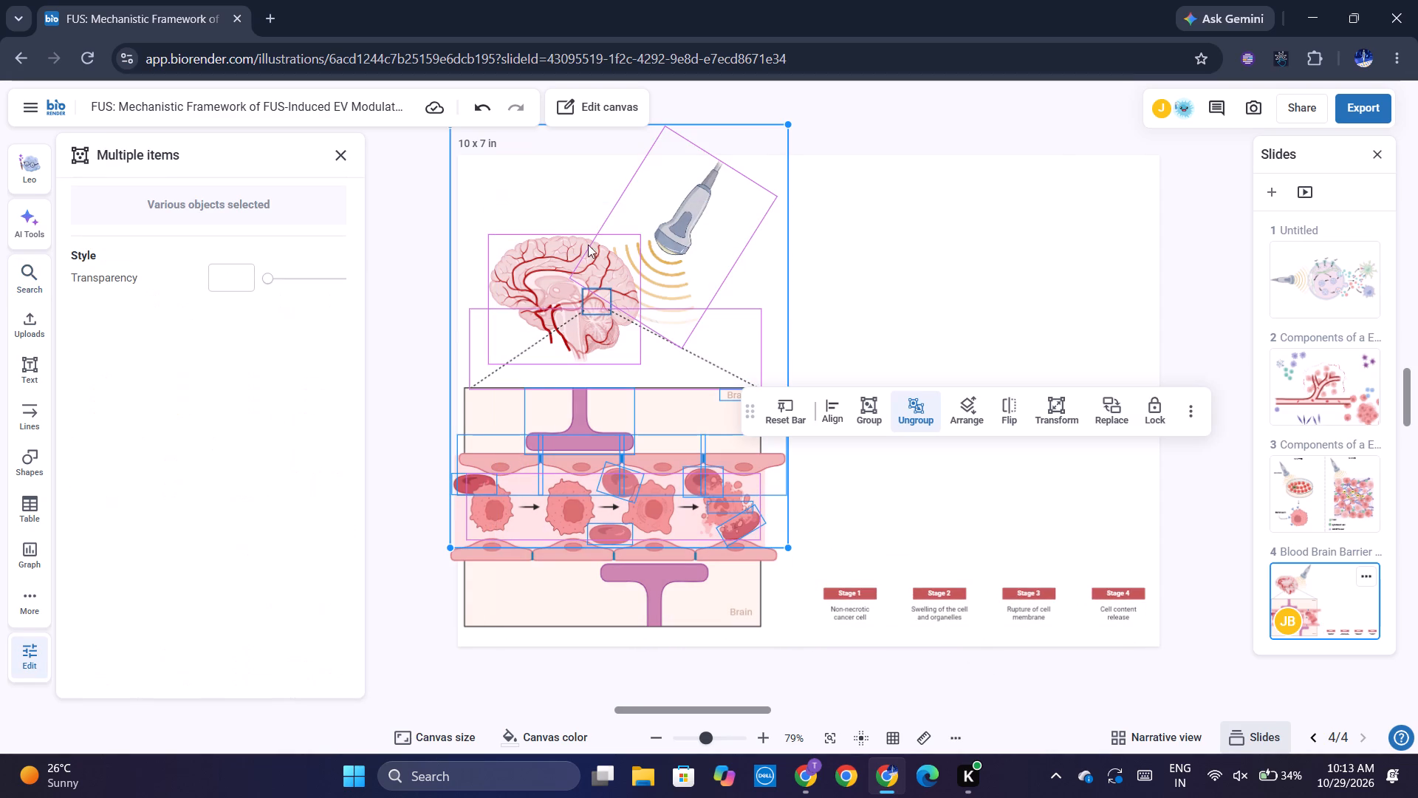
click(864, 401)
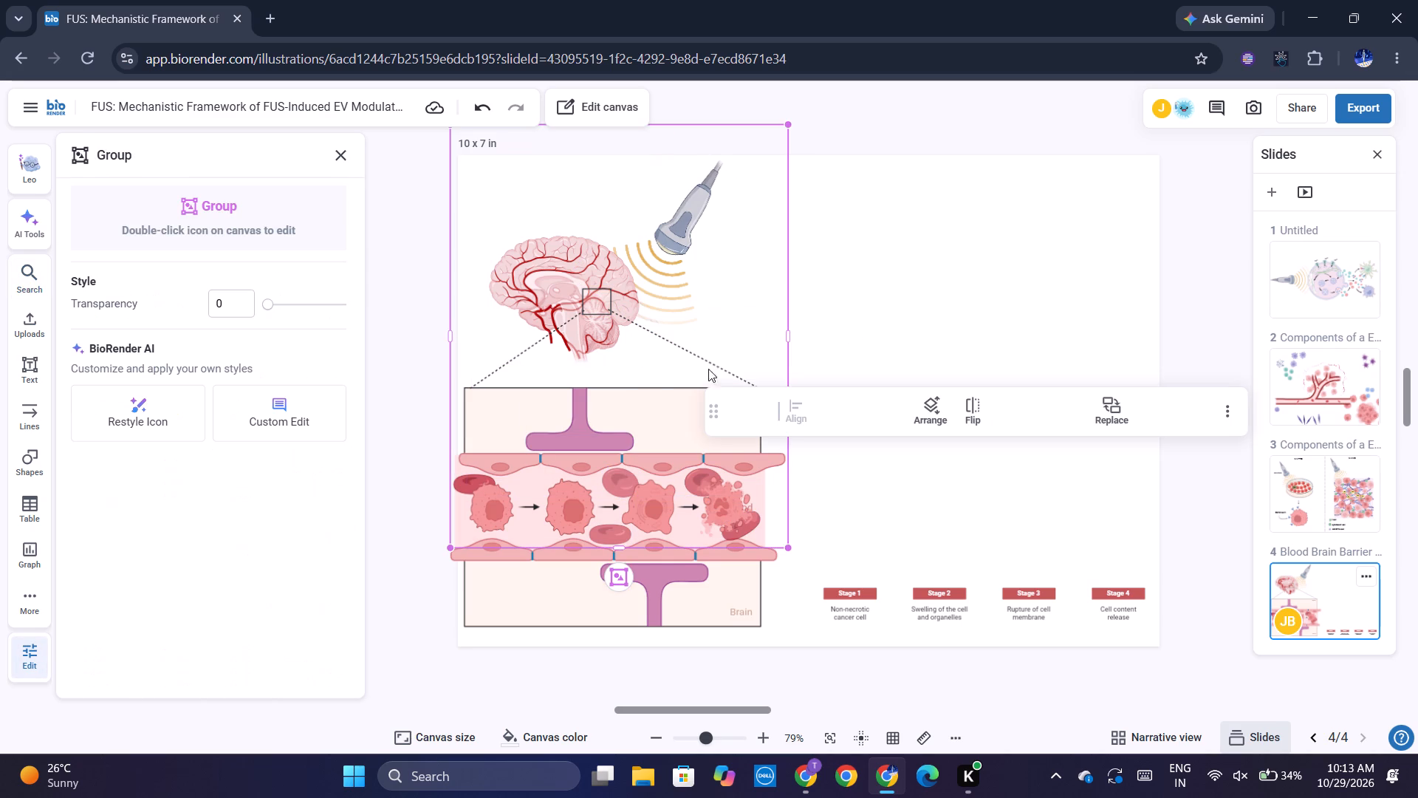
click(804, 622)
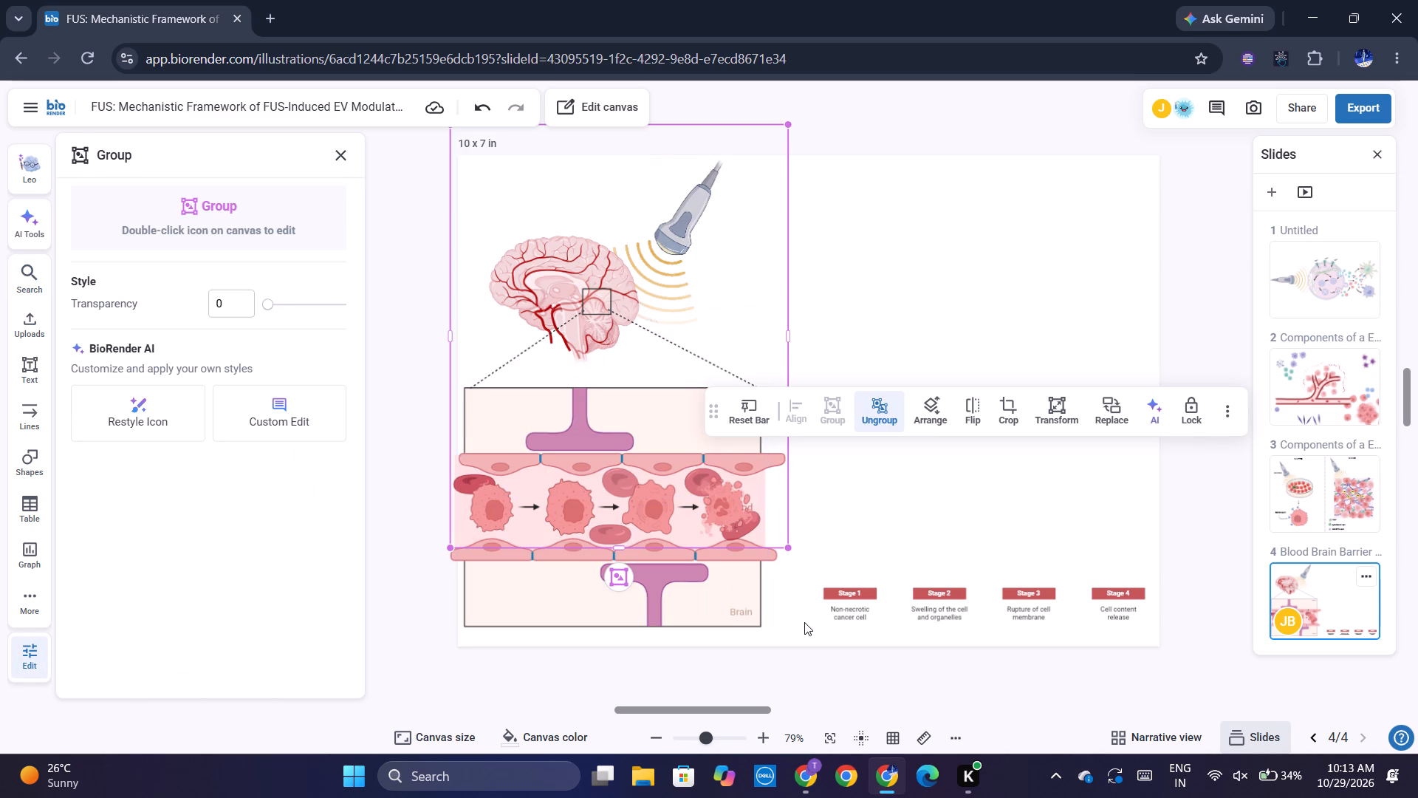
Unlock all locked elements on the slide, including the blood-brain-barrier callout frame.
drag(798, 636, 465, 284)
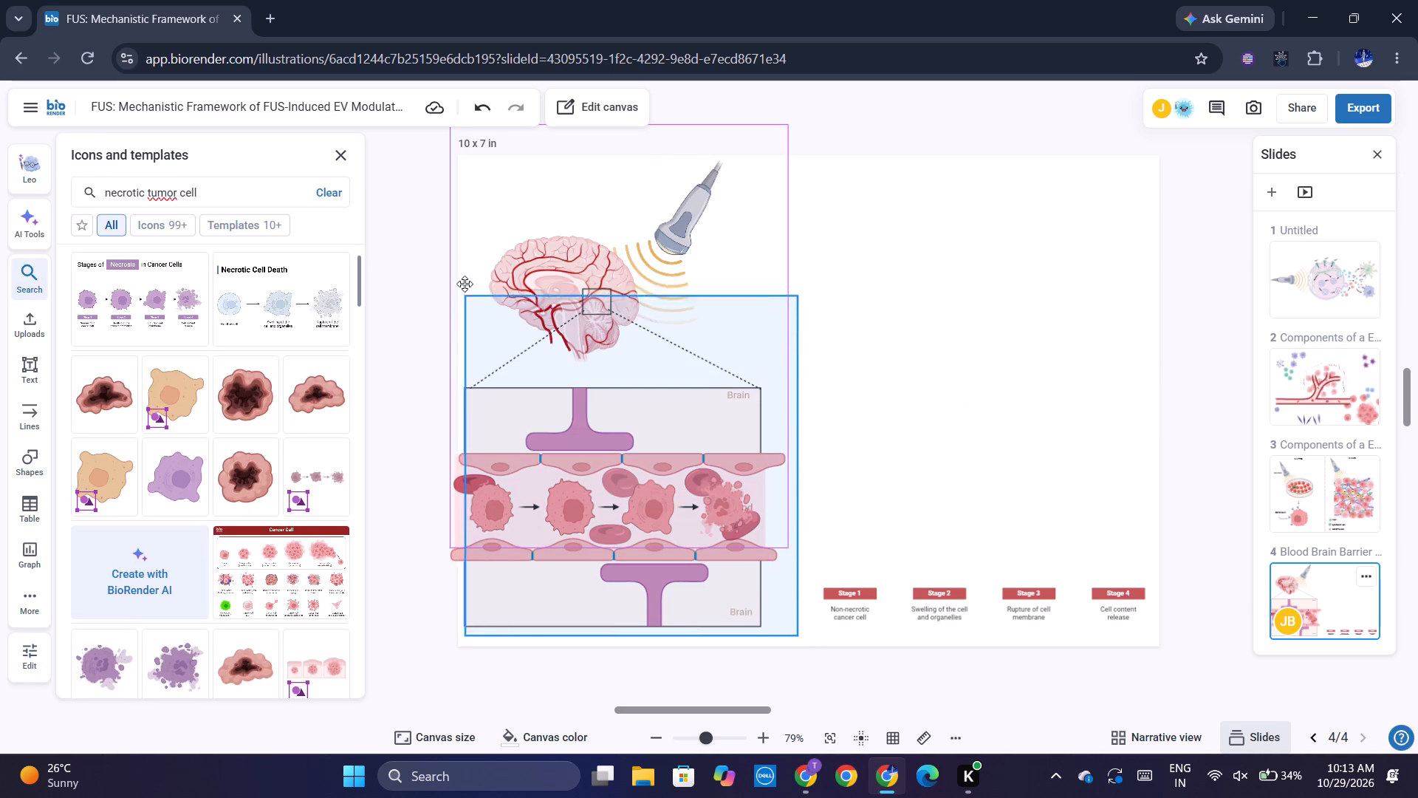
drag(465, 284, 442, 180)
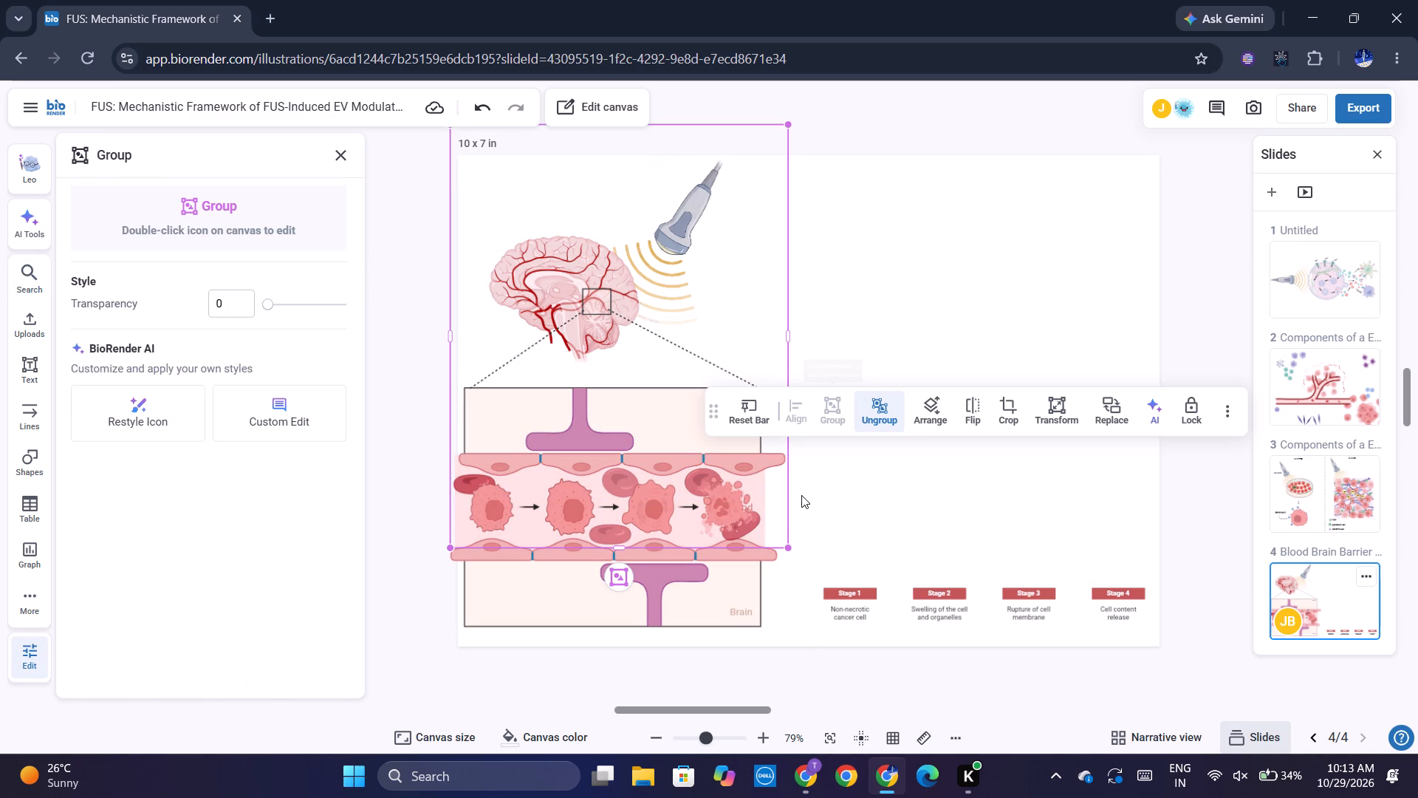
click(821, 483)
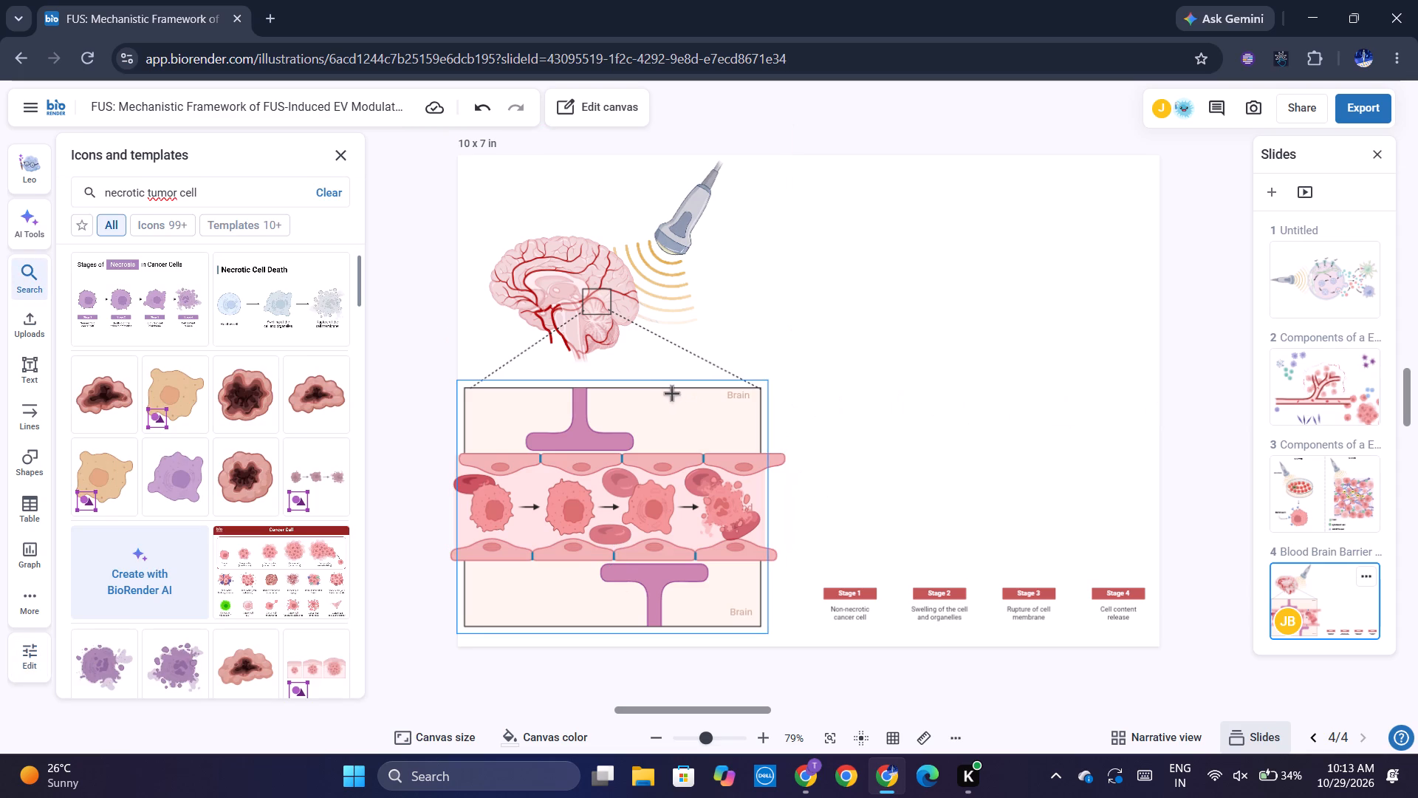
click(670, 394)
click(1118, 400)
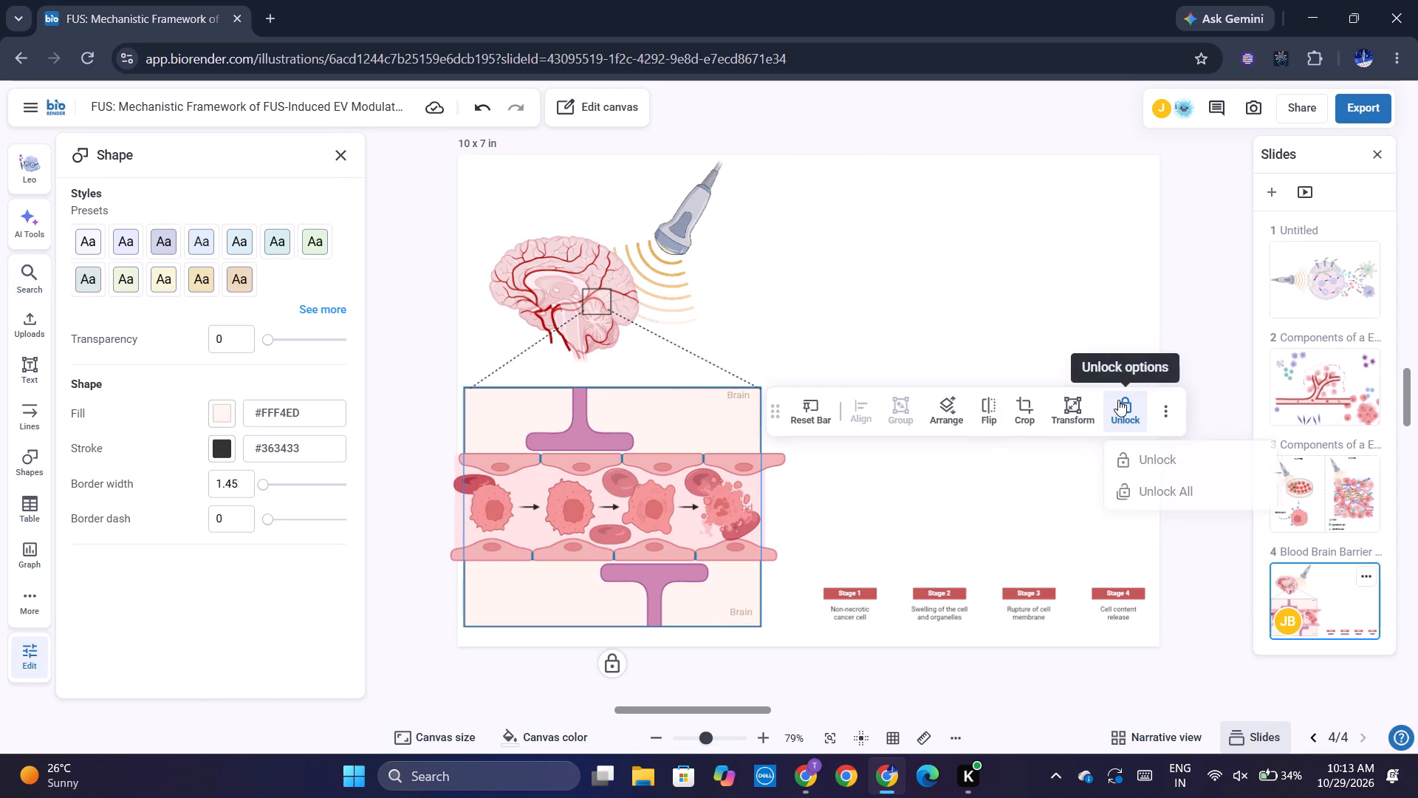
click(1142, 501)
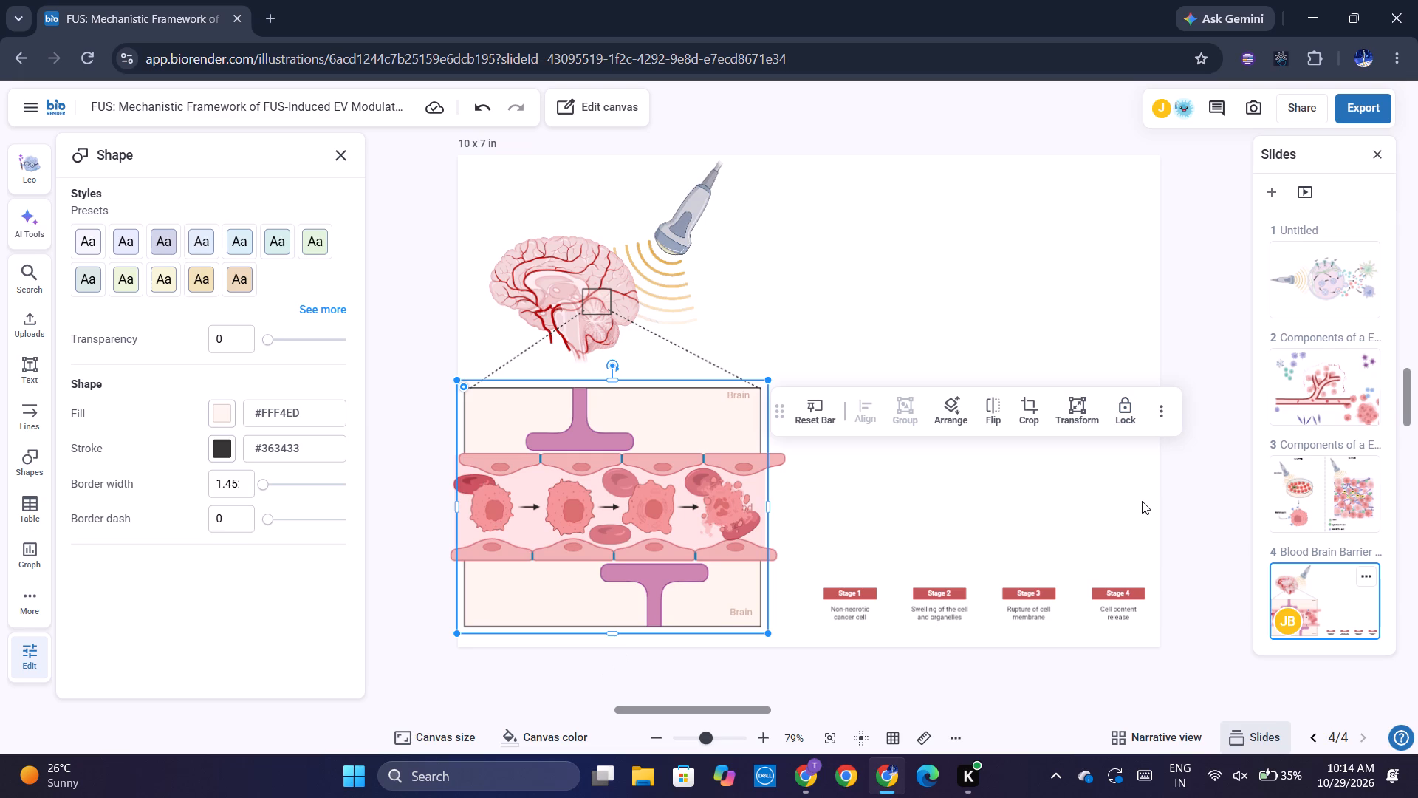
Group the brain and probe artwork with the unlocked callout frame, vessel walls and Brain label into one illustration.
click(919, 476)
drag(829, 555, 493, 423)
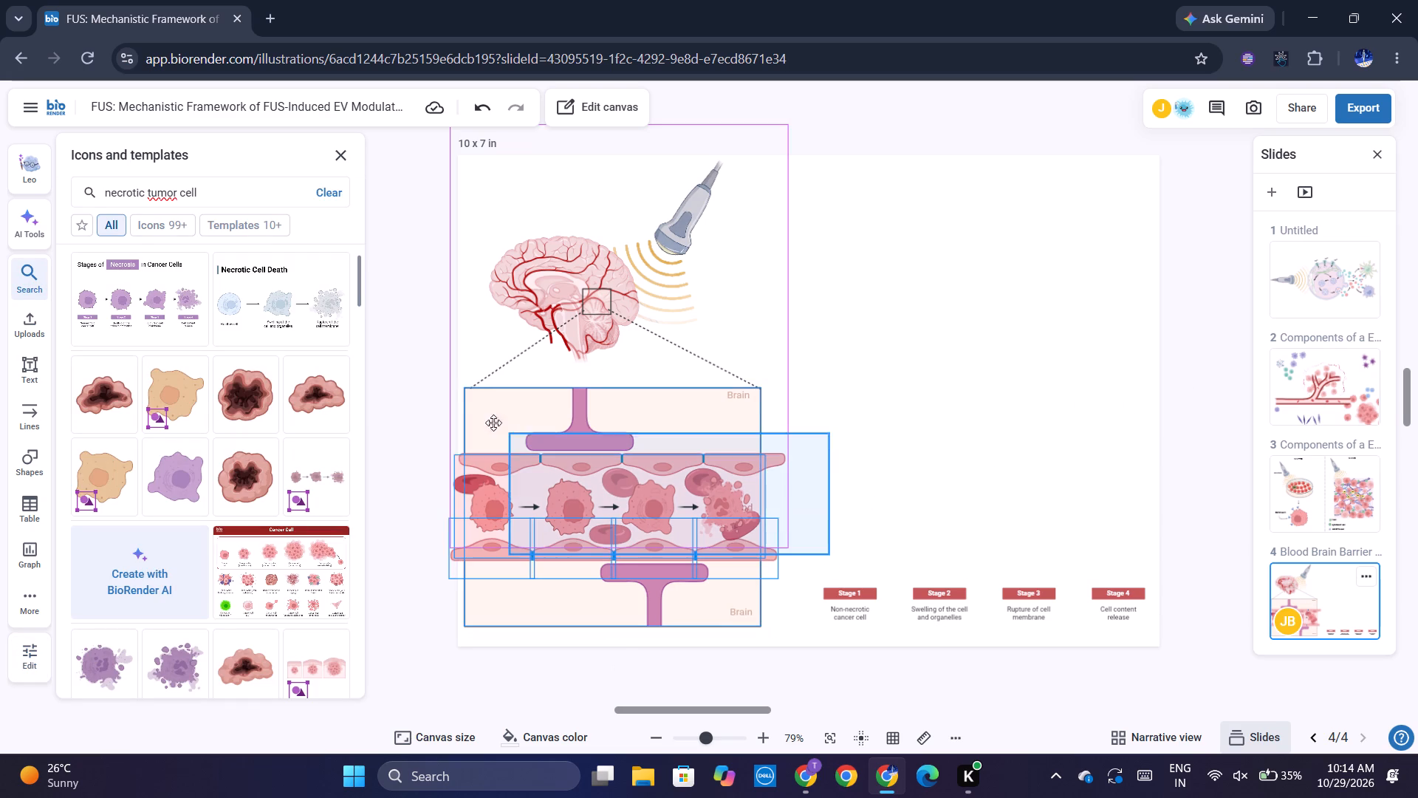
drag(493, 423, 783, 531)
click(783, 531)
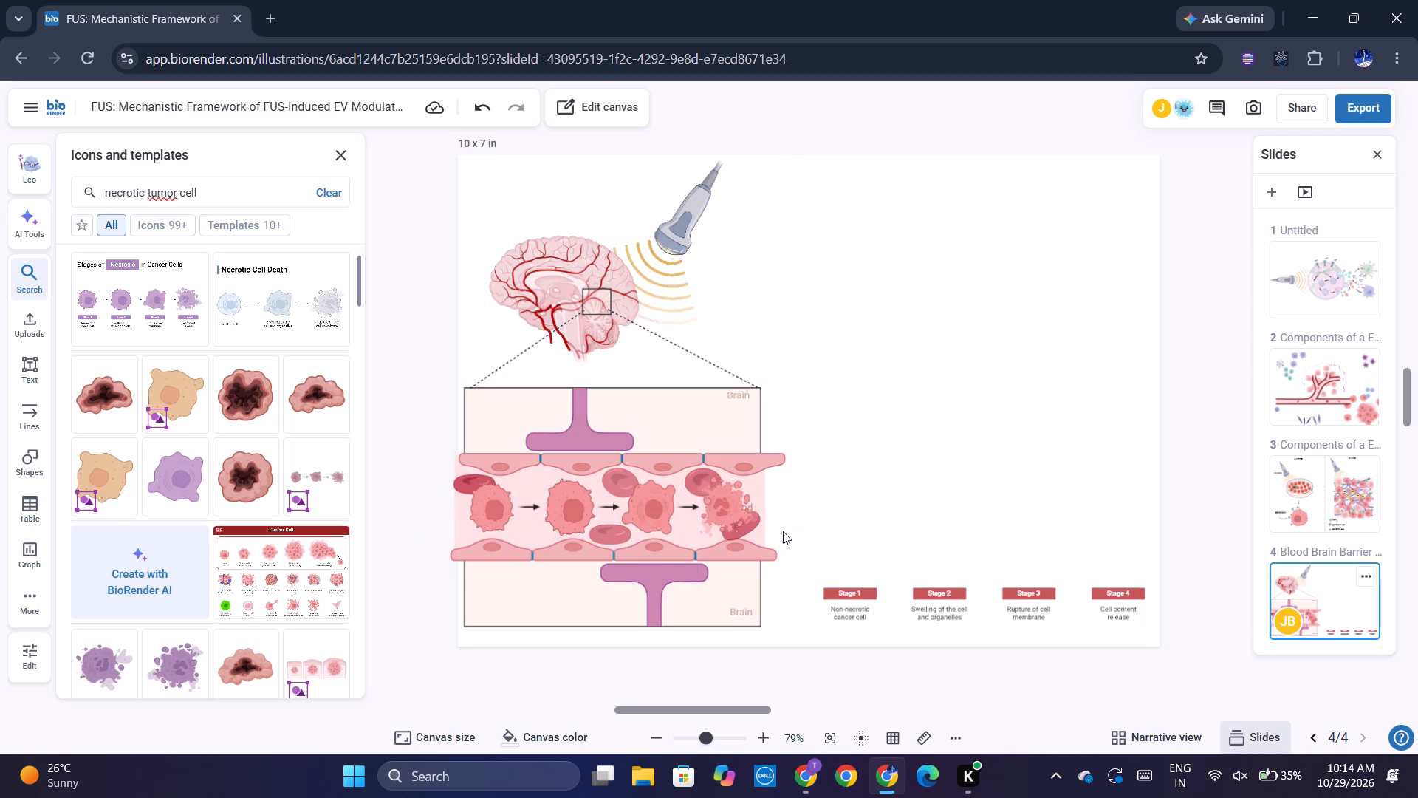
drag(783, 639, 483, 227)
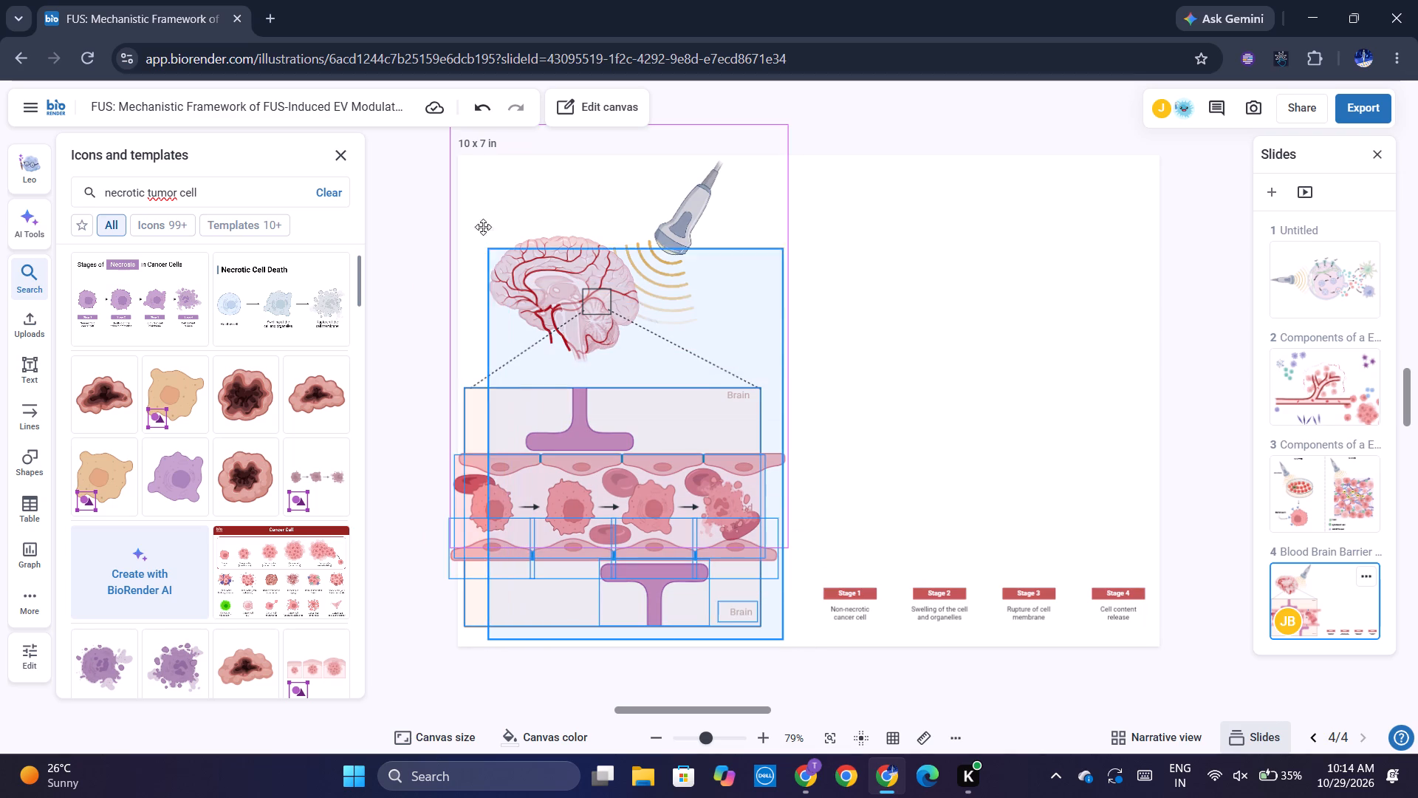
drag(483, 227, 470, 148)
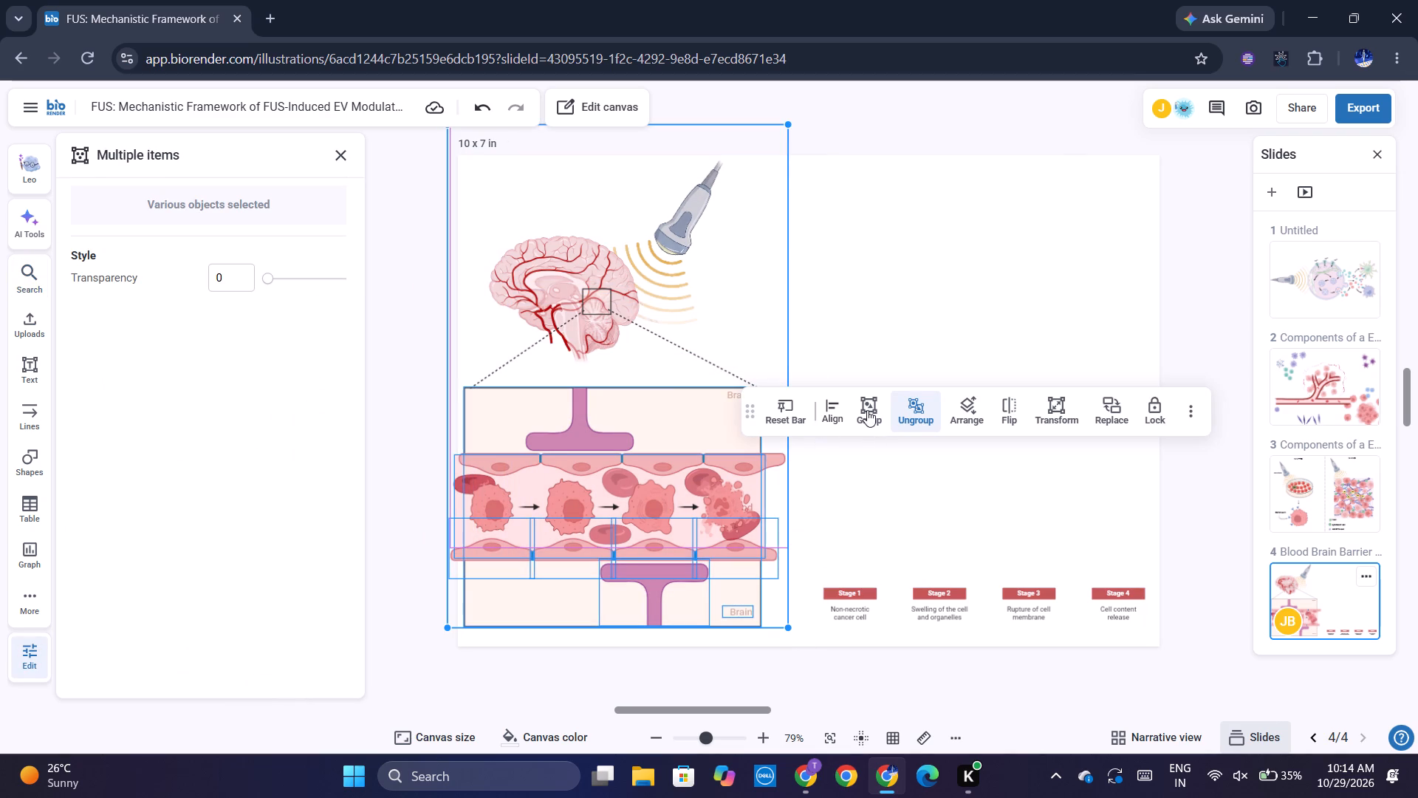
click(866, 409)
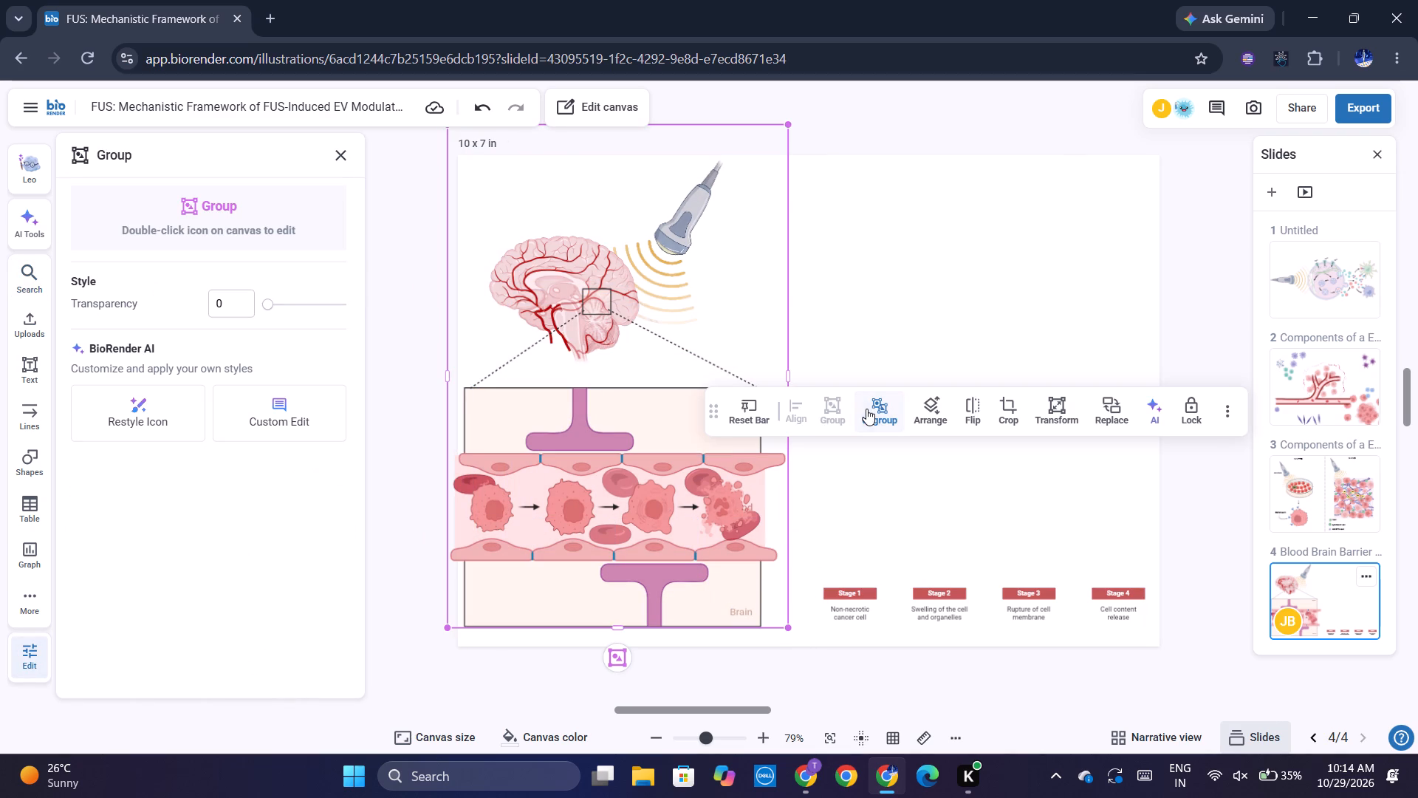
Shift the combined brain and callout illustration slightly up and to the right on the slide.
drag(537, 402, 527, 392)
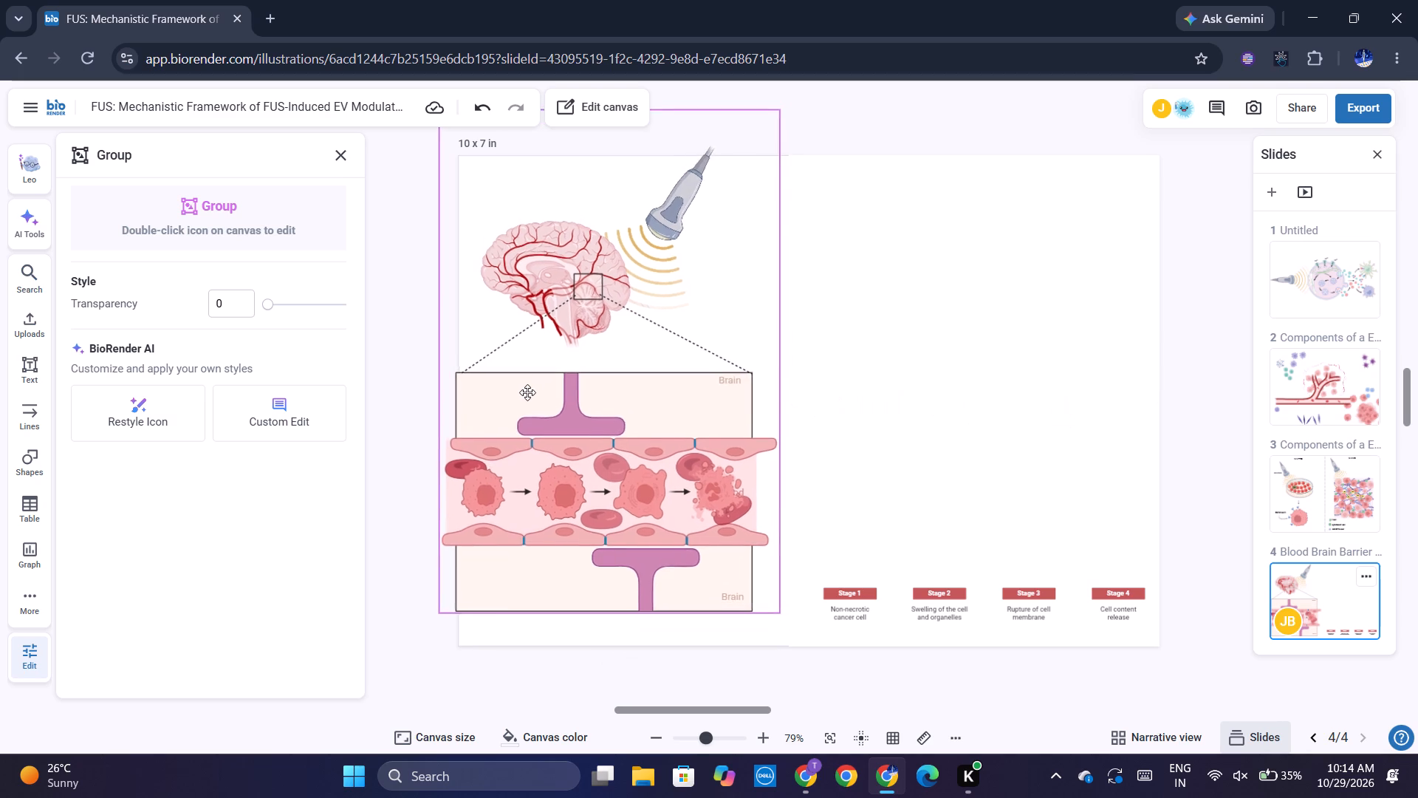
drag(527, 392, 542, 395)
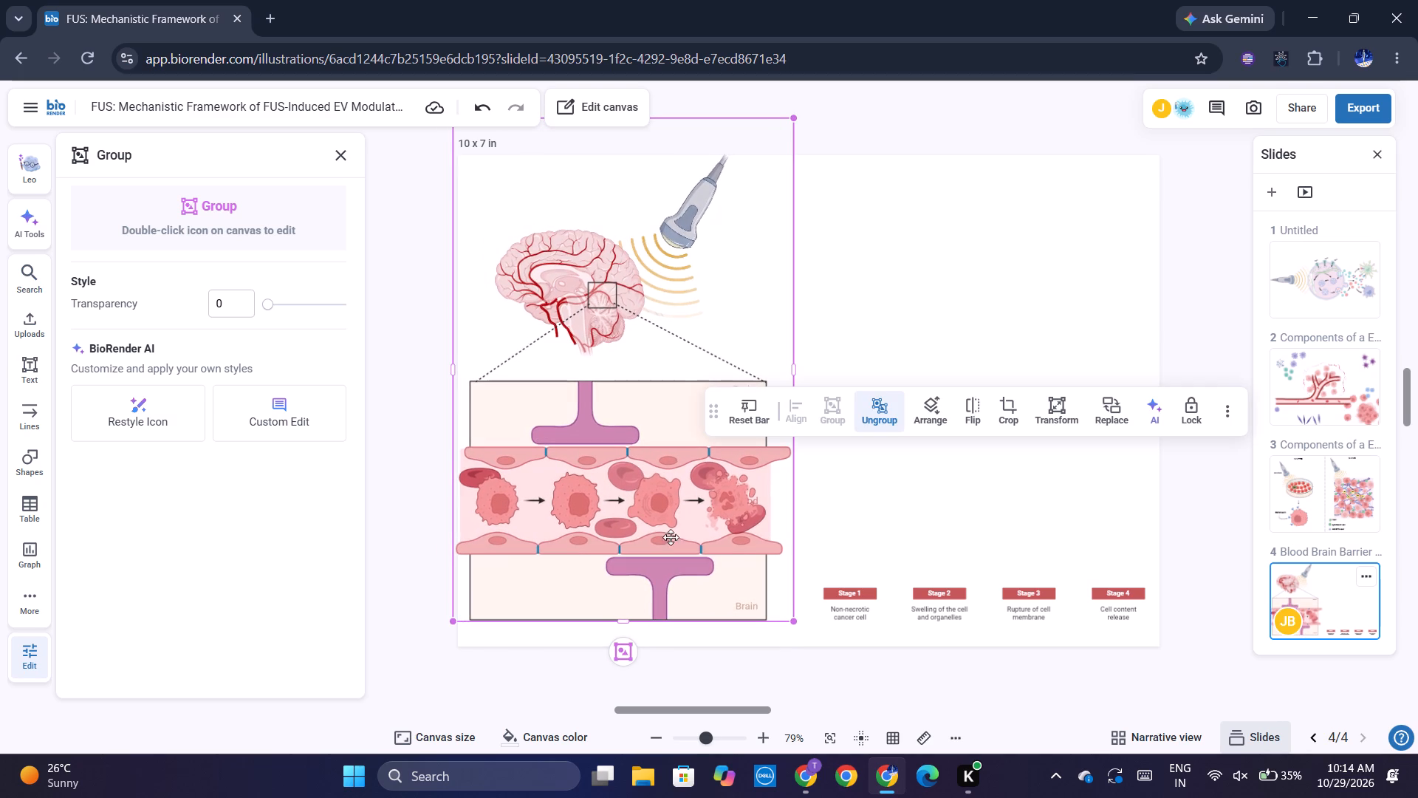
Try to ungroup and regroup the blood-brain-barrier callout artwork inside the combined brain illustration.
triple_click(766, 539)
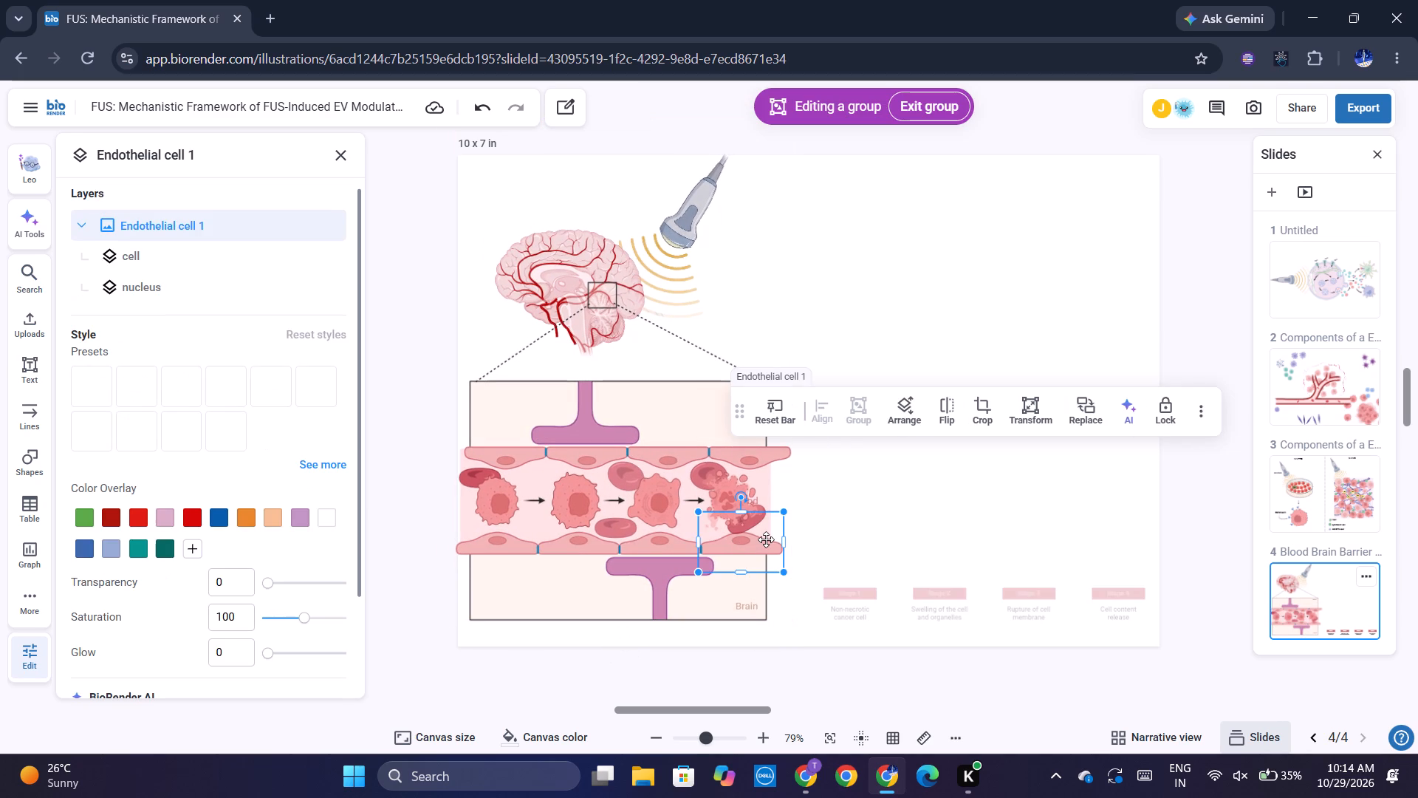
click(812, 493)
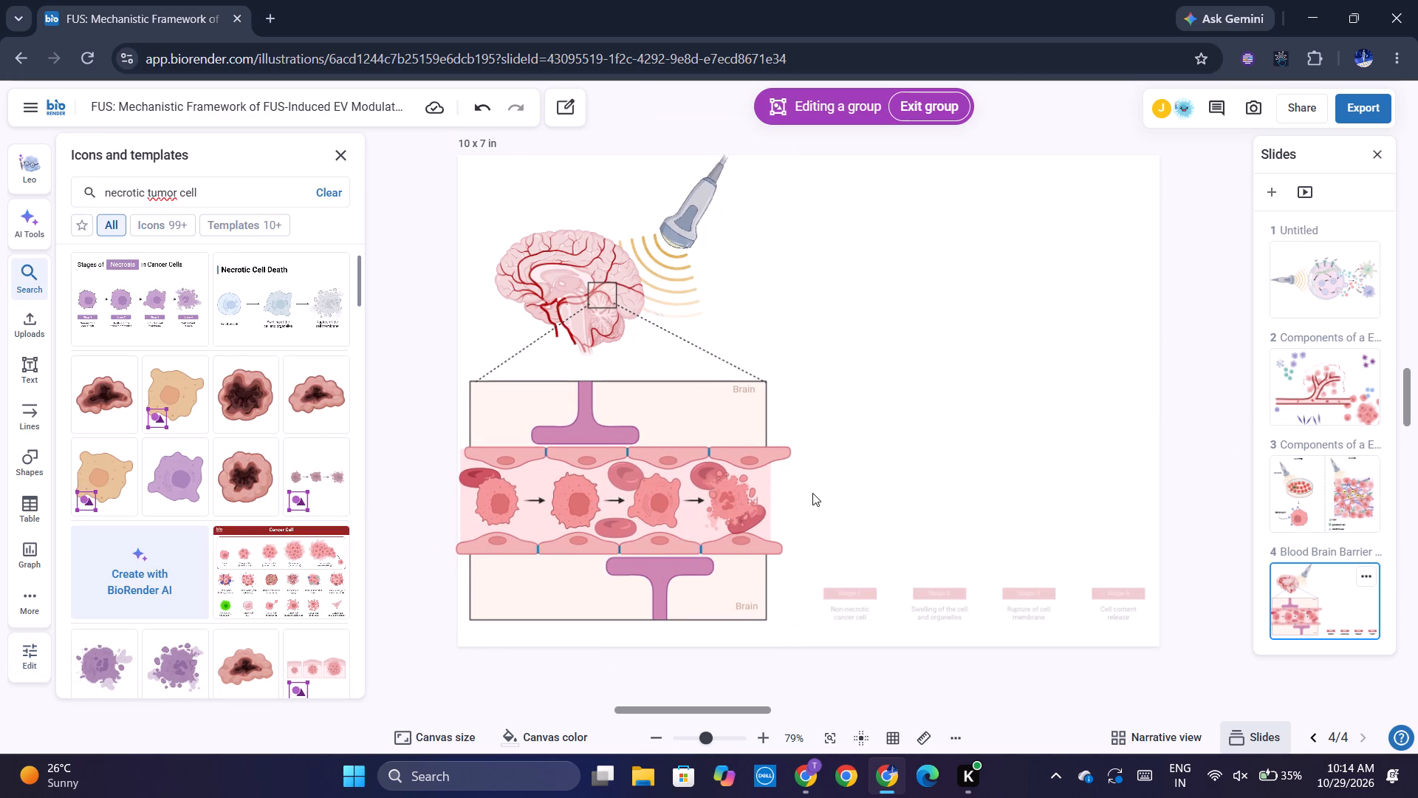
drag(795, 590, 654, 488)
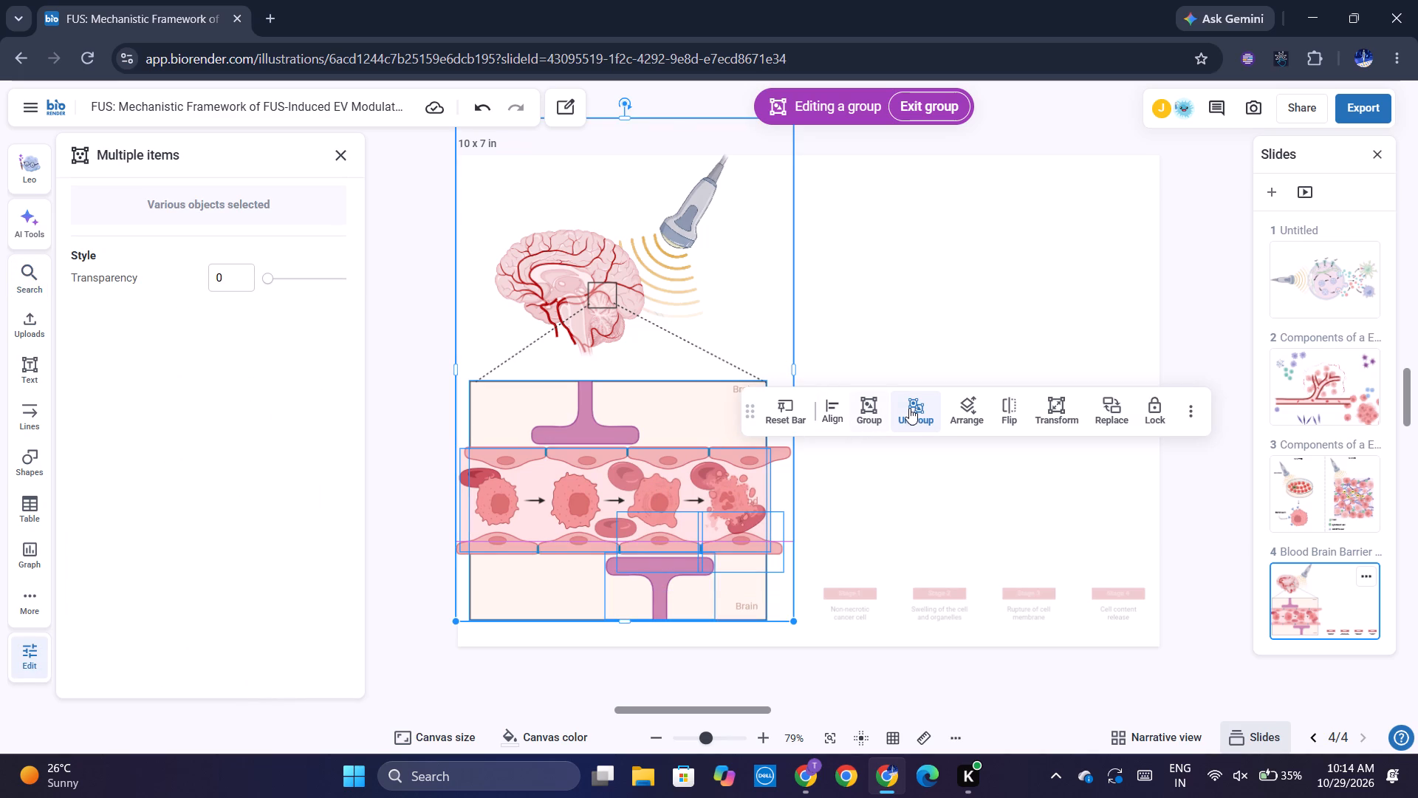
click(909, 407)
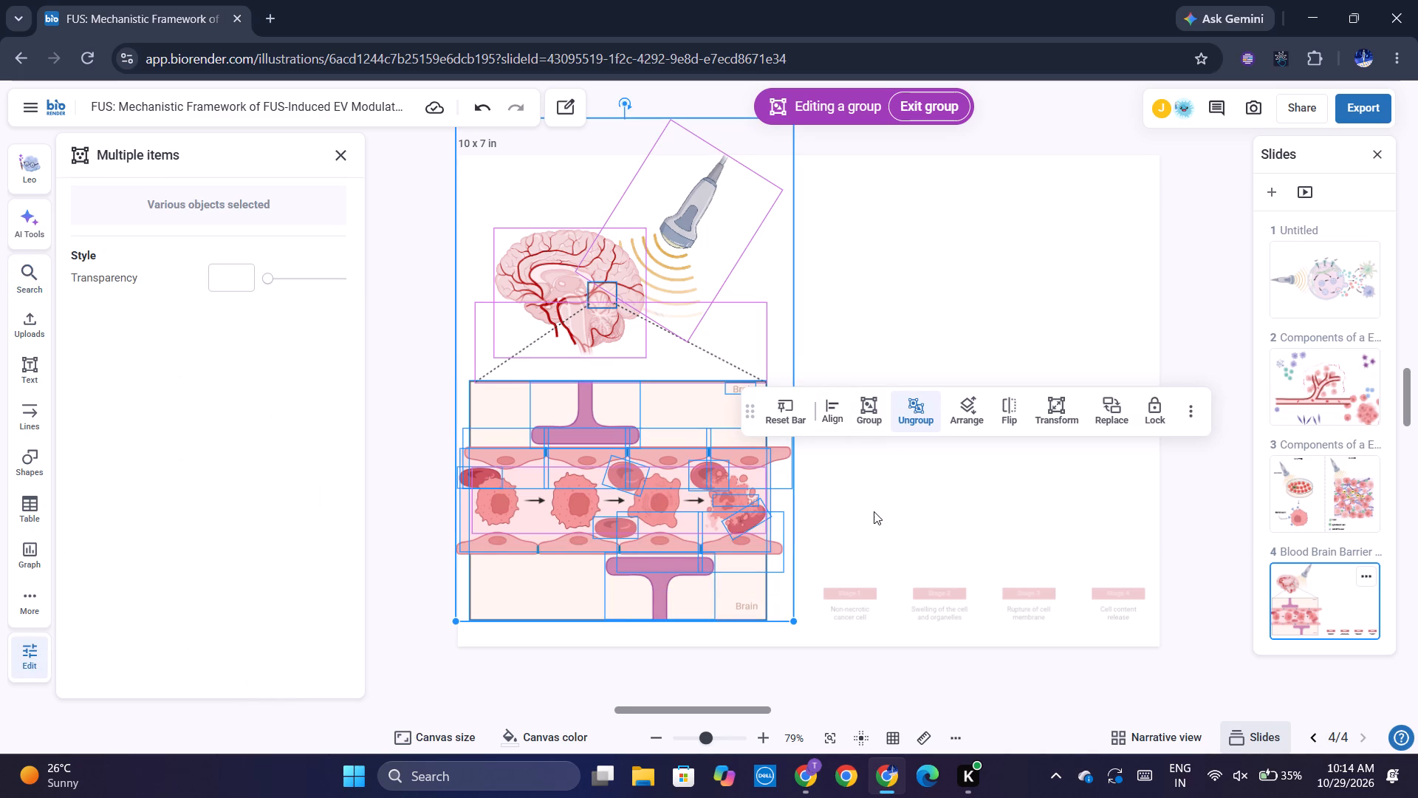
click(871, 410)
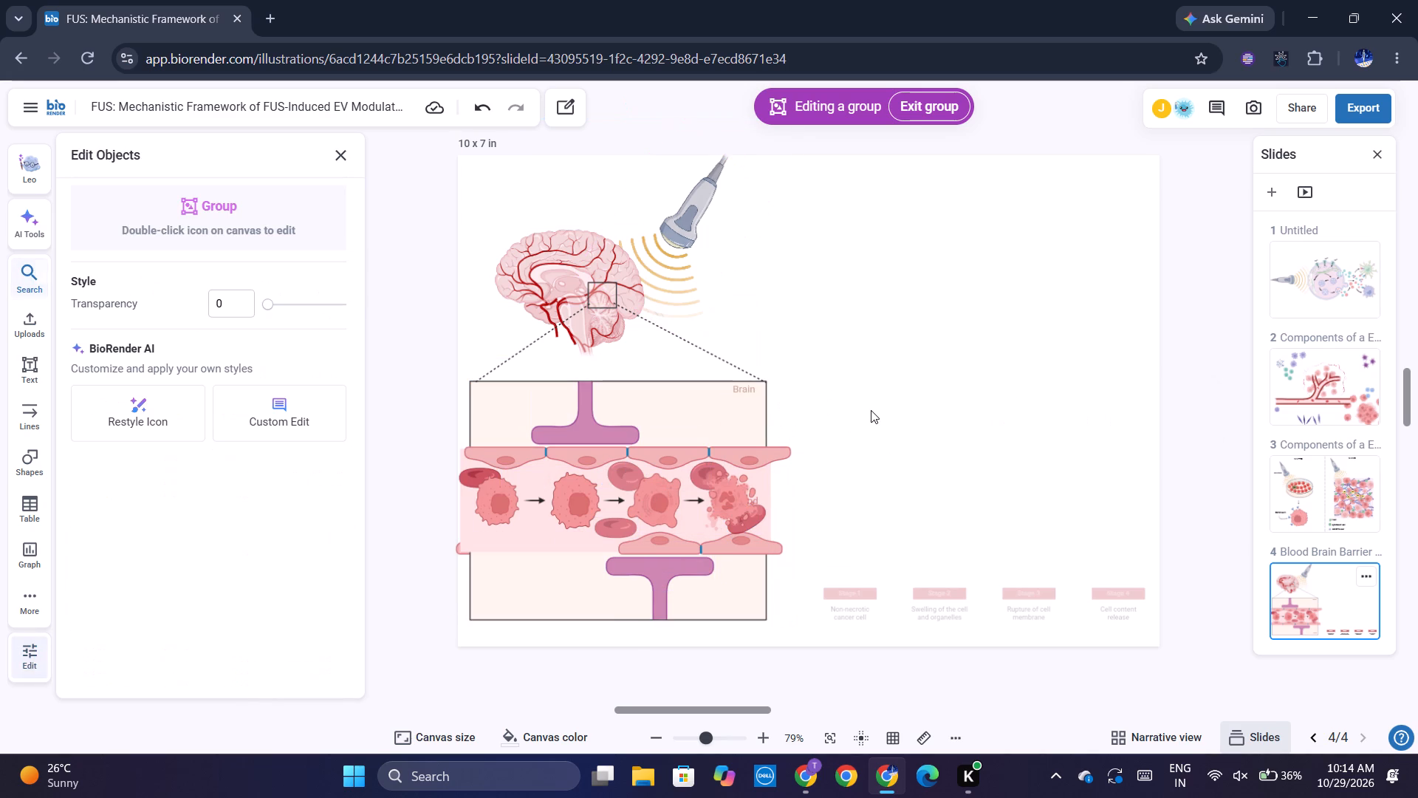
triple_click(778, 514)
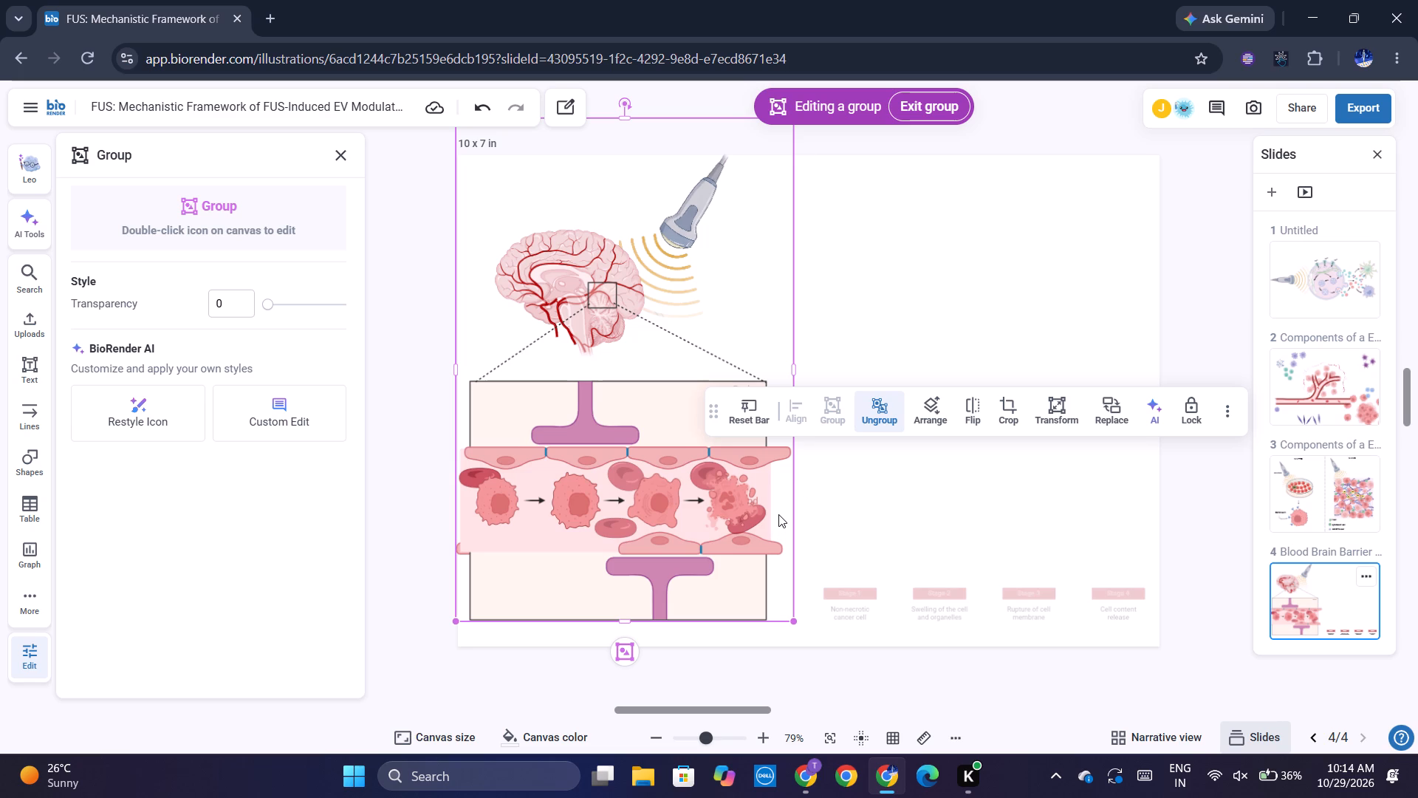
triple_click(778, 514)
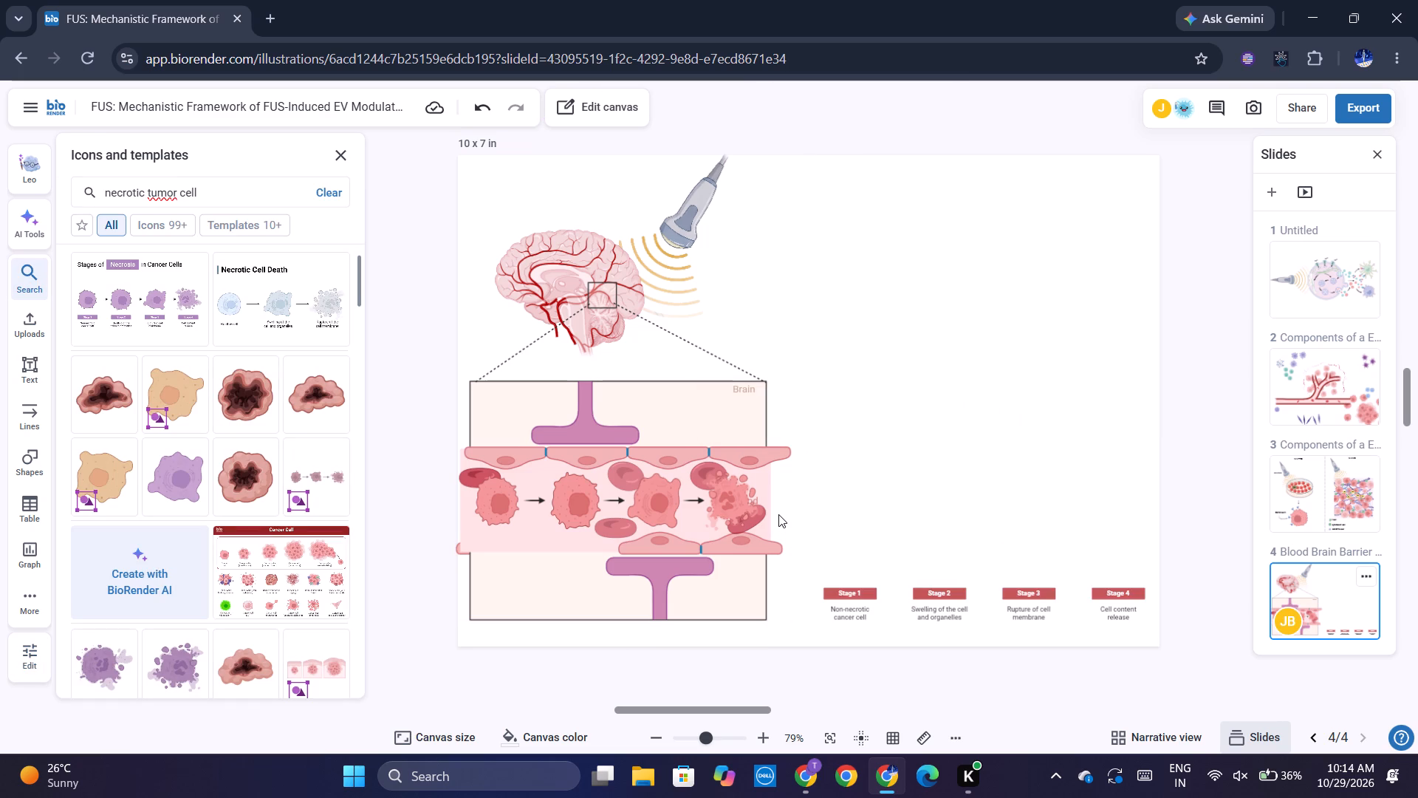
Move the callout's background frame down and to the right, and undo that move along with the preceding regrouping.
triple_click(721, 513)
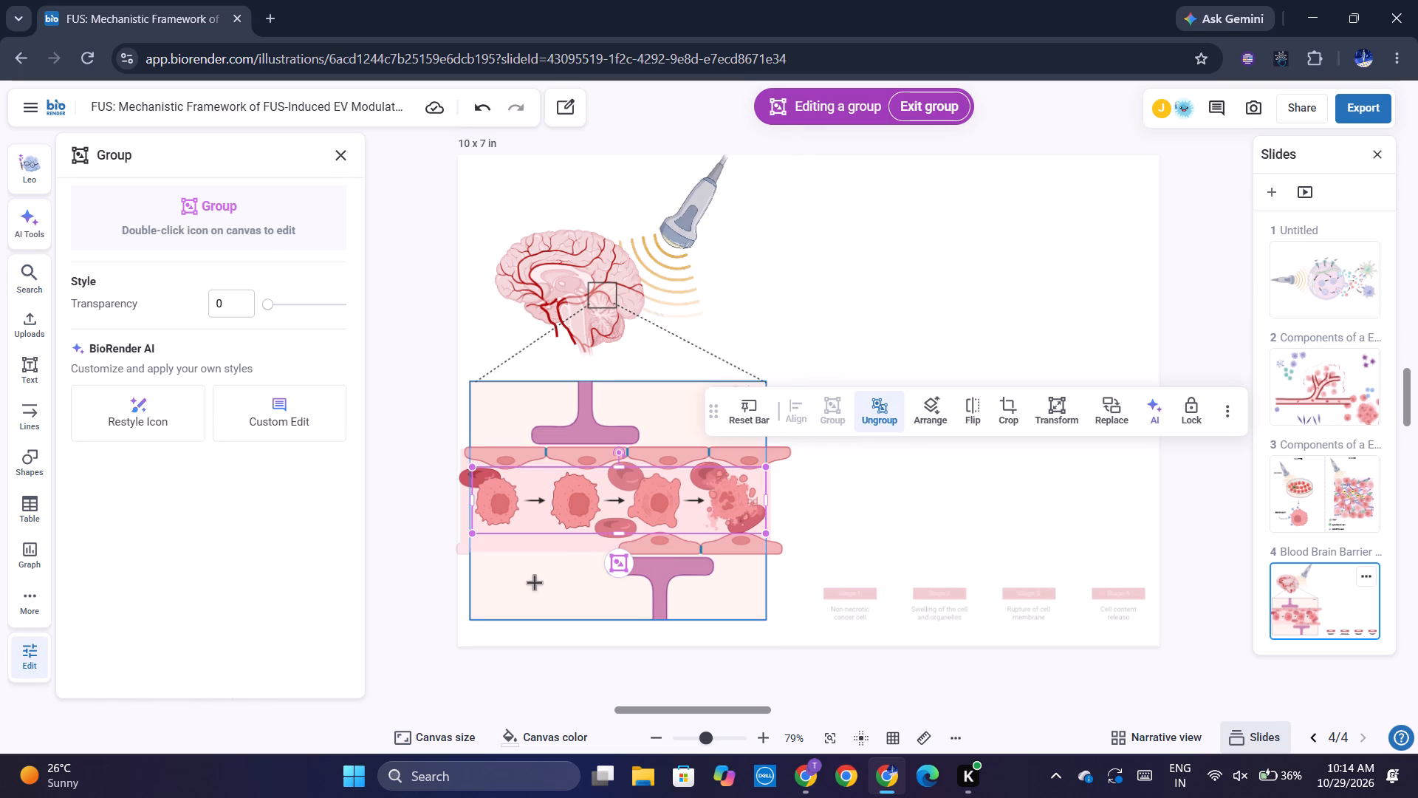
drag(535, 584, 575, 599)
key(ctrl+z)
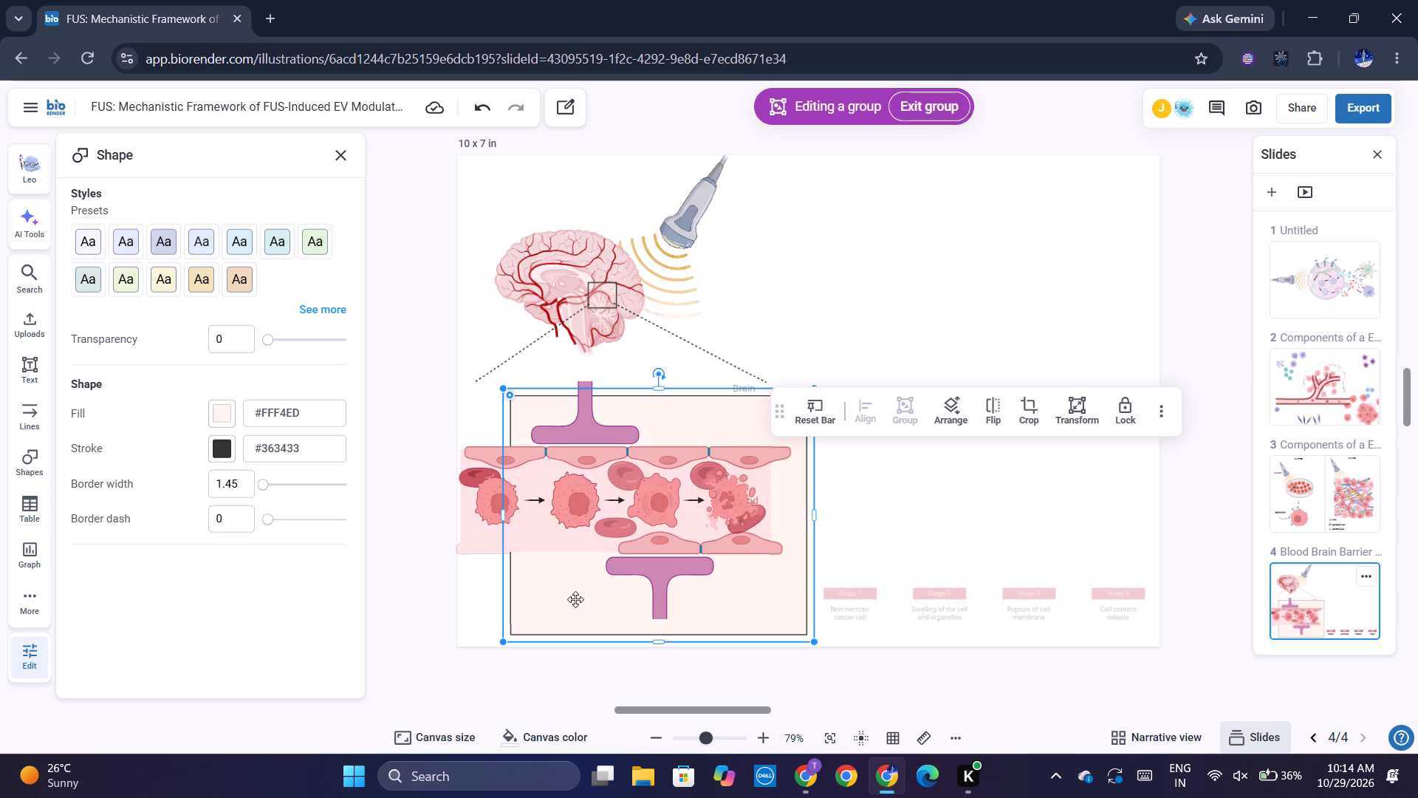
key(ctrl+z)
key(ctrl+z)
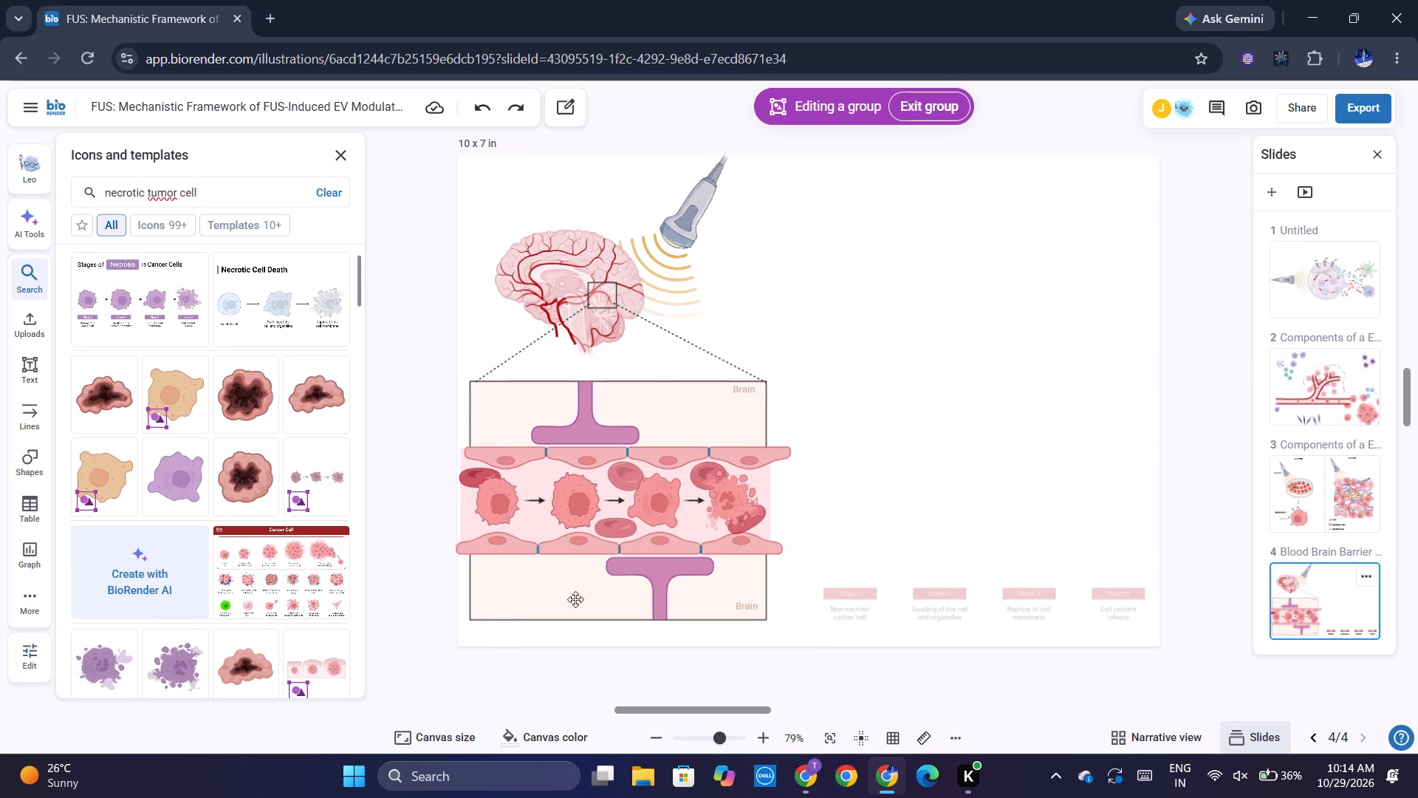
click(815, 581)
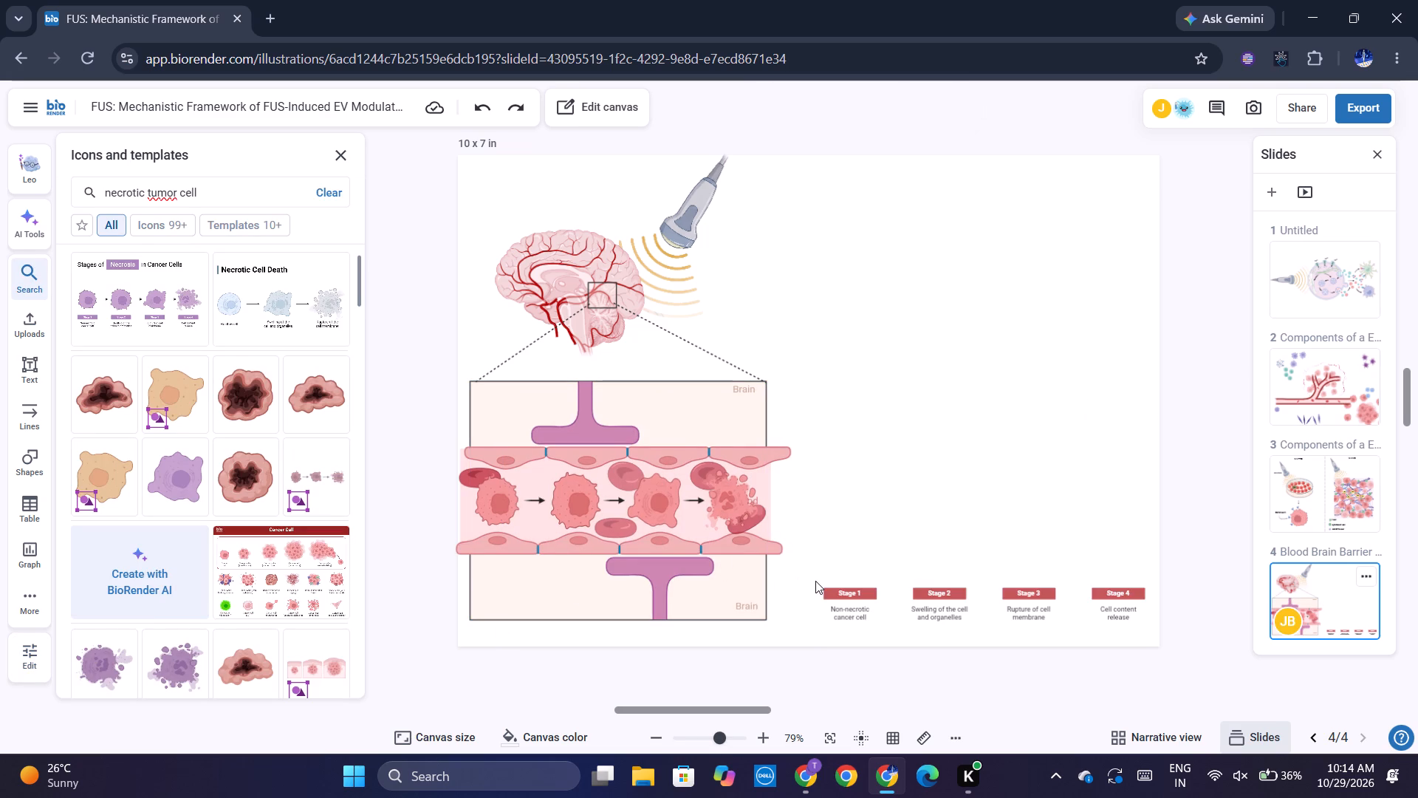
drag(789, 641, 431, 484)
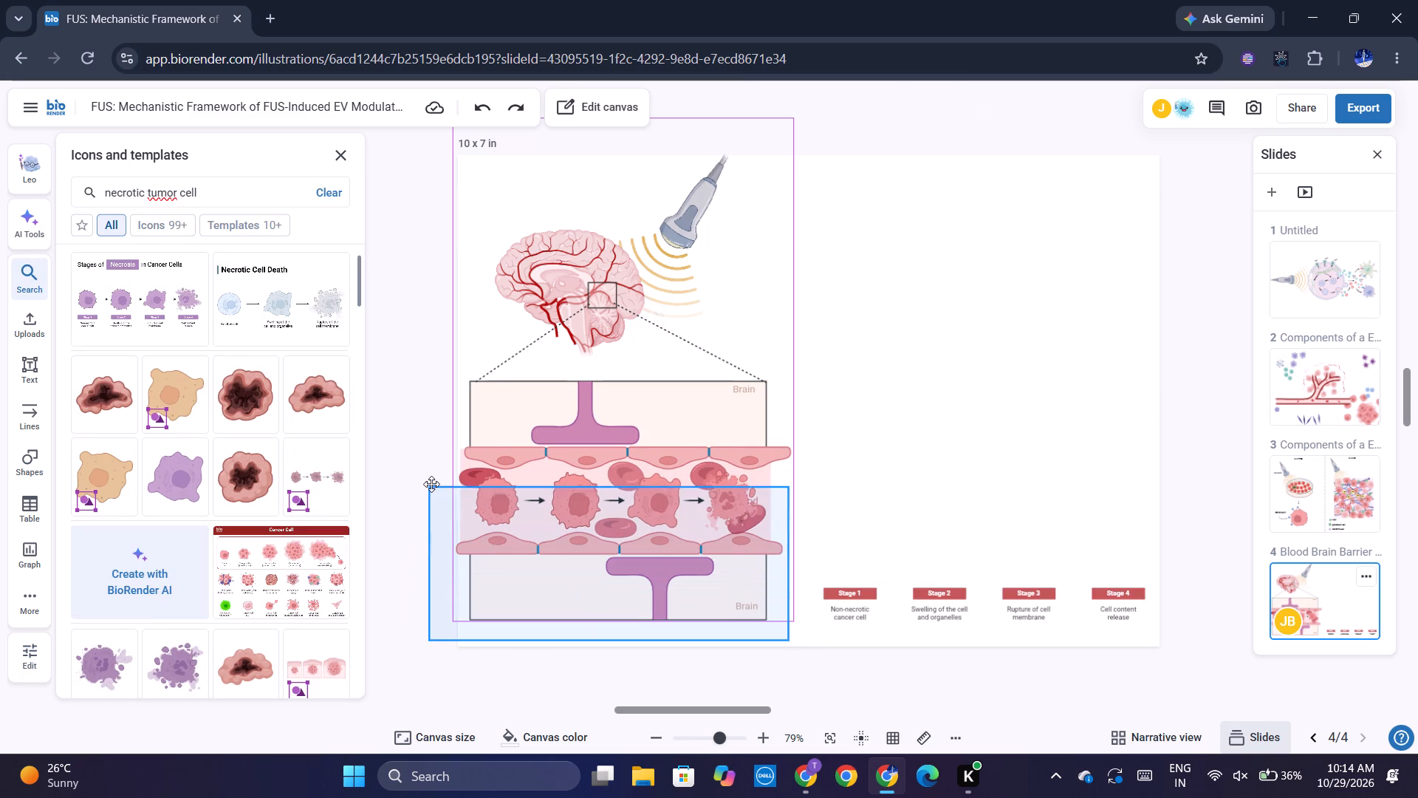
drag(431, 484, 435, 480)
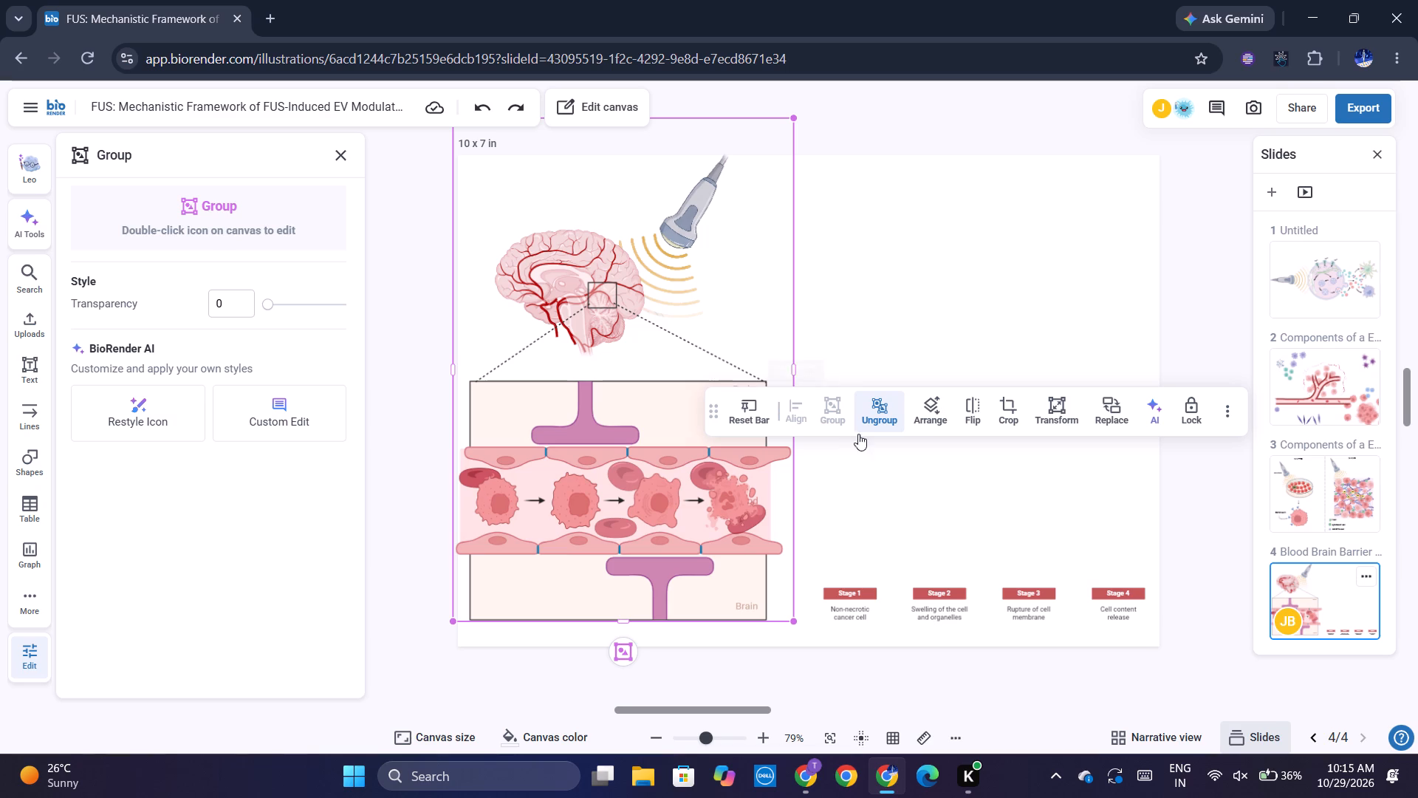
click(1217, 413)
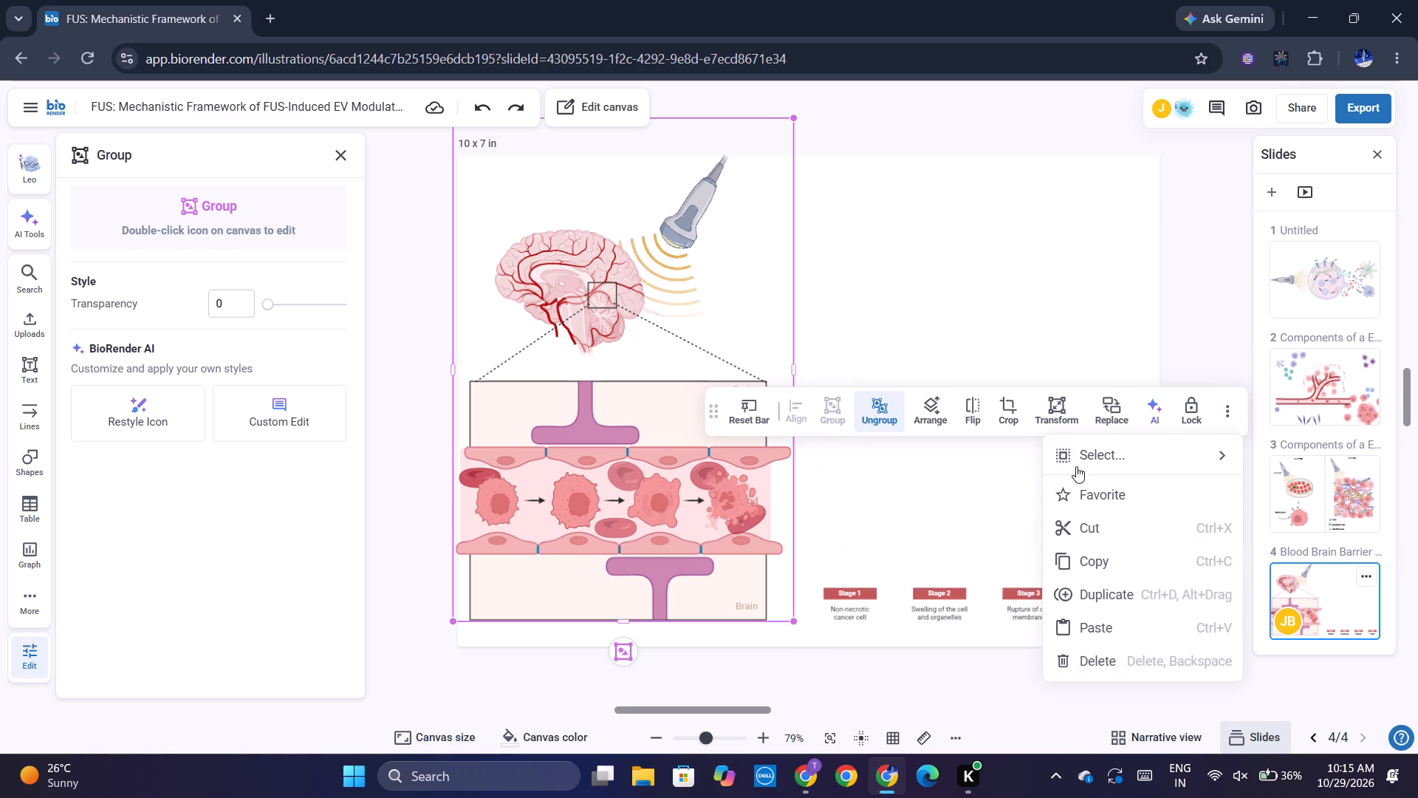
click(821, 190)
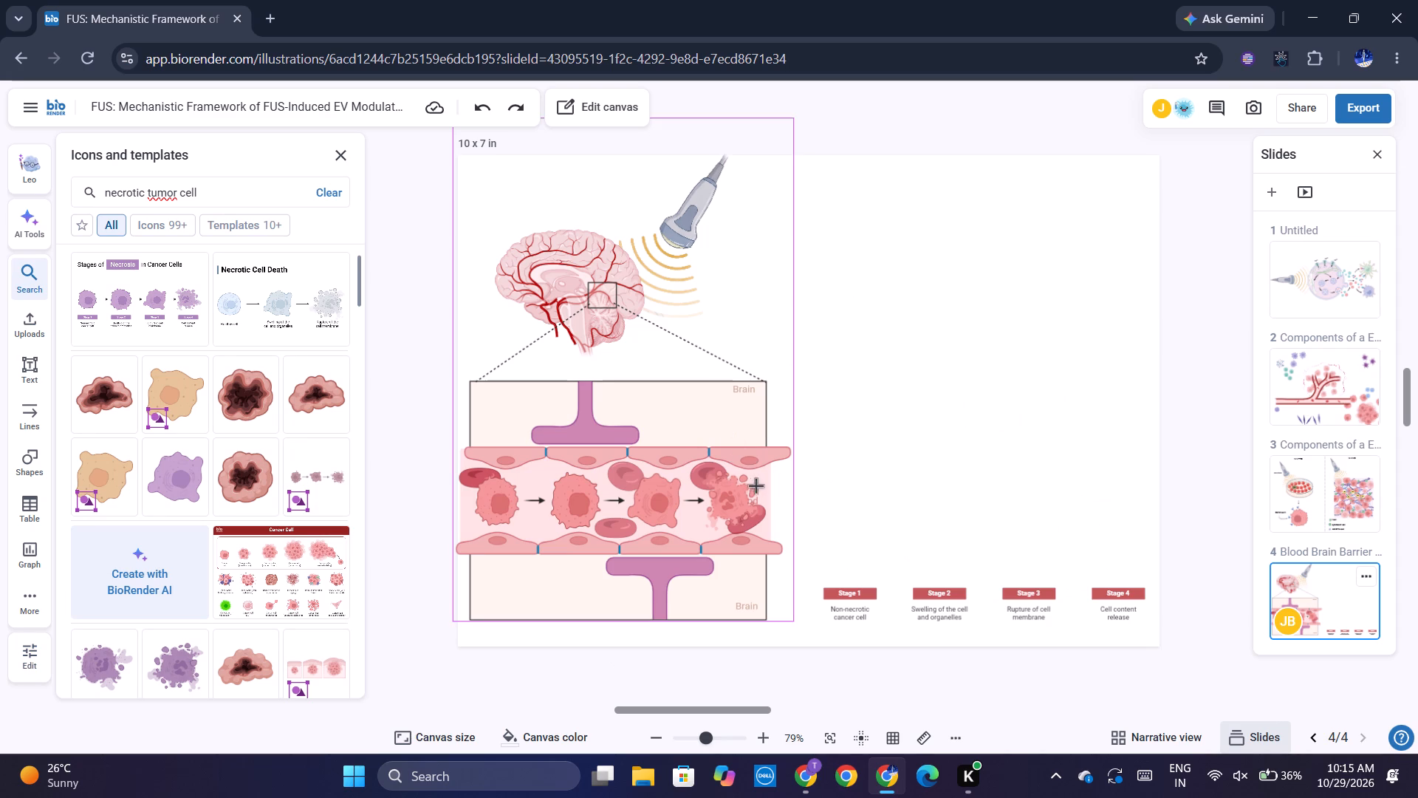
Shift the combined brain and callout illustration slightly down on the slide.
click(750, 509)
drag(741, 505, 743, 513)
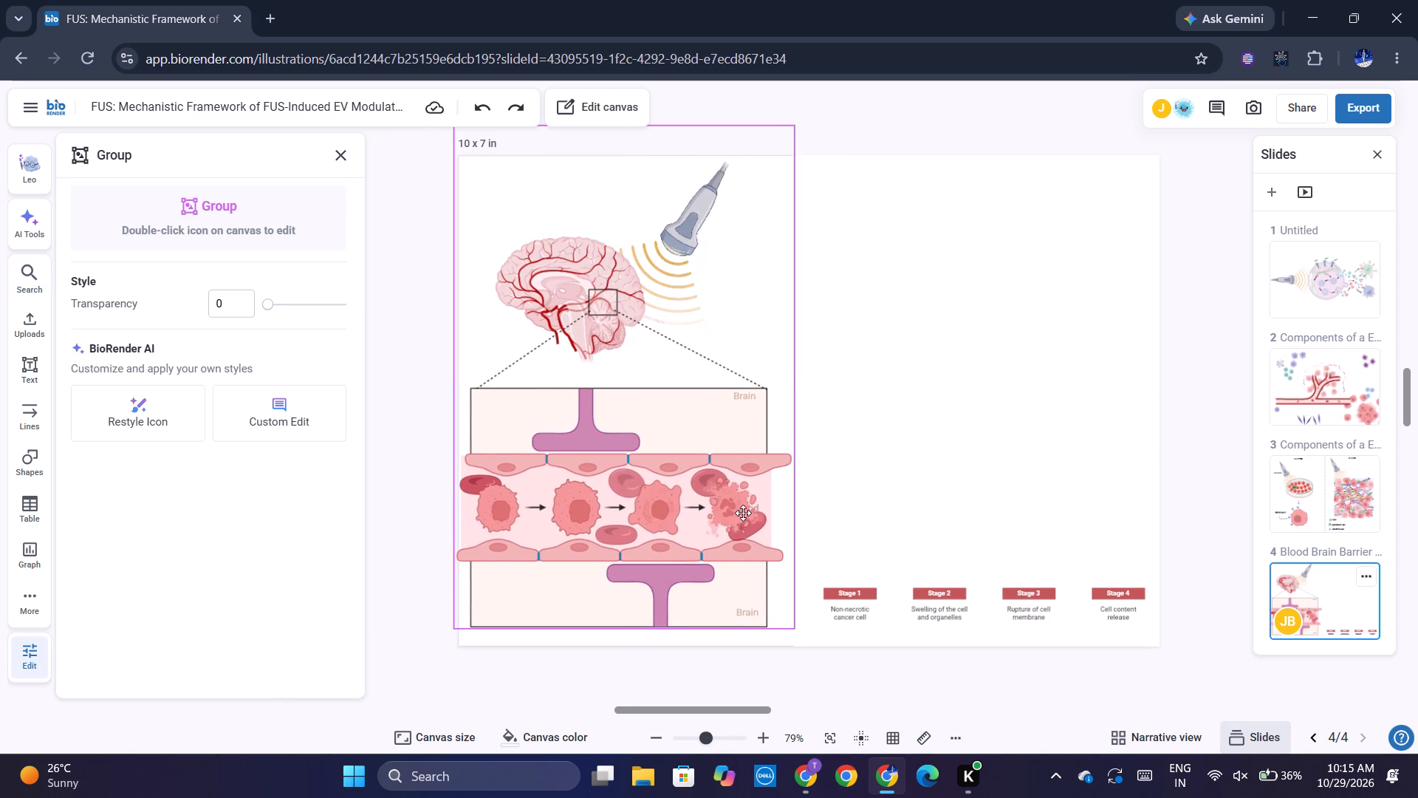
Crop the rightmost endothelial cell of the upper vessel wall so it ends at the callout frame's right edge.
triple_click(778, 465)
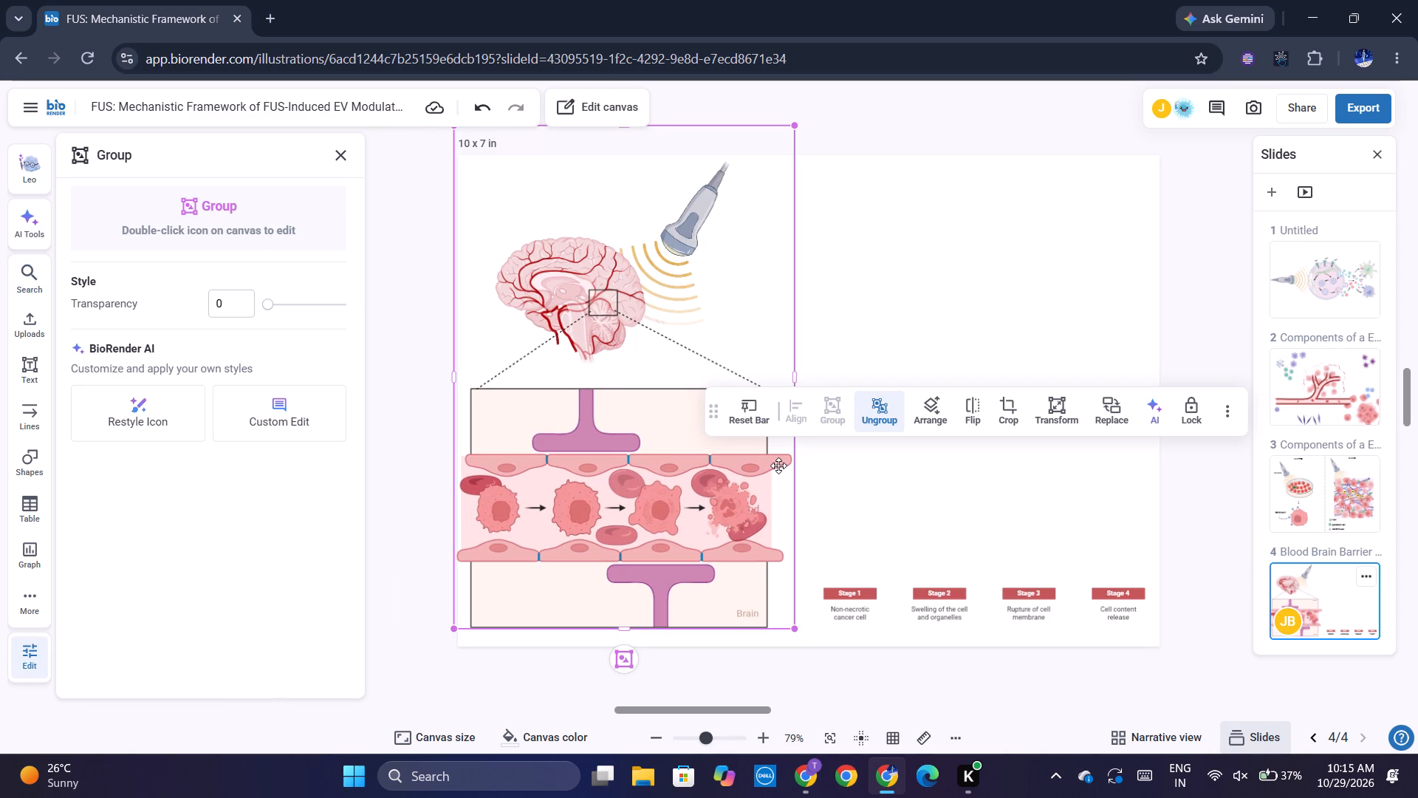
click(778, 465)
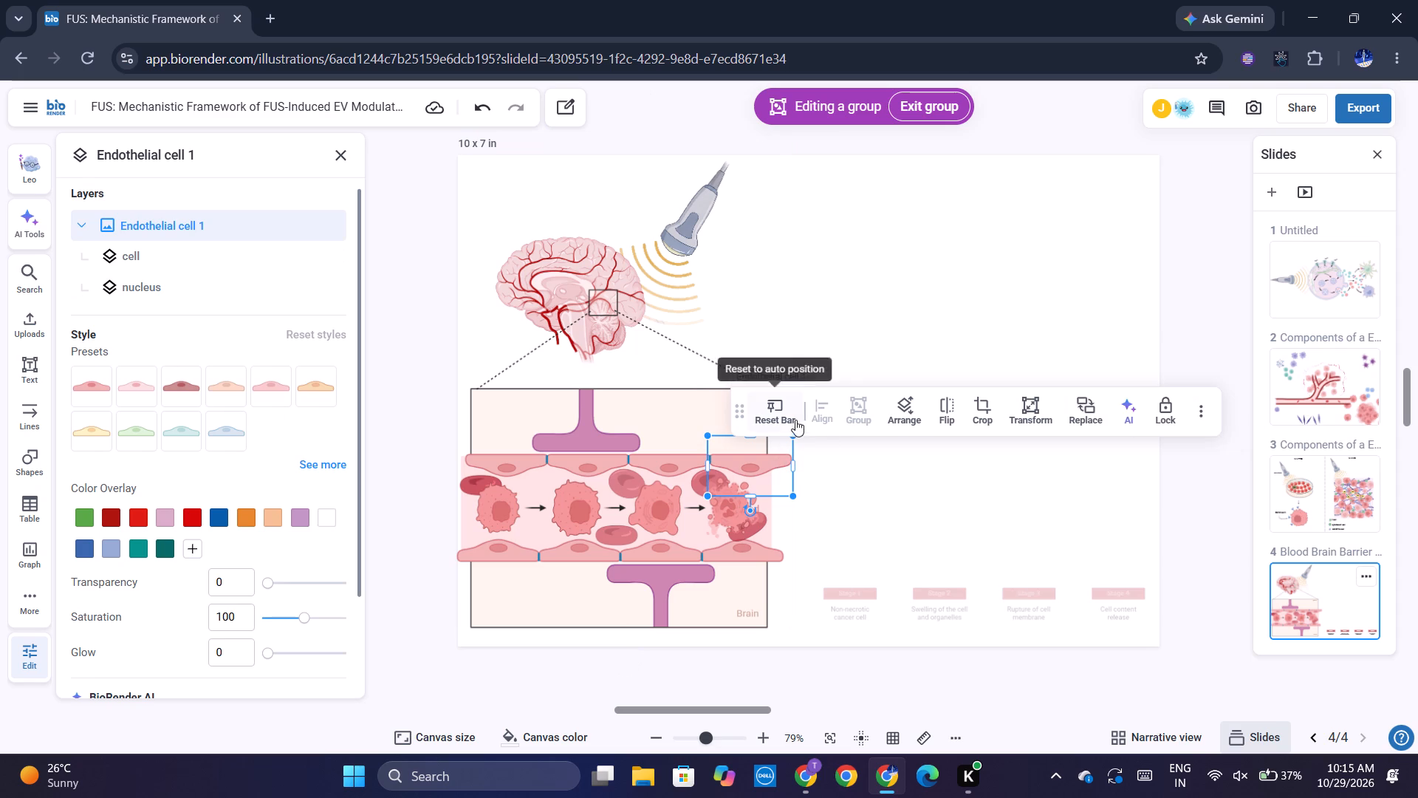
click(982, 409)
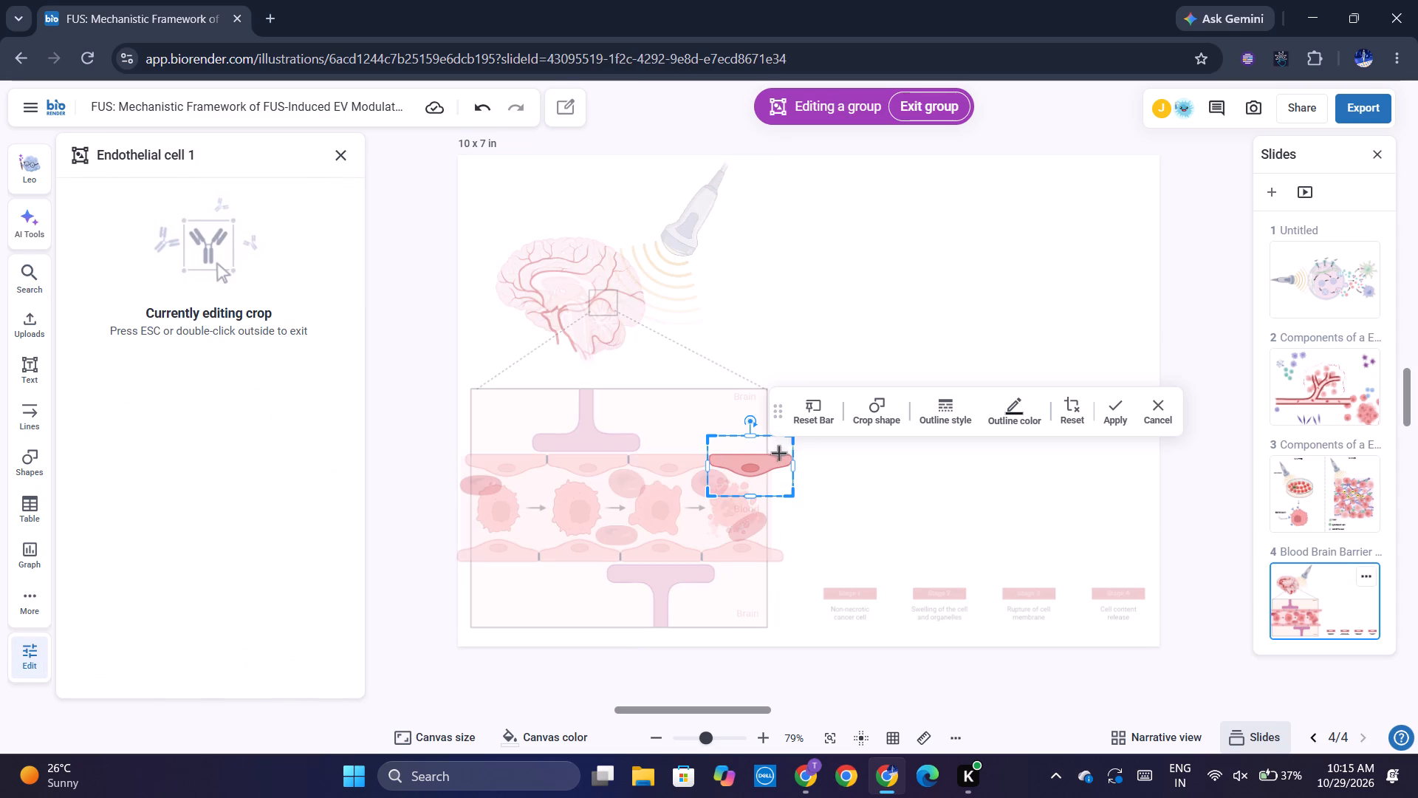
drag(790, 464, 767, 468)
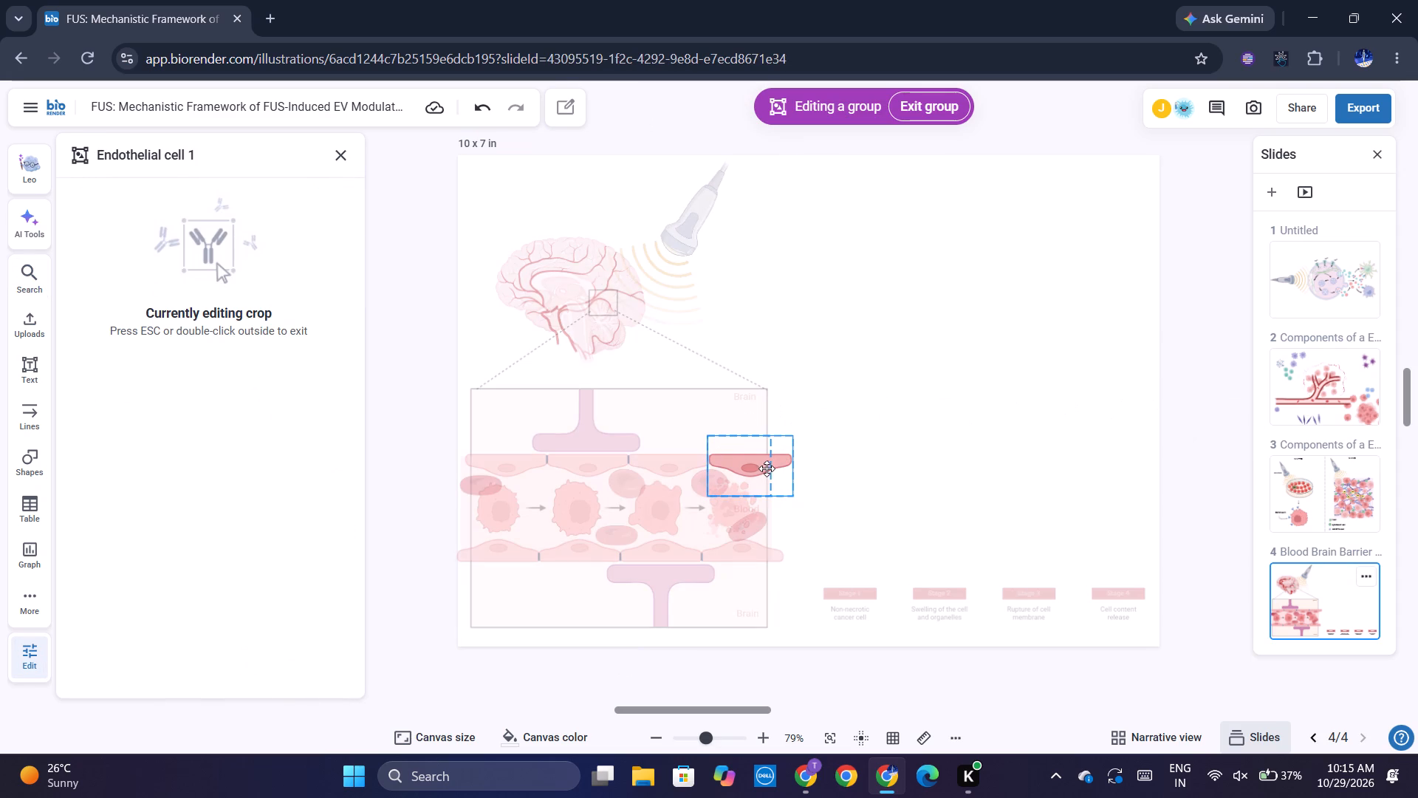
drag(767, 468, 765, 468)
click(785, 502)
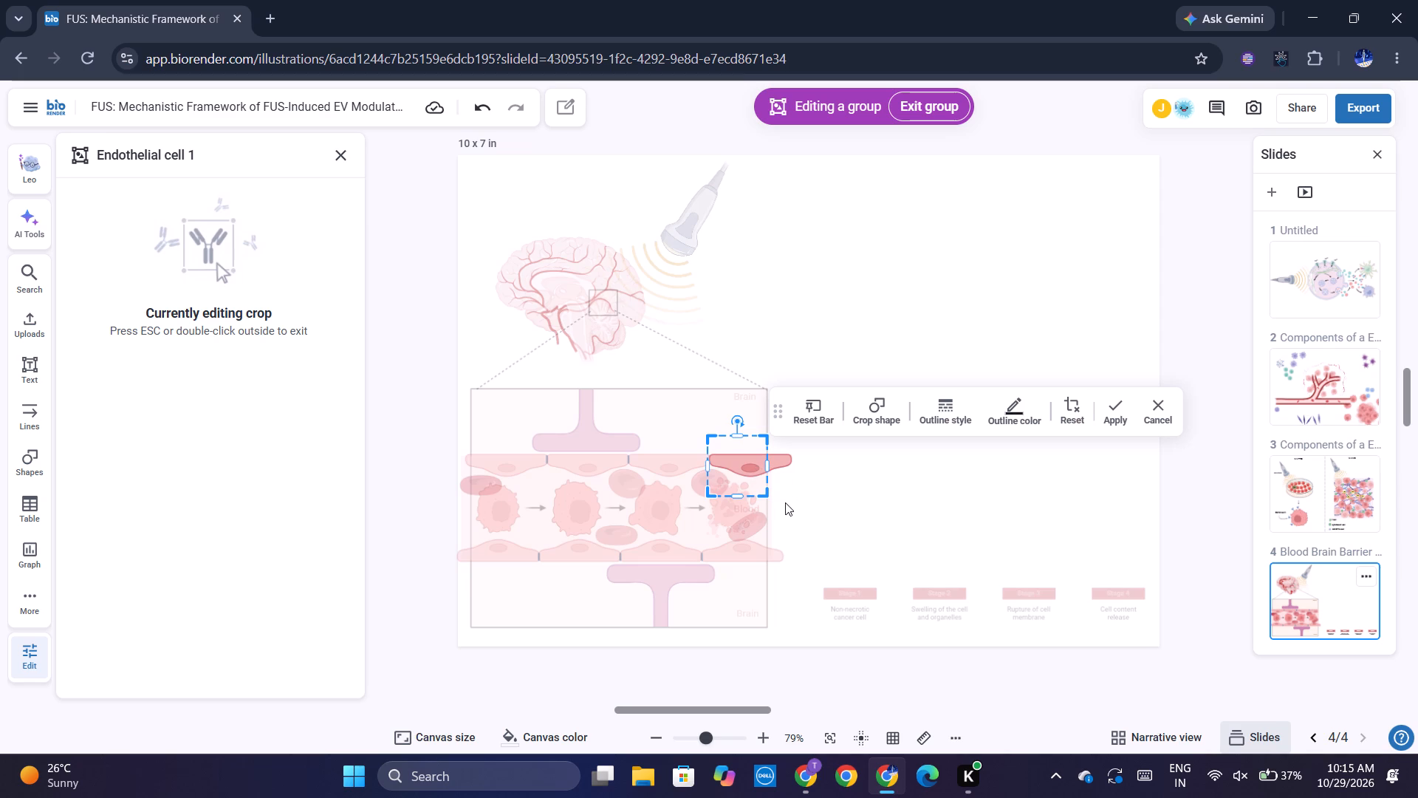
click(772, 511)
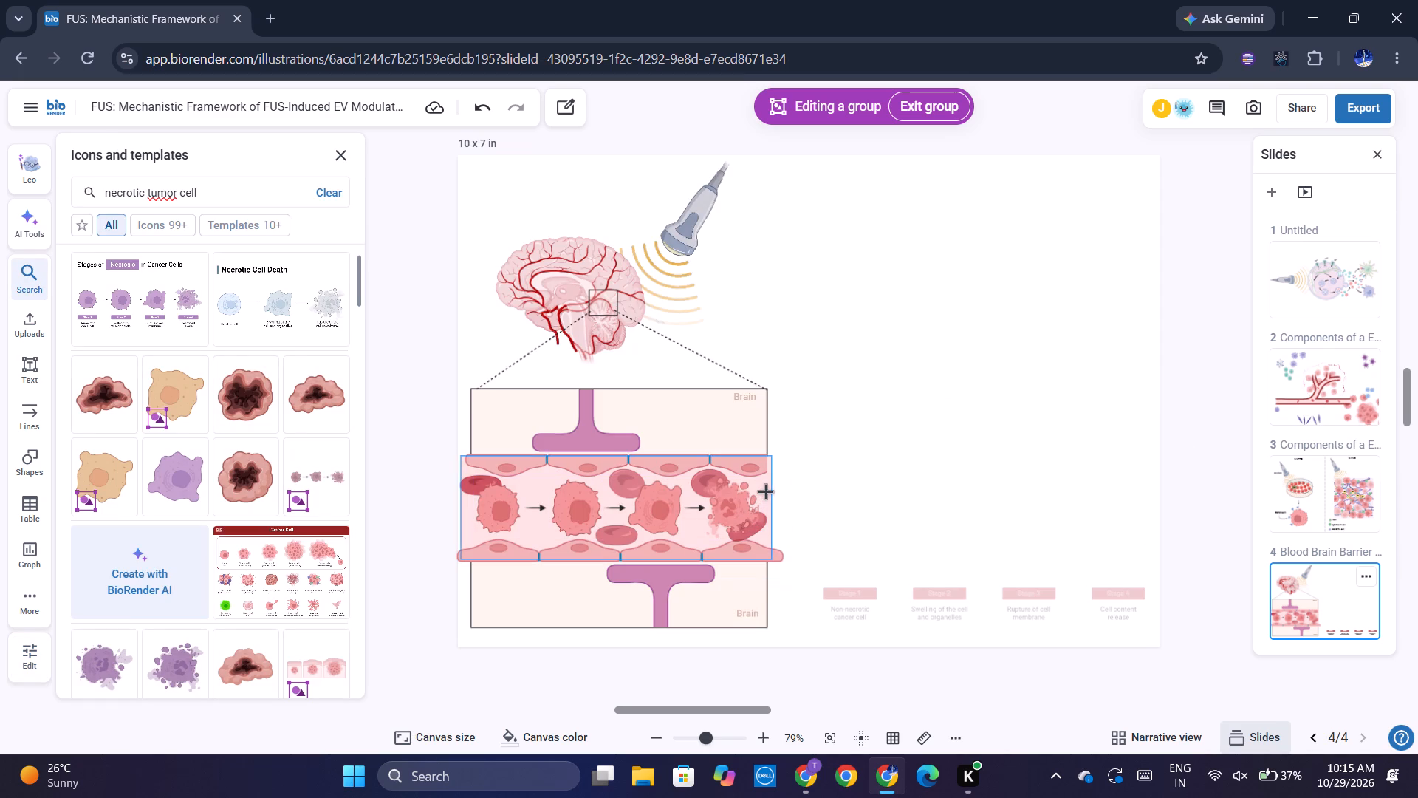
Crop the pink vessel background rectangle on both sides to match the callout frame's left and right edges.
triple_click(766, 491)
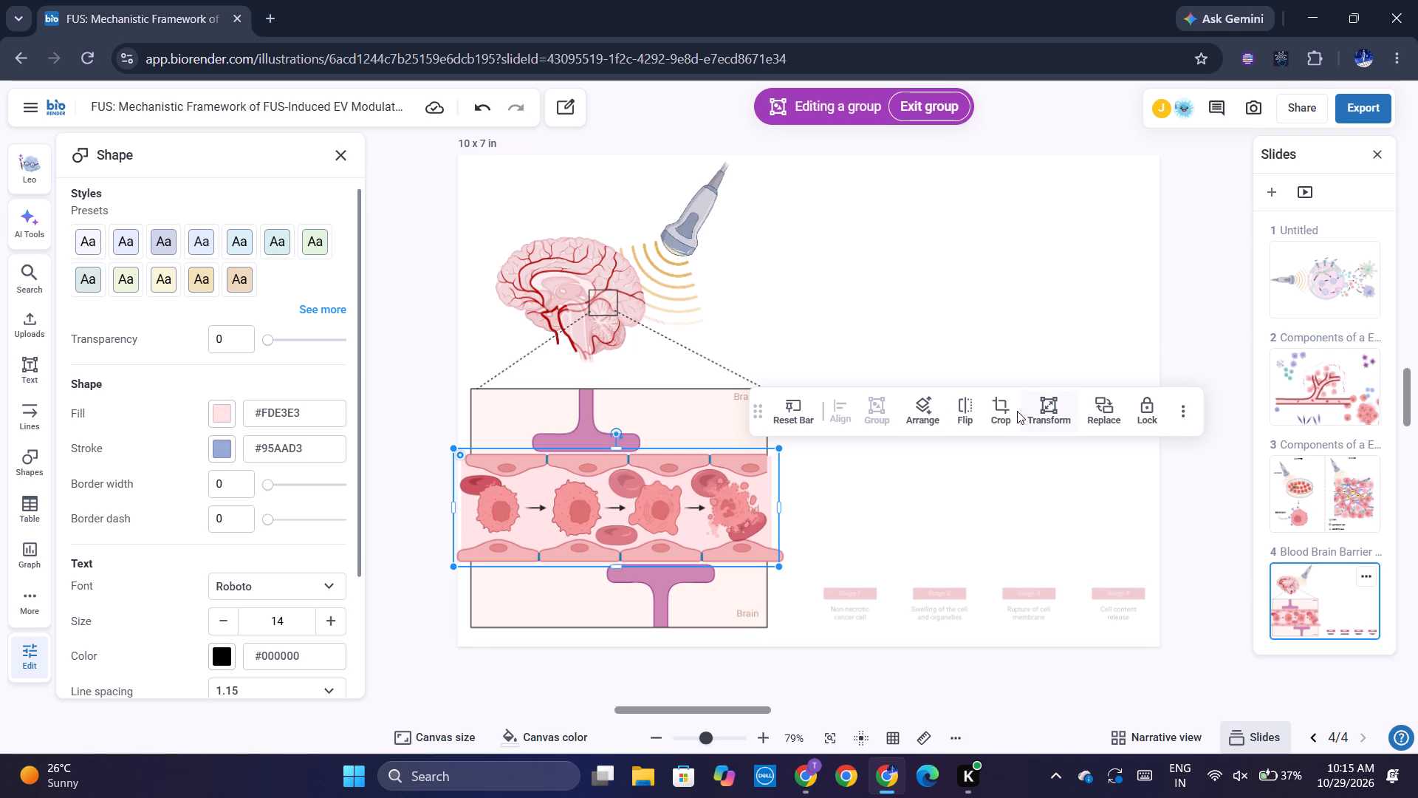
click(999, 414)
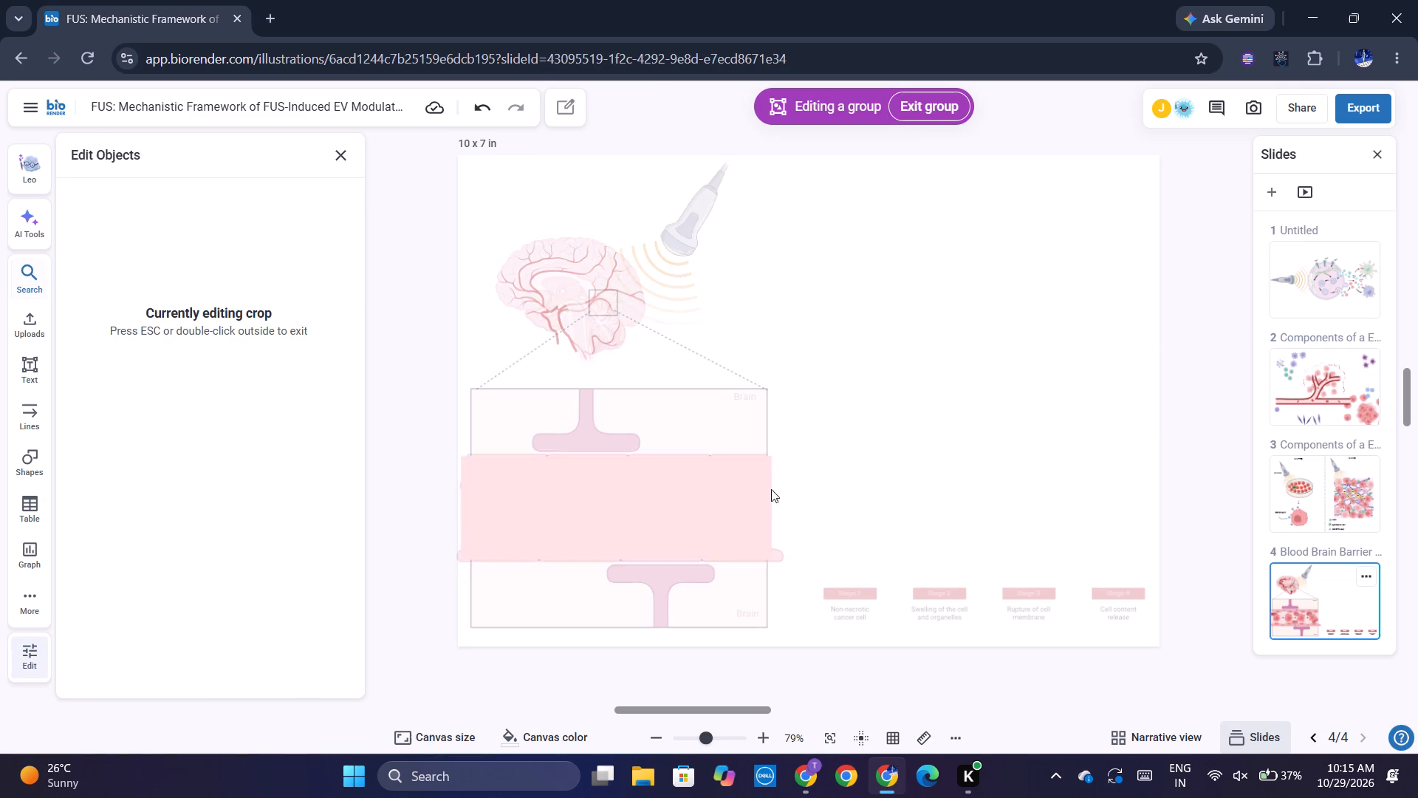
click(770, 508)
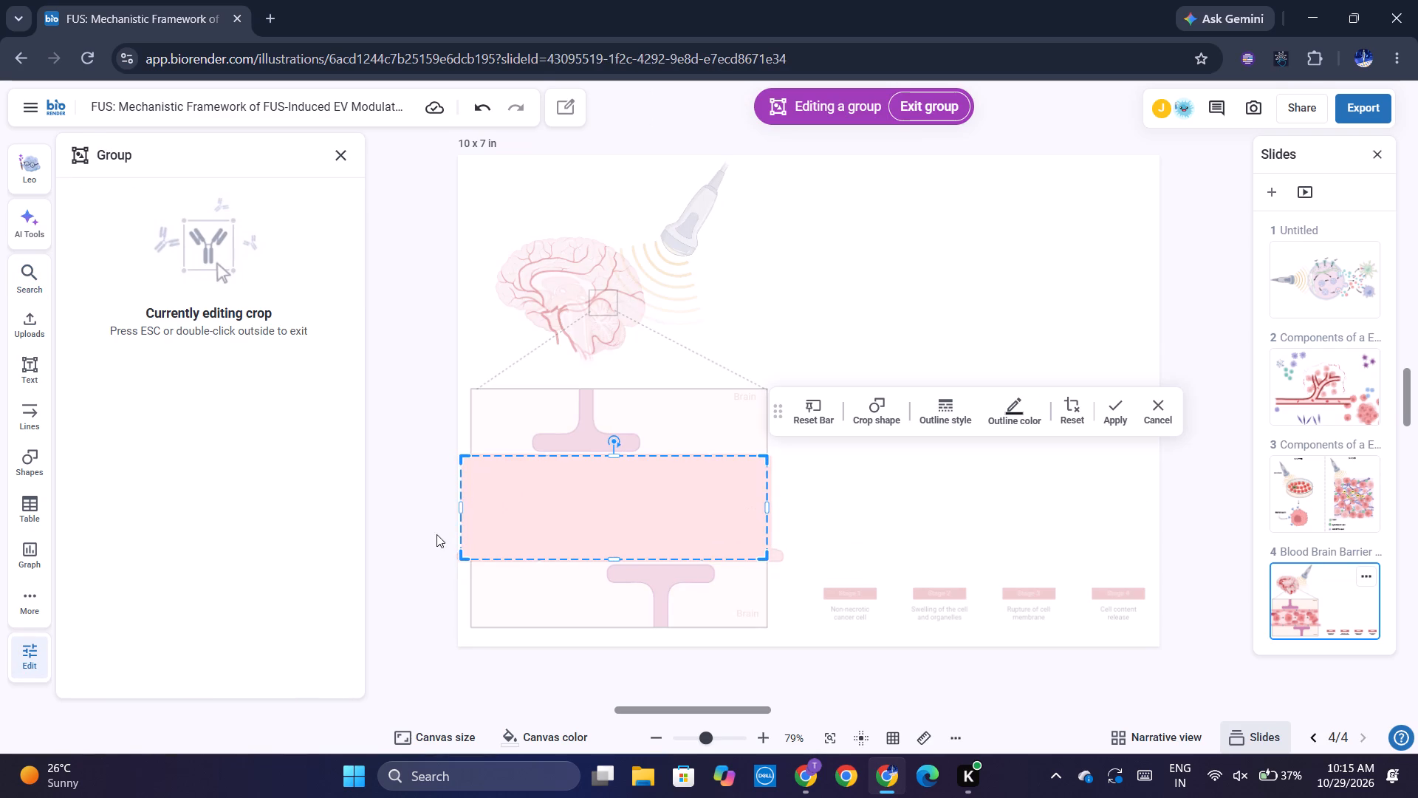
drag(462, 505, 470, 505)
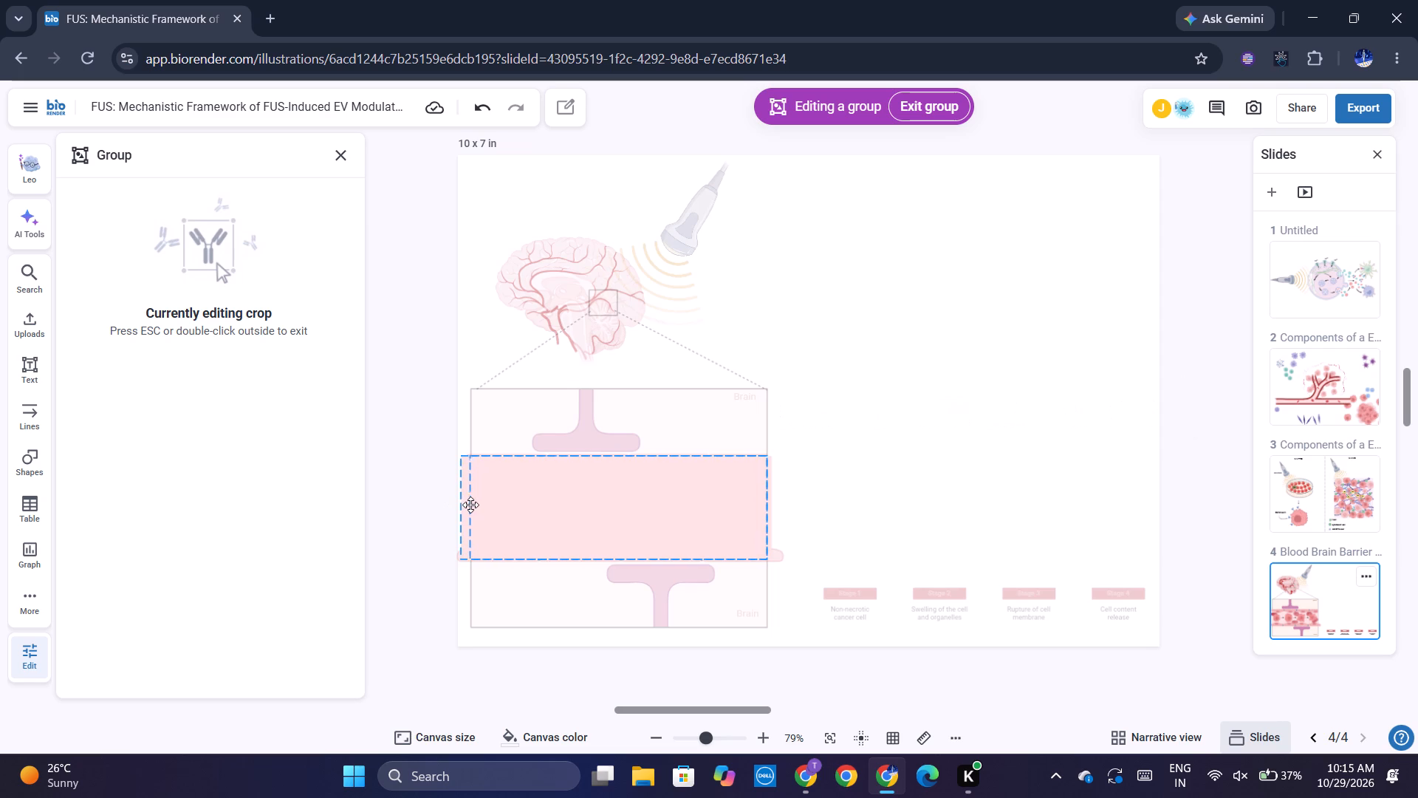
drag(470, 505, 471, 505)
drag(471, 505, 472, 505)
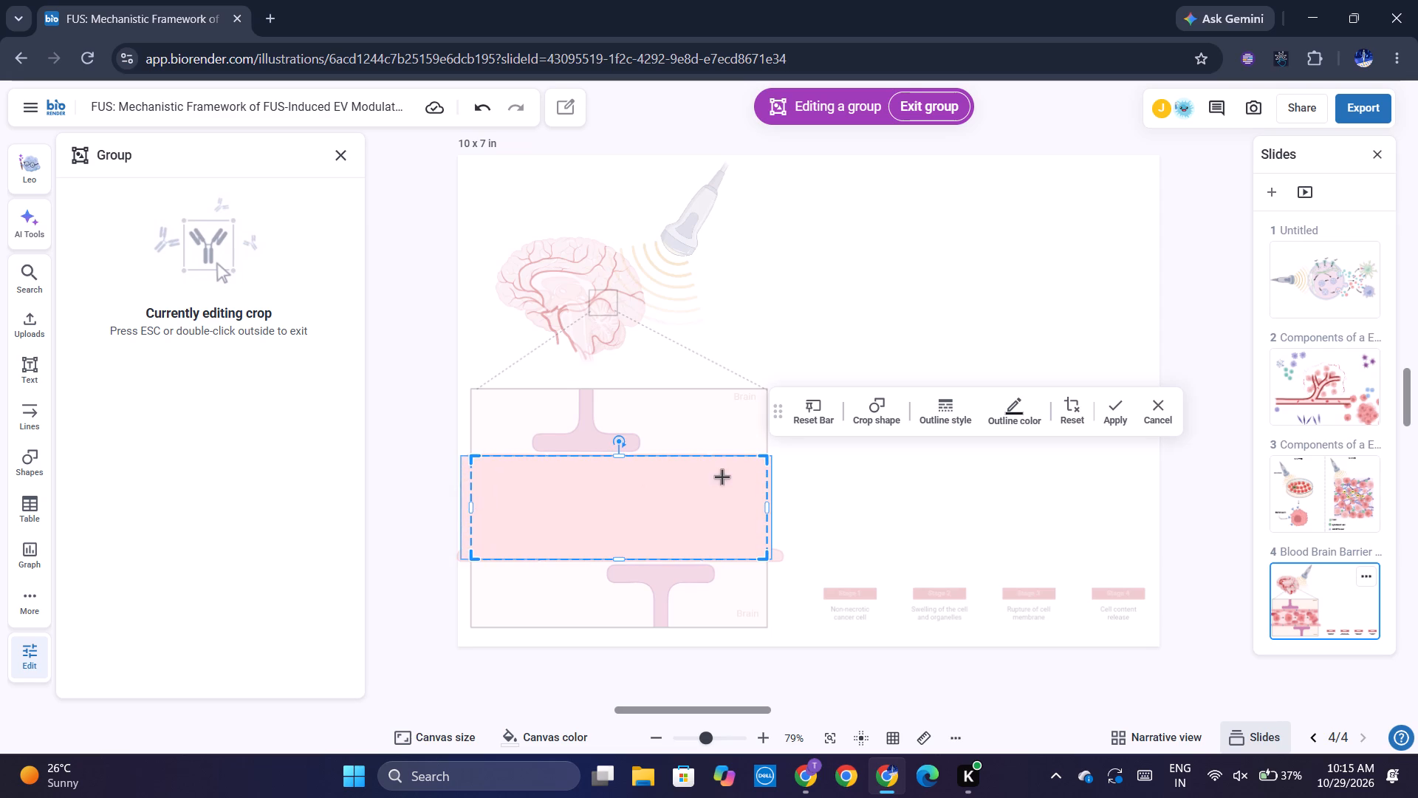
click(871, 517)
click(871, 517)
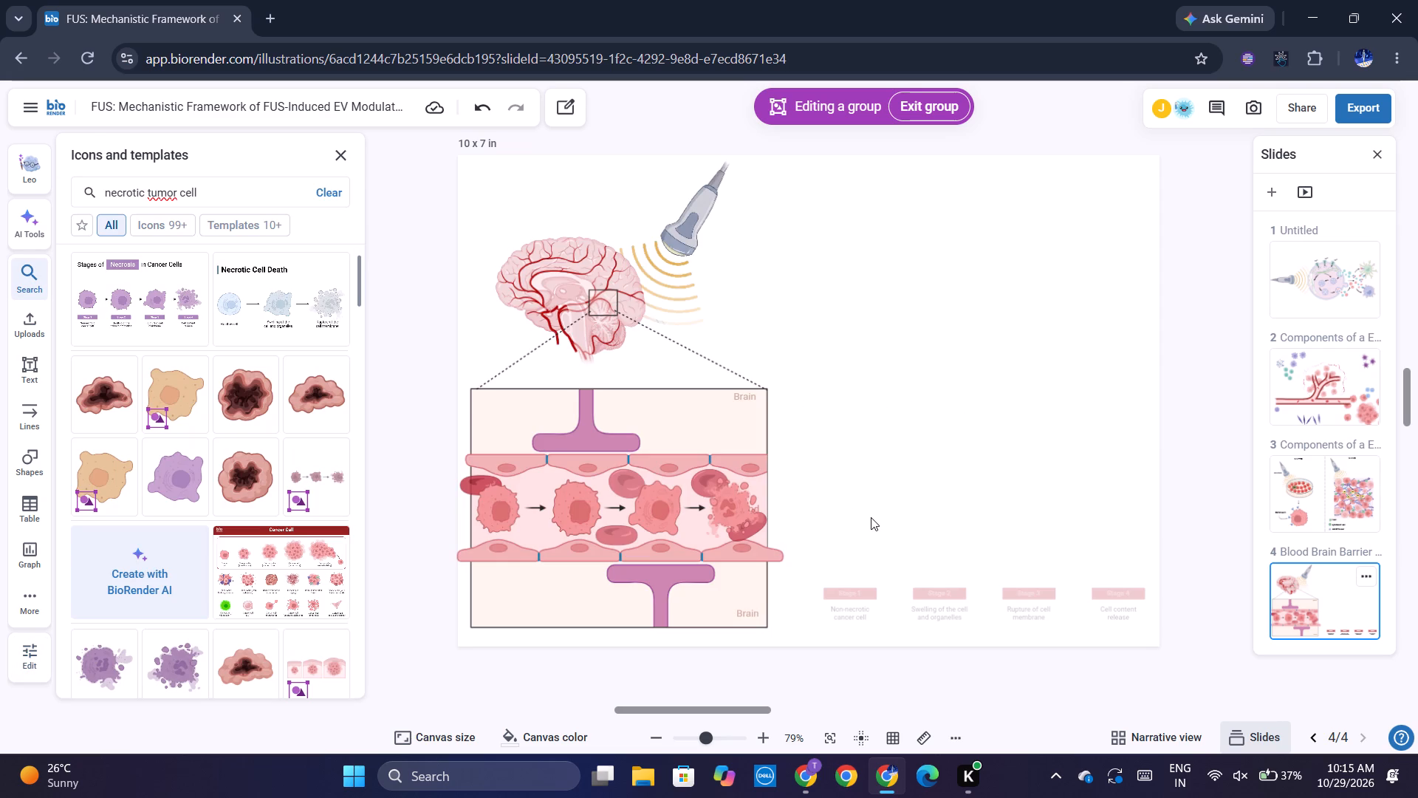
Crop the rightmost endothelial cell of the lower vessel wall so it ends at the callout frame's right edge.
triple_click(744, 556)
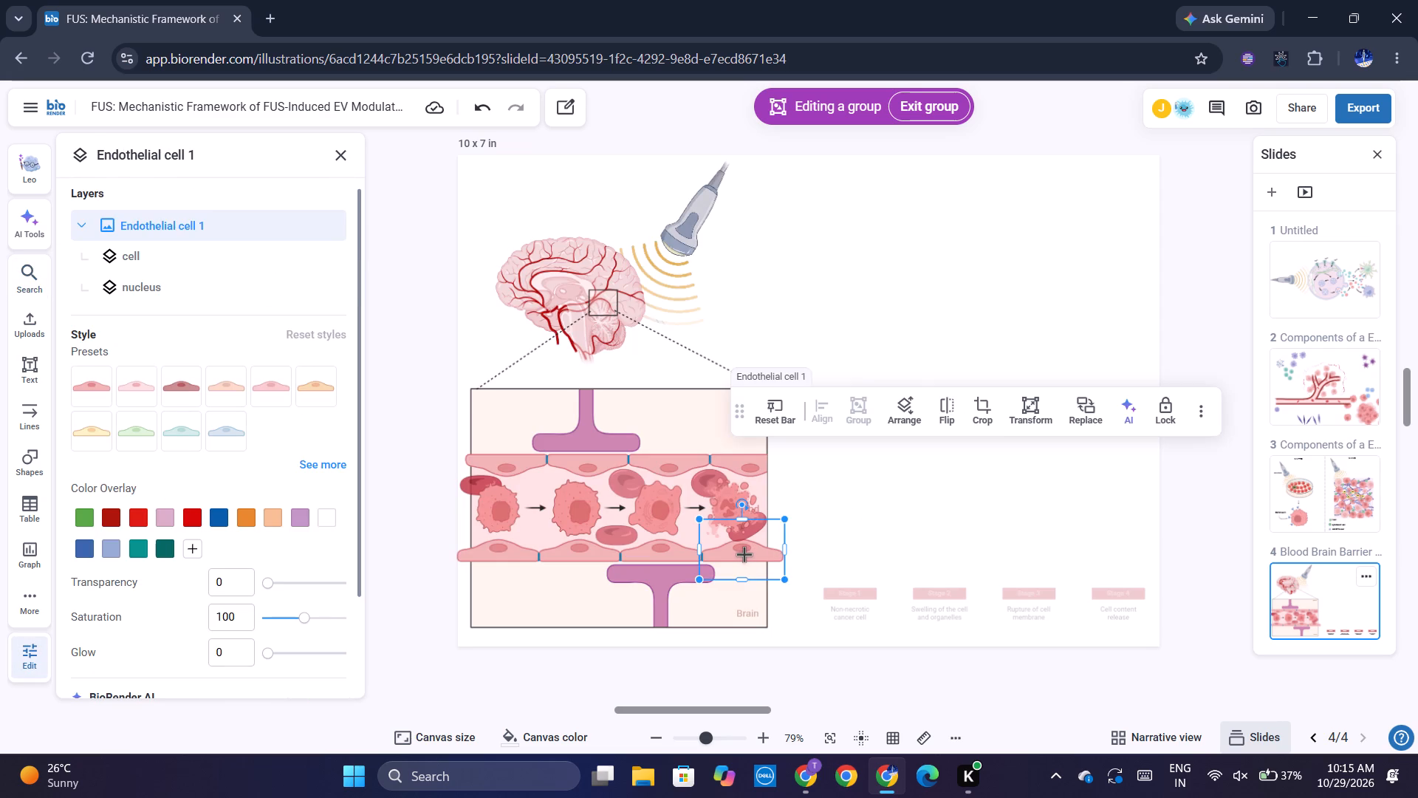
click(990, 401)
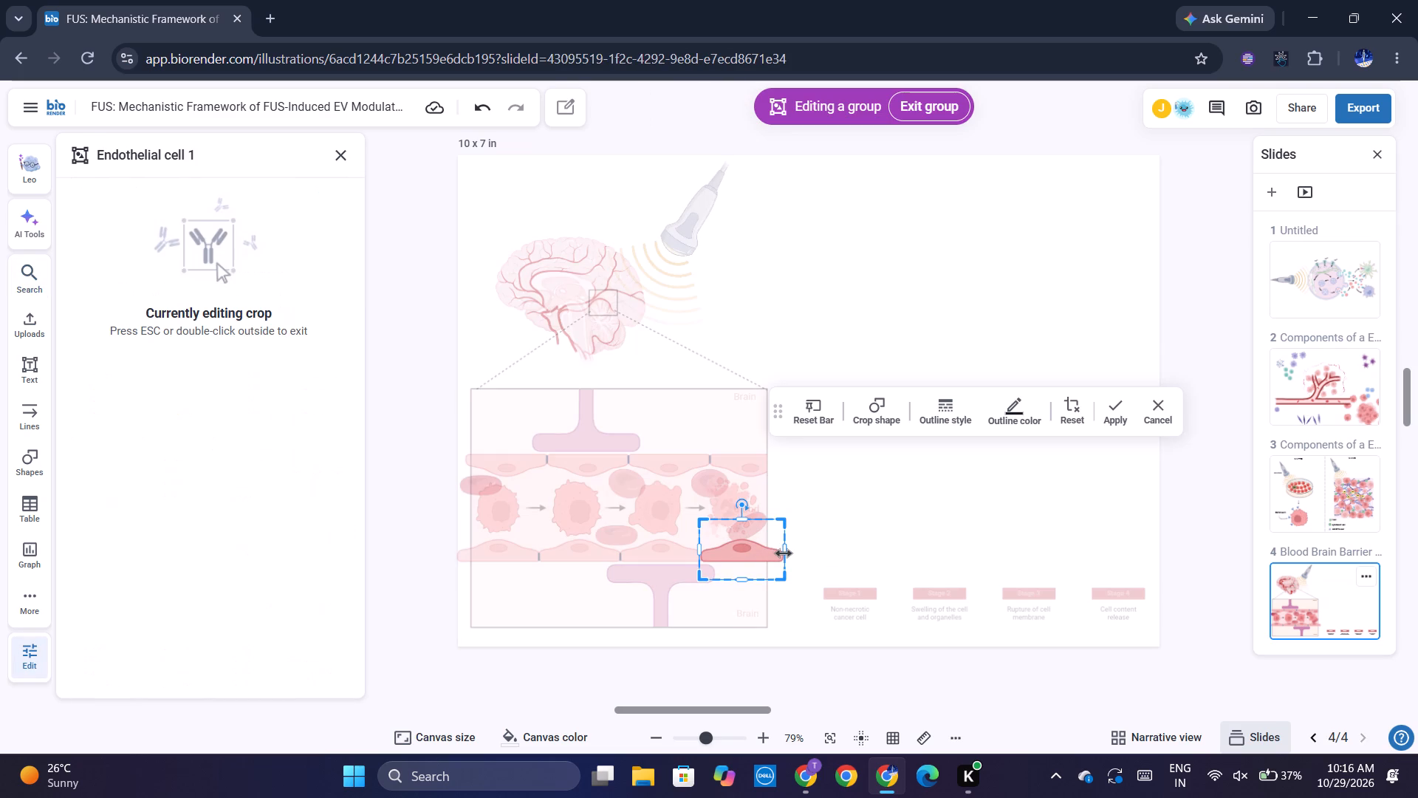
drag(784, 553, 767, 554)
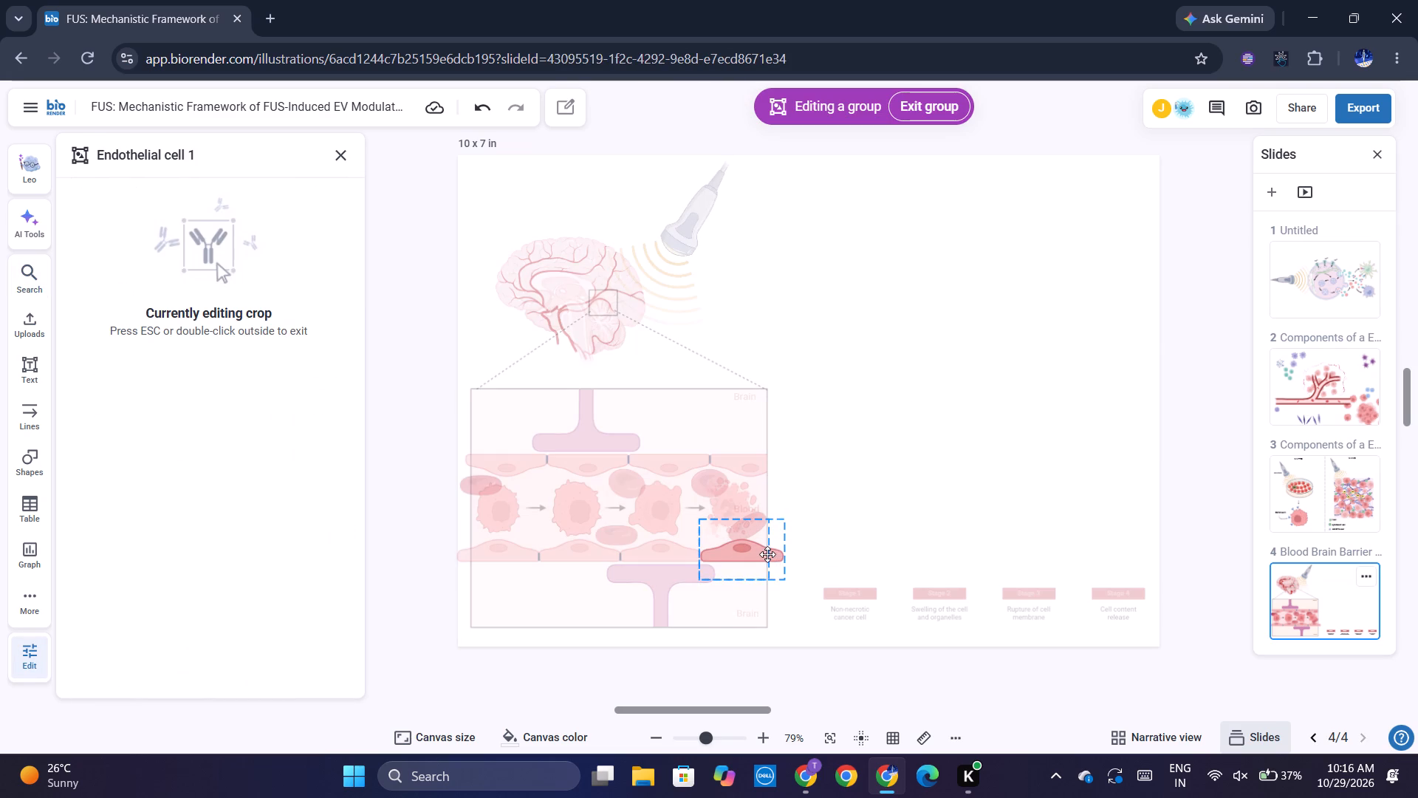
drag(767, 554, 765, 556)
click(886, 536)
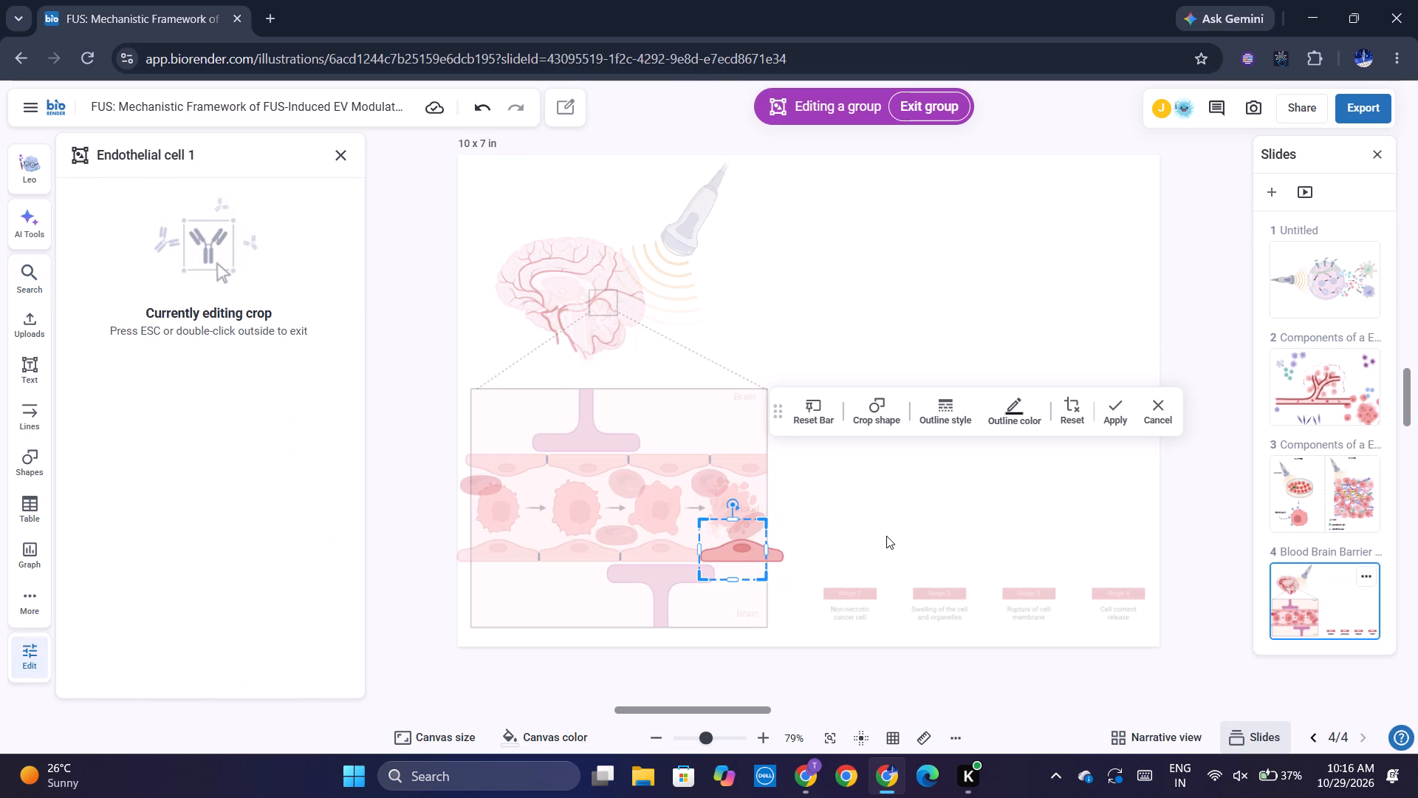
click(886, 536)
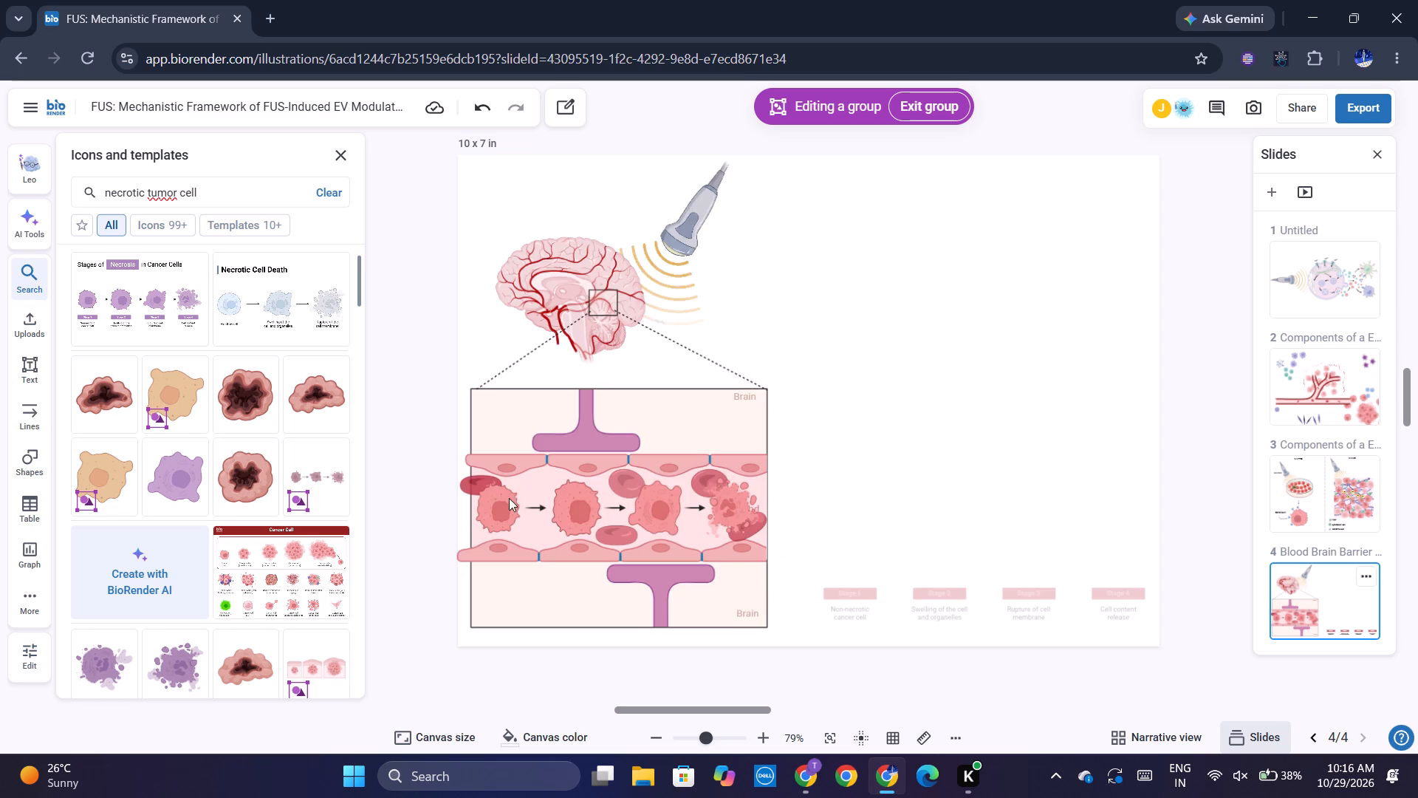
Crop the leftmost endothelial cell of the lower vessel wall so it starts at the callout frame's left edge.
triple_click(463, 550)
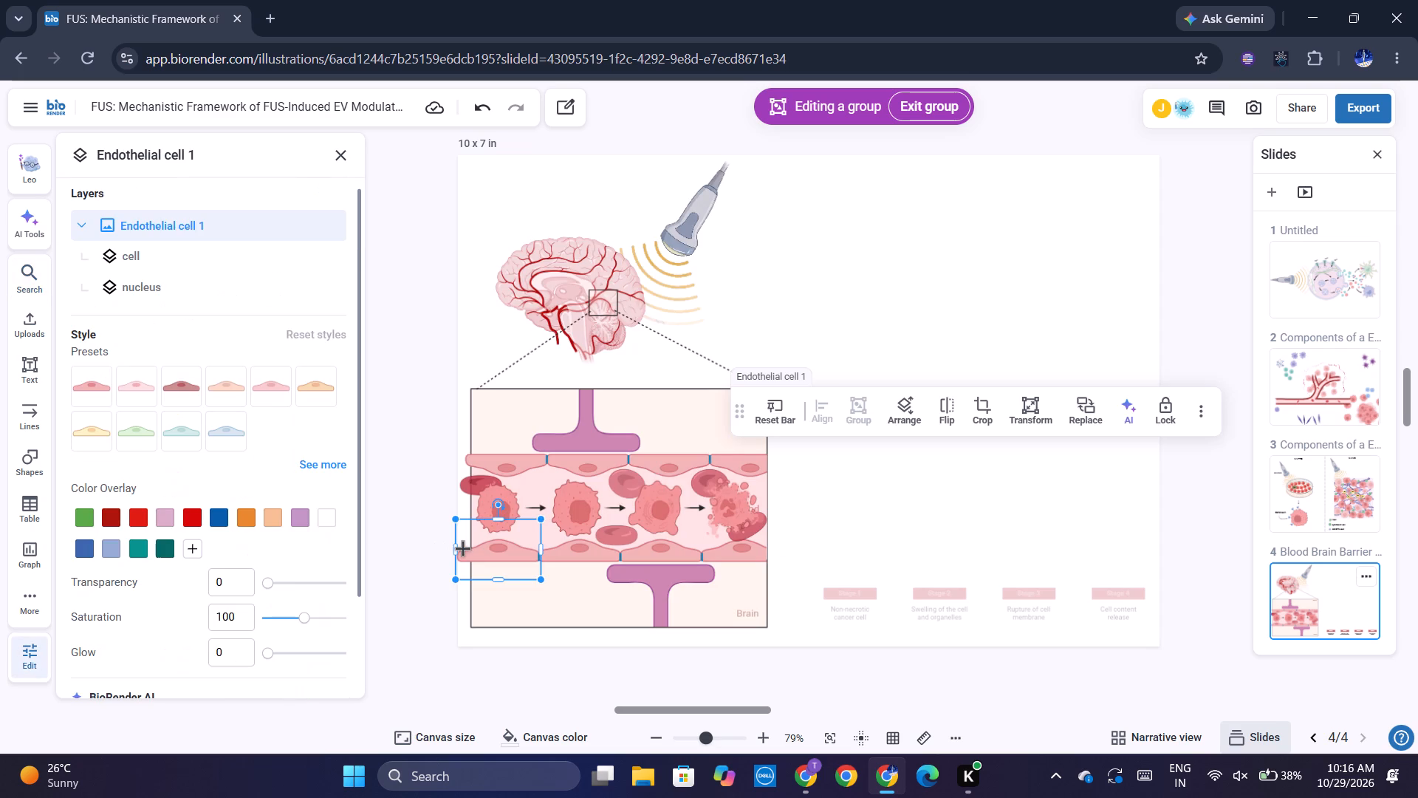
drag(456, 552, 470, 550)
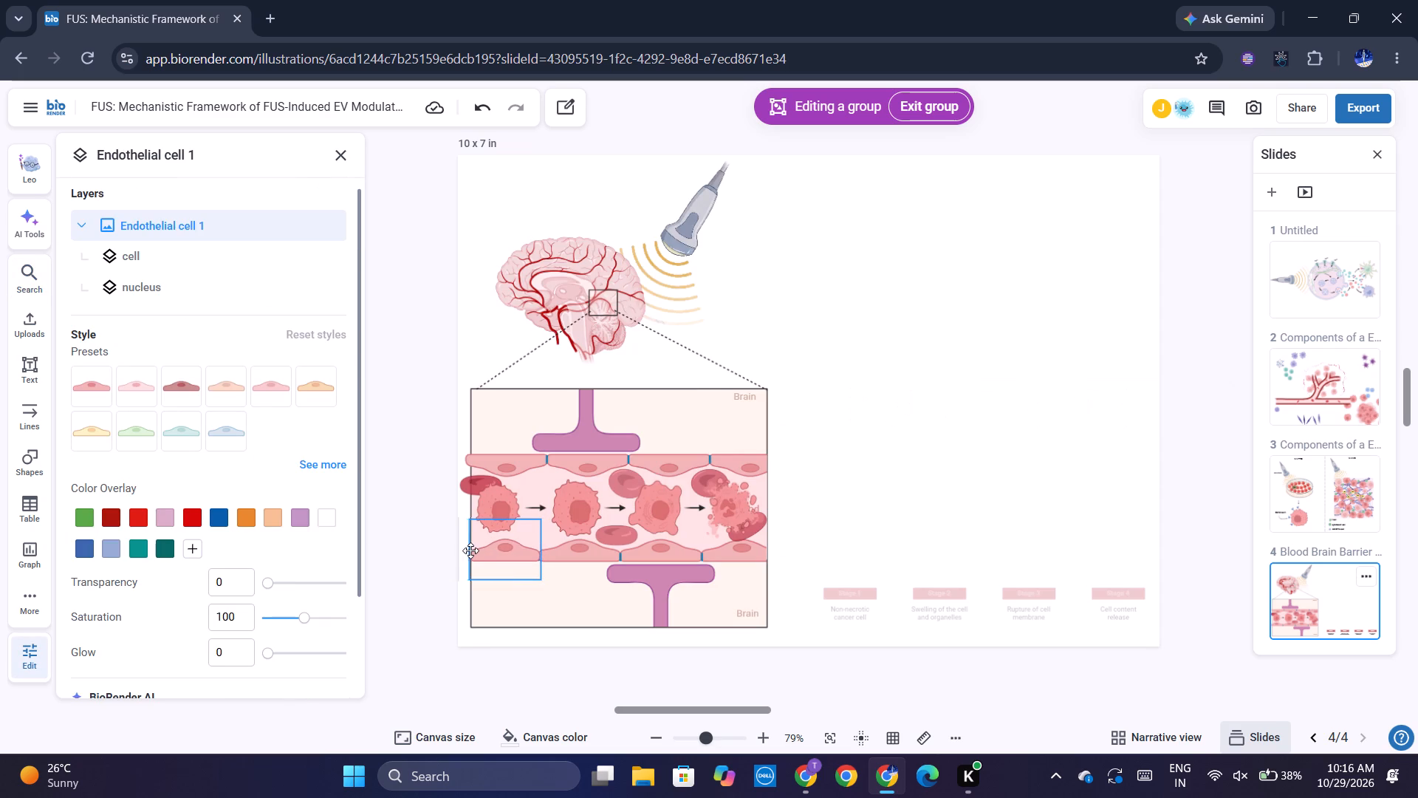
drag(470, 550, 470, 550)
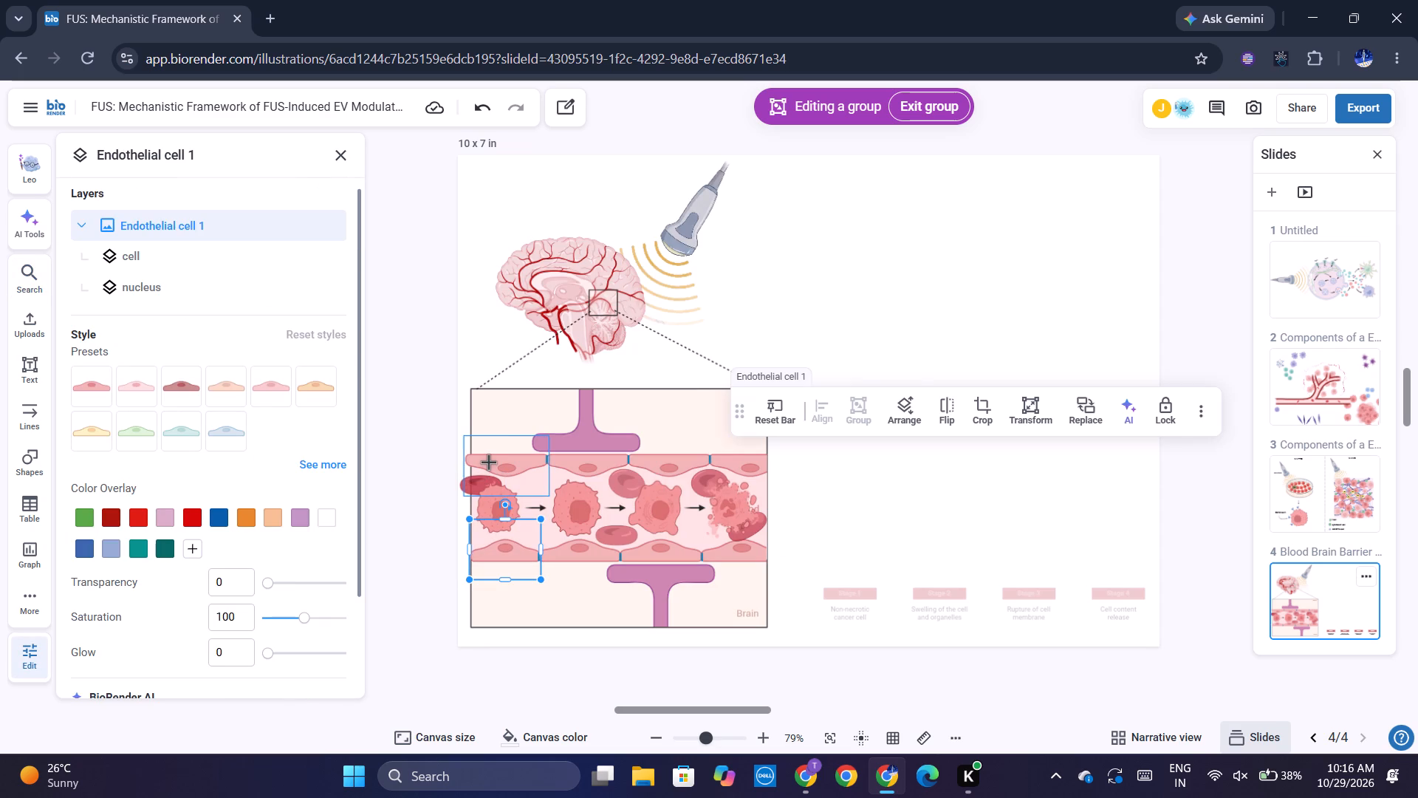
Crop the leftmost endothelial cell of the upper vessel wall so it starts at the callout frame's left edge.
double_click(489, 463)
click(463, 468)
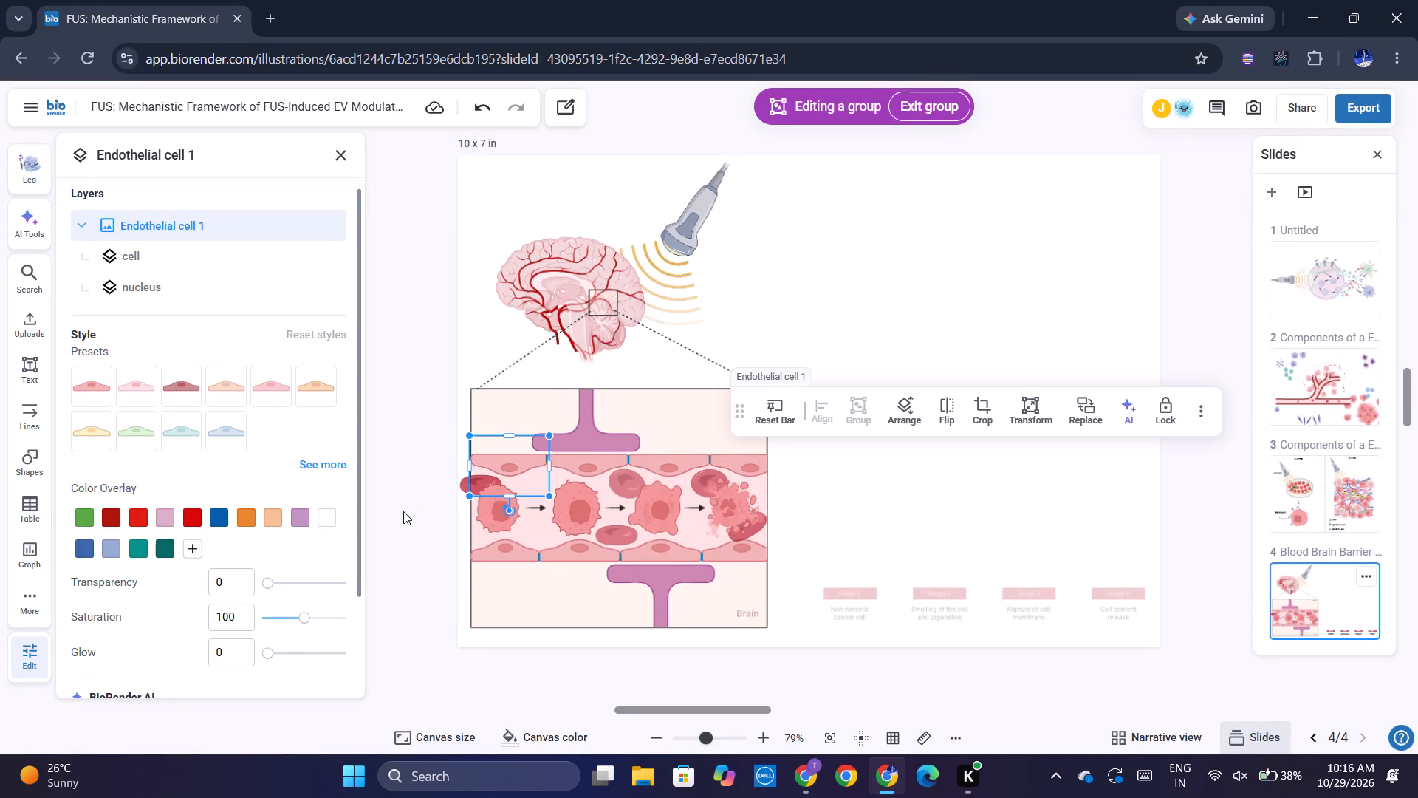
click(403, 512)
Set the red blood cell overhanging the frame's left edge to 51 transparency and move it inside the vessel, between the first two tumor cells.
click(470, 482)
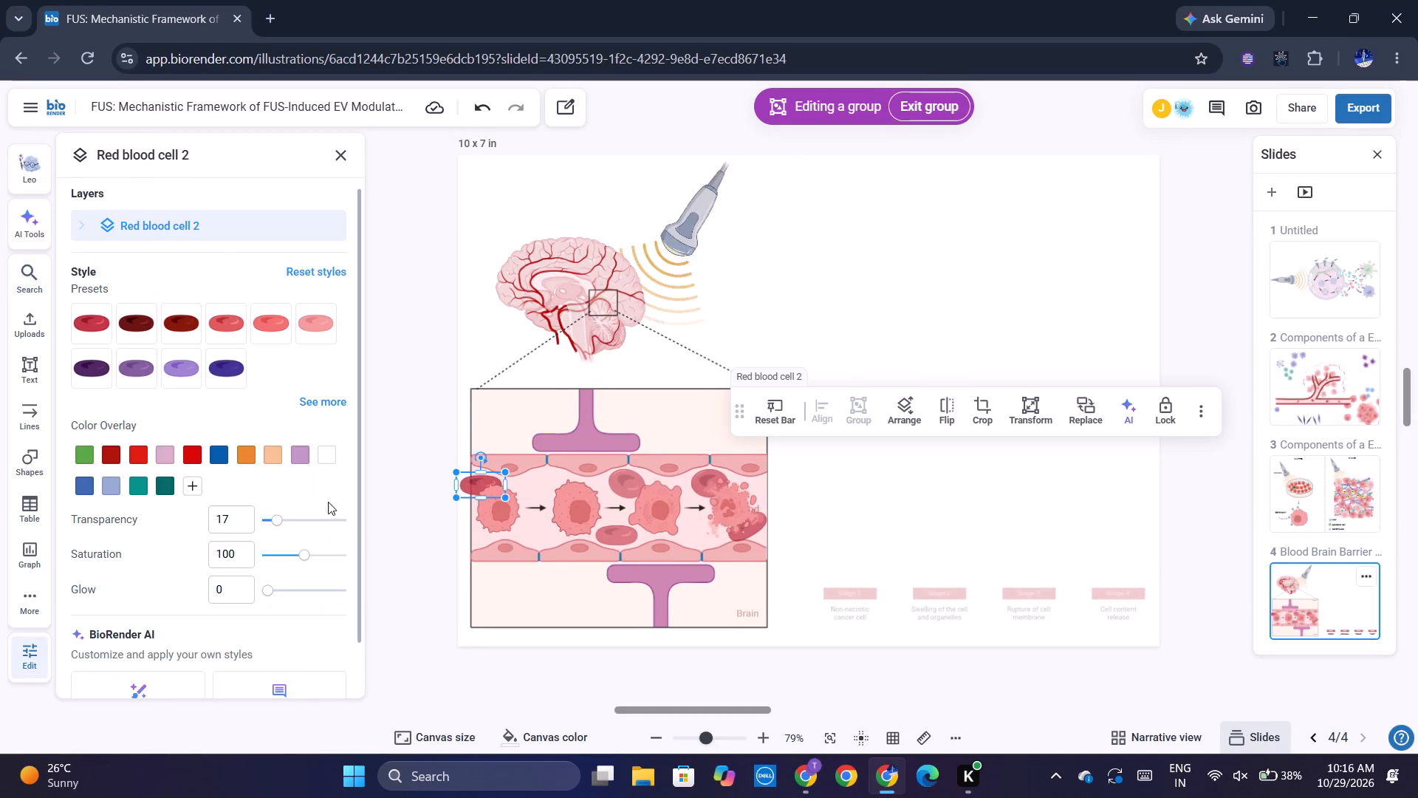
click(306, 519)
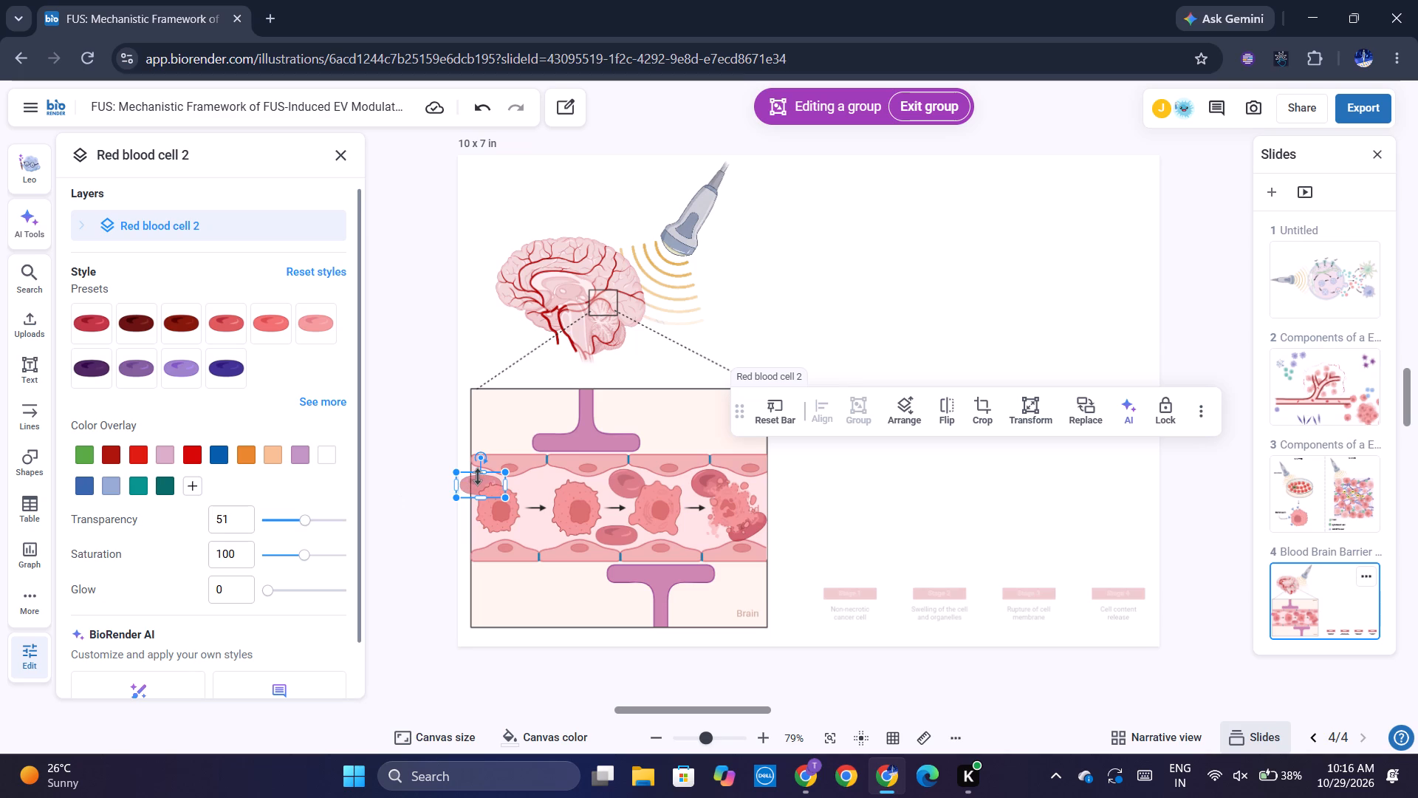
drag(476, 482, 535, 482)
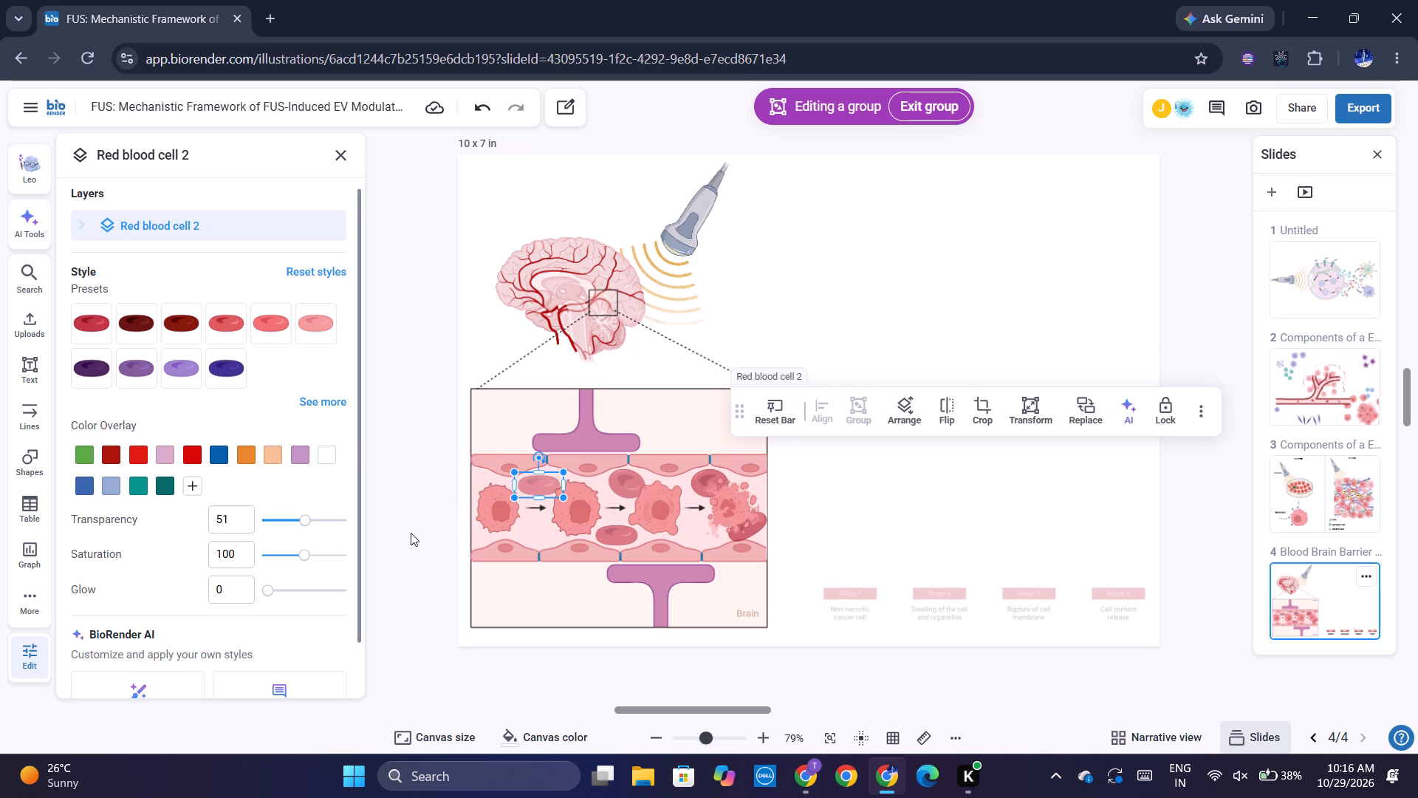
click(411, 533)
click(411, 533)
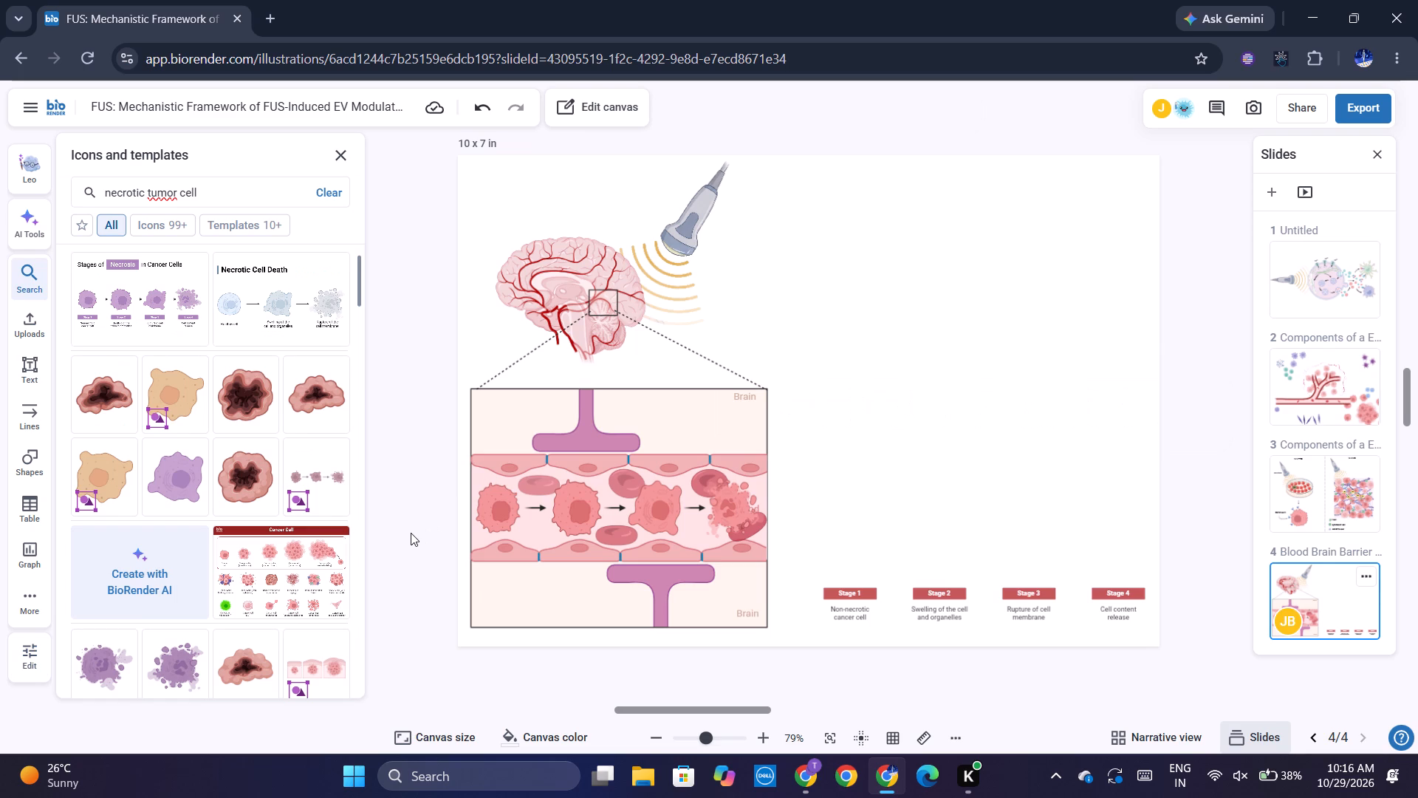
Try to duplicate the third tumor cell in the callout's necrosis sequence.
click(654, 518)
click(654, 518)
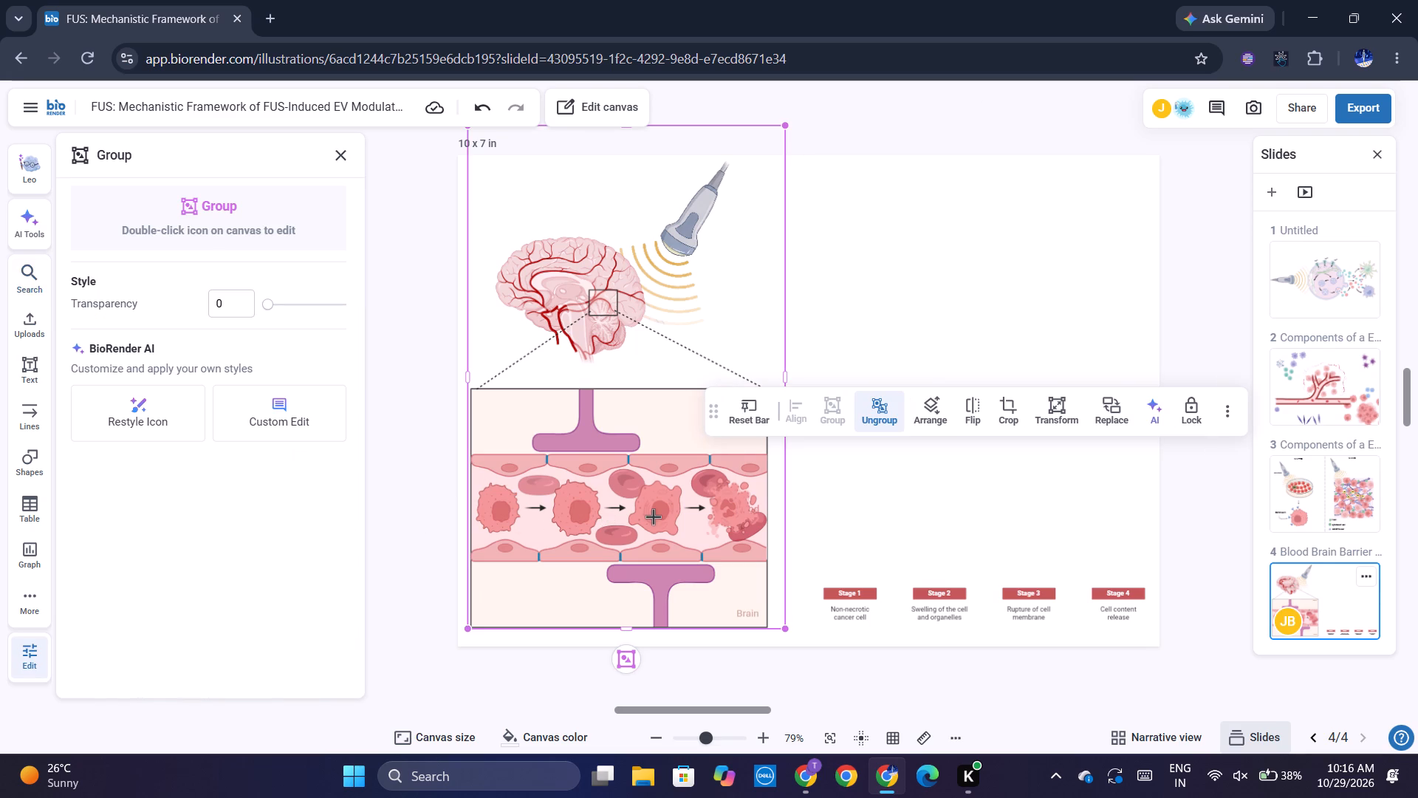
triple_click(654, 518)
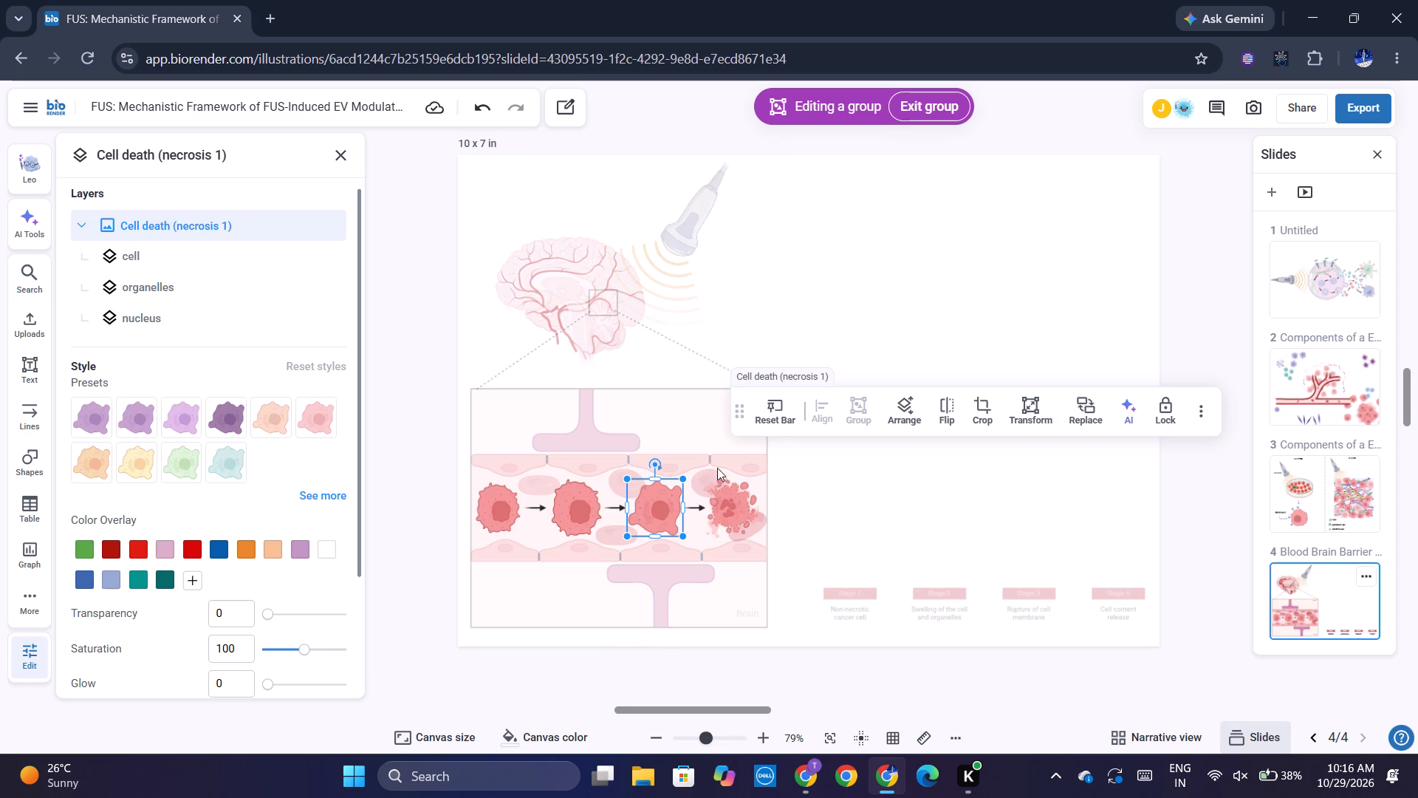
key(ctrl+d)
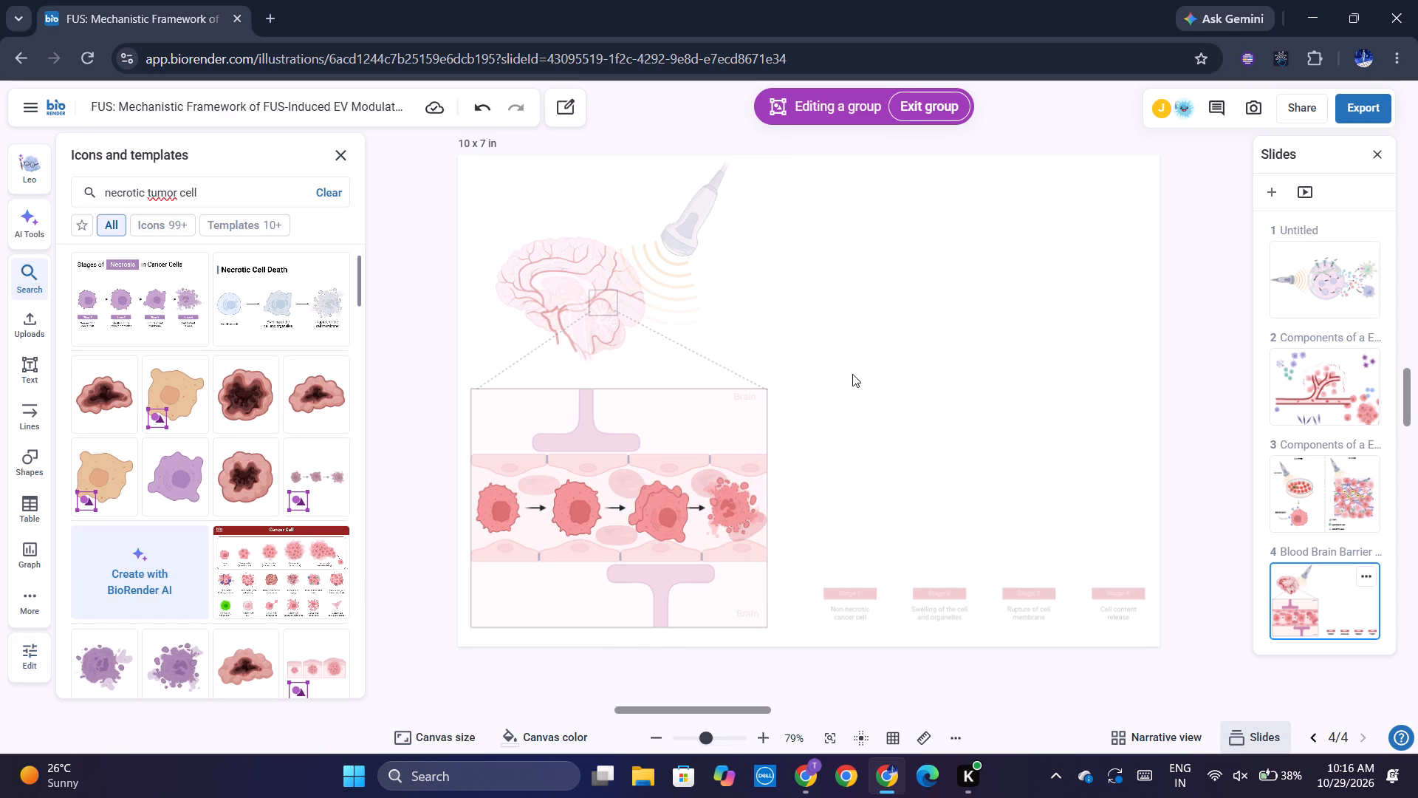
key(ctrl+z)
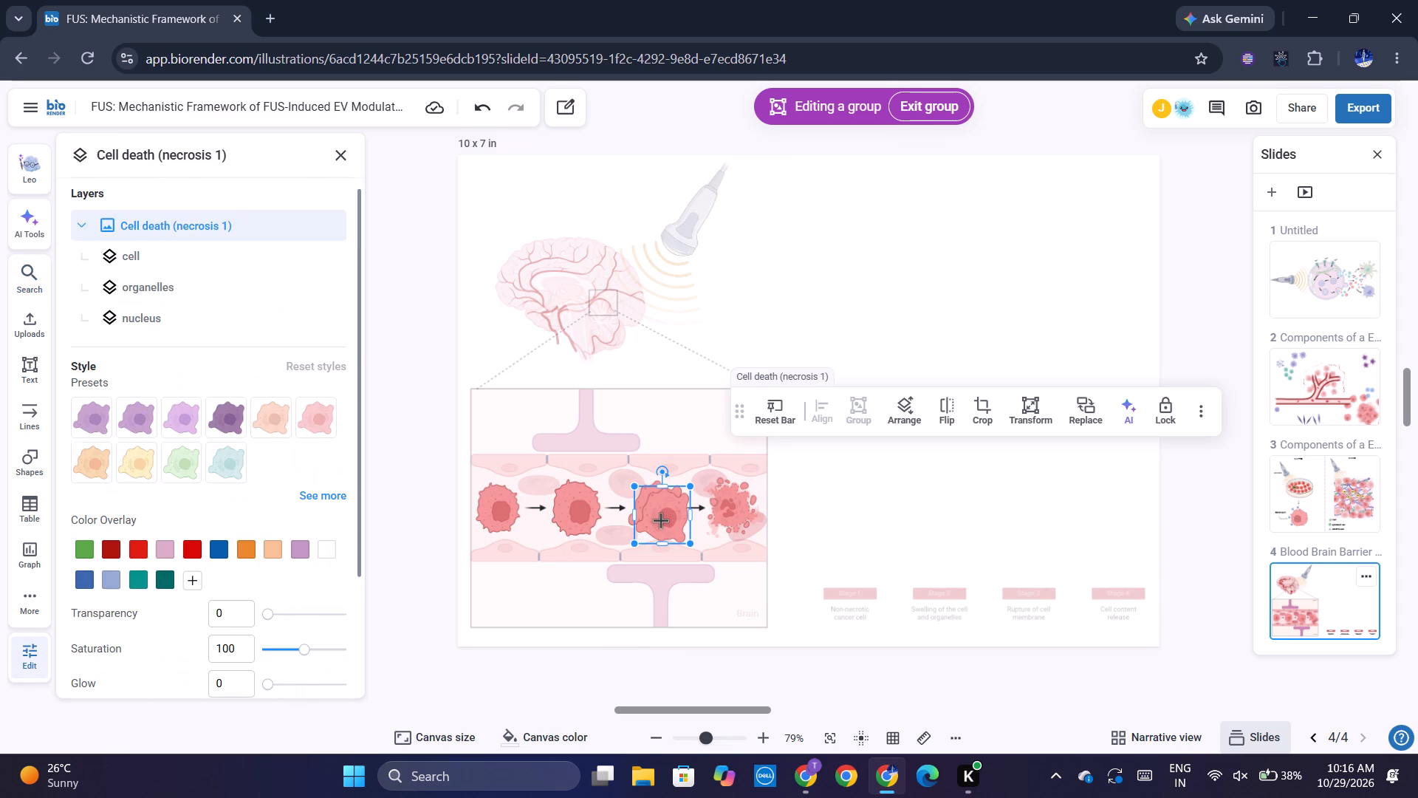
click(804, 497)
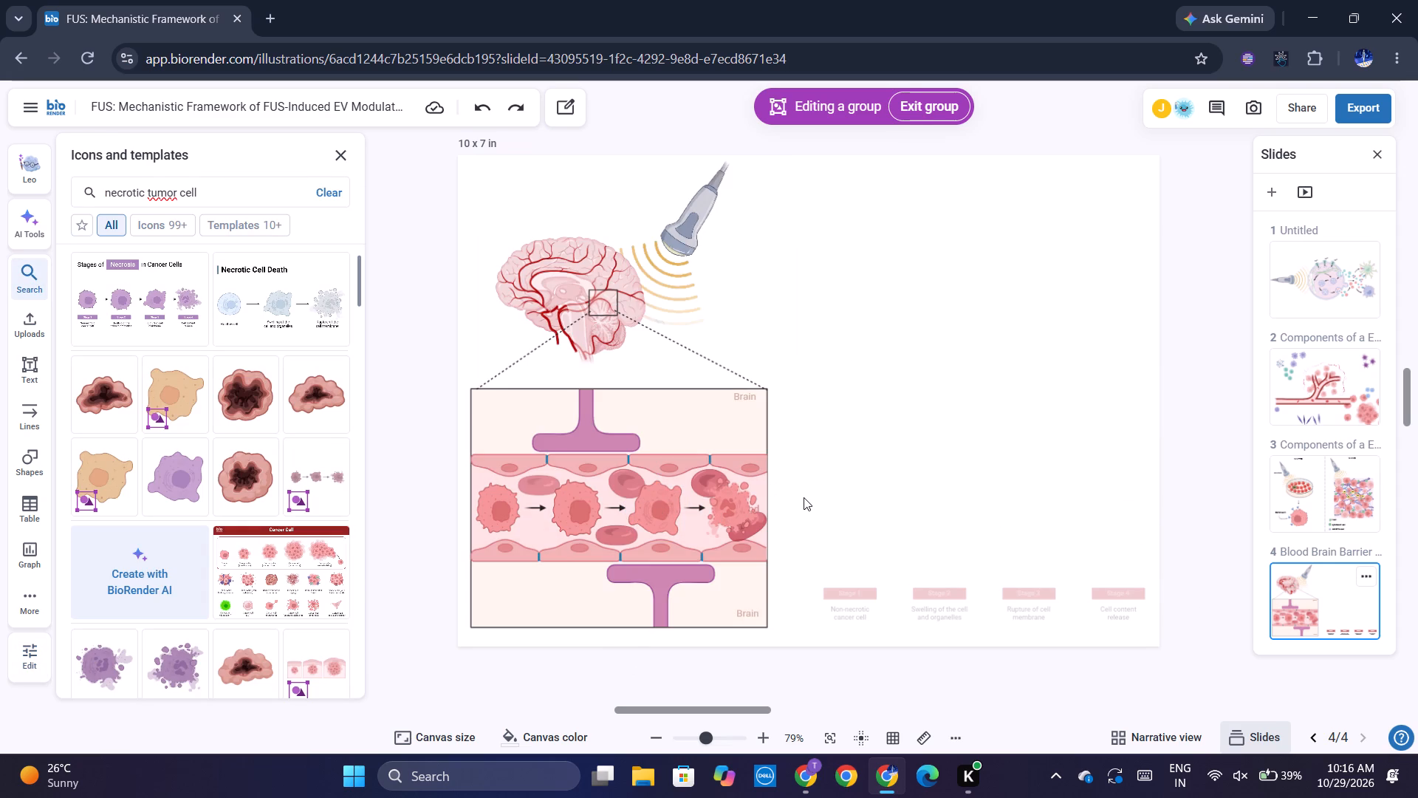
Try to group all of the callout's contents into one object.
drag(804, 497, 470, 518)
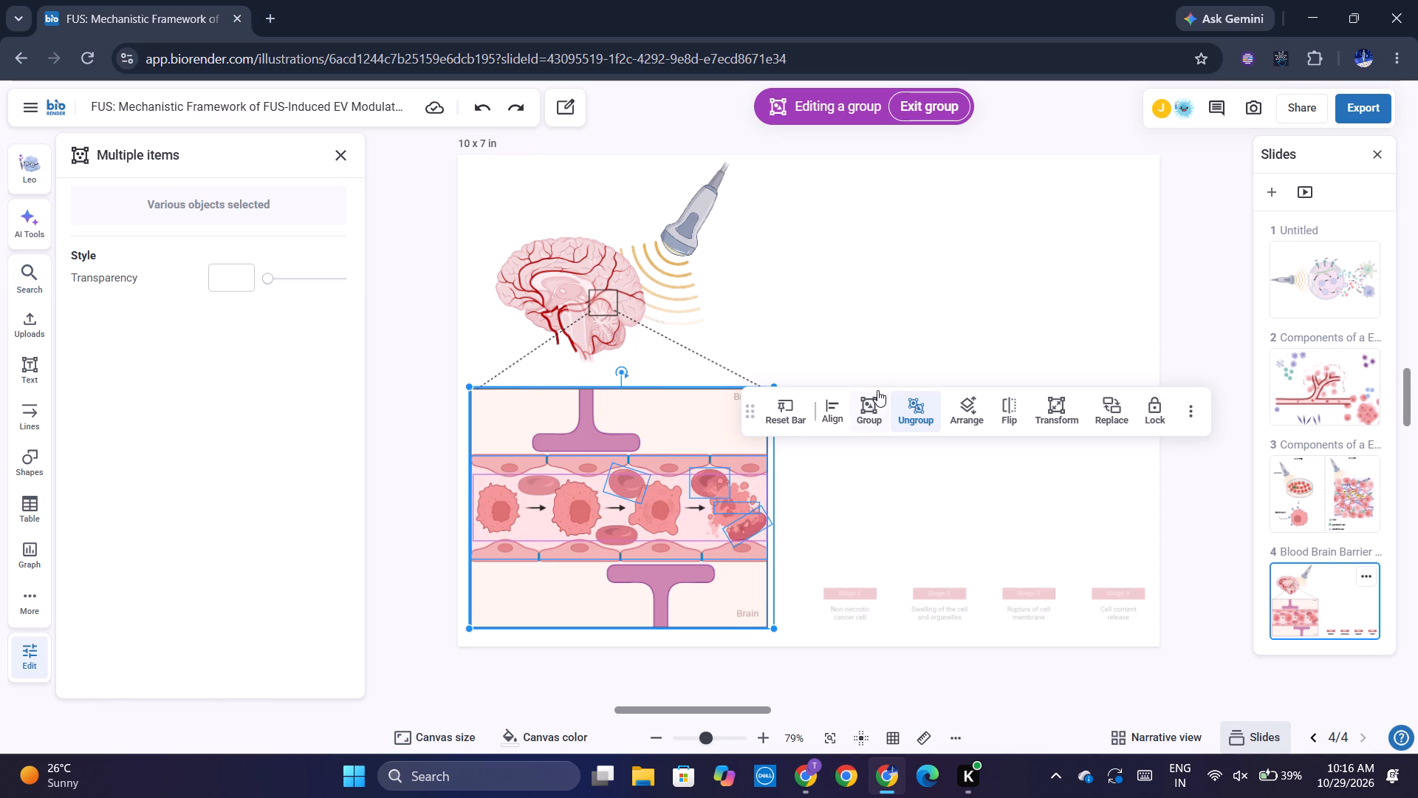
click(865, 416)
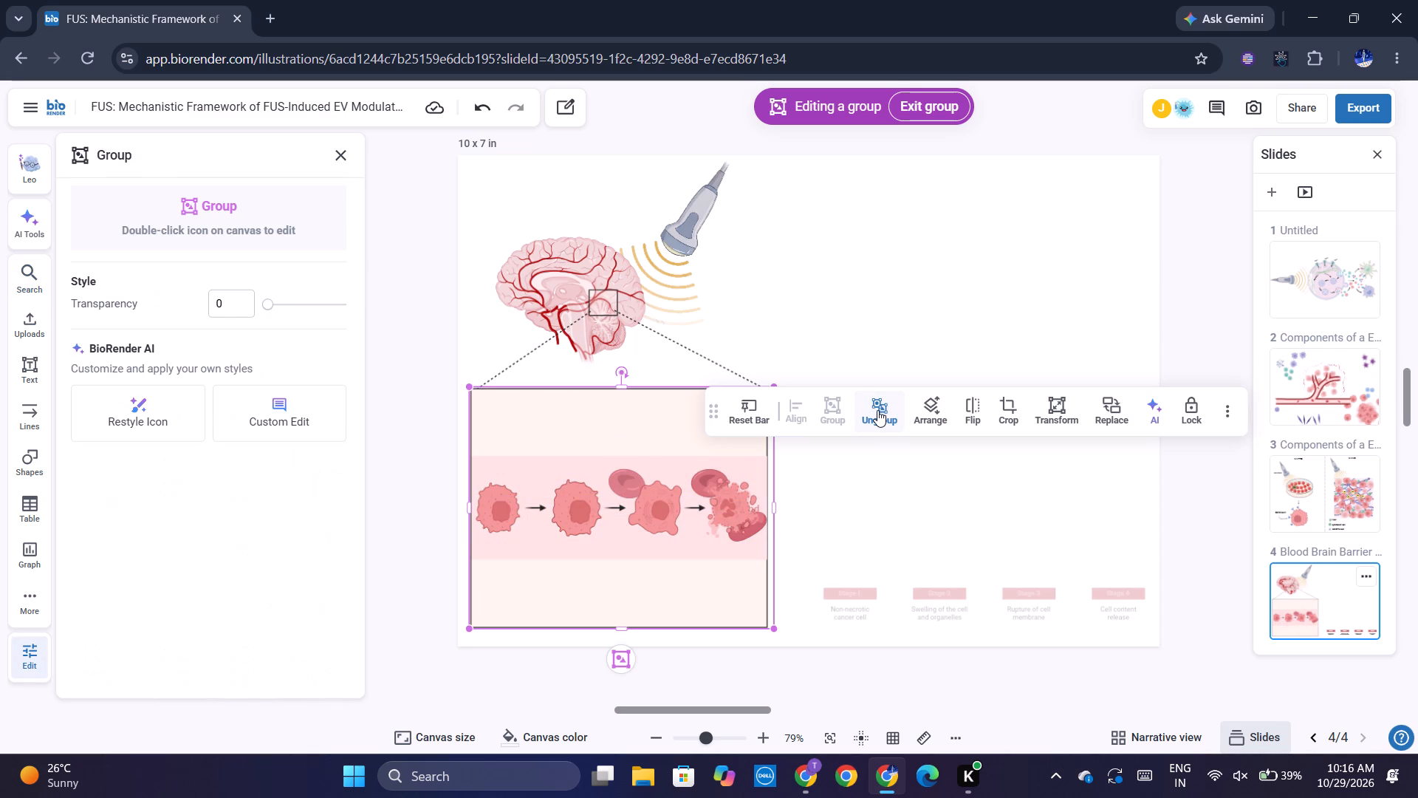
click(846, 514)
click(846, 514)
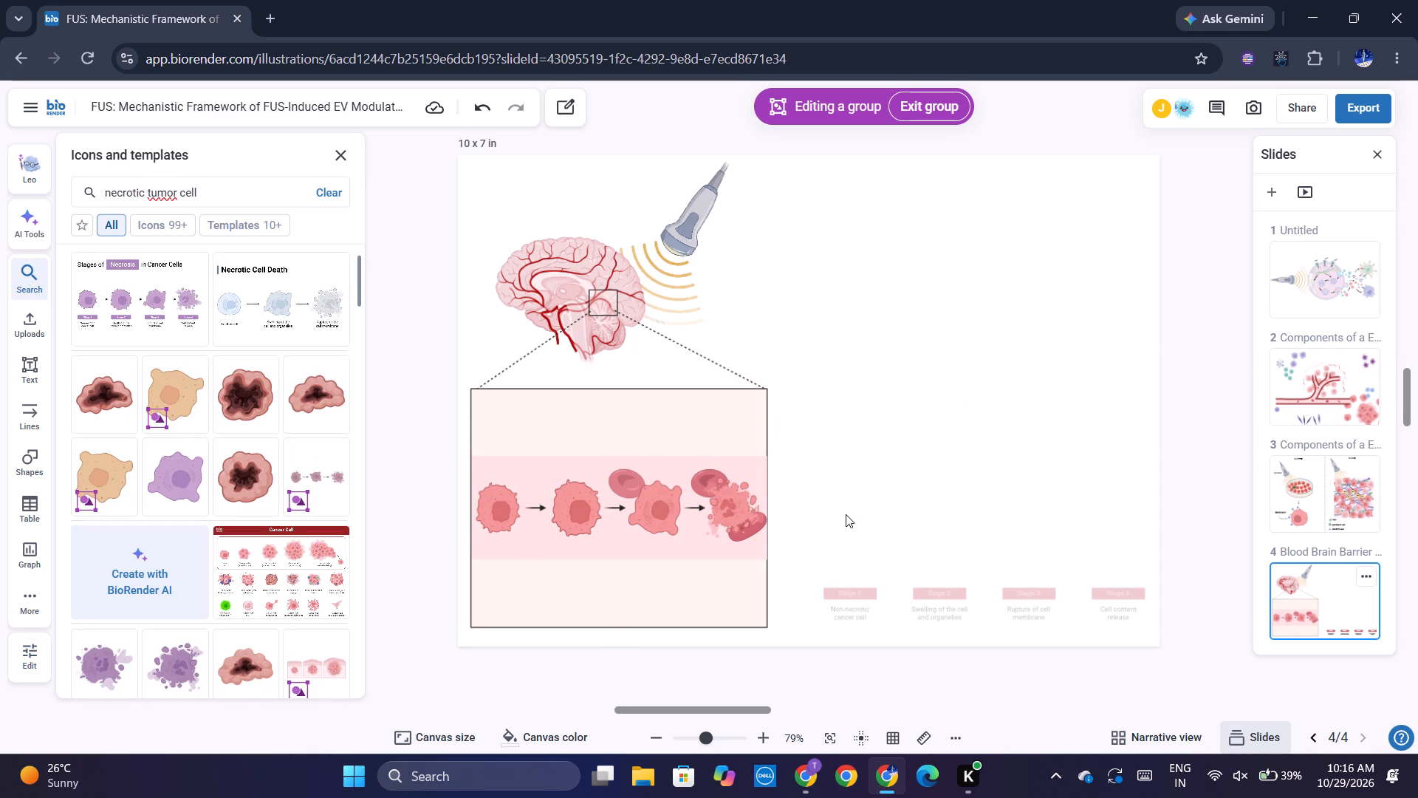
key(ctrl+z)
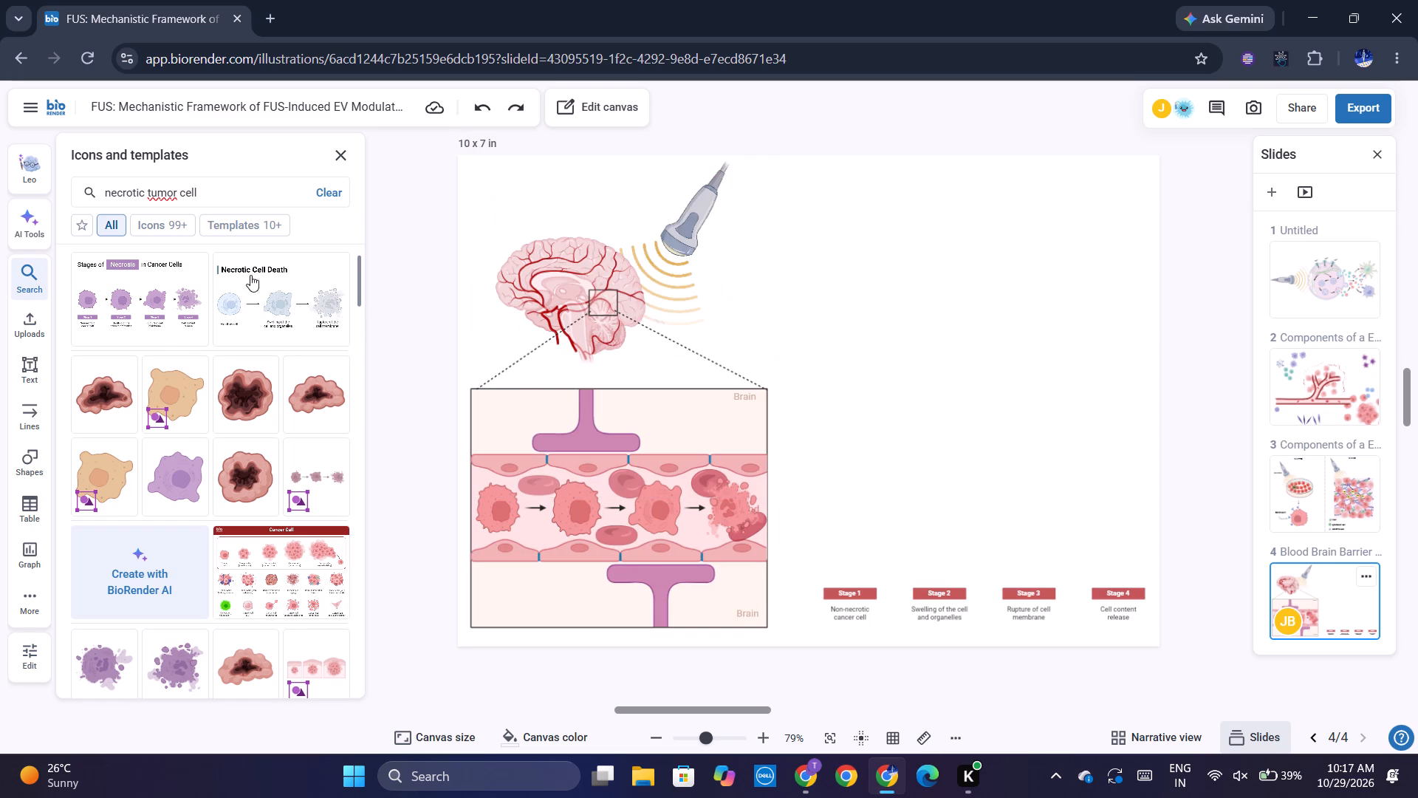
Insert the "Stages of Necrosis in Cancer Cells" template on slide 4.
click(168, 290)
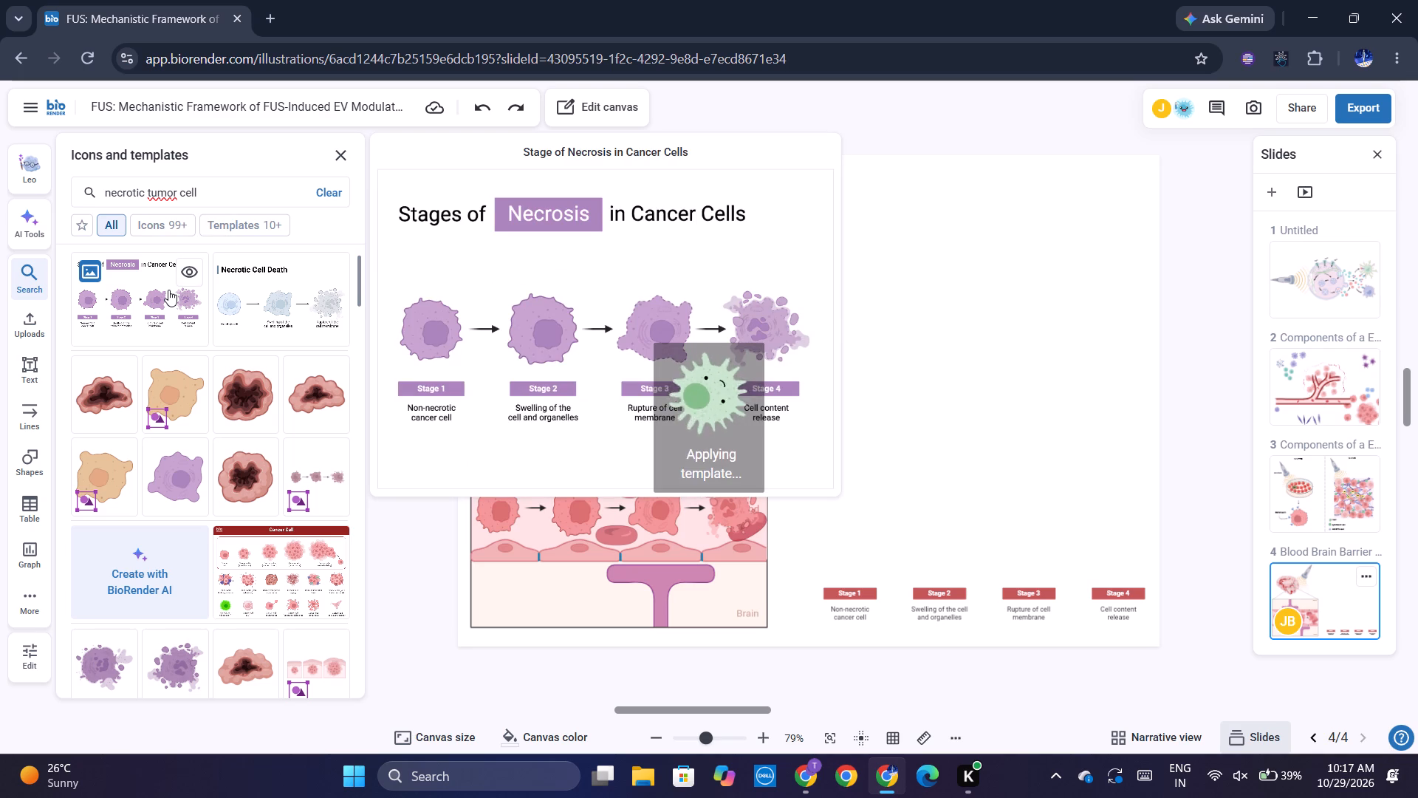
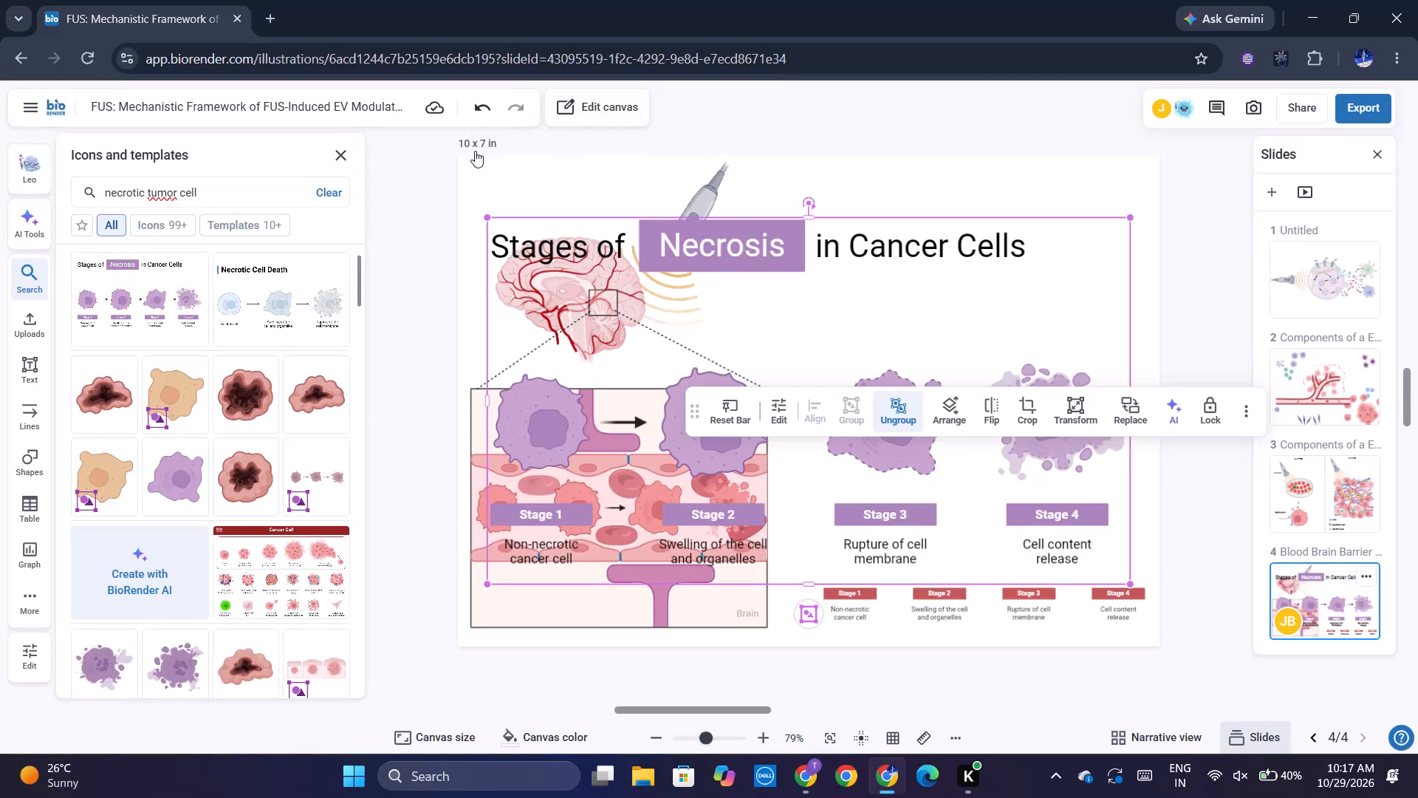
Shrink the inserted necrosis template to fit the blank area beside the callout, just above the red stage labels.
click(408, 240)
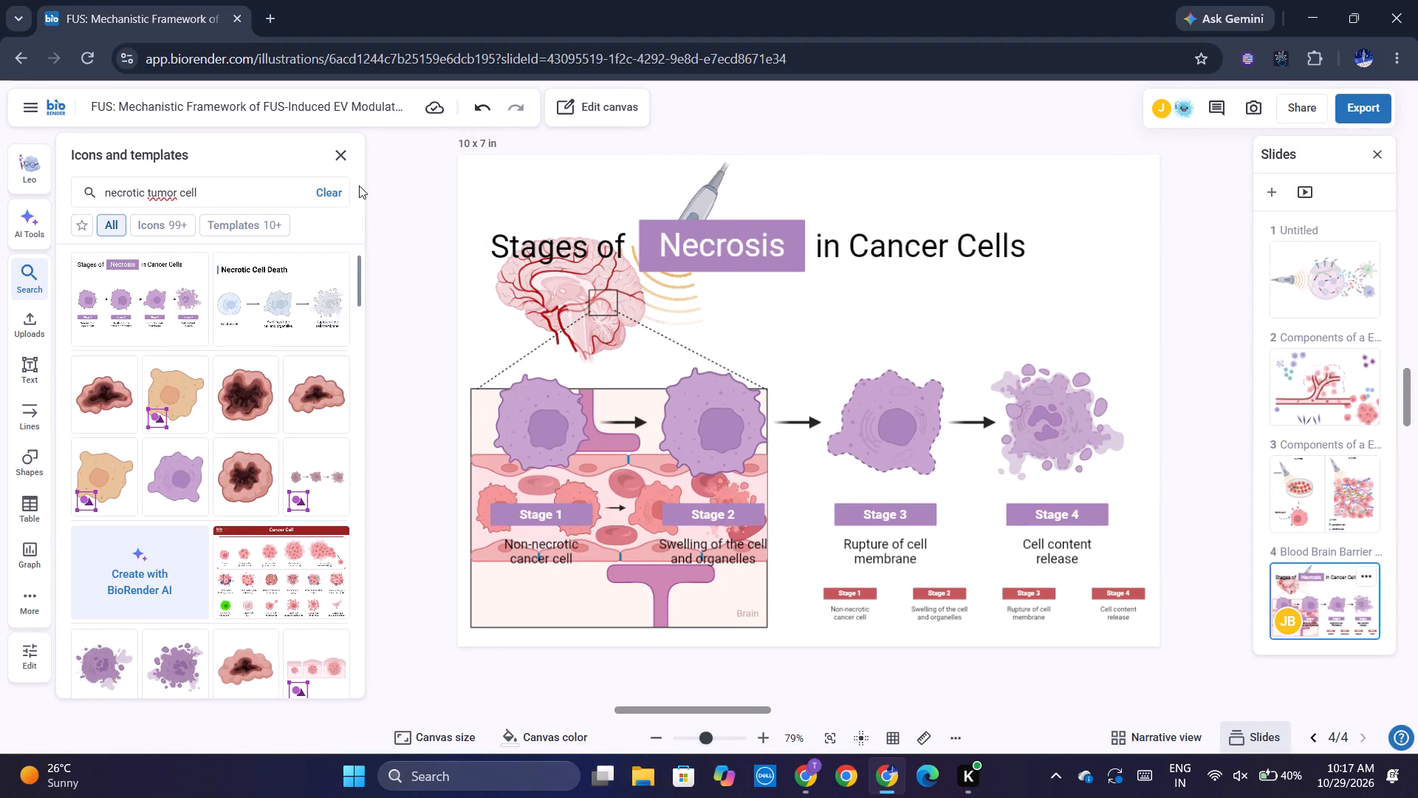
click(335, 153)
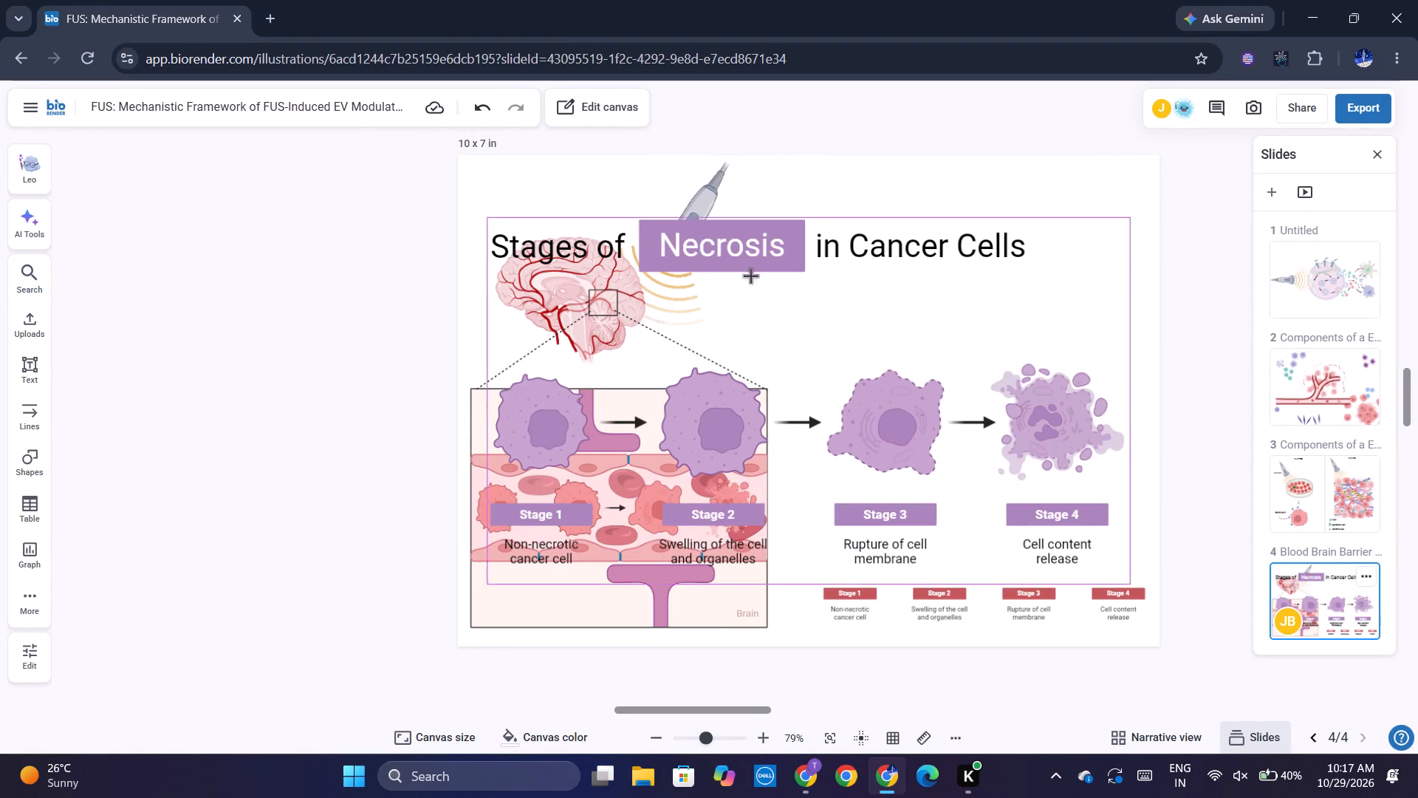
click(701, 254)
drag(486, 215, 838, 324)
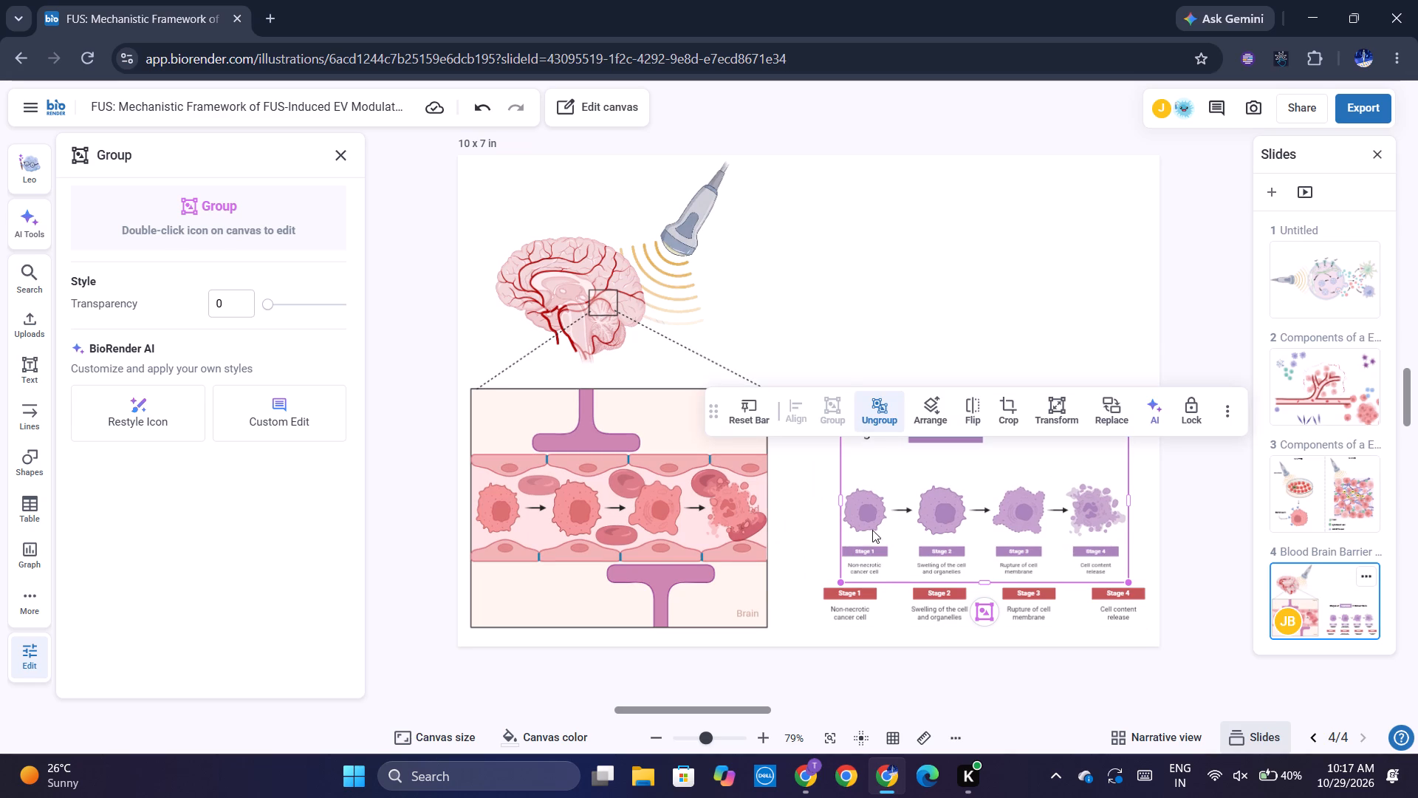
Ungroup the necrosis template and delete its "Stages of Necrosis in Cancer Cells" title.
click(915, 463)
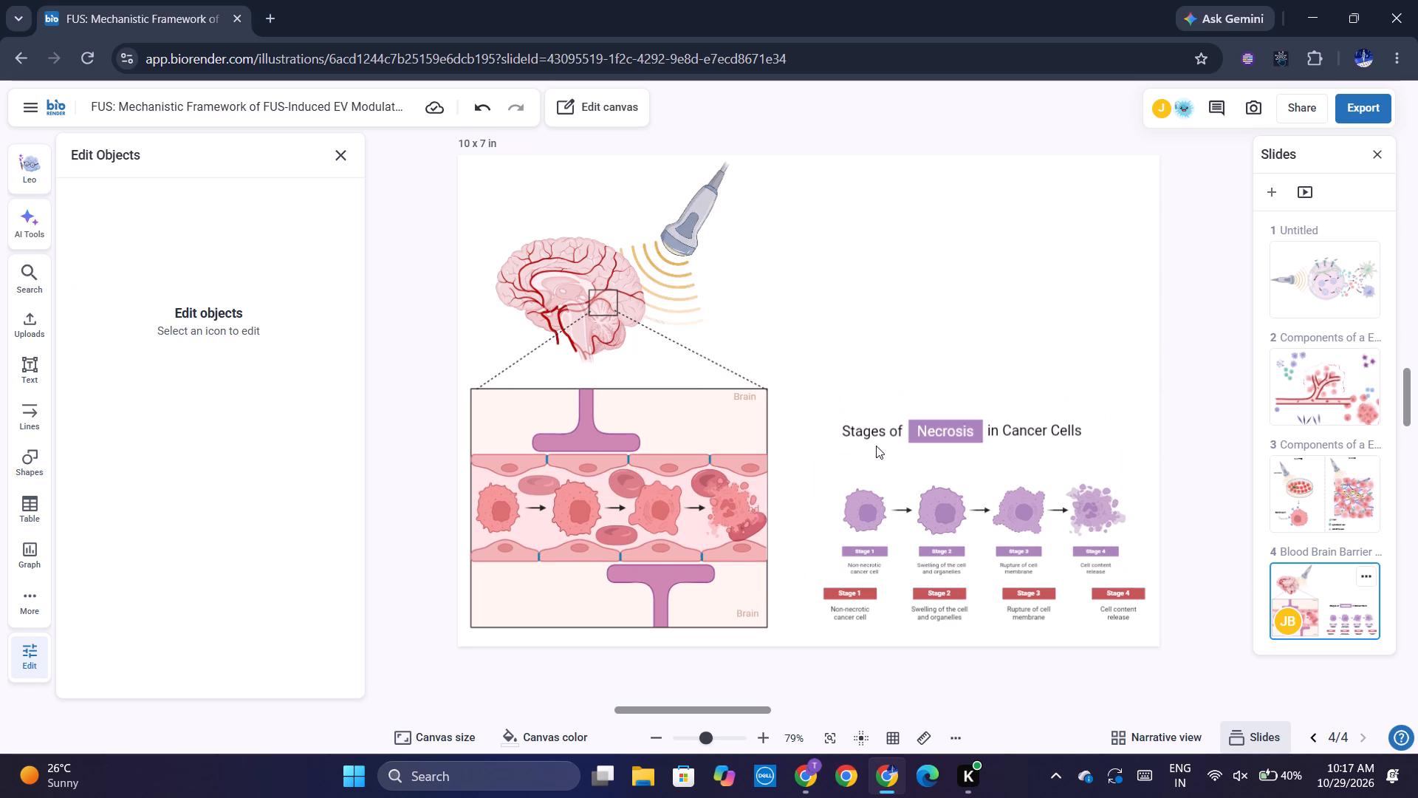
drag(854, 445, 1020, 432)
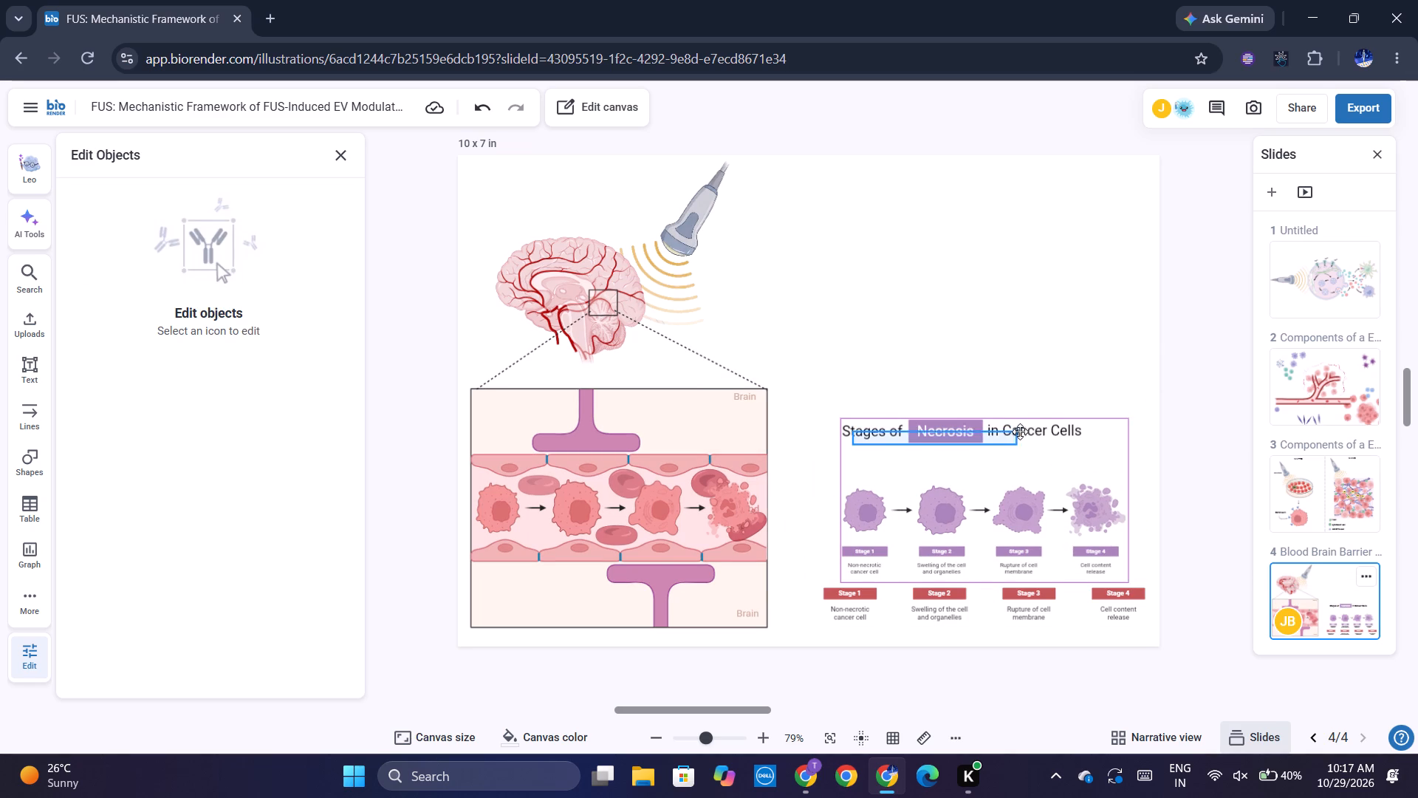
drag(1020, 432, 1043, 428)
click(883, 409)
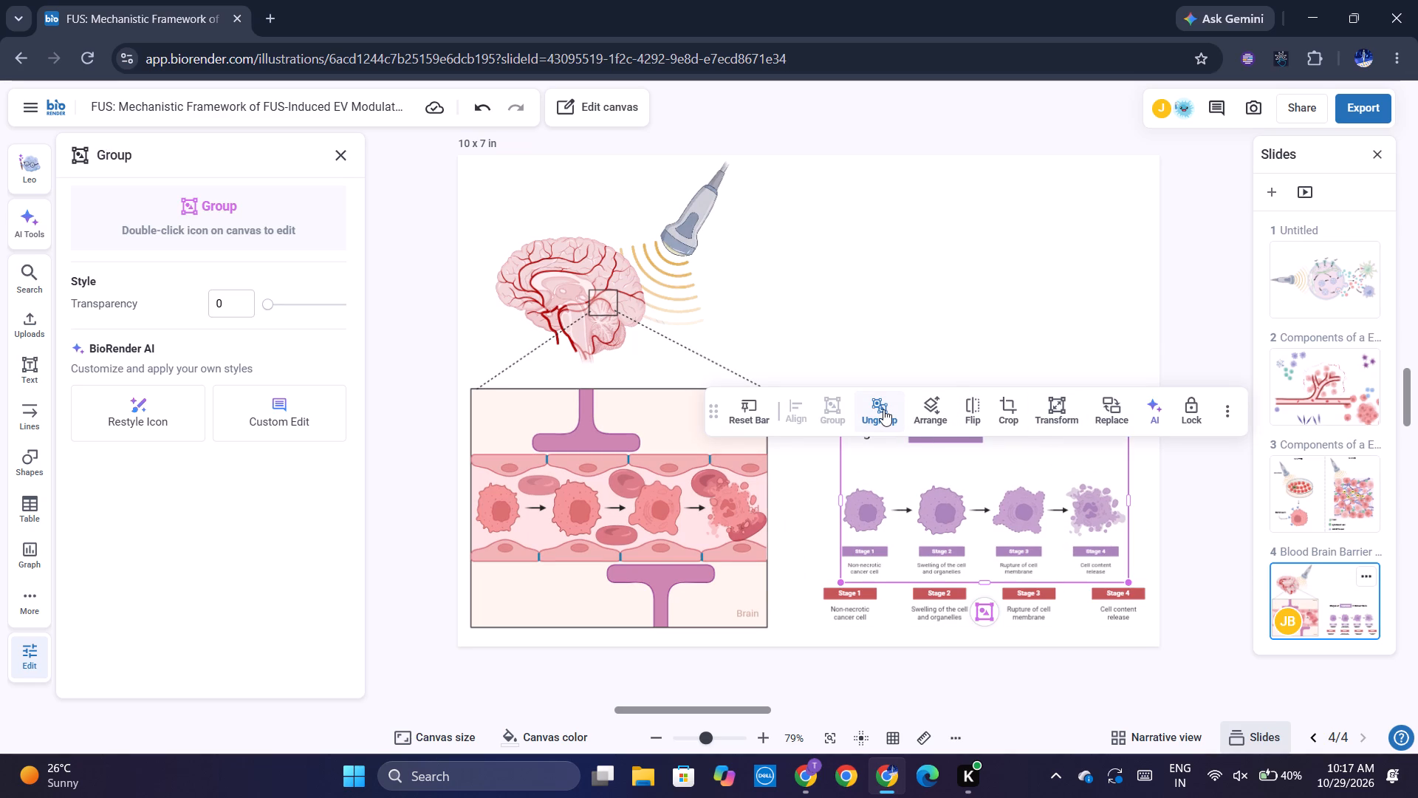
click(914, 227)
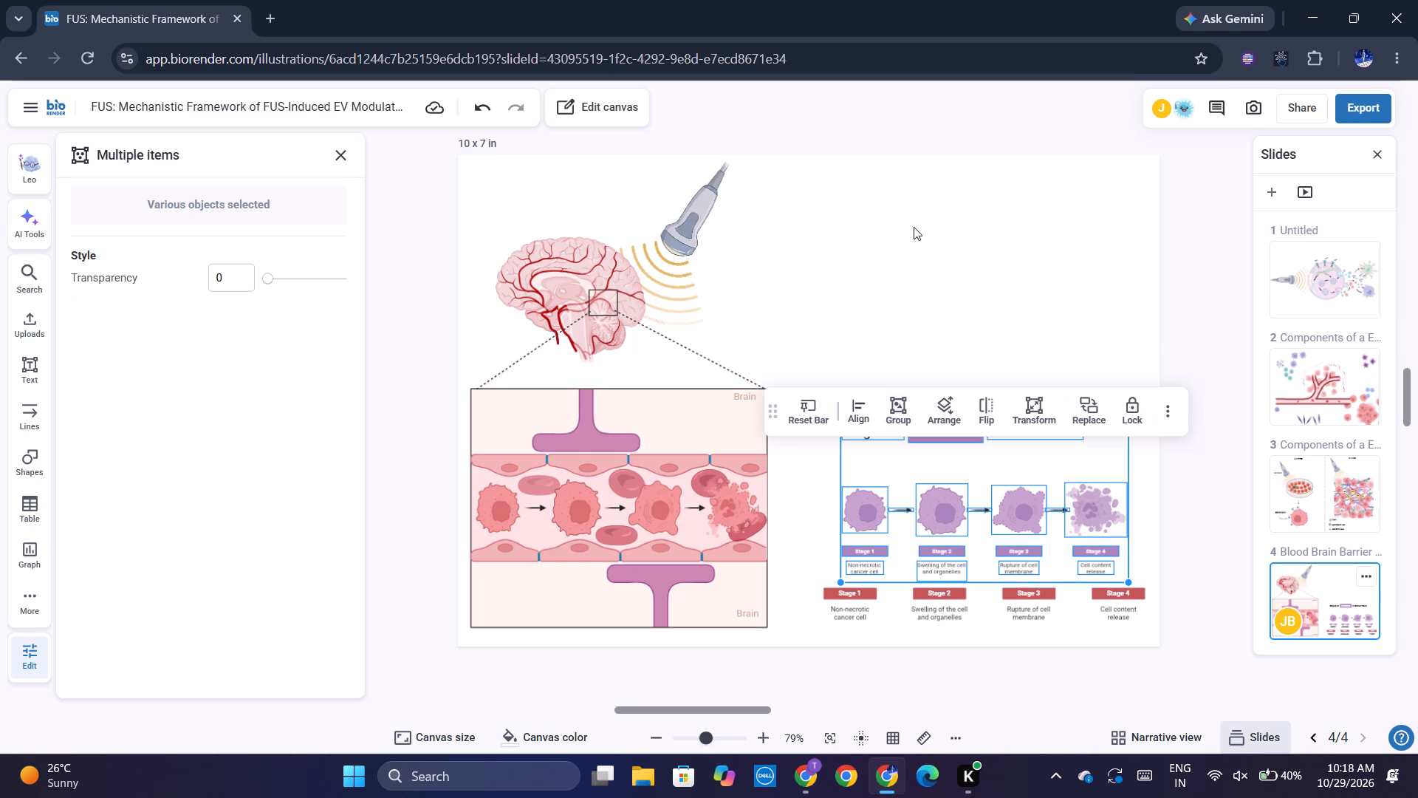
drag(1080, 451, 888, 428)
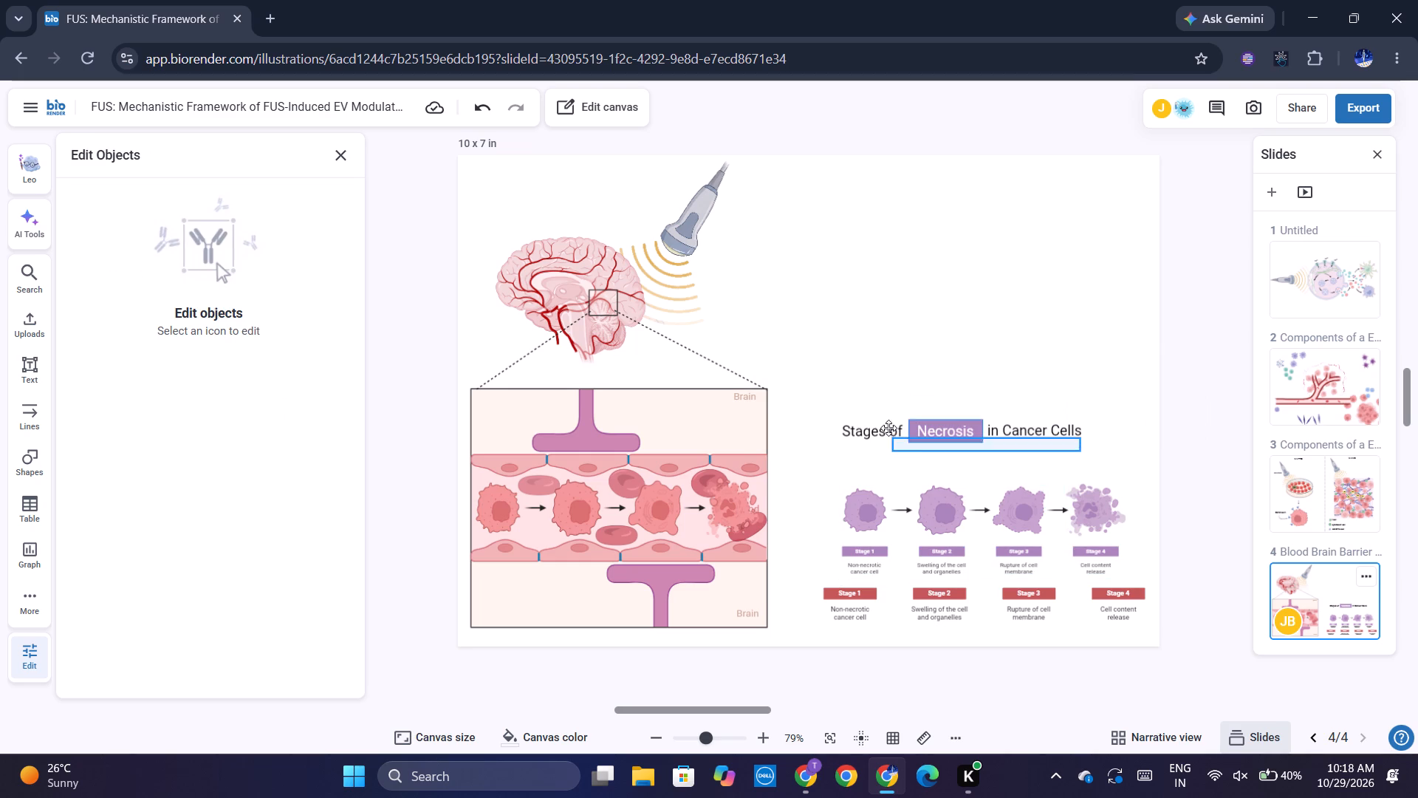
drag(888, 428, 876, 416)
key(Delete)
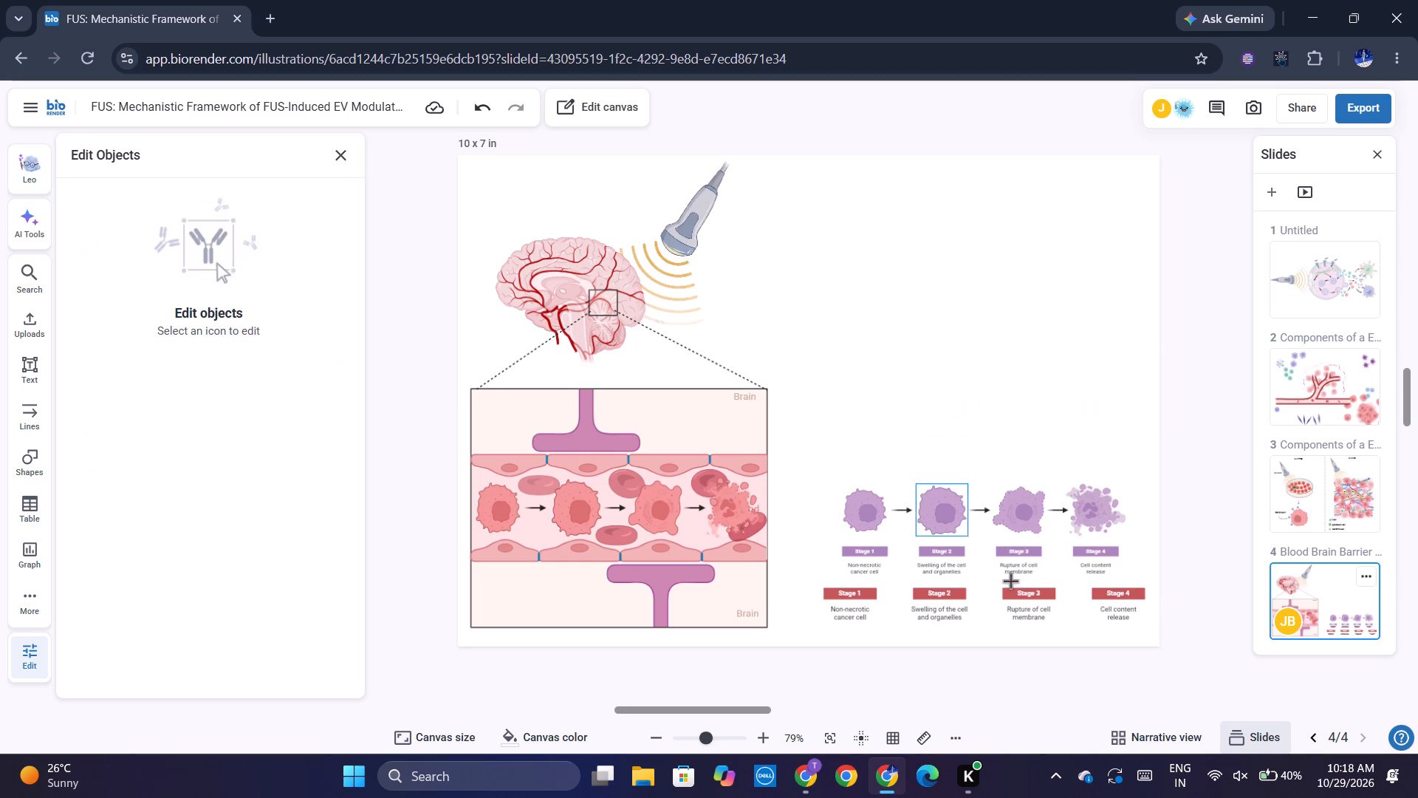
Delete the template's purple Stage 1–4 labels together with their captions.
drag(1128, 572, 838, 550)
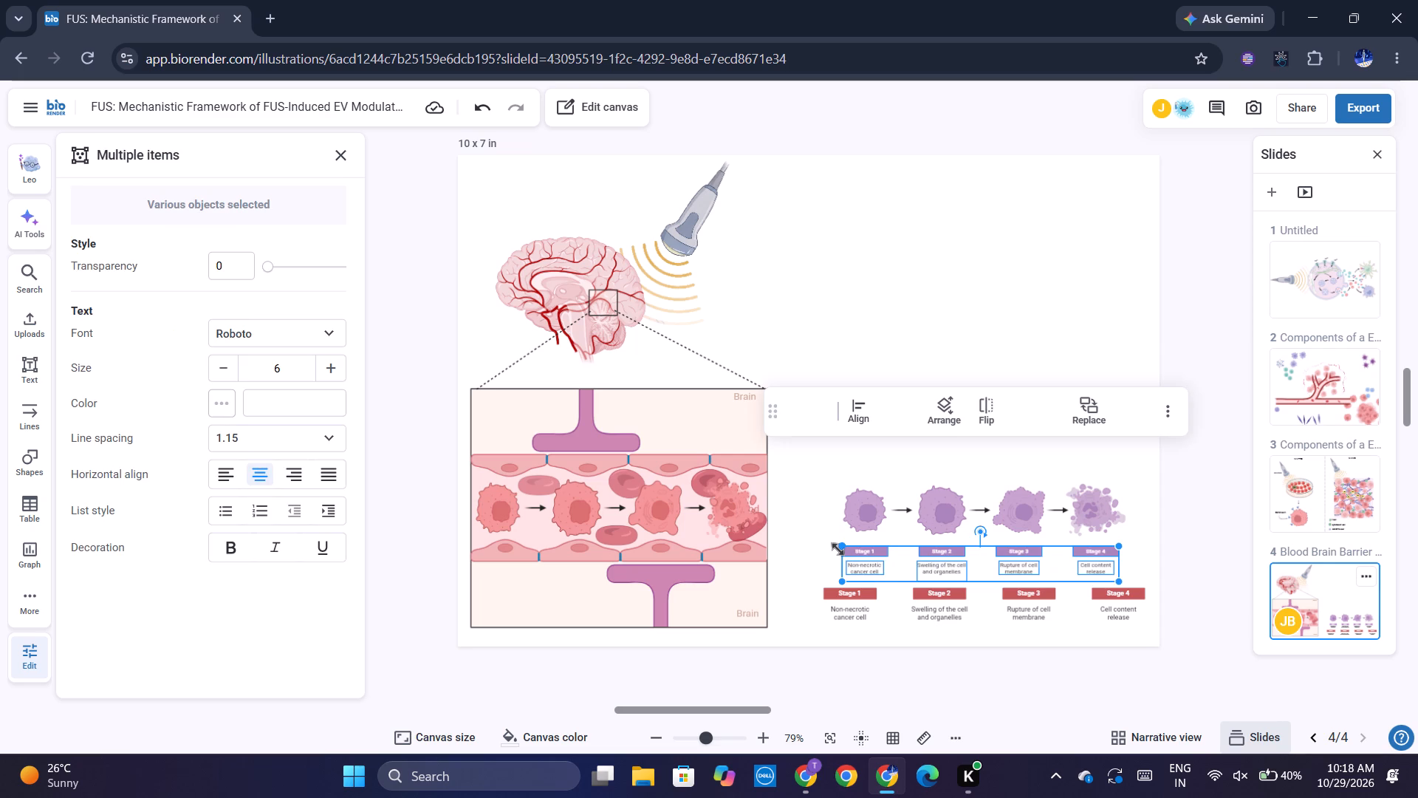
key(Delete)
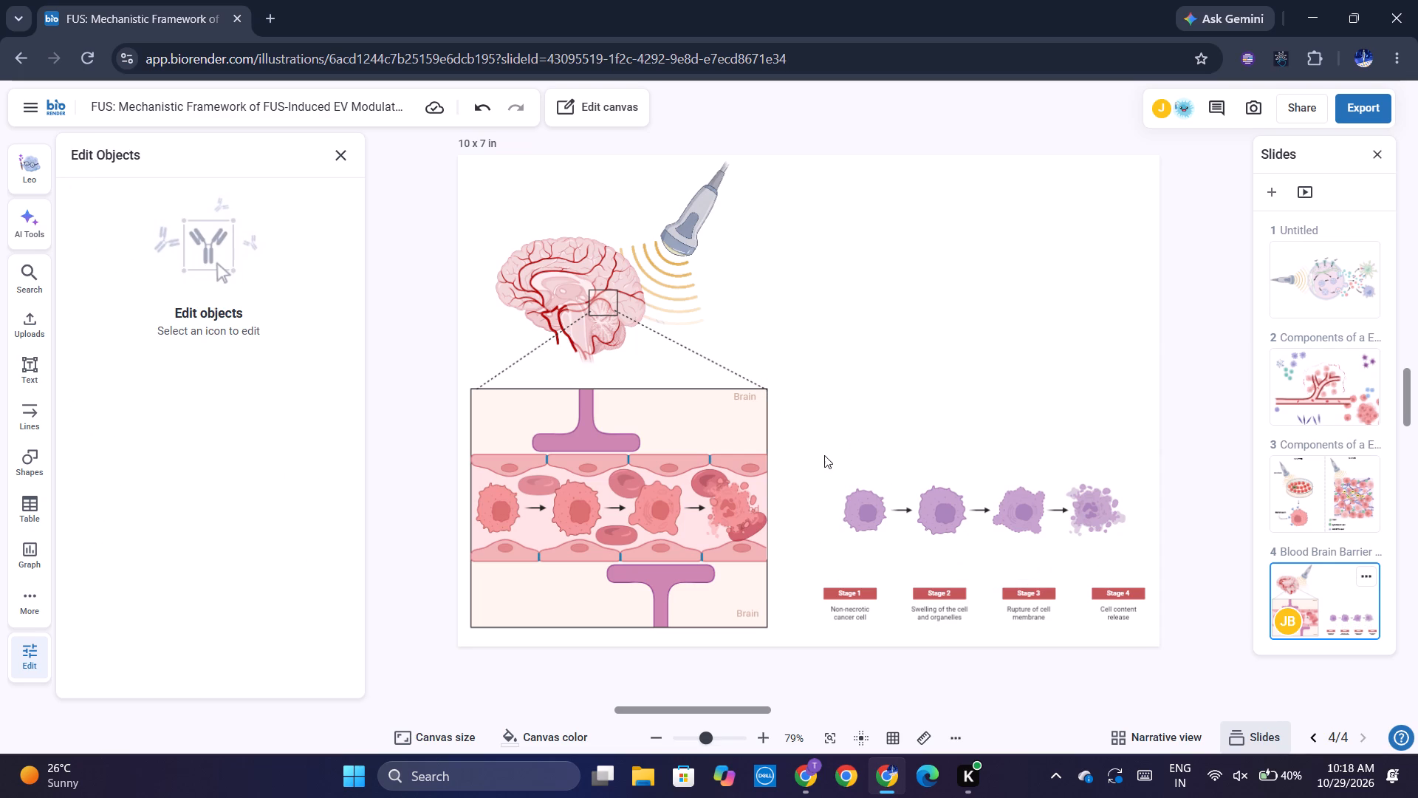
Move the purple cell-and-arrow row down onto the red stage labels and widen it so each cell sits above its label.
drag(824, 455, 1139, 533)
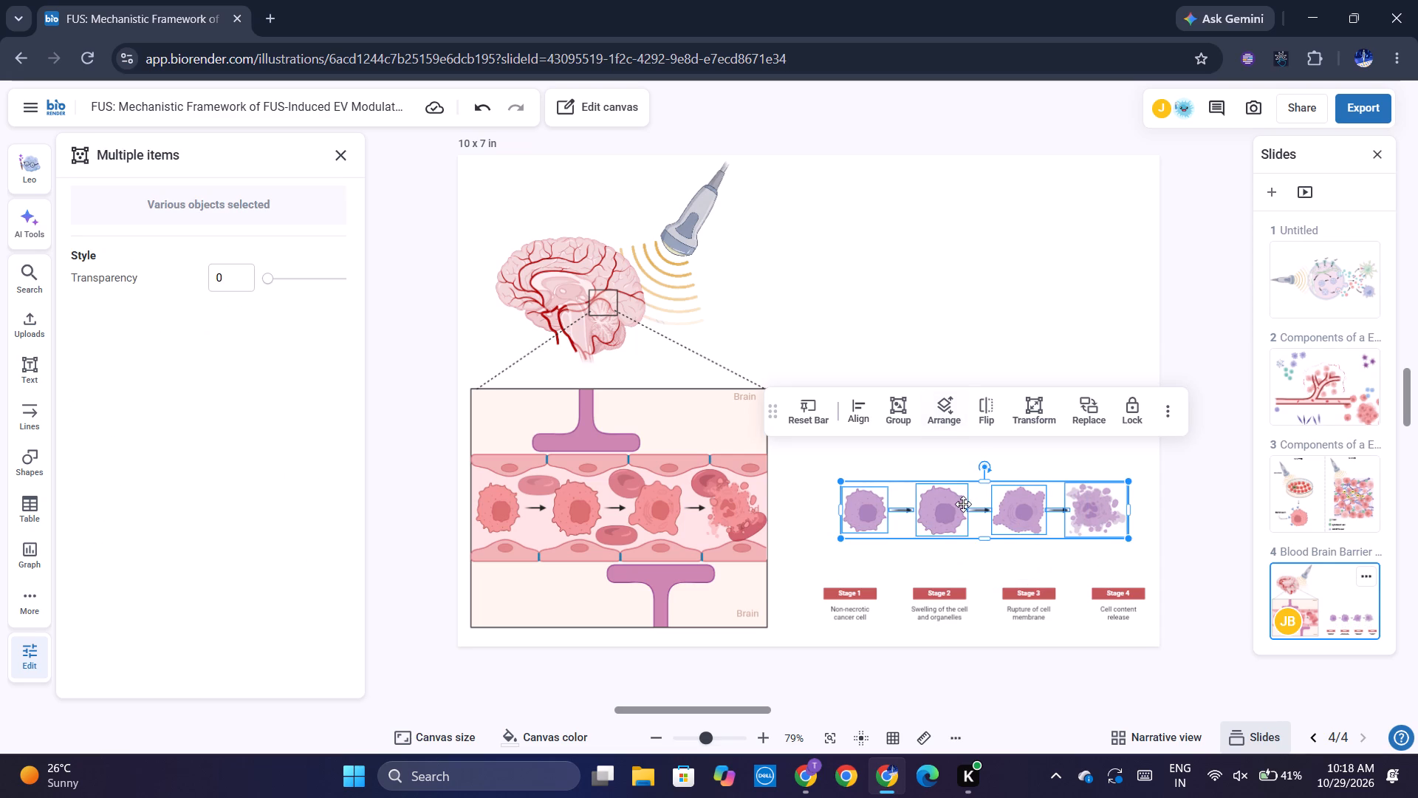
drag(975, 485, 982, 505)
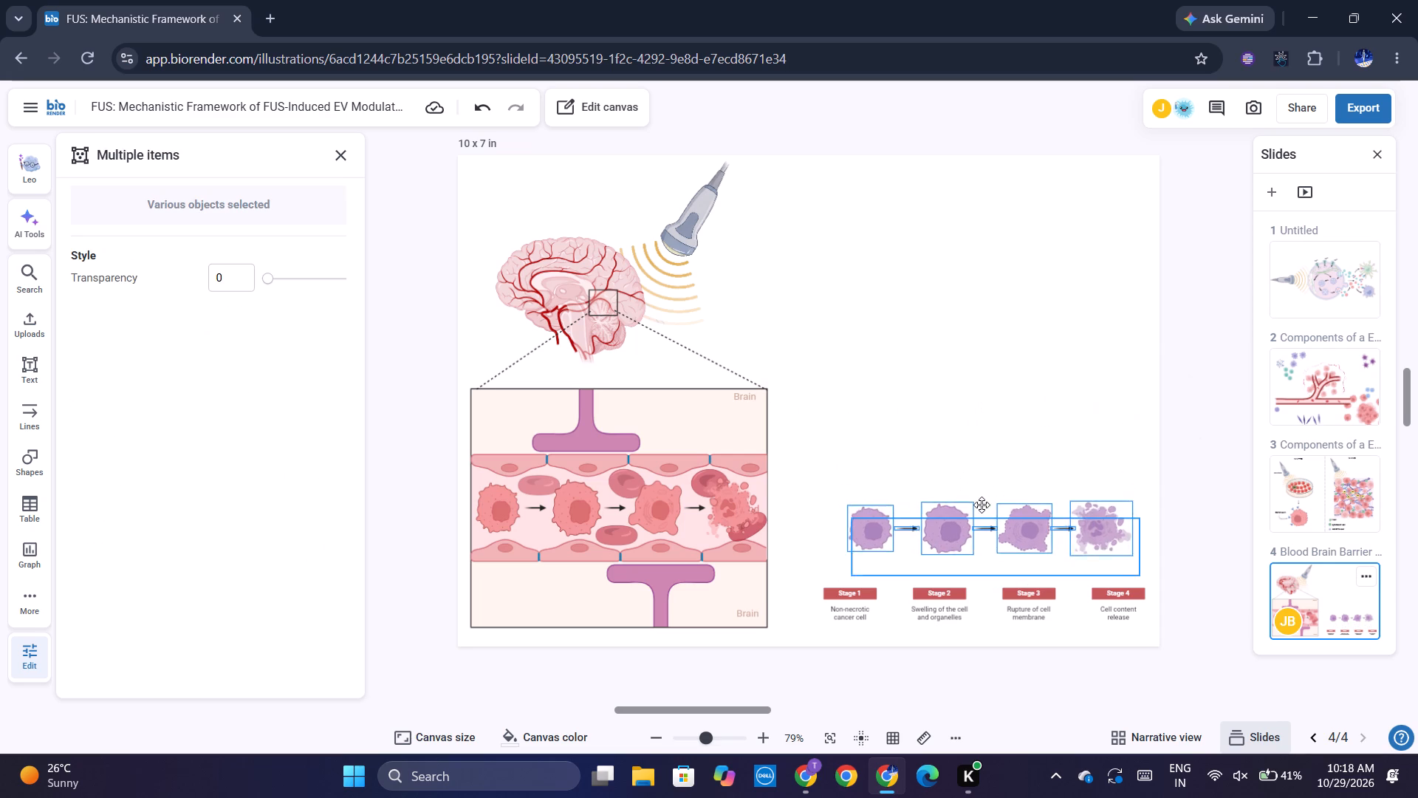
drag(982, 505, 973, 528)
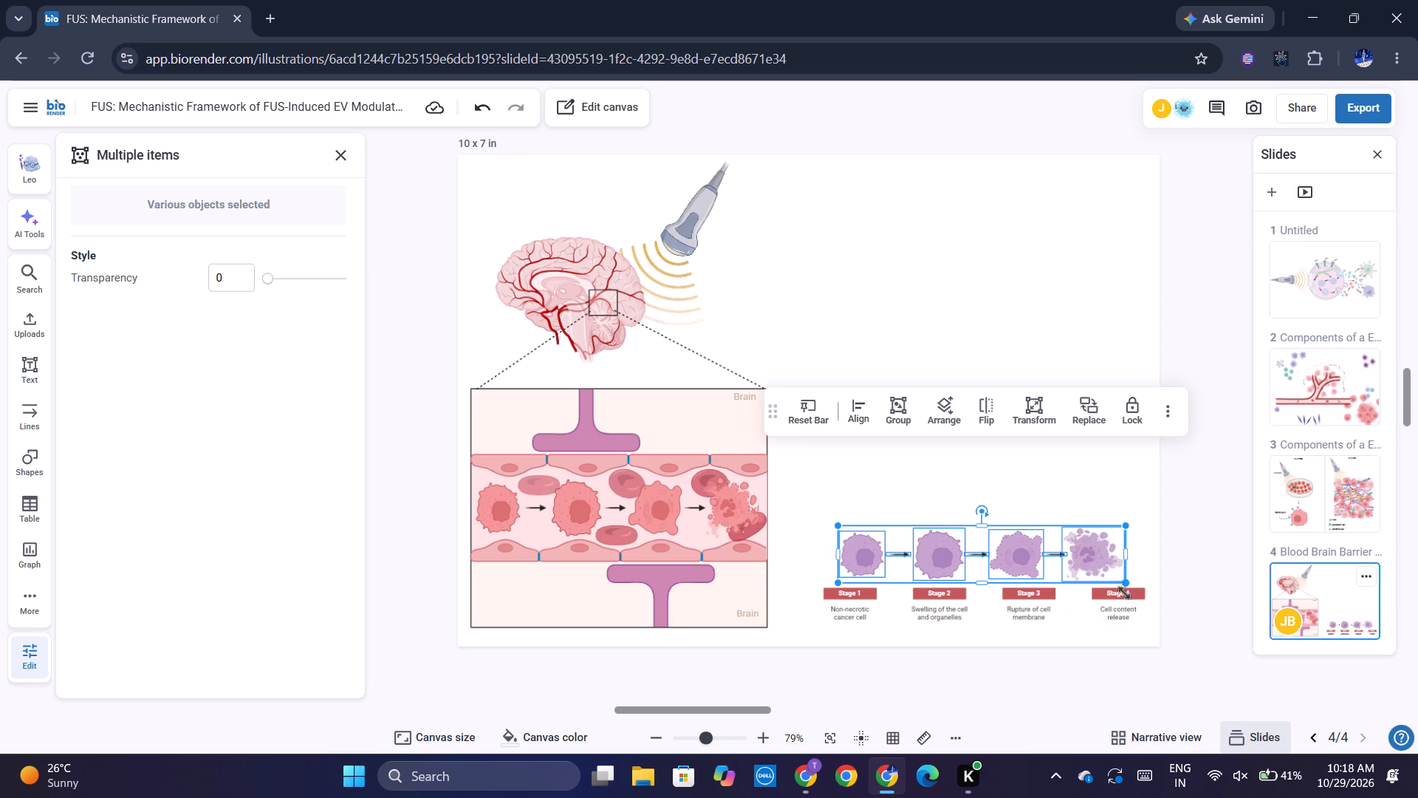
drag(1124, 557, 1148, 557)
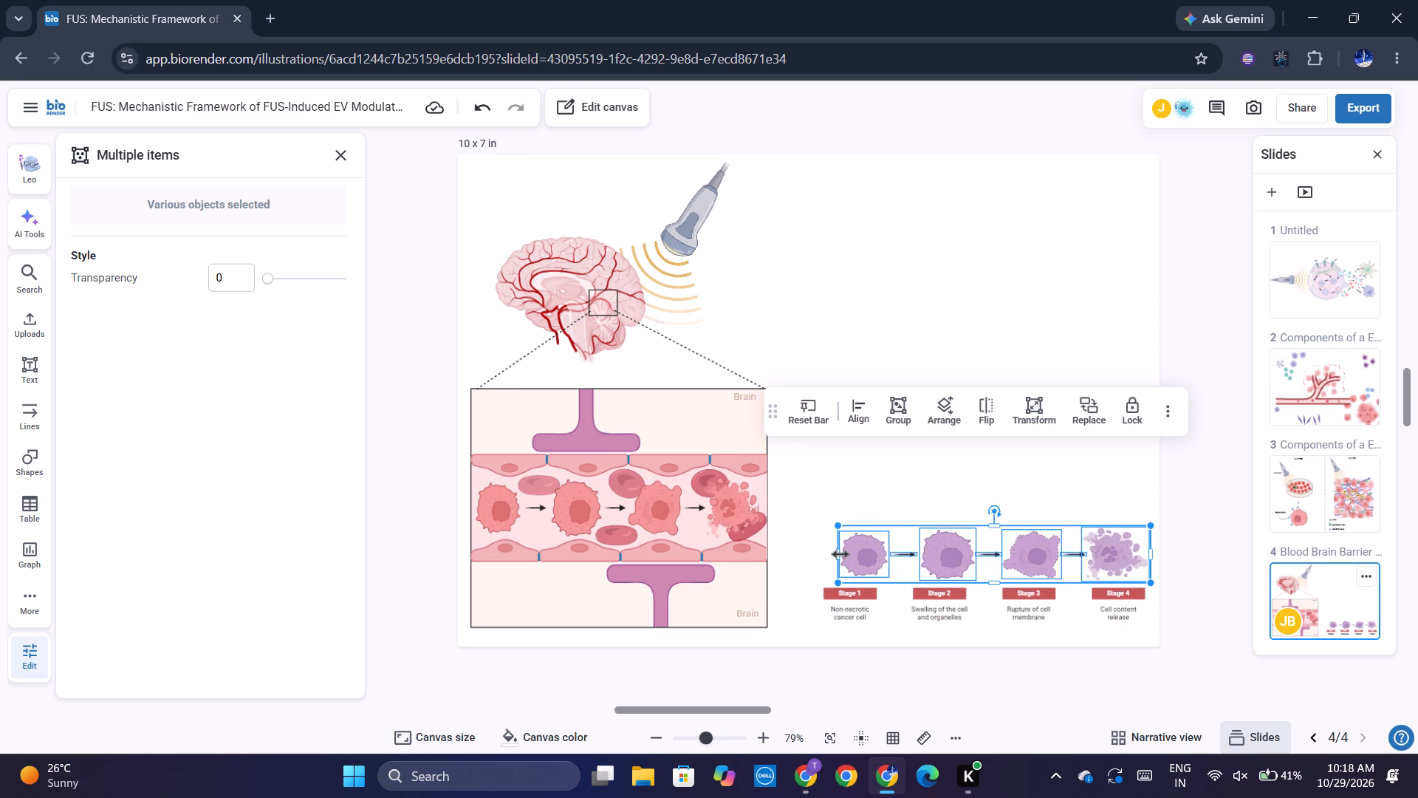
drag(840, 555, 822, 555)
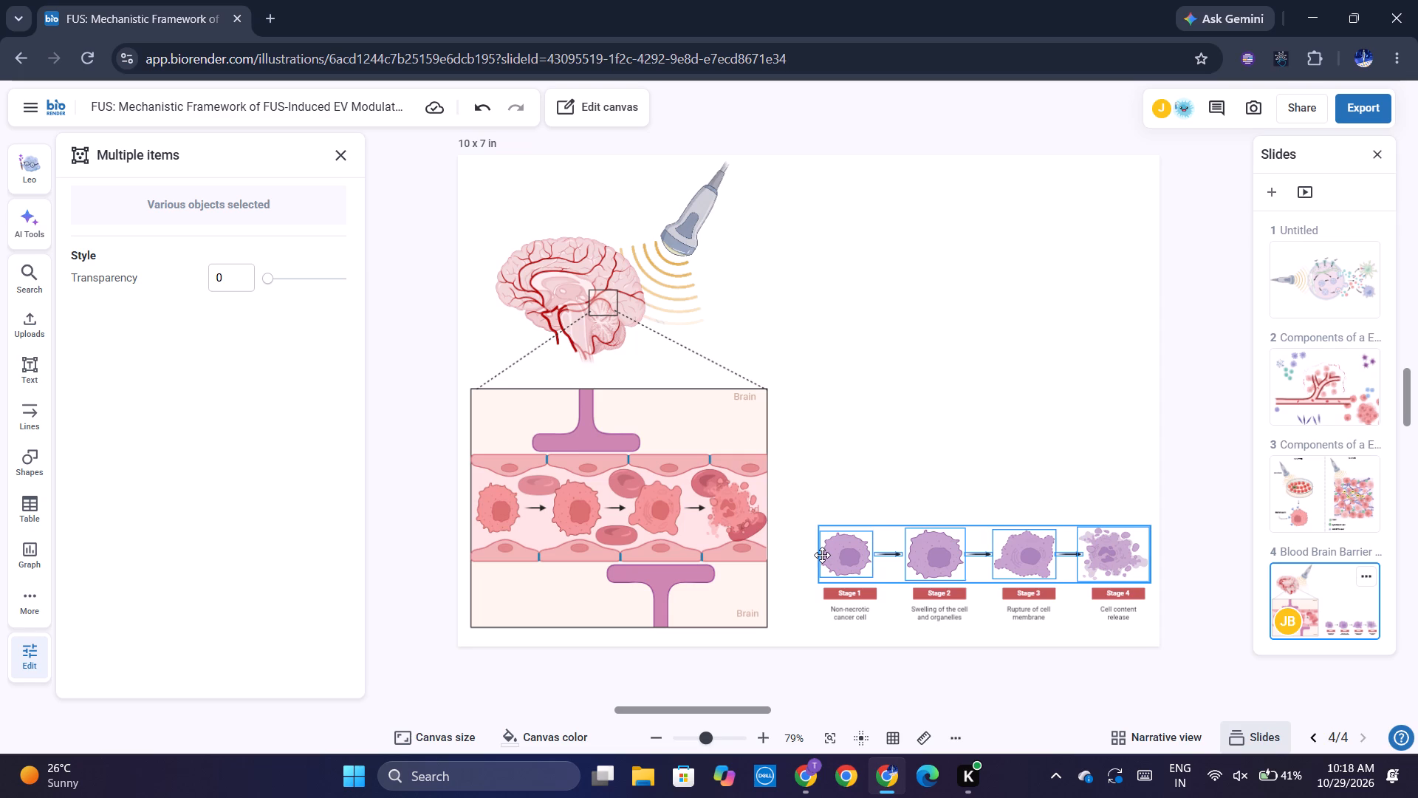
click(840, 553)
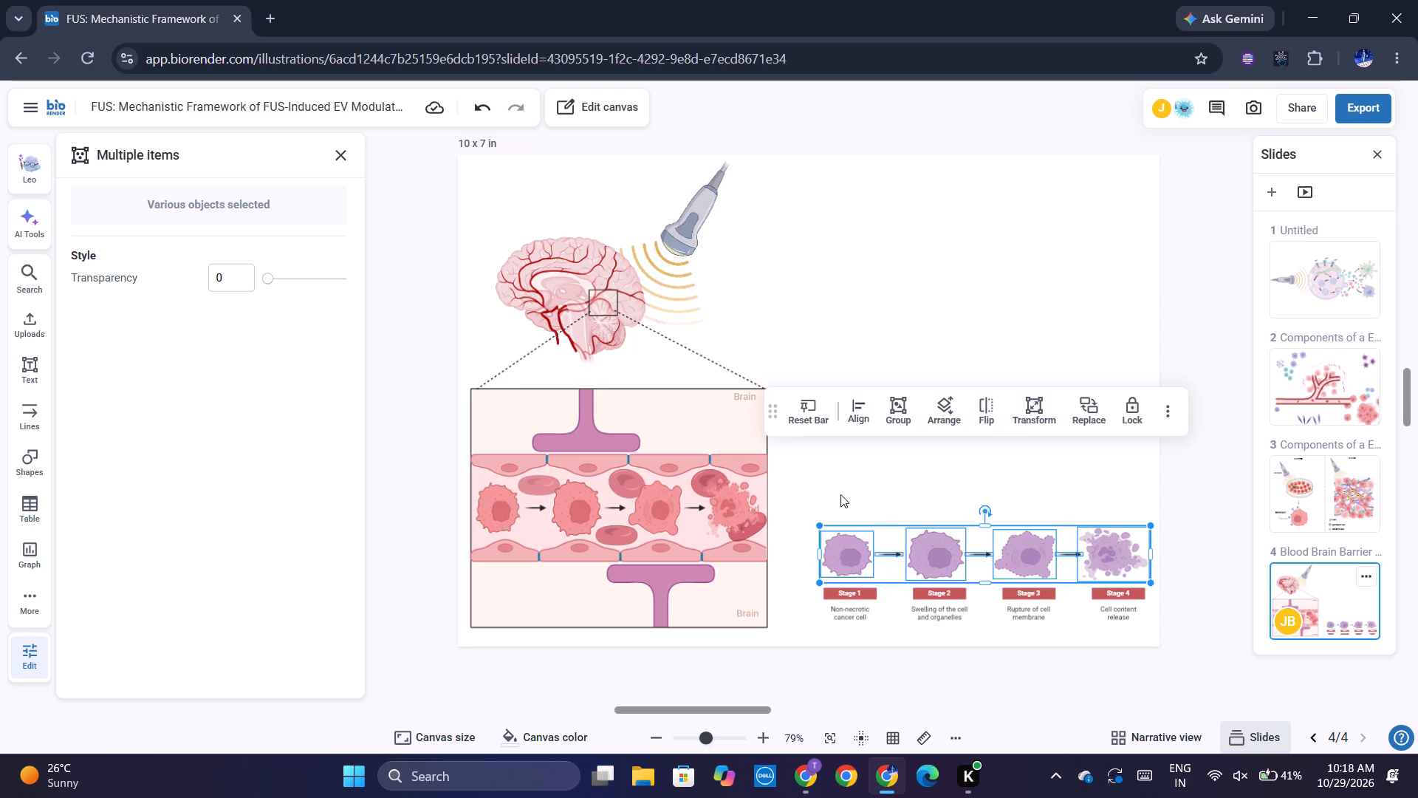
click(840, 502)
Apply red style presets to the four purple cells above the stage labels to match the callout's tumor cells.
click(843, 559)
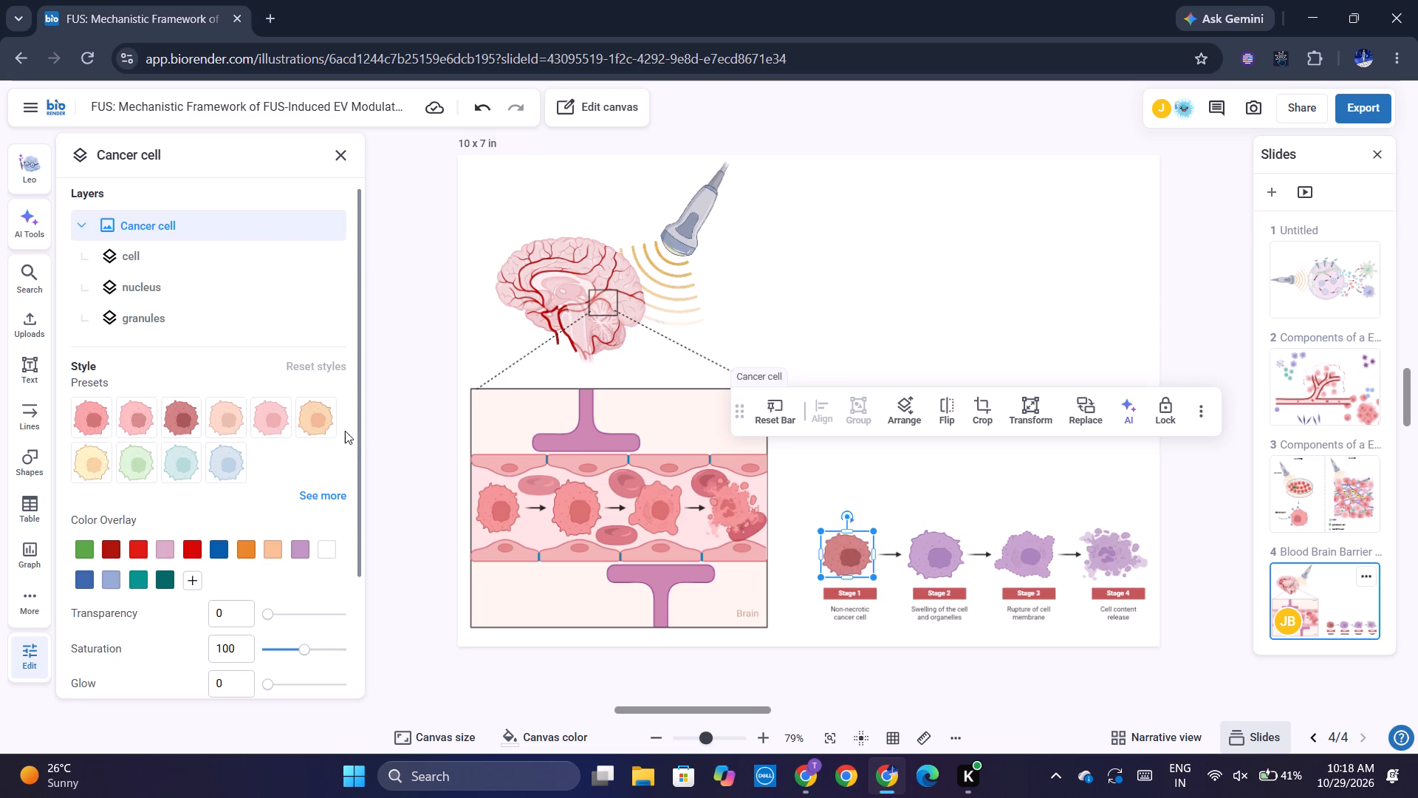
click(312, 499)
click(95, 415)
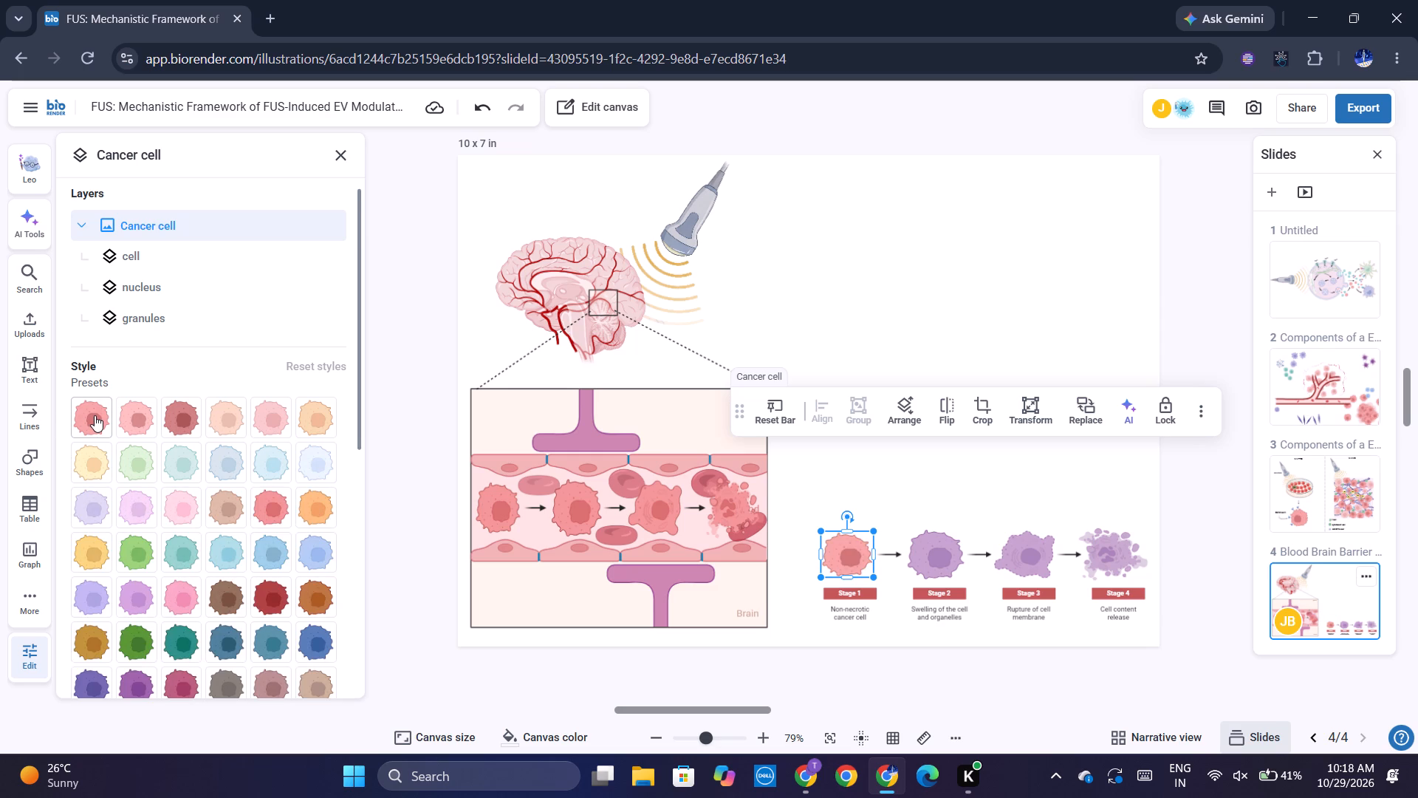
click(942, 555)
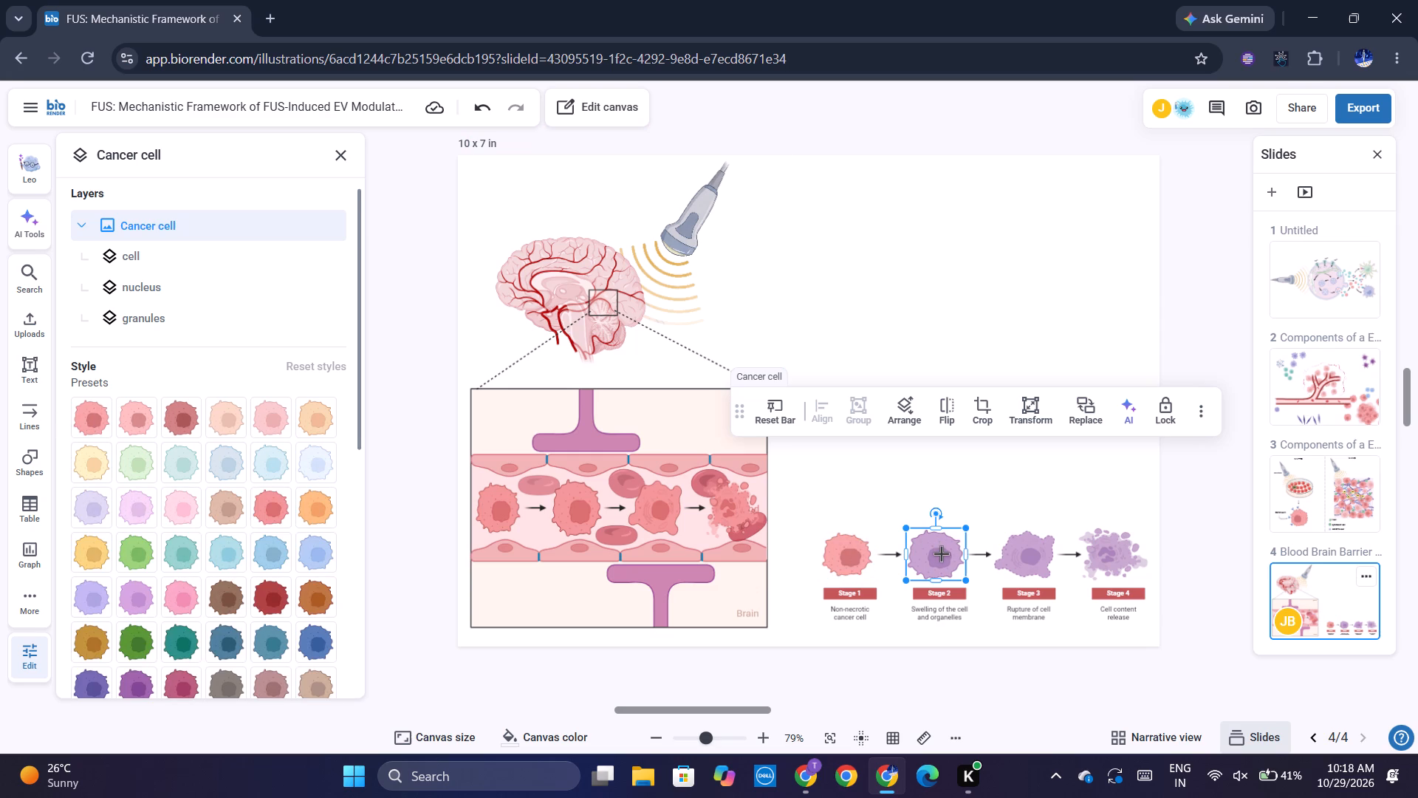
click(95, 415)
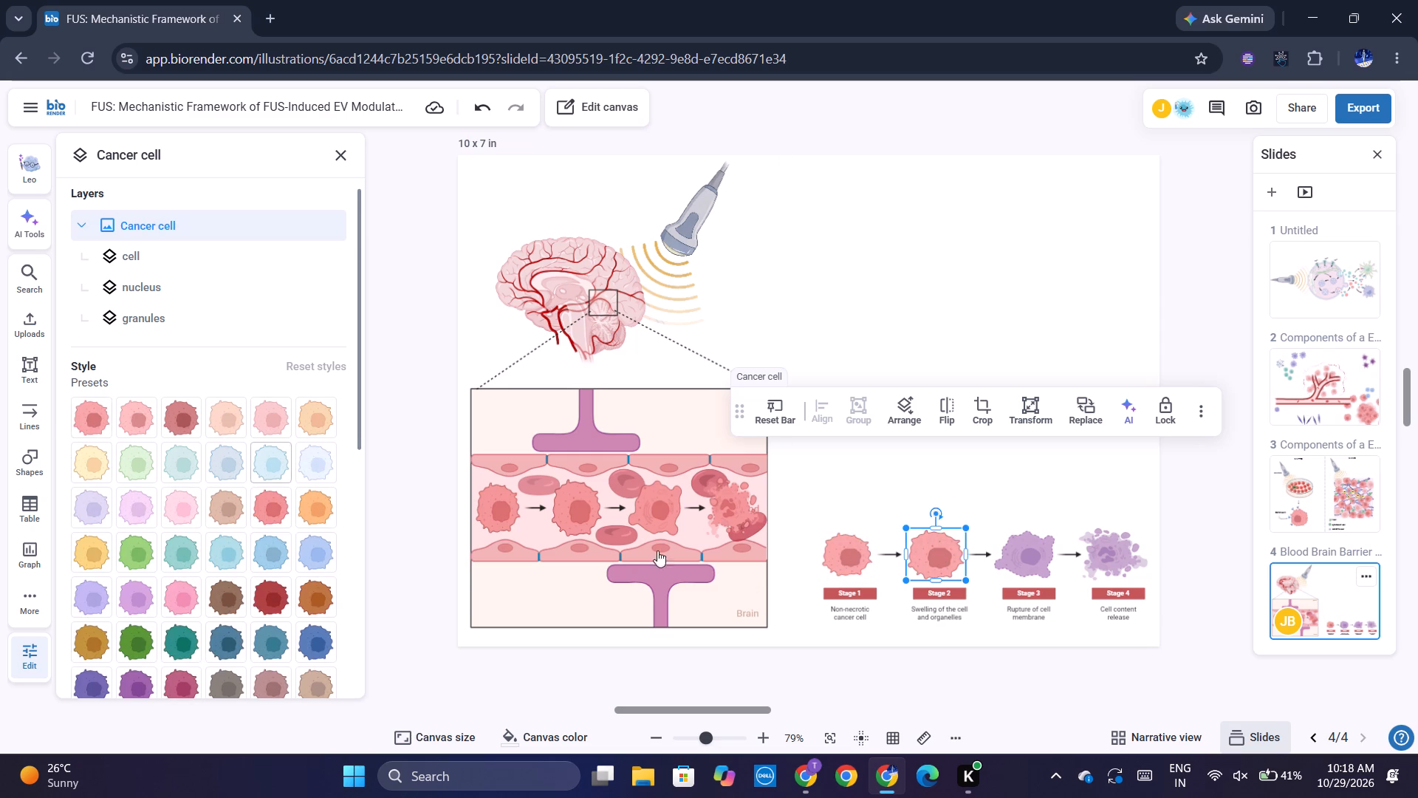
click(1038, 576)
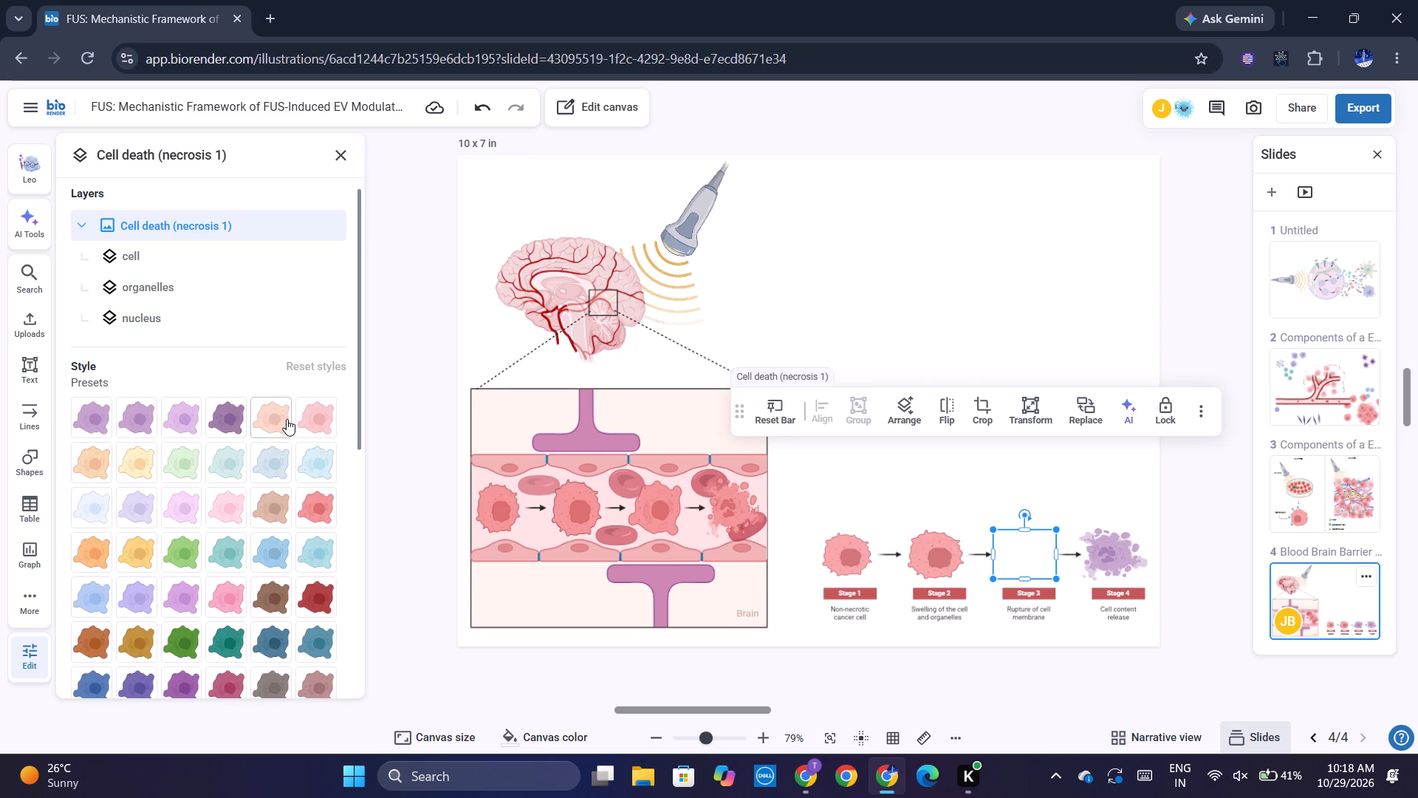
click(323, 502)
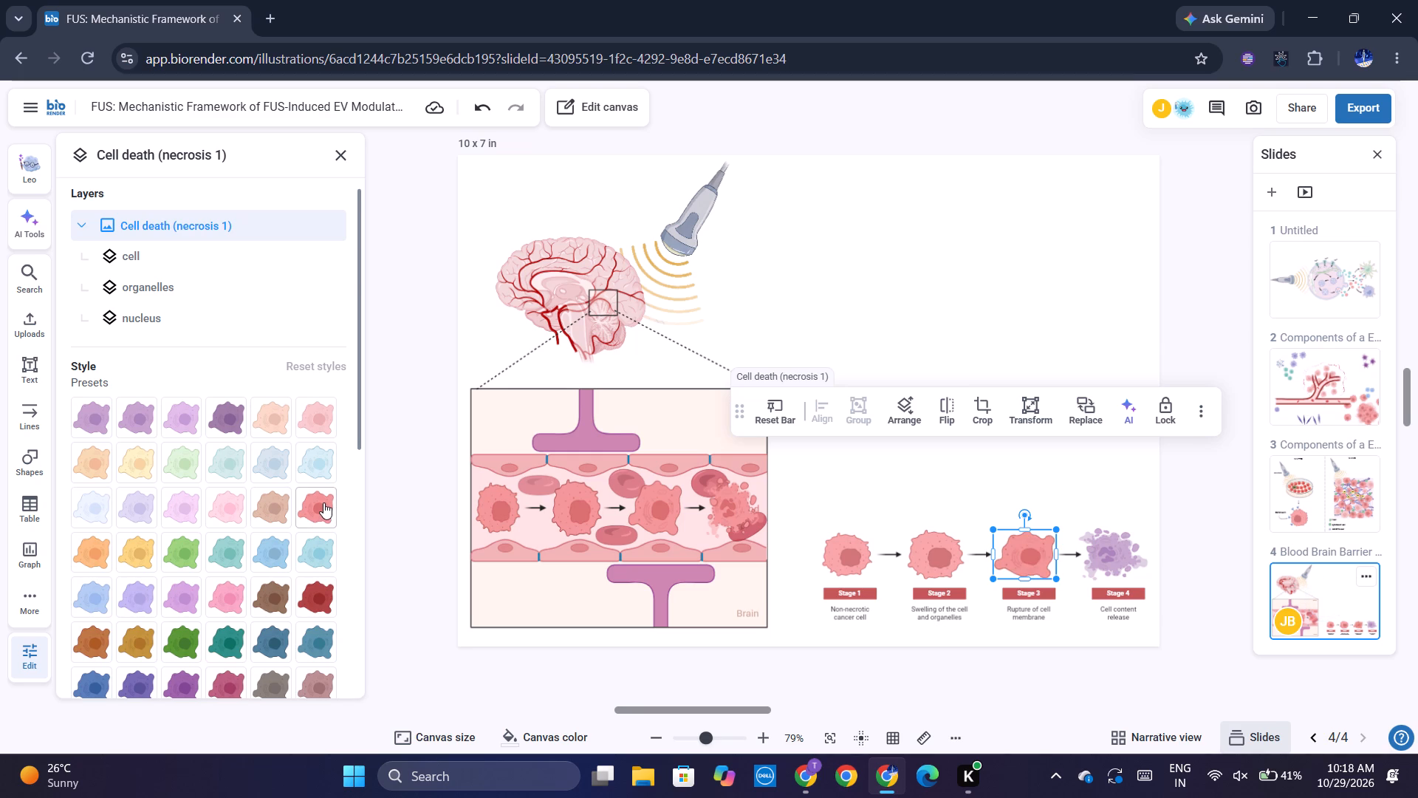
click(1120, 567)
click(267, 532)
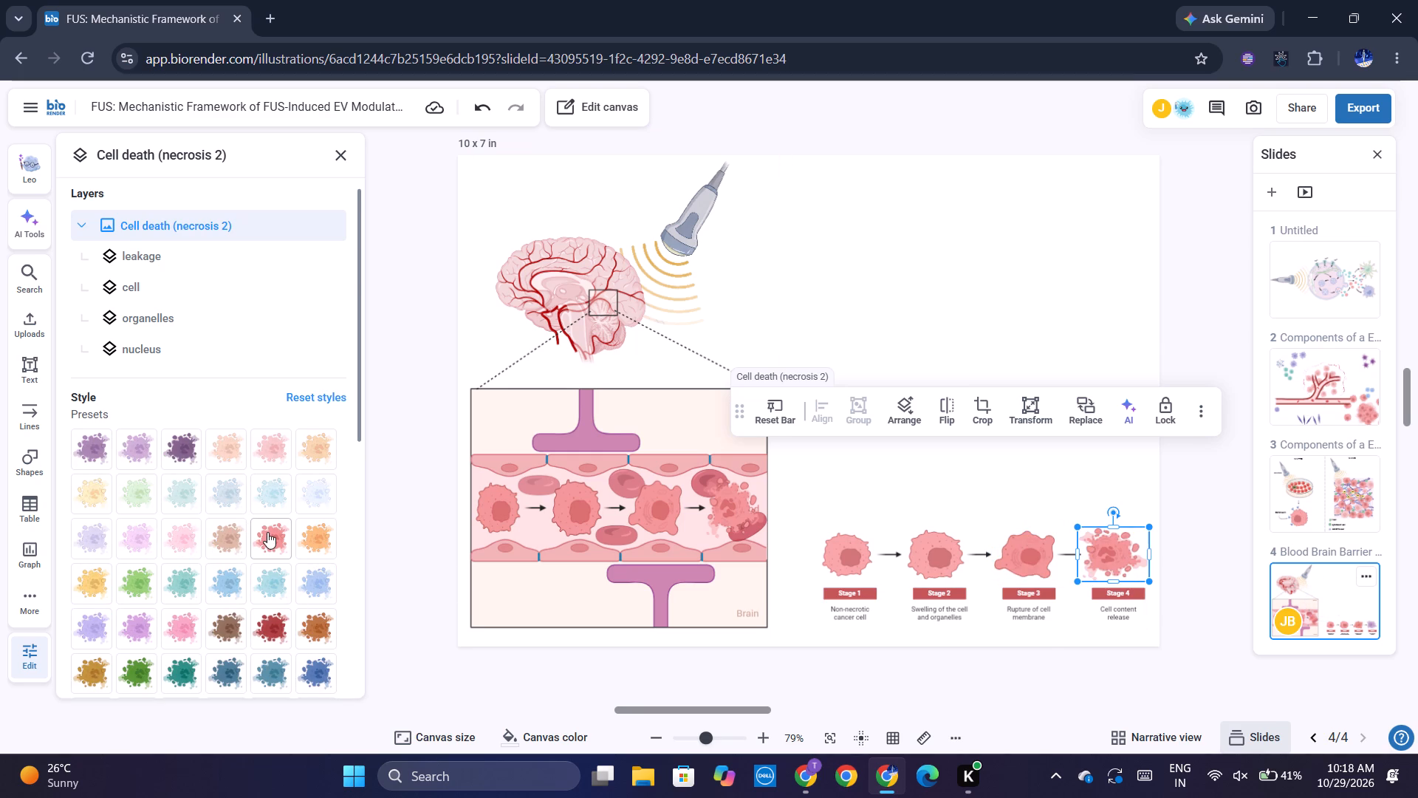
click(412, 450)
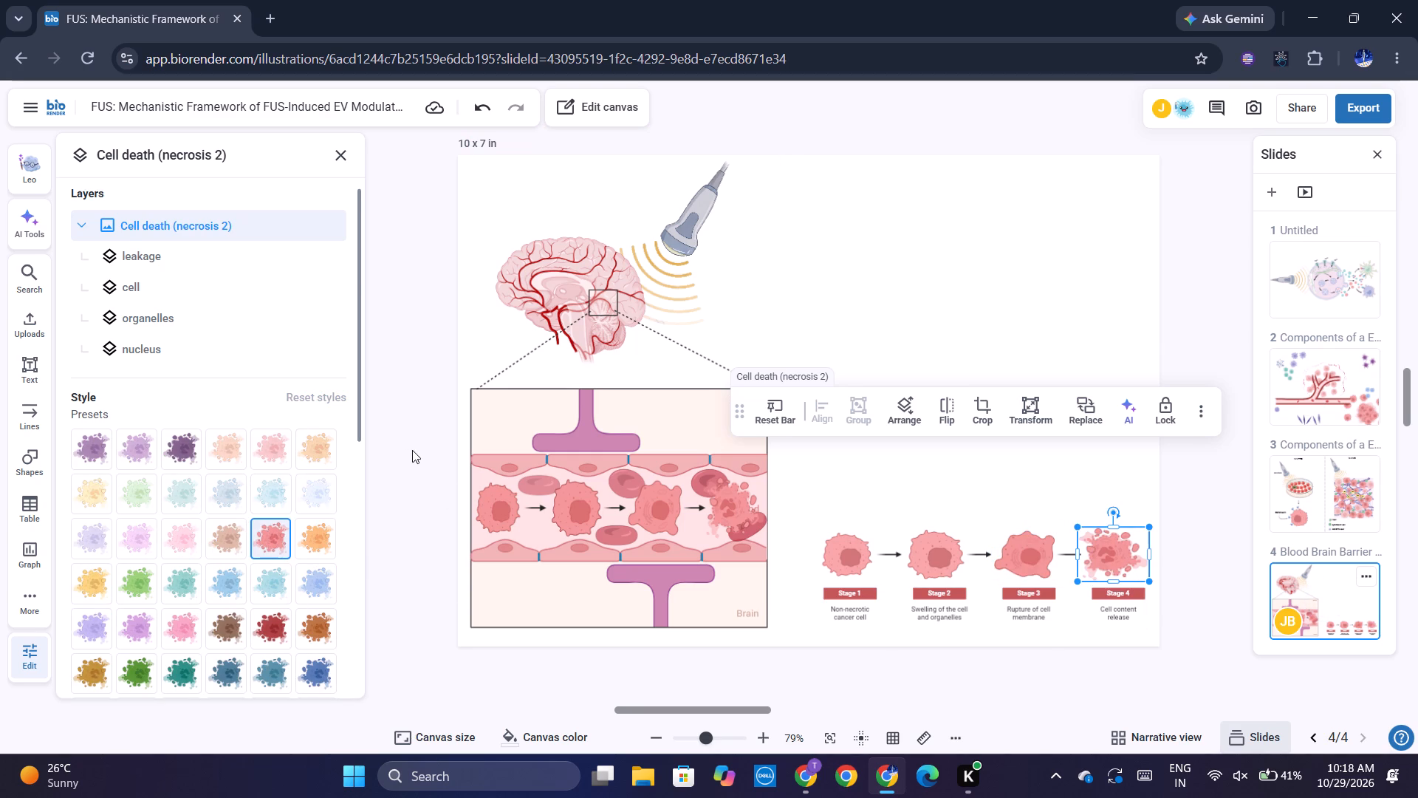
Check the icon suggestions in the other Chrome window, and search the BioRender library for "damps".
click(788, 767)
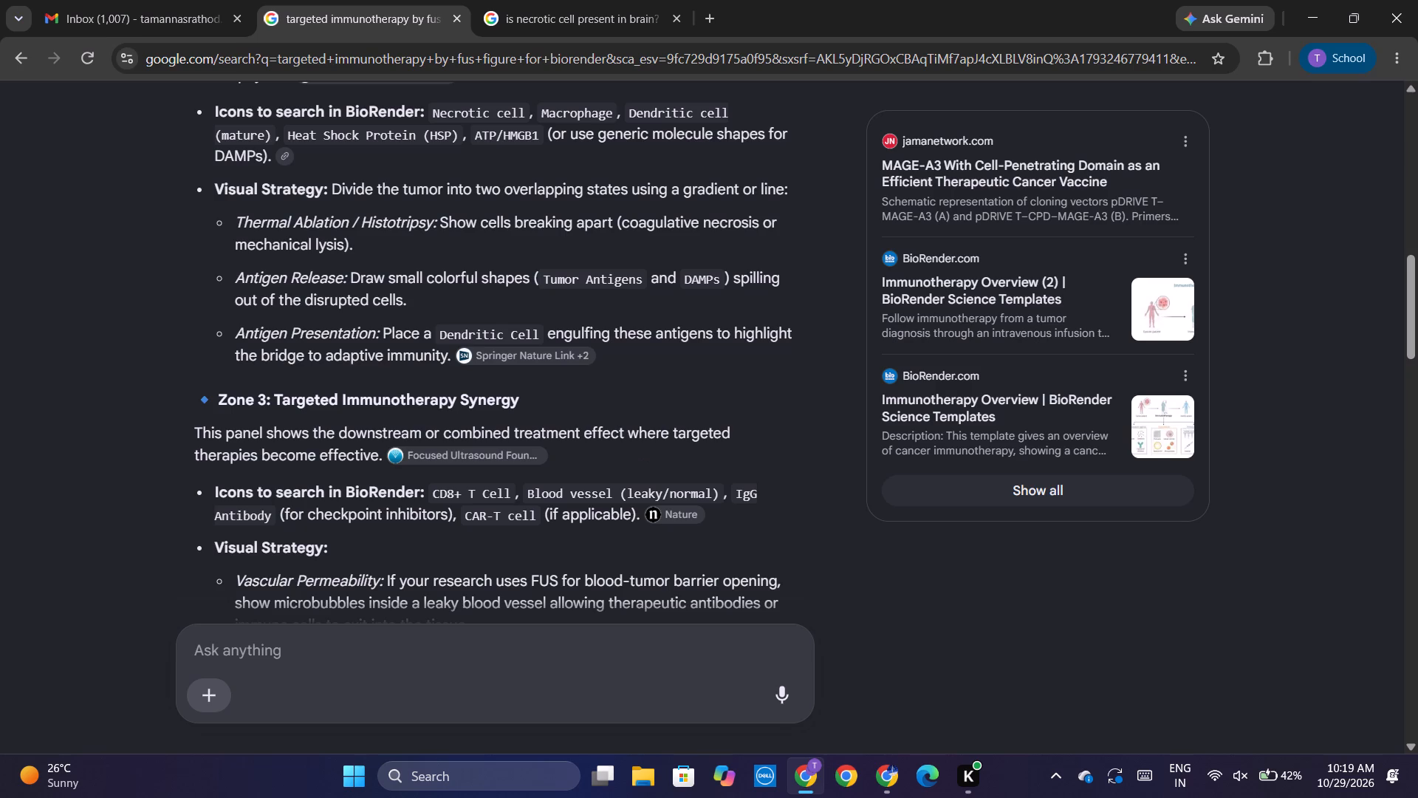
click(885, 797)
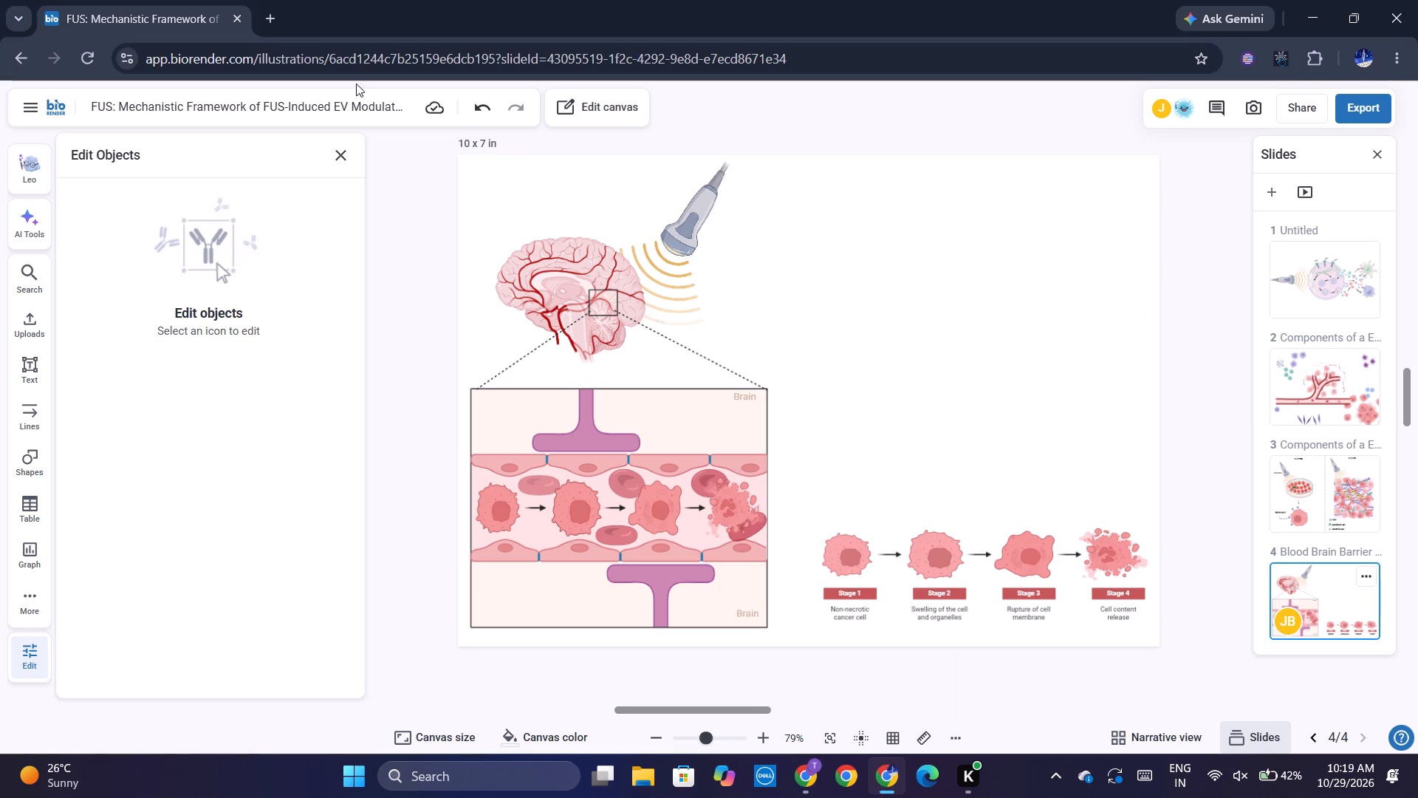
click(24, 266)
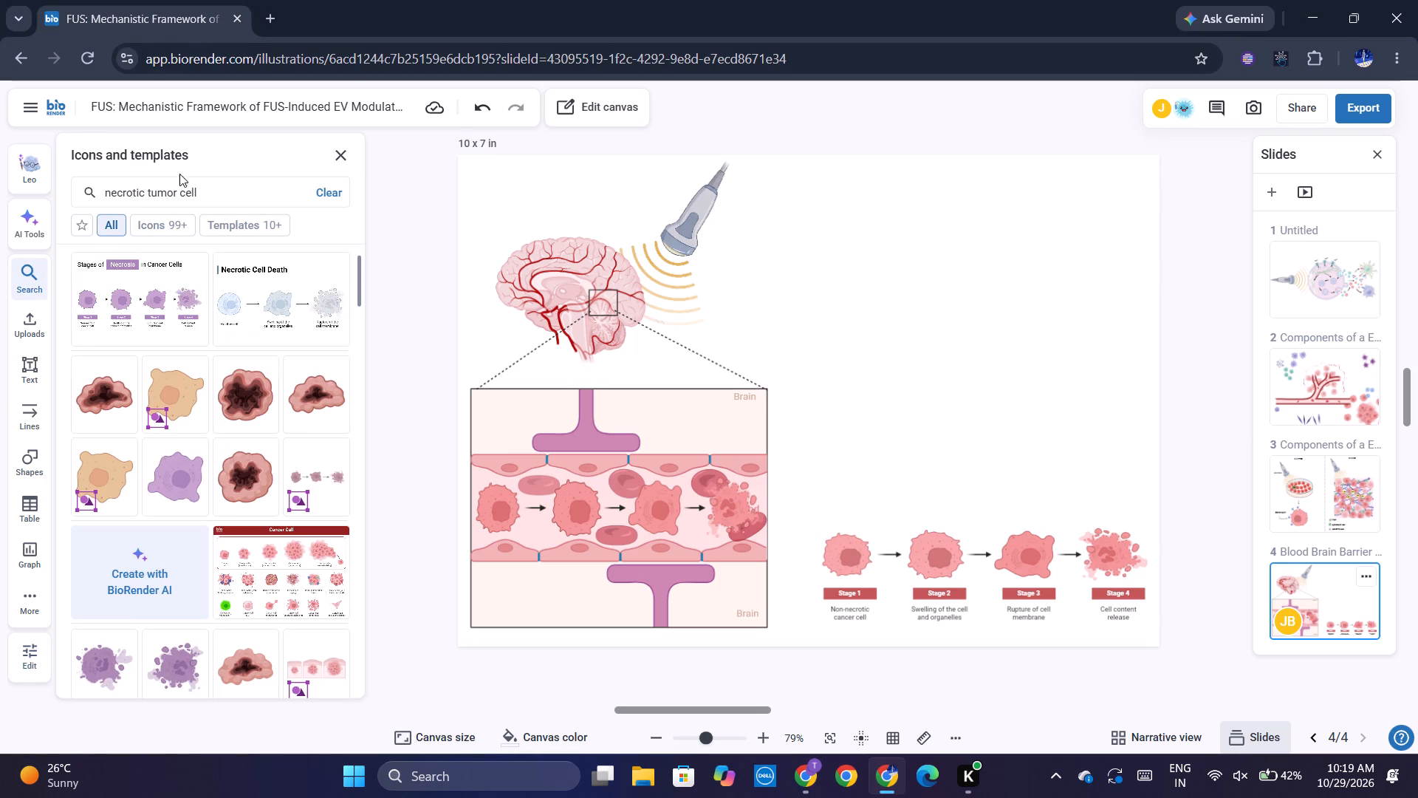
triple_click(237, 199)
text(damps)
key(Return)
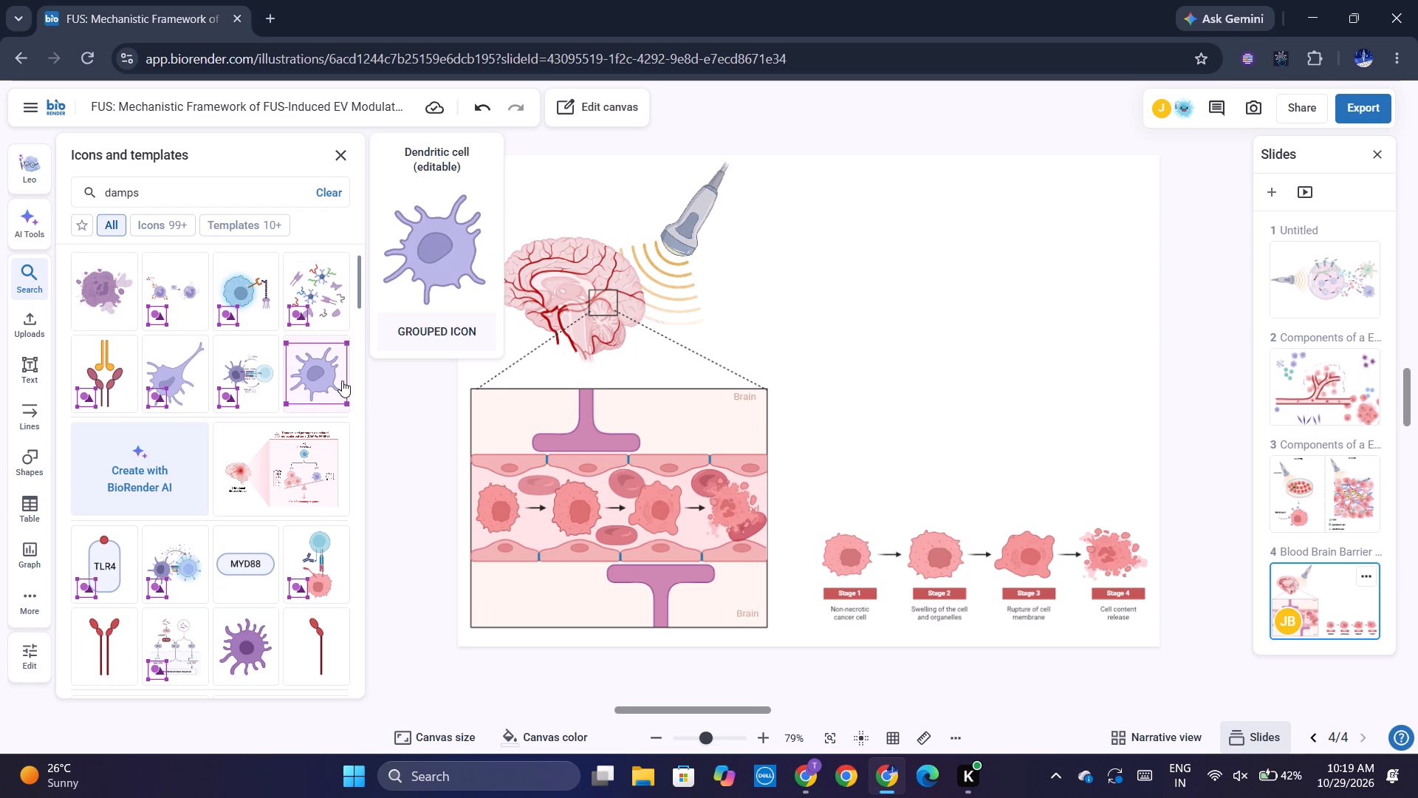
Search Google in a new tab for "damps in immunology" and expand the AI overview to read it.
click(268, 21)
text(damps)
key(space)
key(Down)
key(Down)
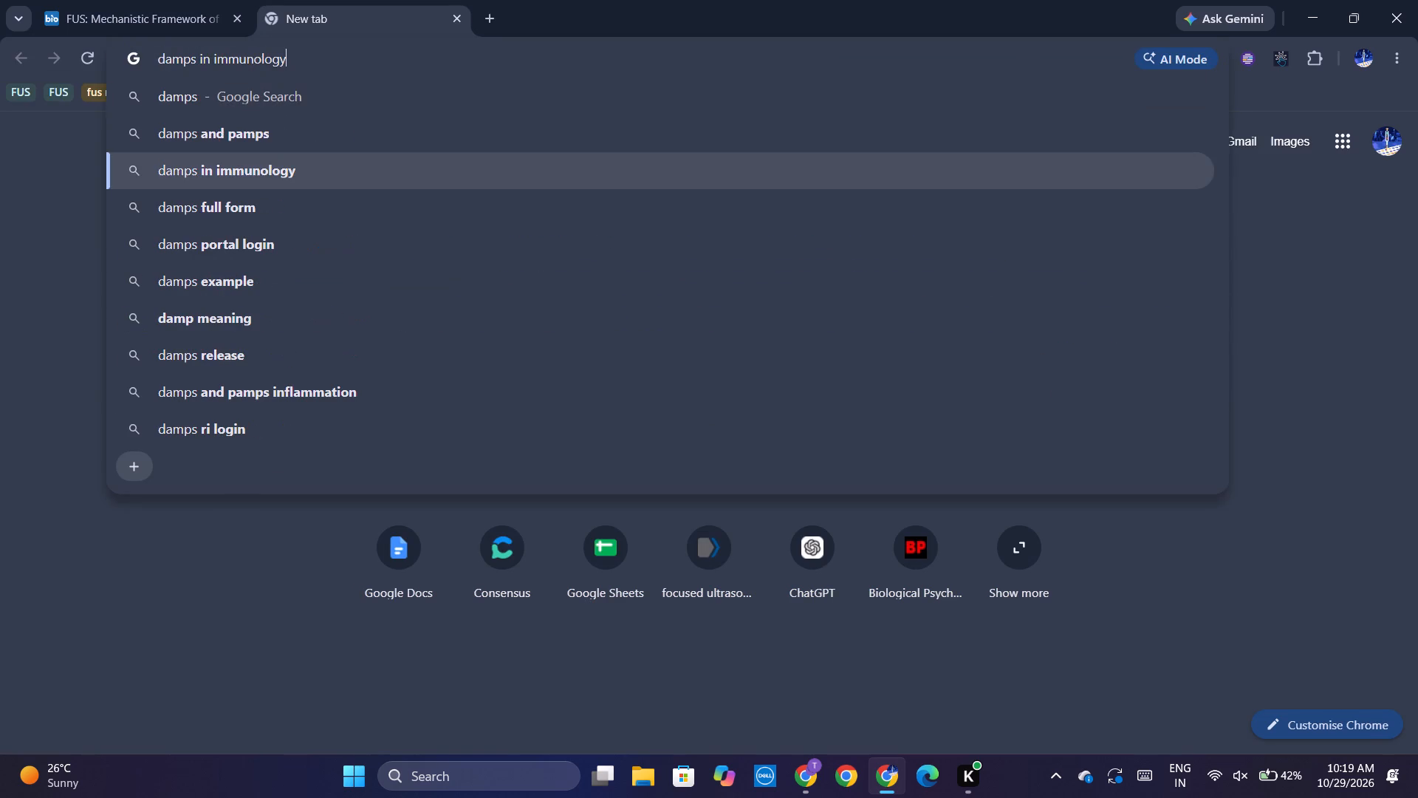
key(Return)
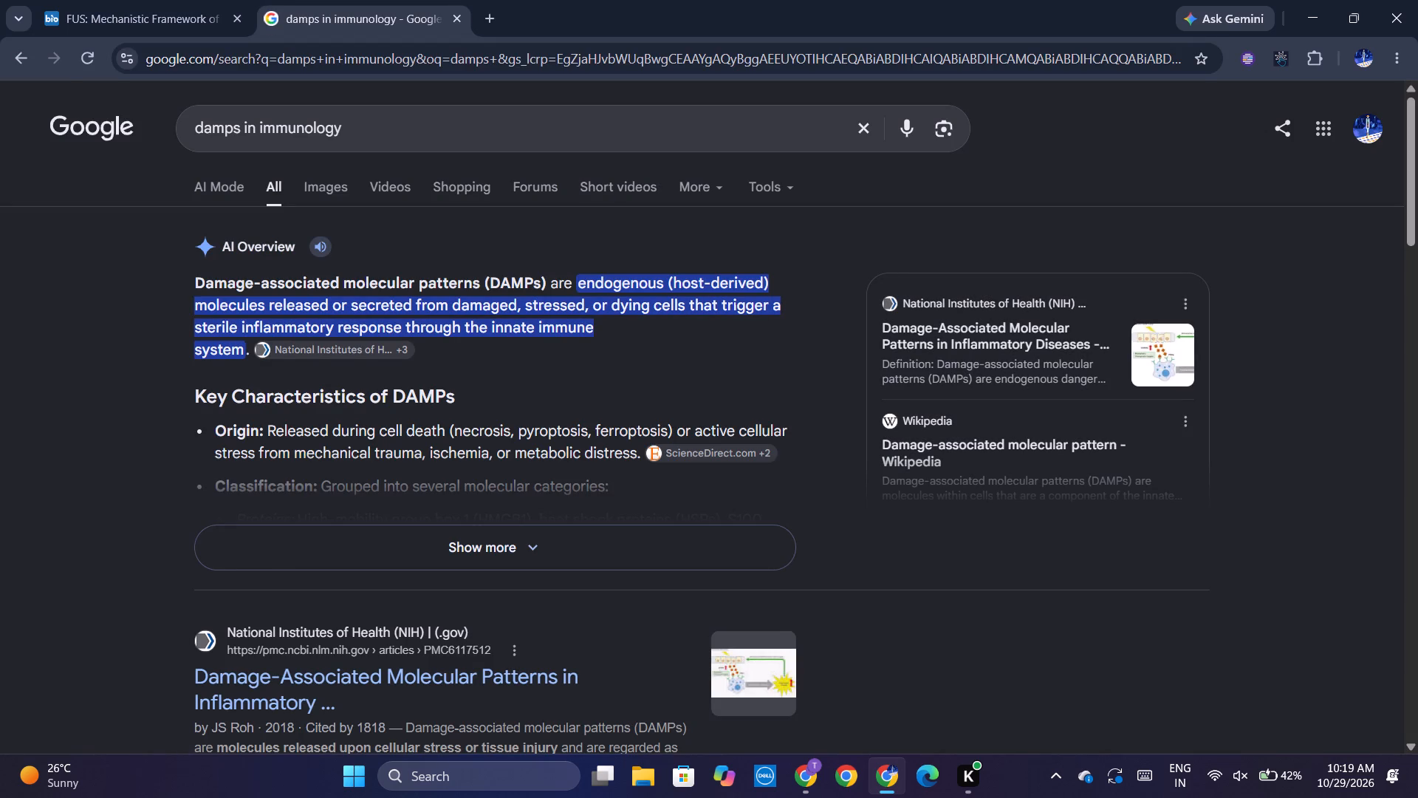
click(521, 531)
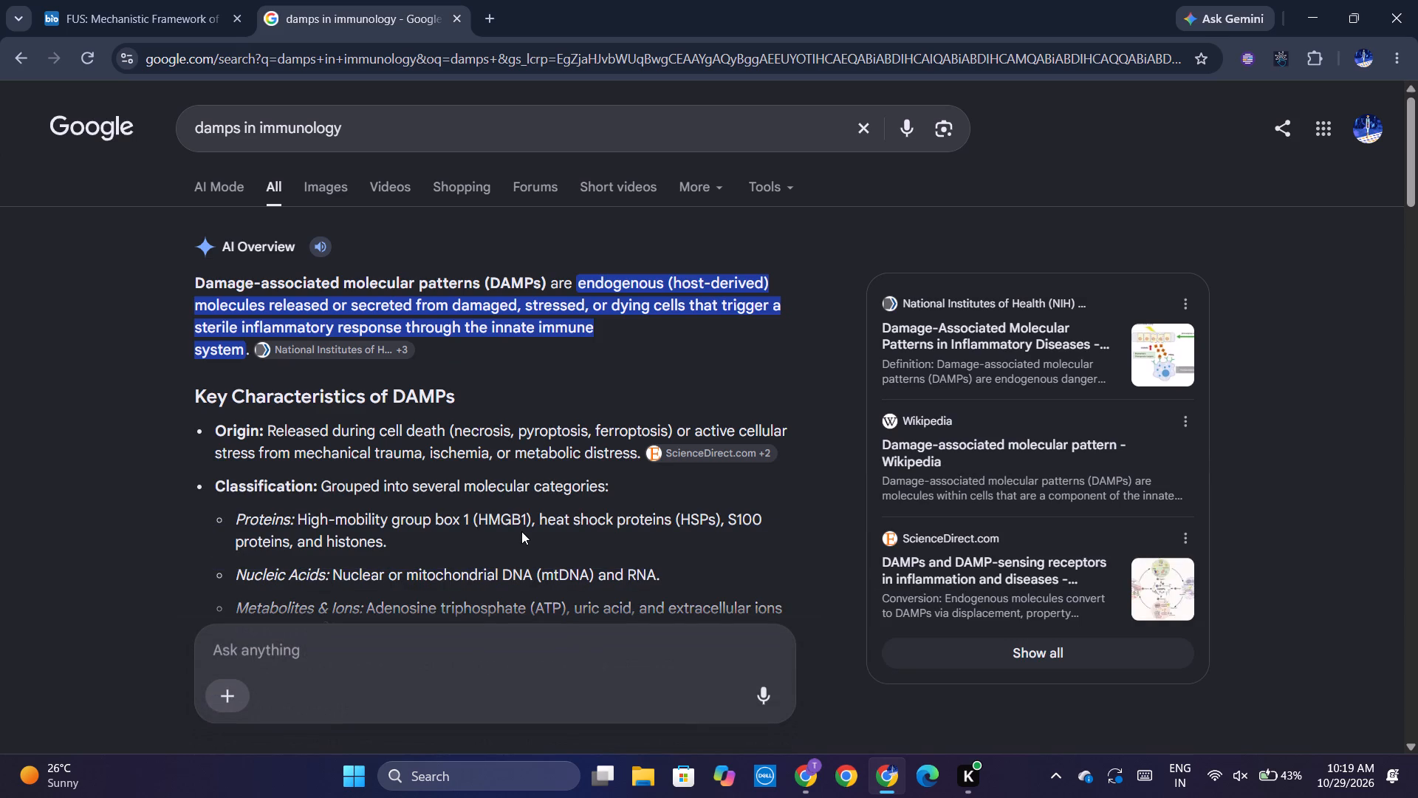
Return to the BioRender illustration, search the icon library for "hmgb1" and browse the results.
click(166, 0)
click(329, 185)
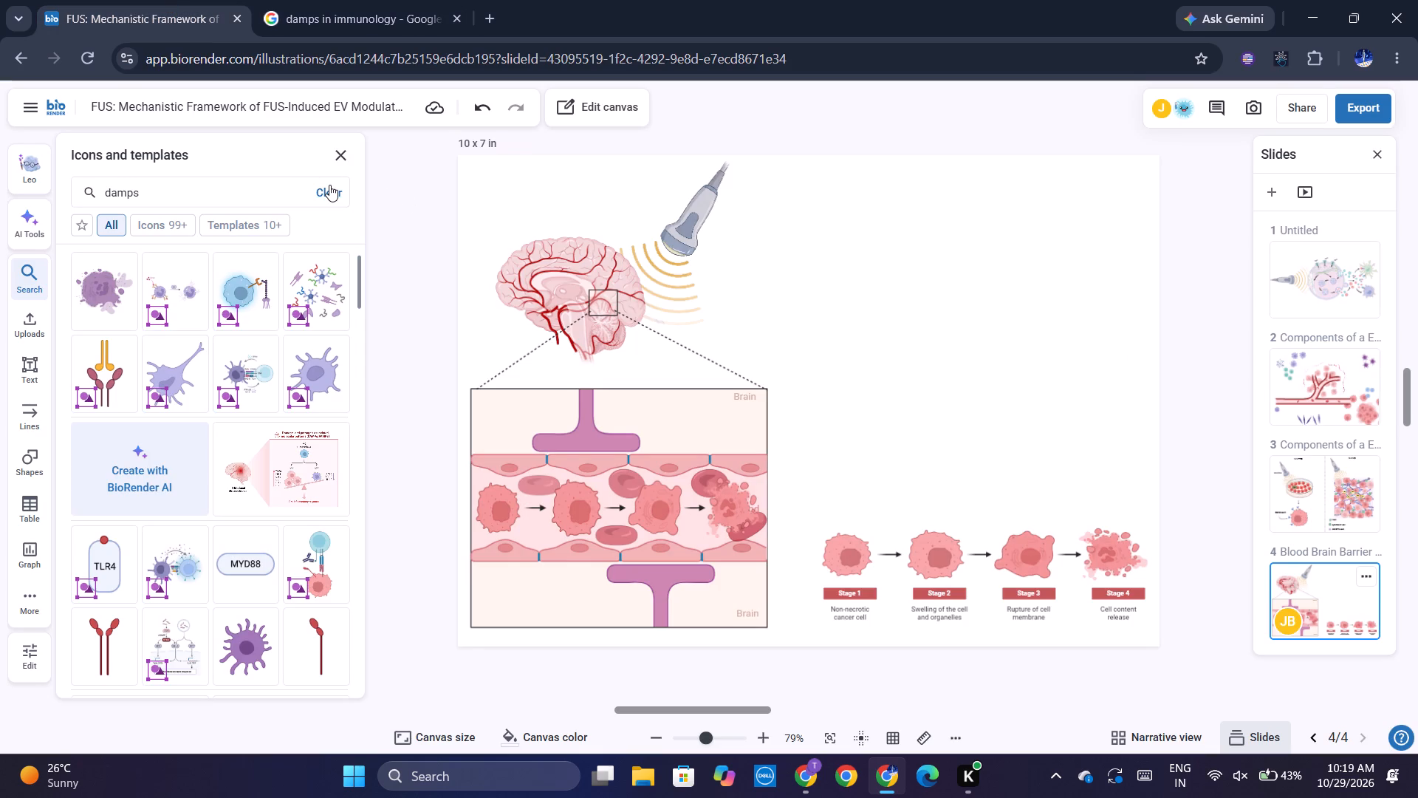
click(254, 211)
click(241, 202)
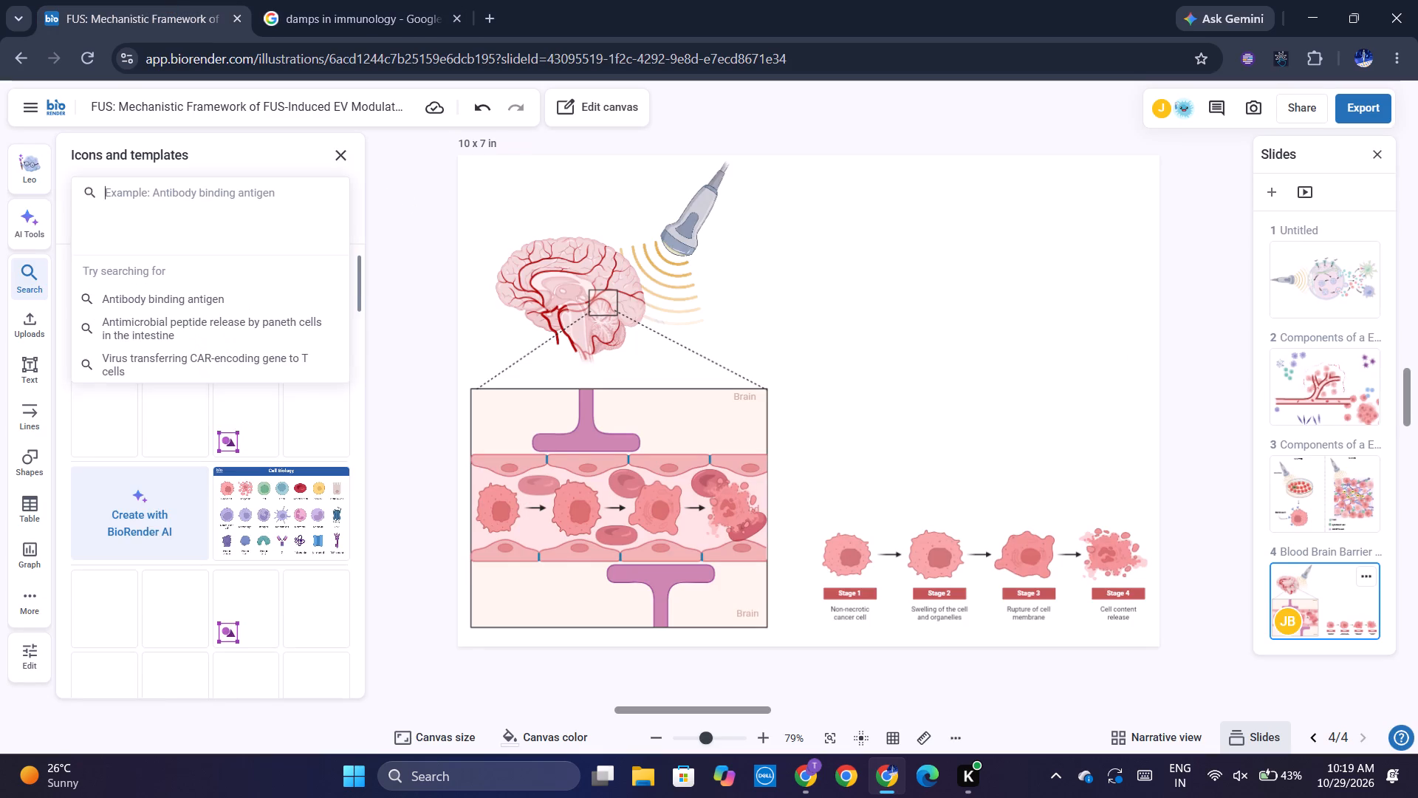
text(hmgb1)
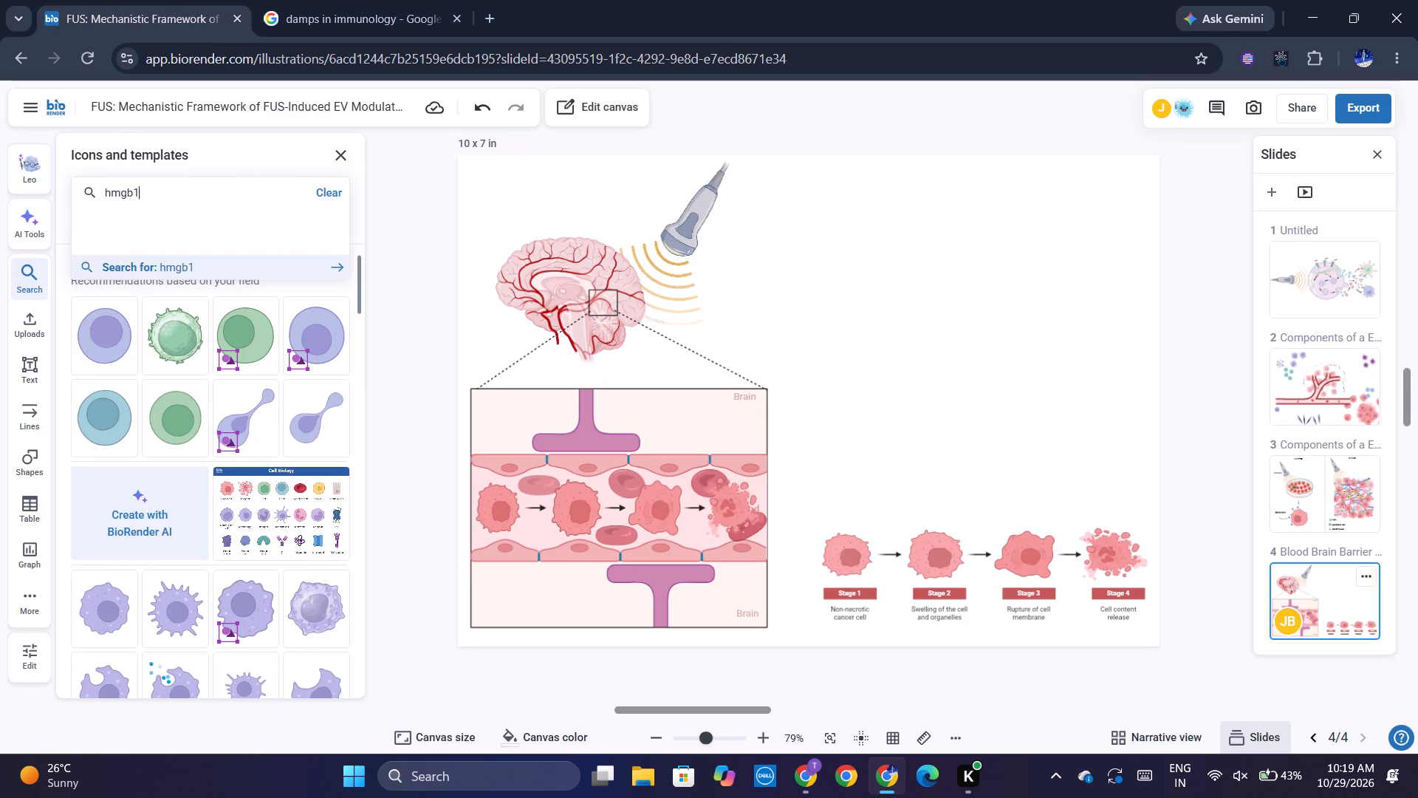
key(Return)
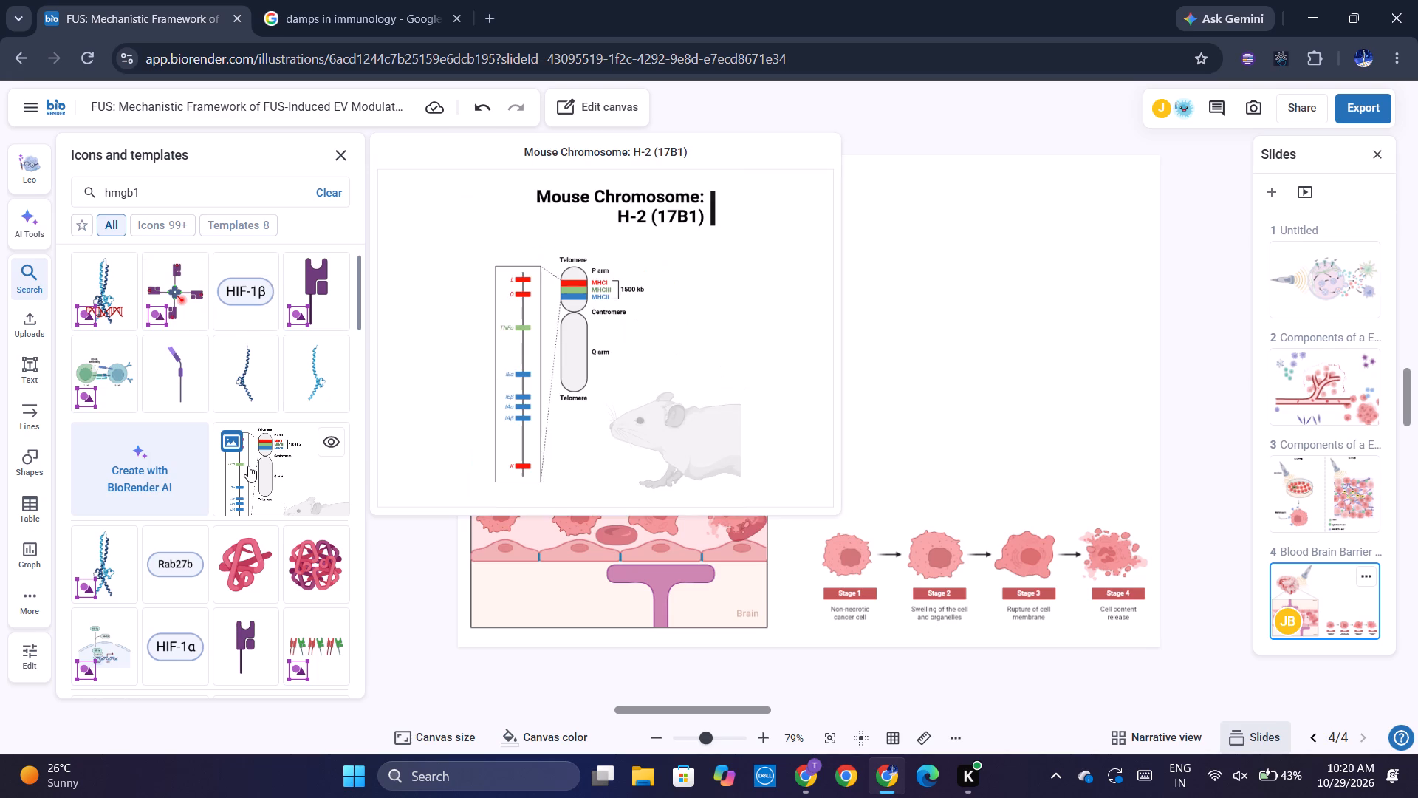
scroll(248, 465, down, 4)
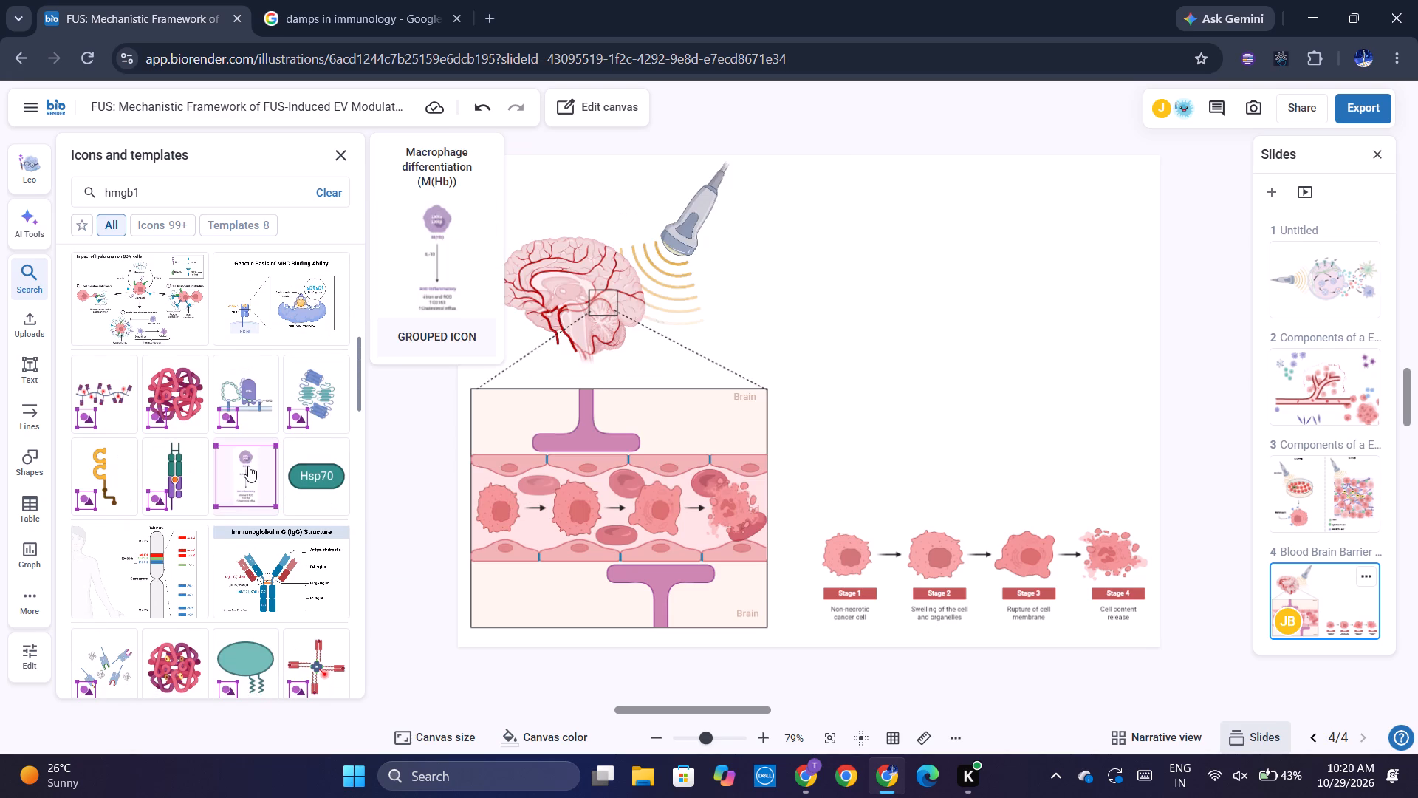
Check the DAMP classification in the Google AI overview, and search the BioRender library for "heat shock proteins".
click(357, 0)
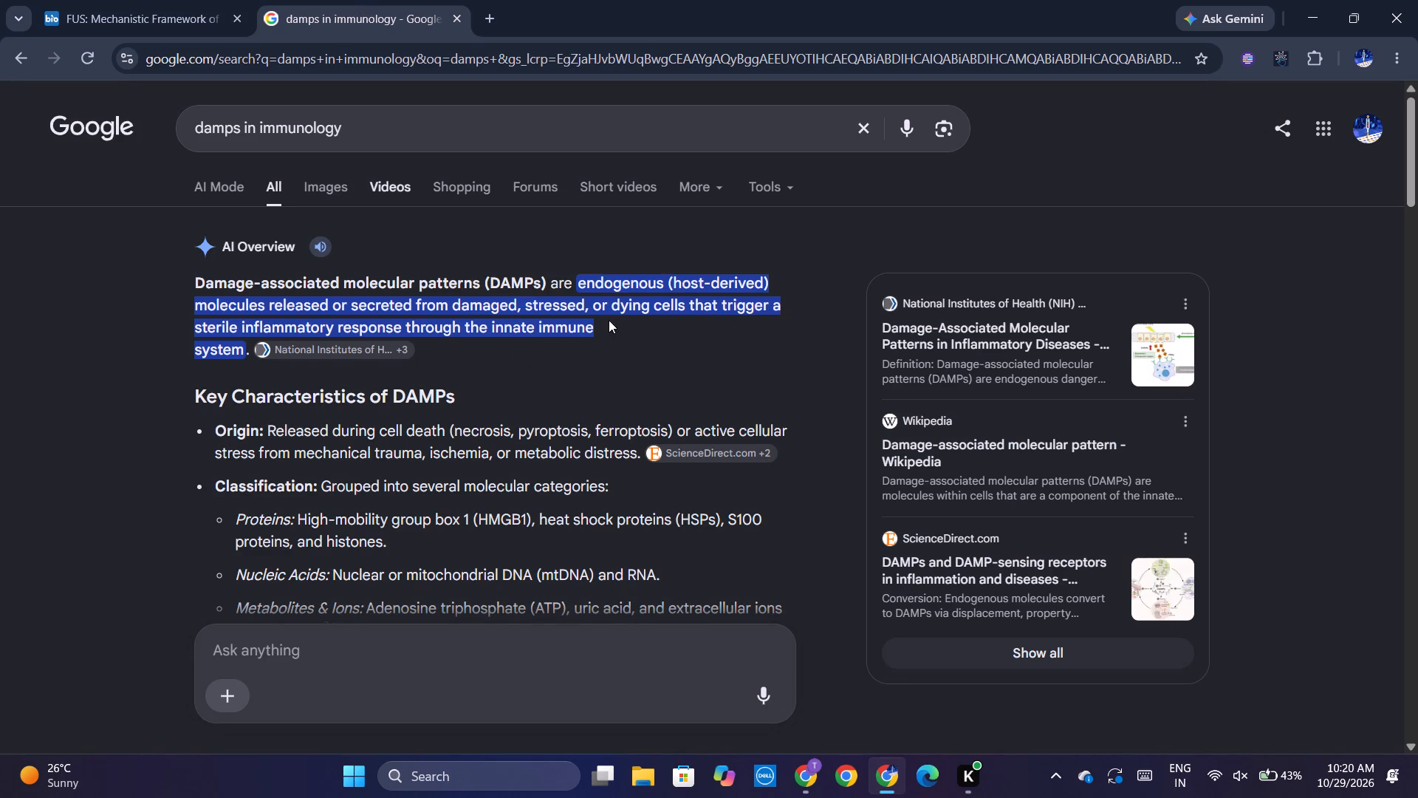
scroll(609, 320, down, 2)
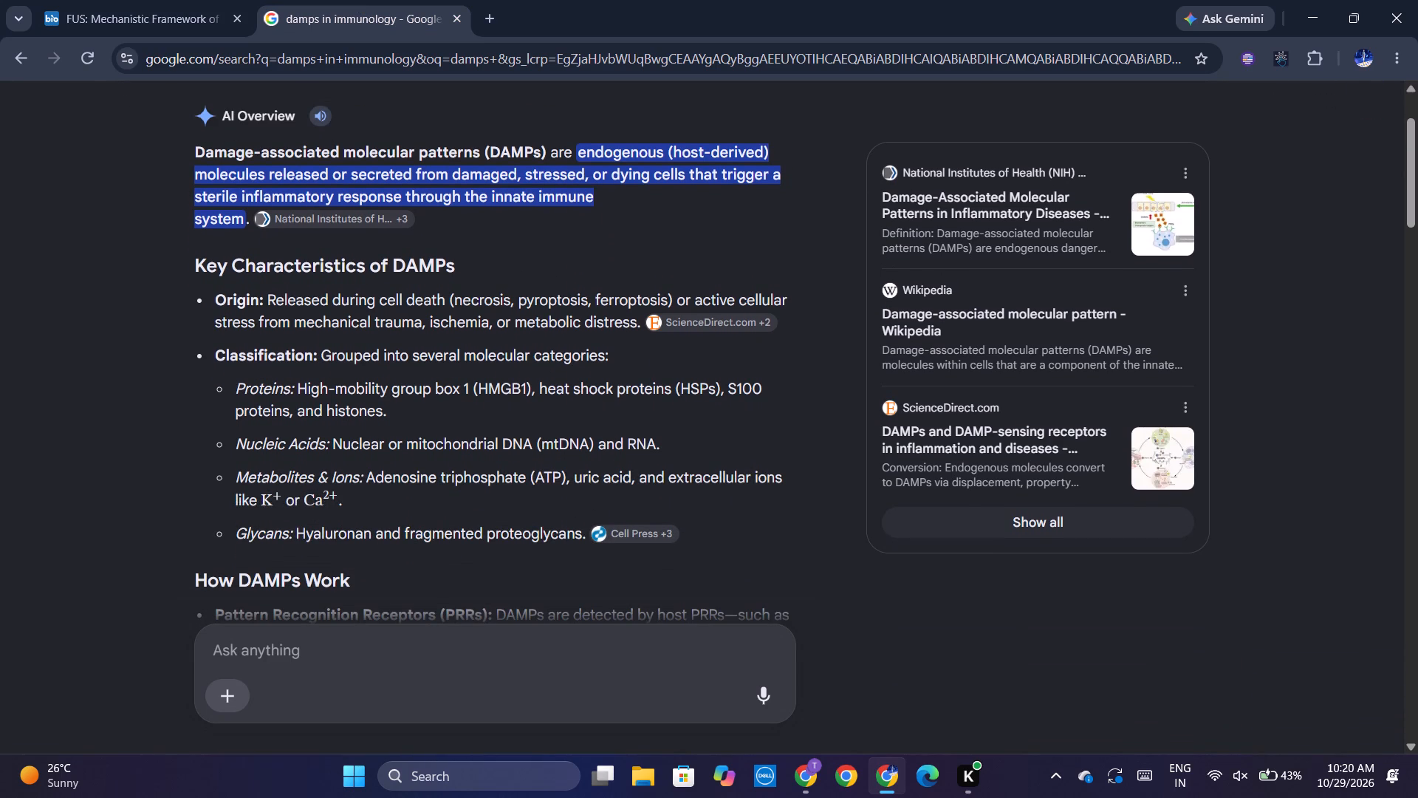
click(145, 0)
click(317, 194)
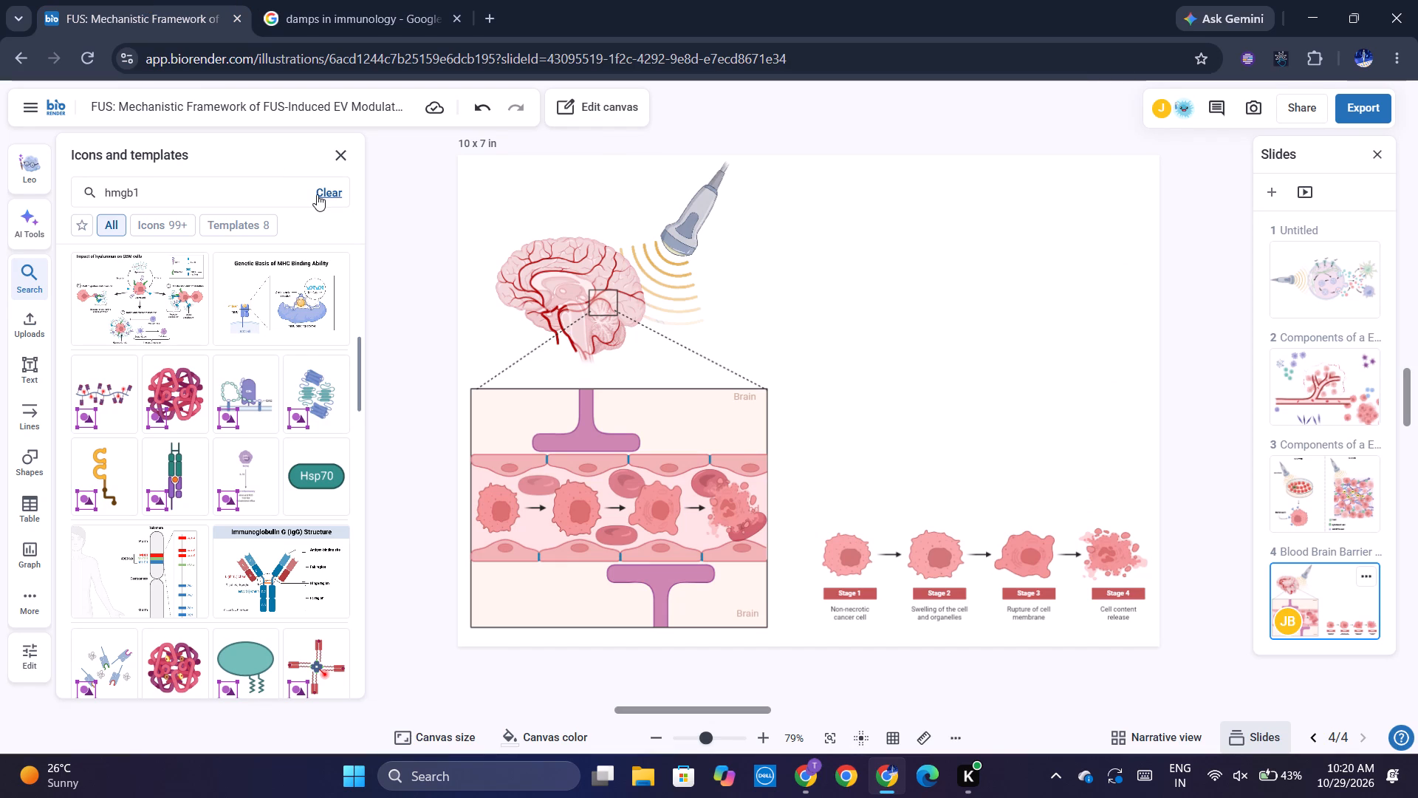
click(262, 189)
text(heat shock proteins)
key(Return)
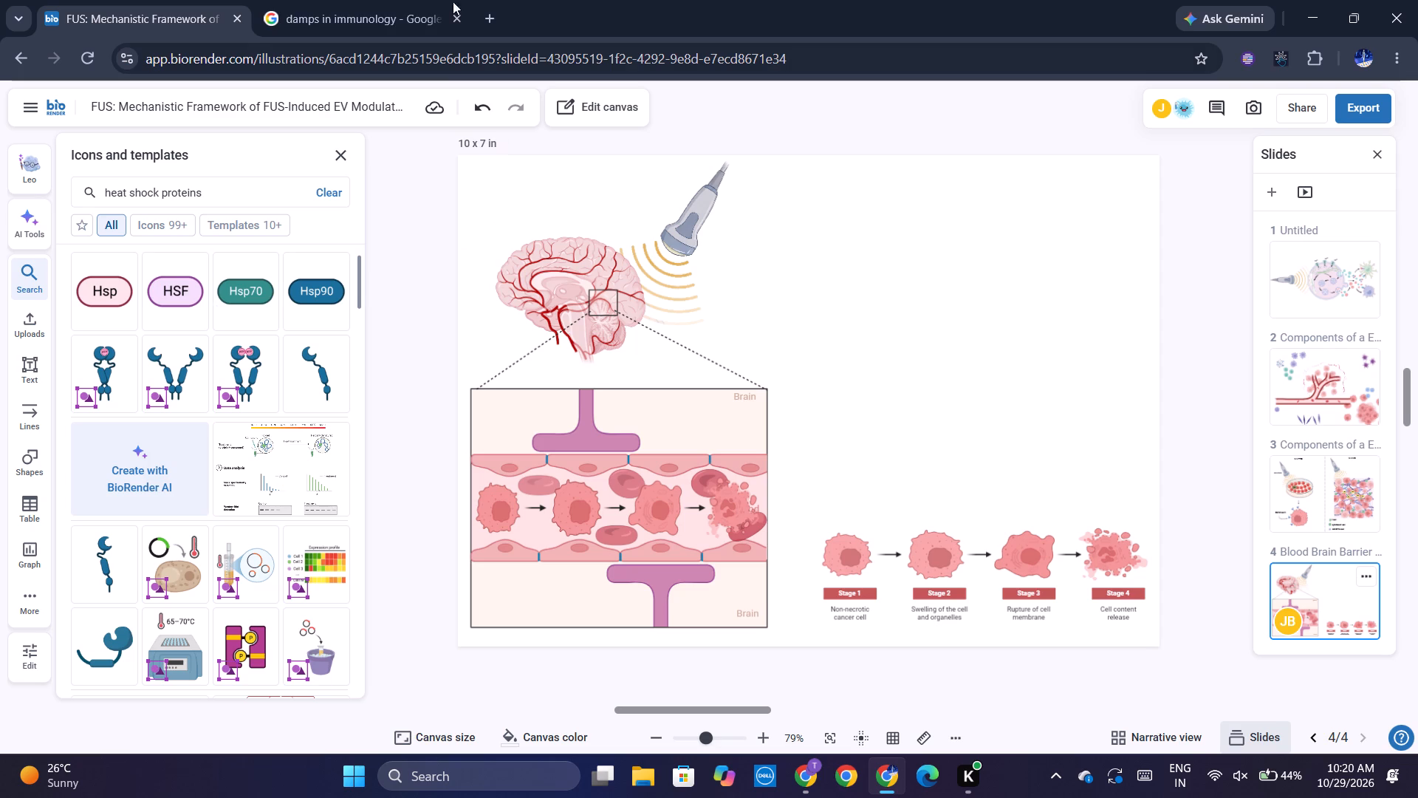
Search Google in a new tab for "hsp70".
click(496, 0)
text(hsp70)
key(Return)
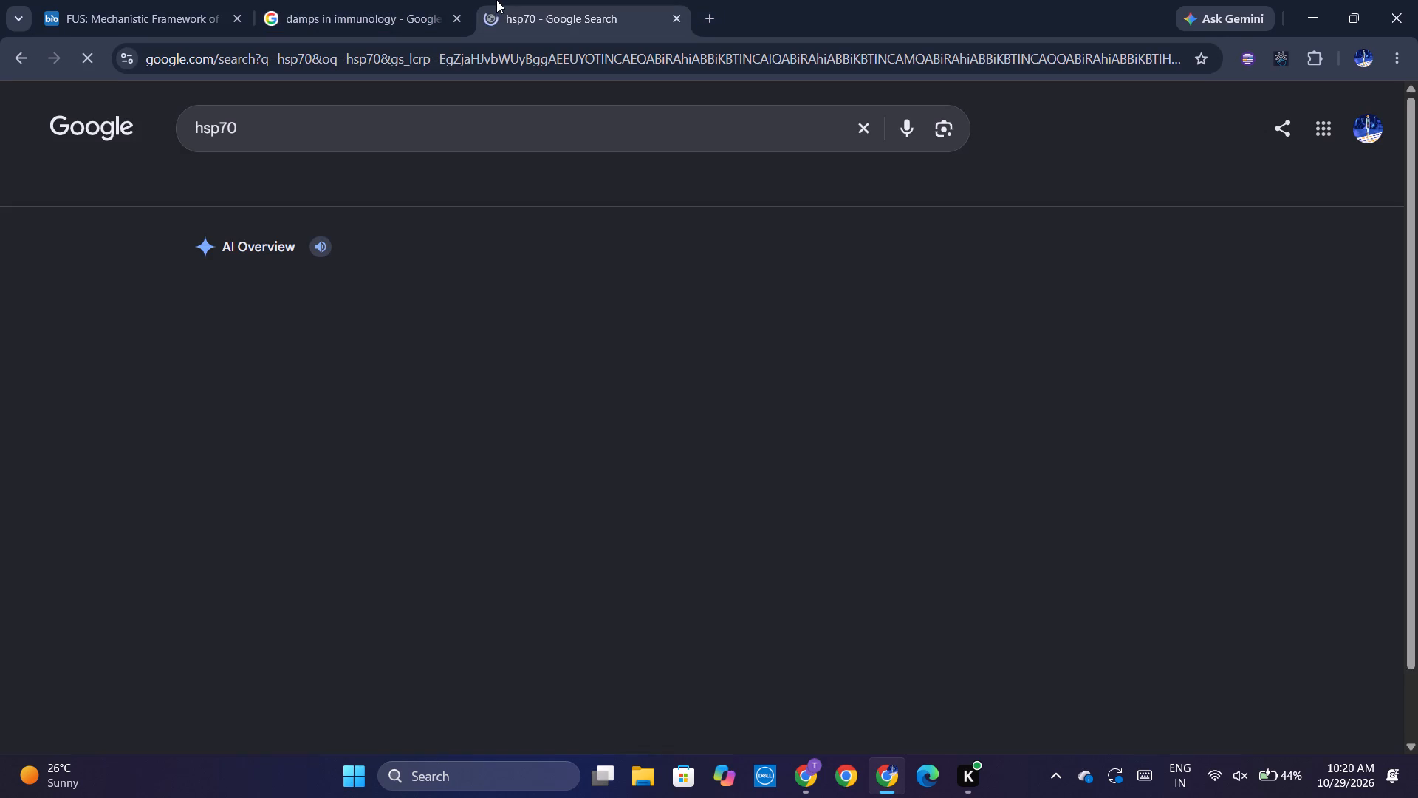
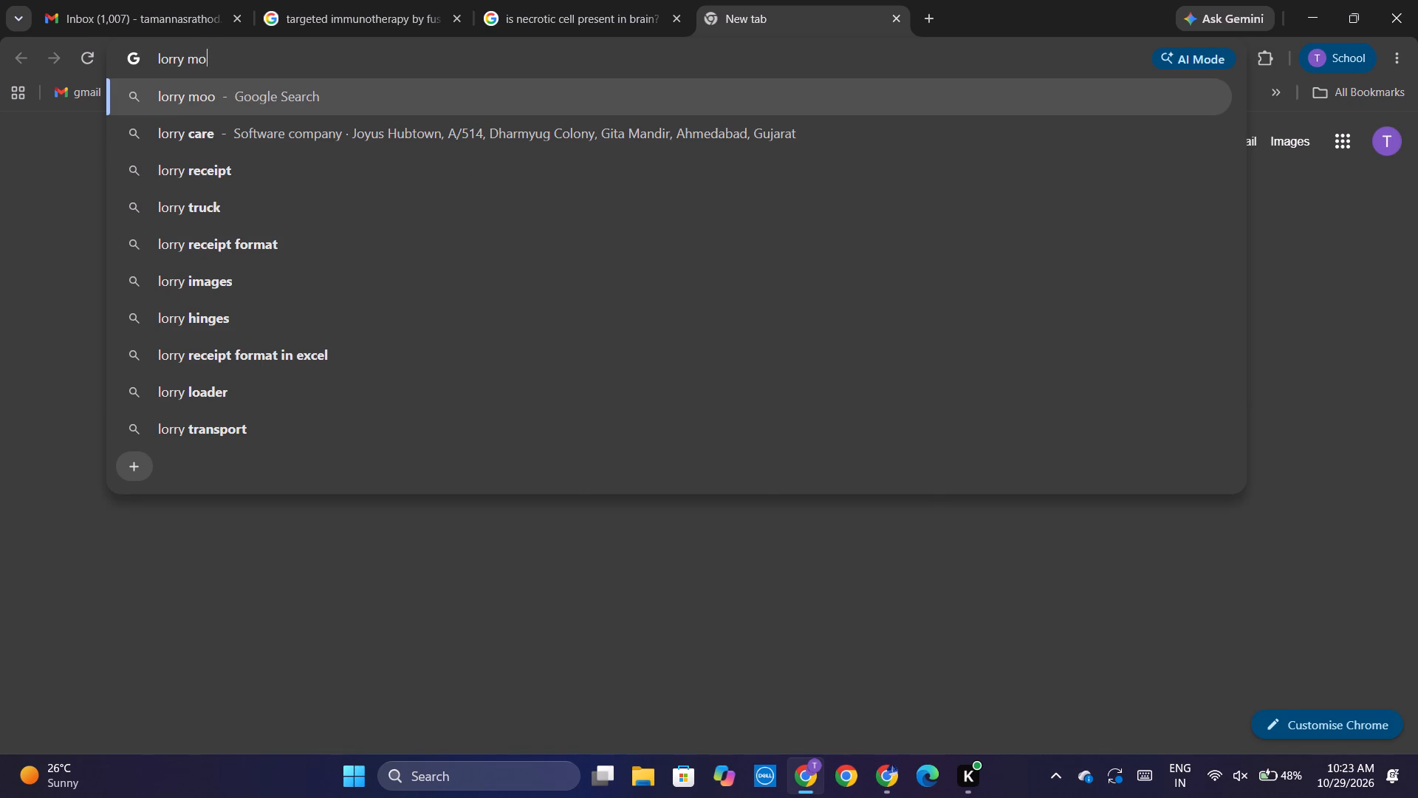
Search Google for "lorry money paying company" and look through the results.
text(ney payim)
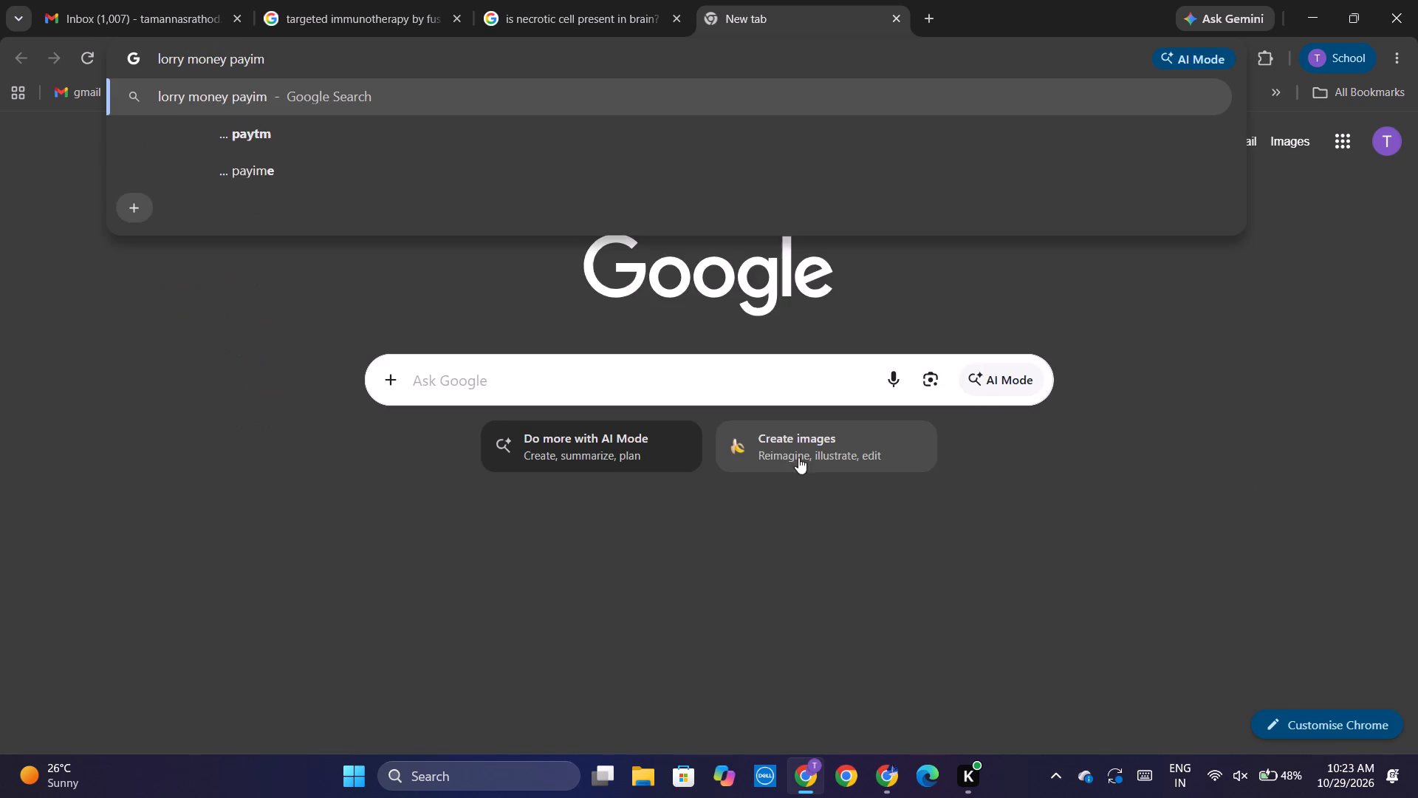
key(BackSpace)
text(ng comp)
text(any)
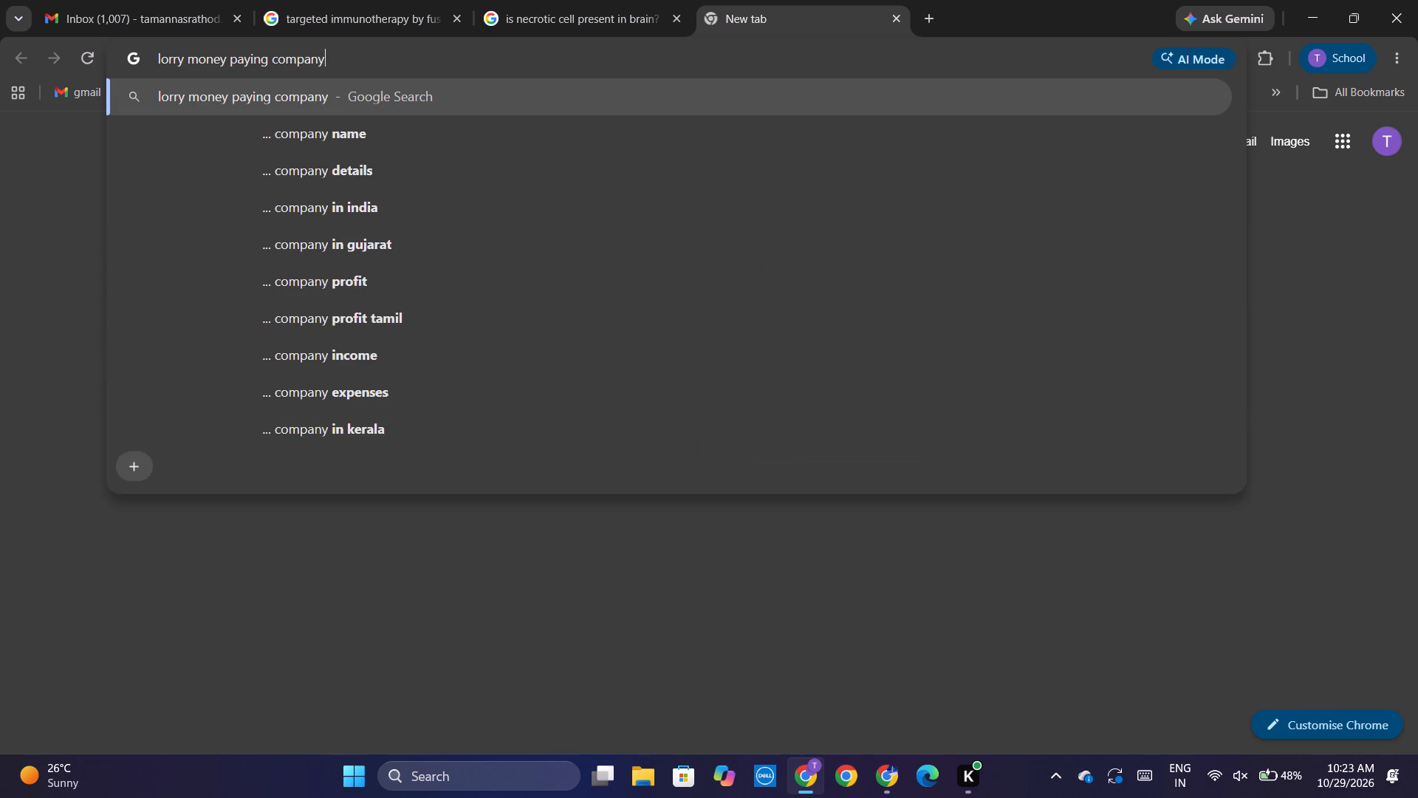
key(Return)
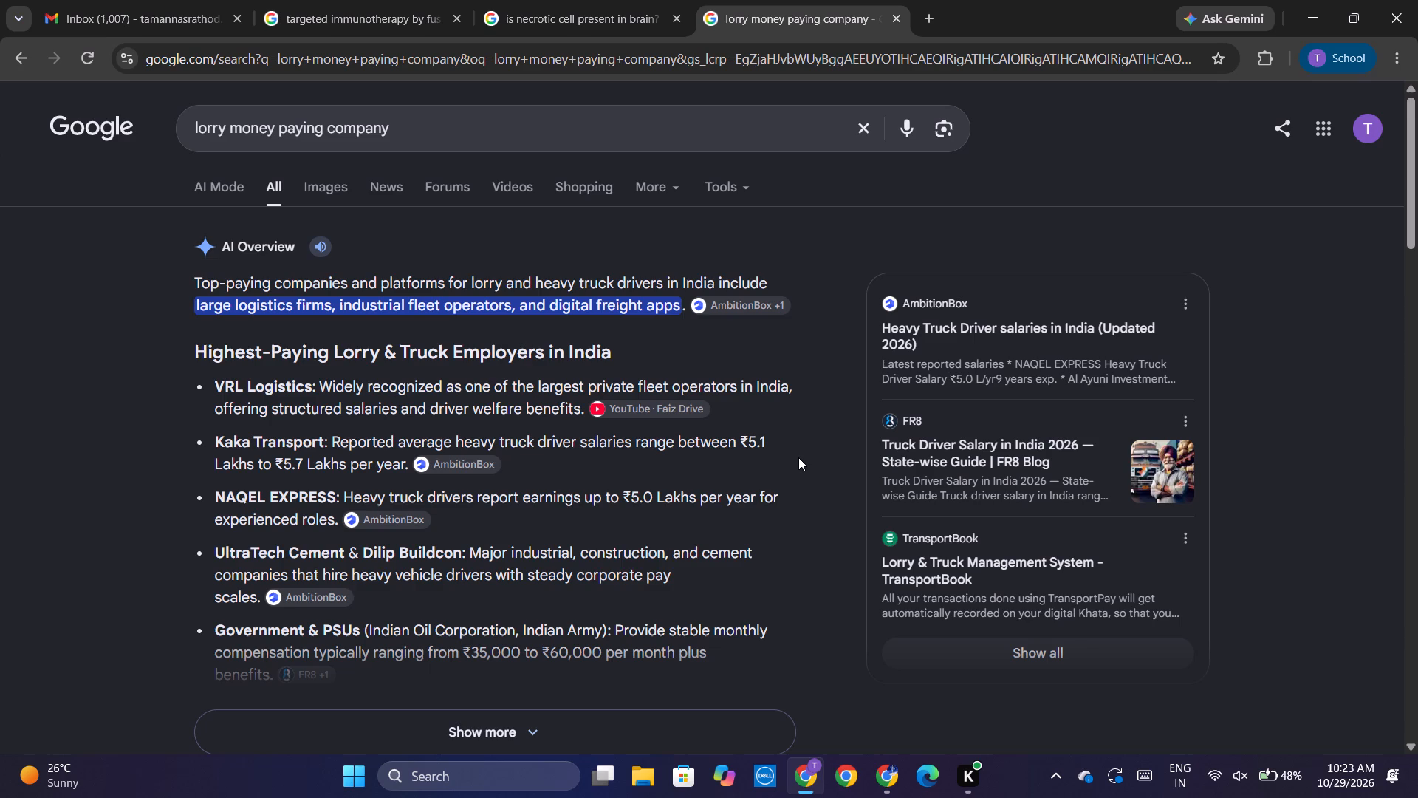
scroll(798, 457, down, 6)
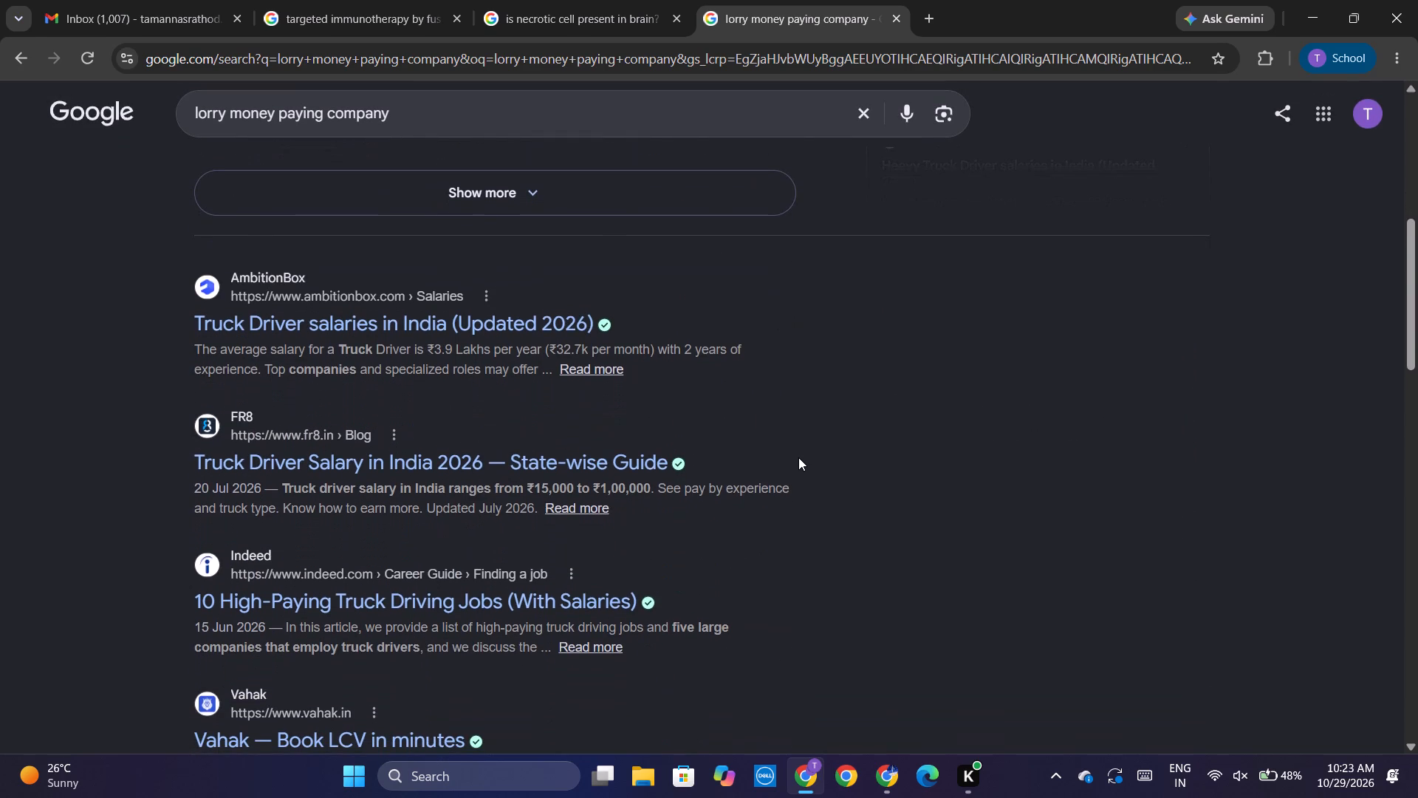
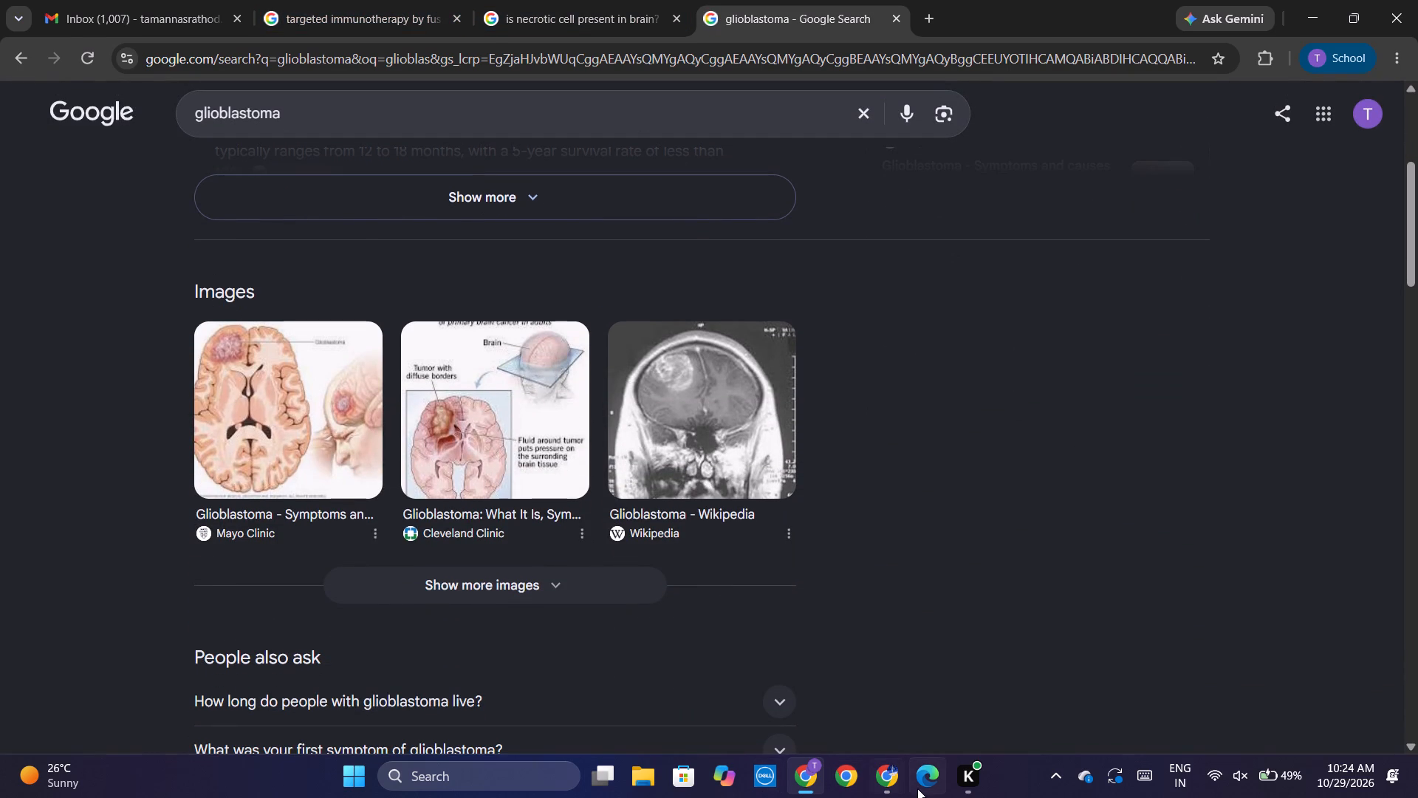
Return to the BioRender illustration and browse the icon library results for "heat shock proteins".
click(885, 797)
click(170, 0)
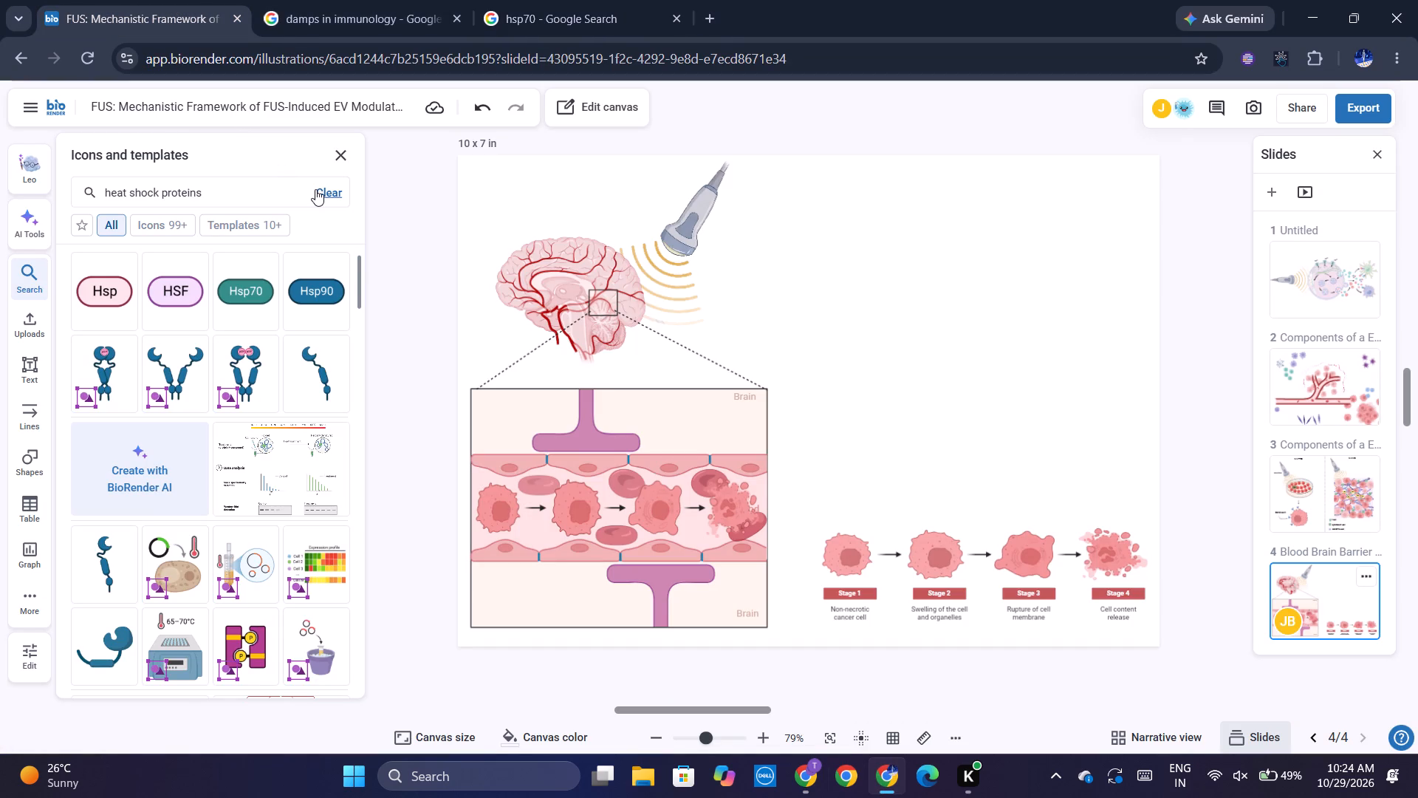
scroll(280, 411, down, 2)
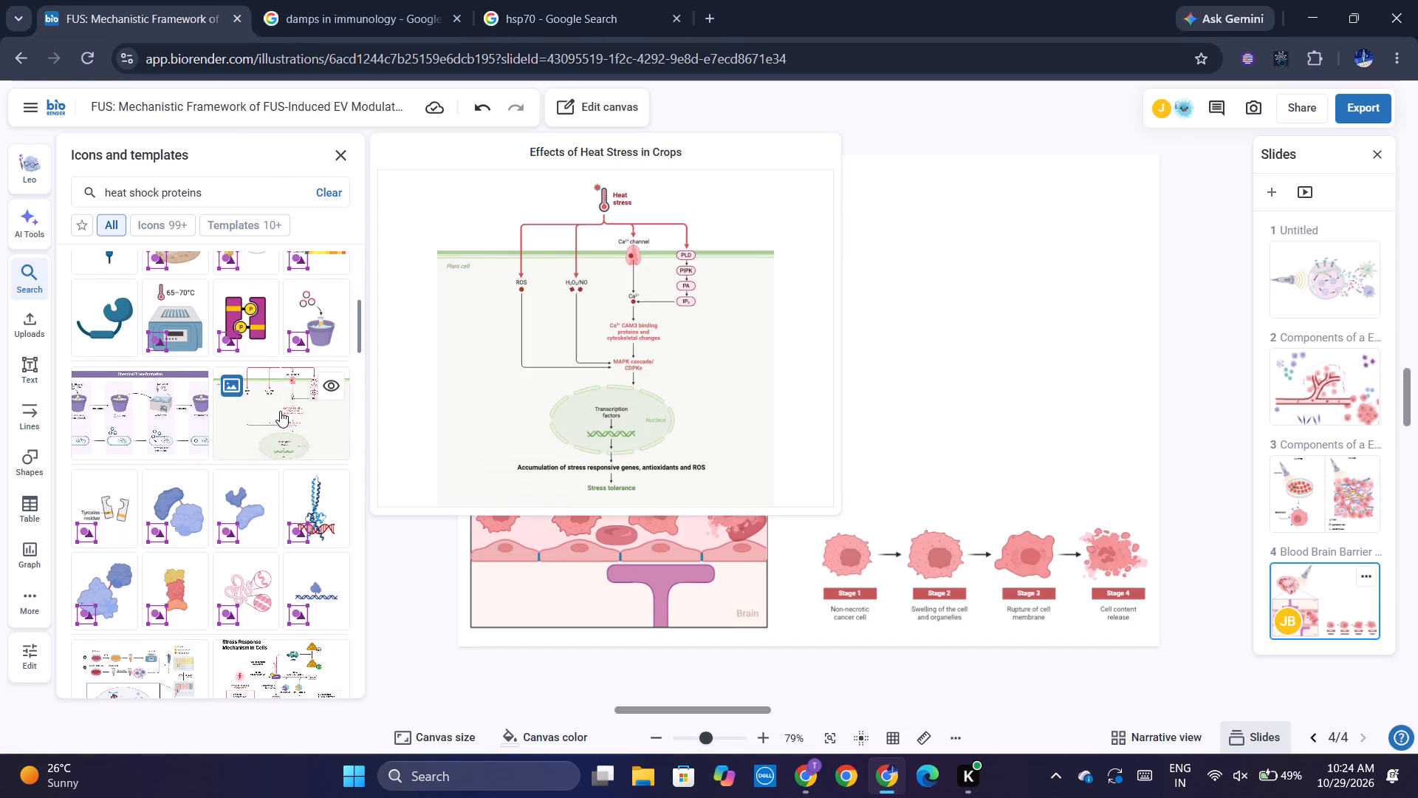
scroll(142, 423, down, 3)
scroll(142, 423, up, 8)
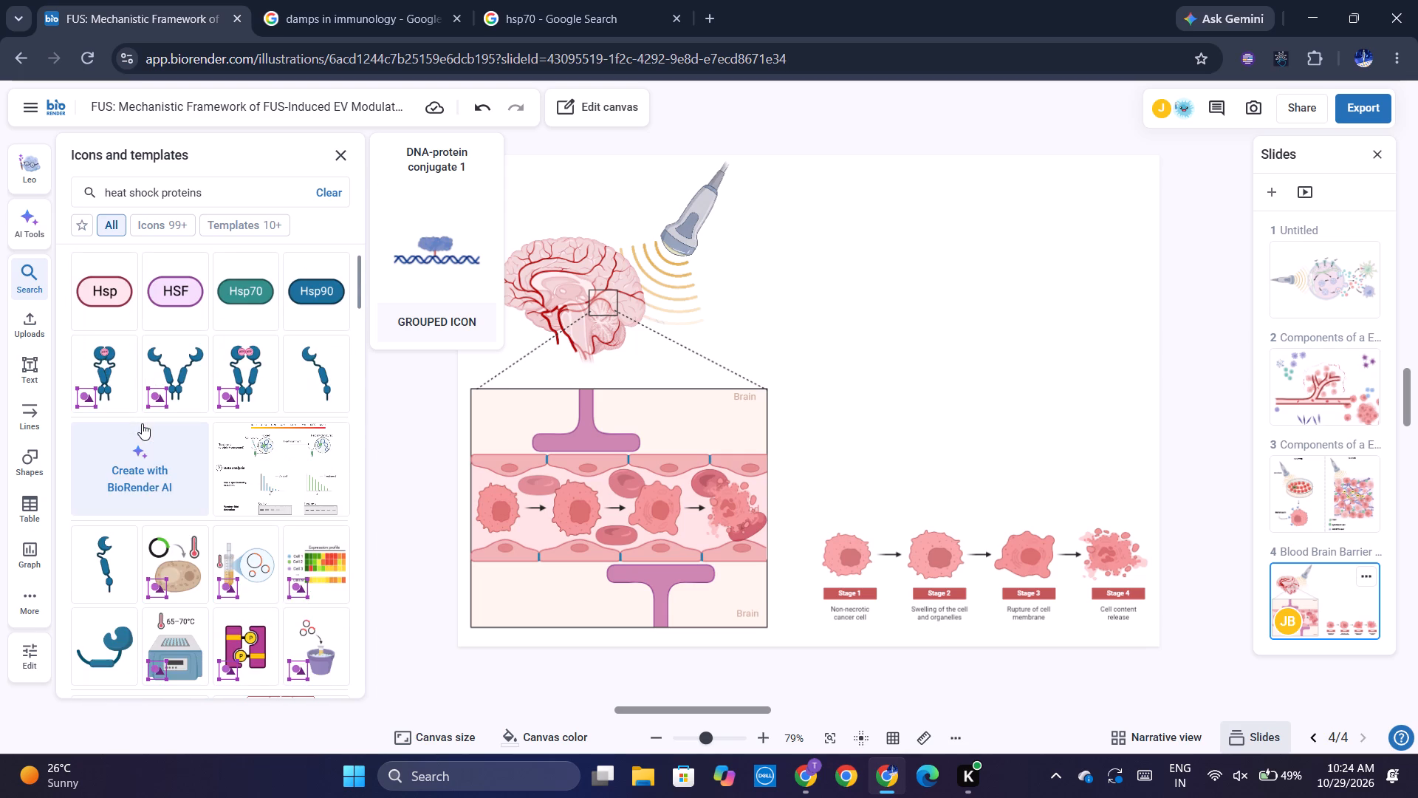
Clear the heat shock proteins query and search the icon library for "glioblastoma".
click(316, 186)
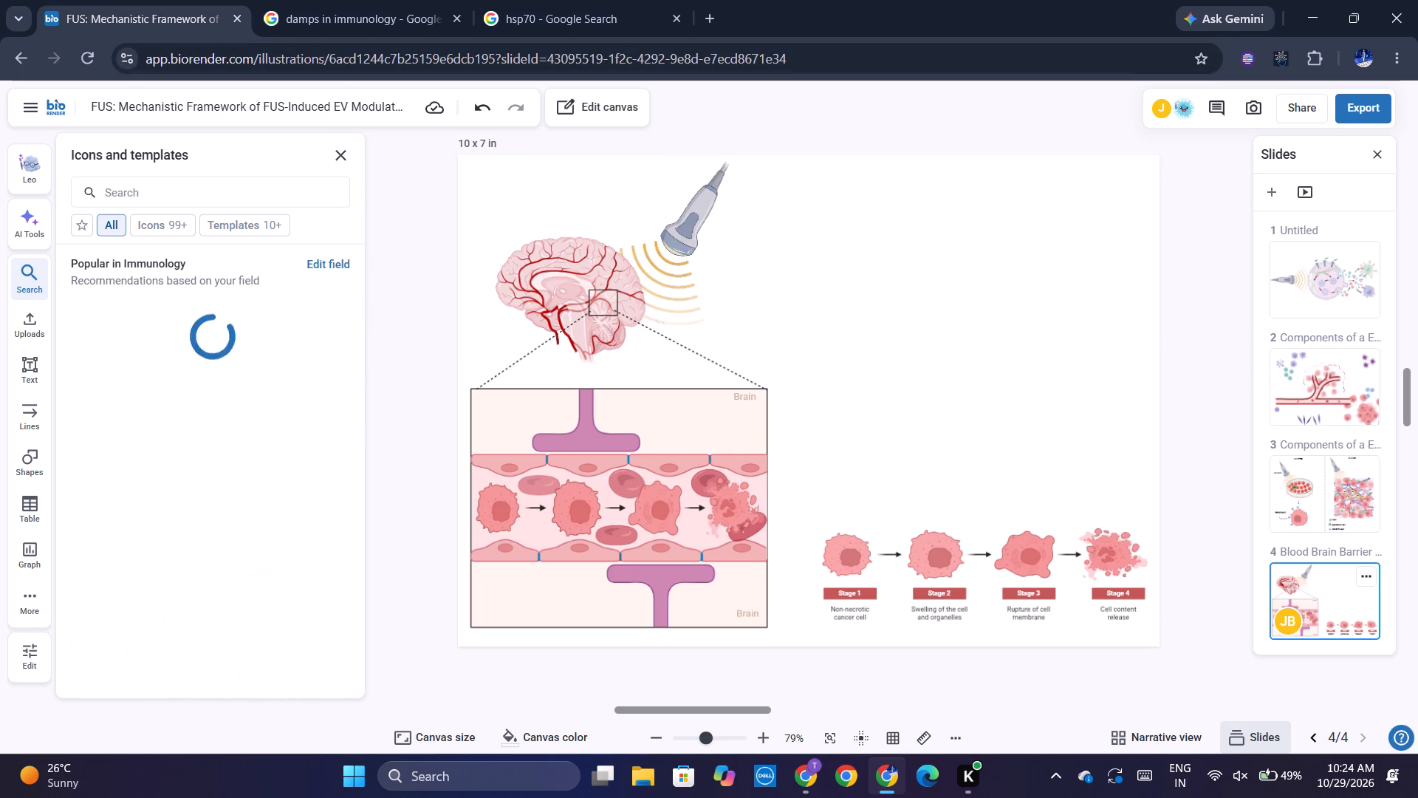
click(233, 197)
text(glioblastoma)
key(Return)
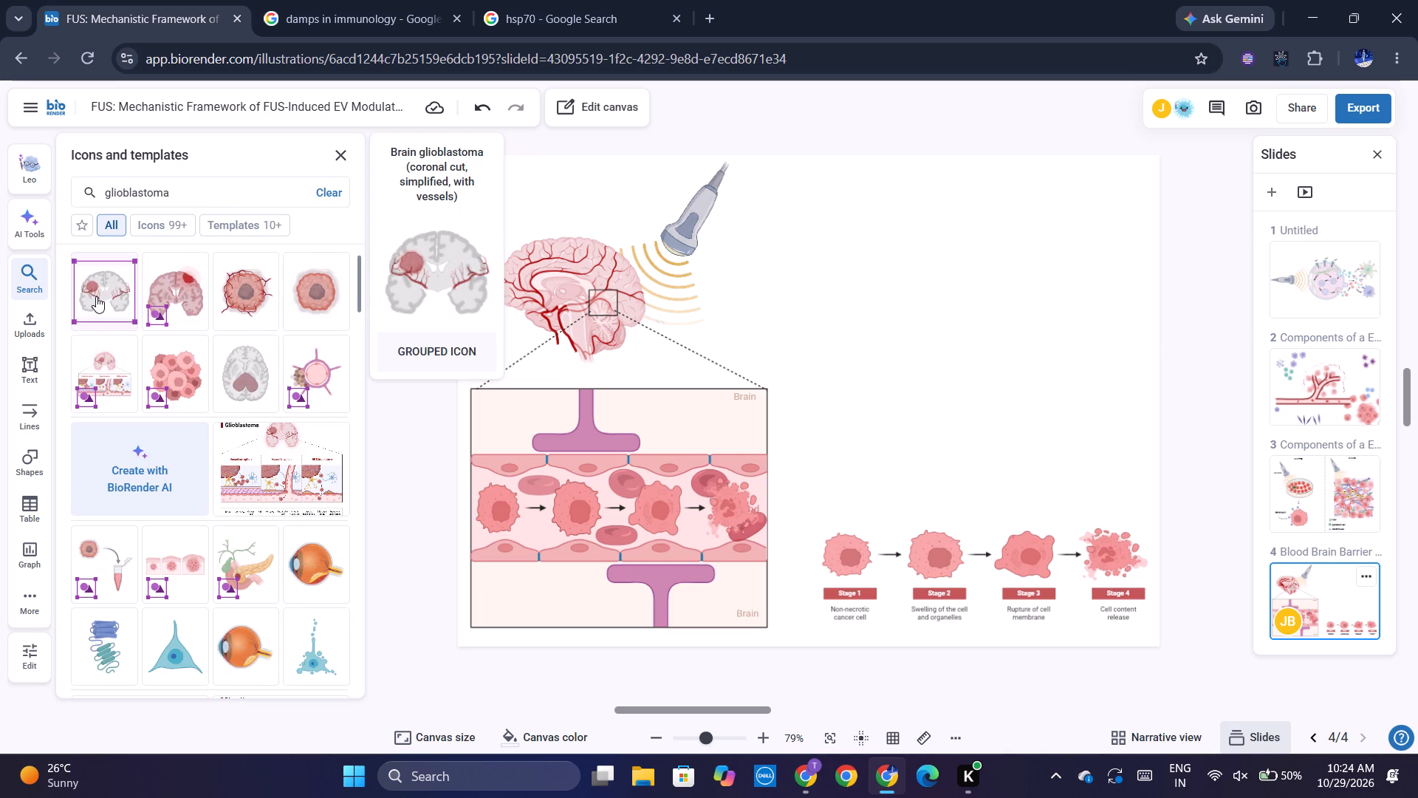
Search Google in a new tab for "glioblastoma cancer".
click(713, 10)
text(gliobl)
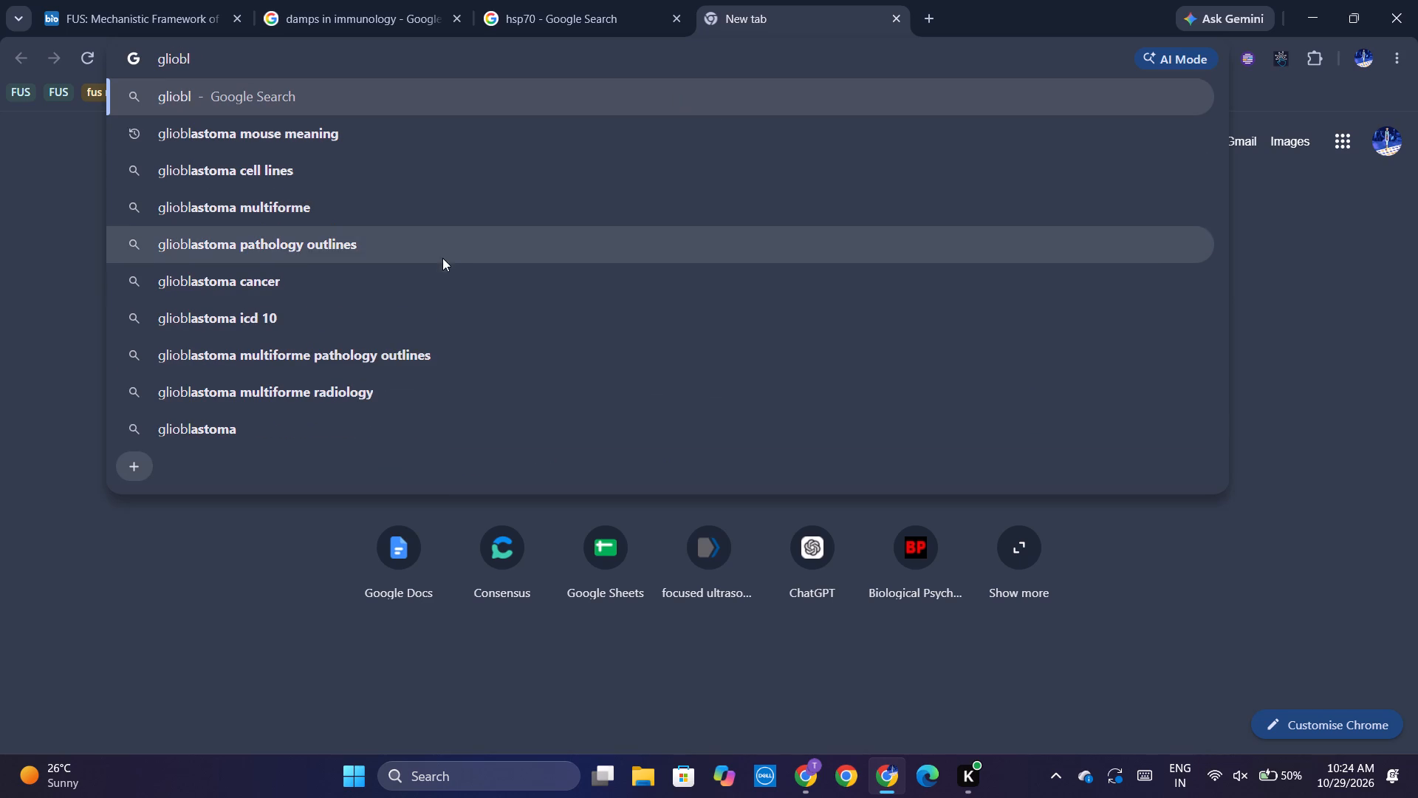
click(442, 280)
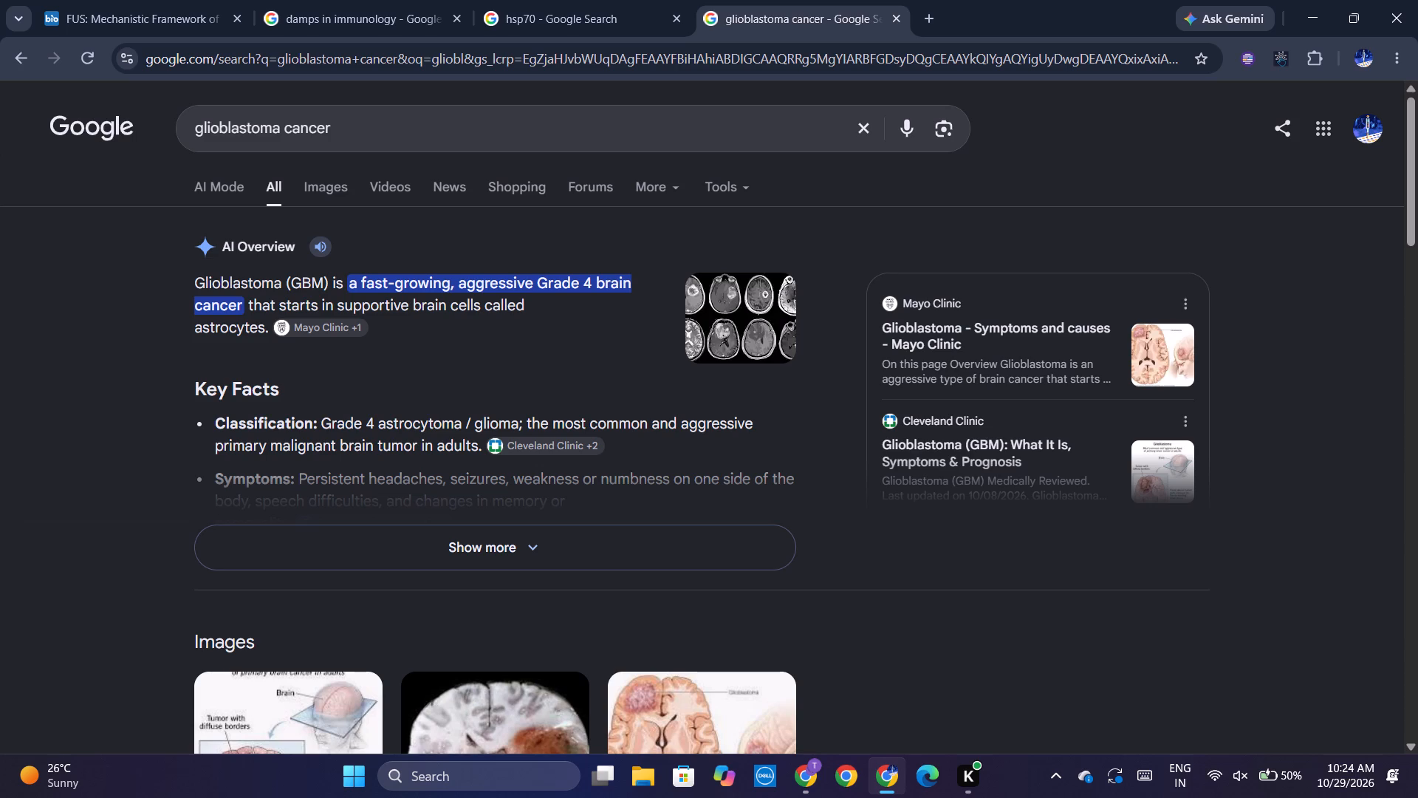
Expand the Google AI overview on glioblastoma cancer and read through its key facts, images and top search results.
scroll(442, 280, down, 1)
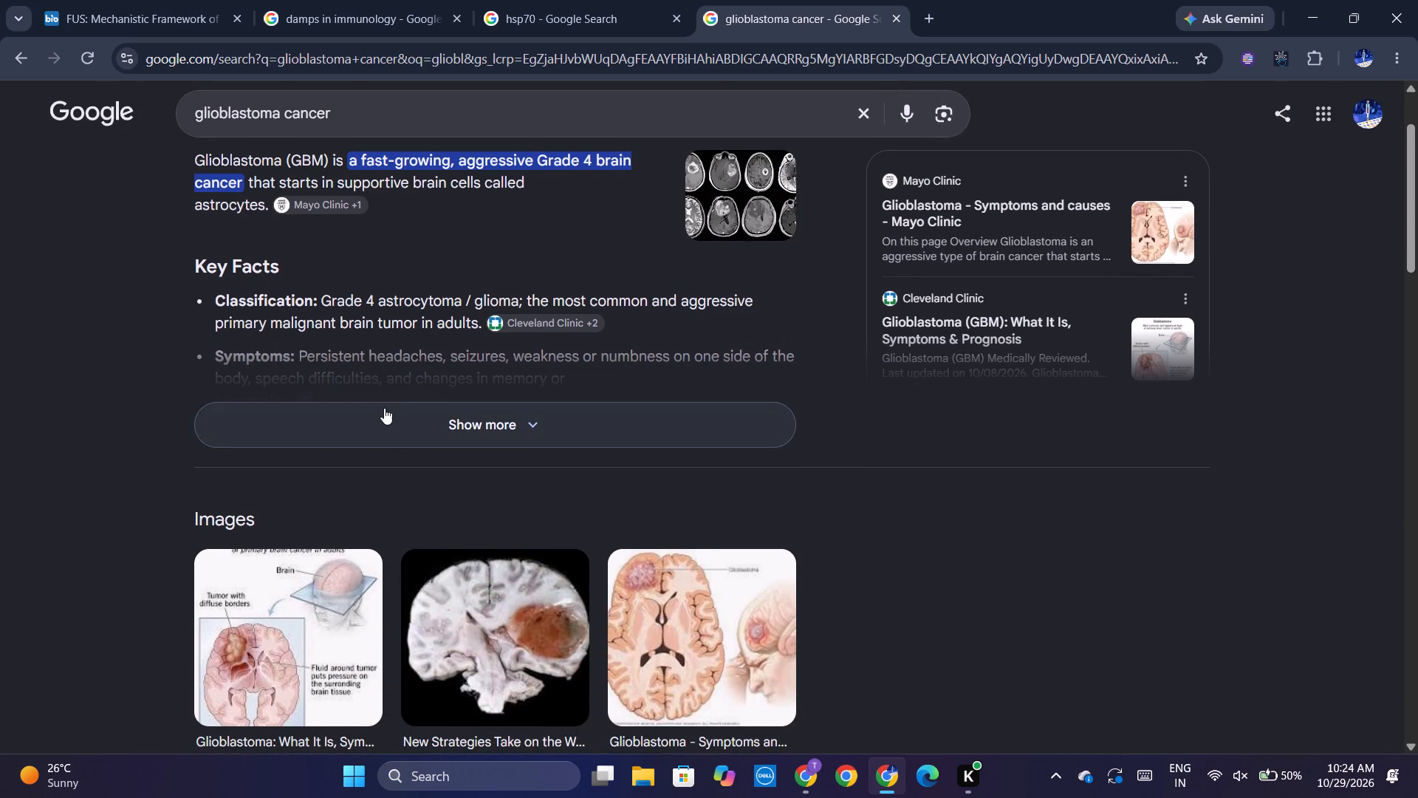
click(383, 409)
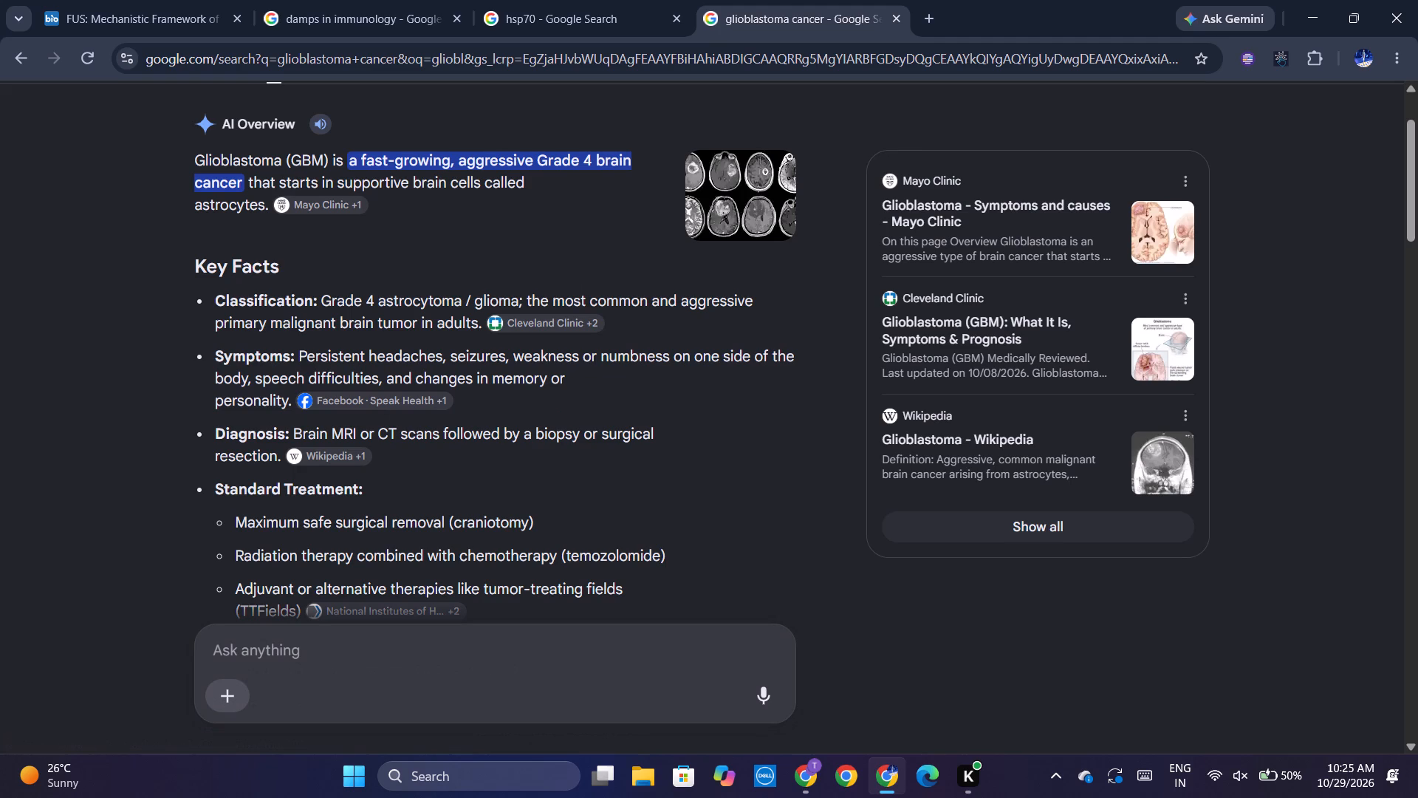
scroll(225, 425, down, 5)
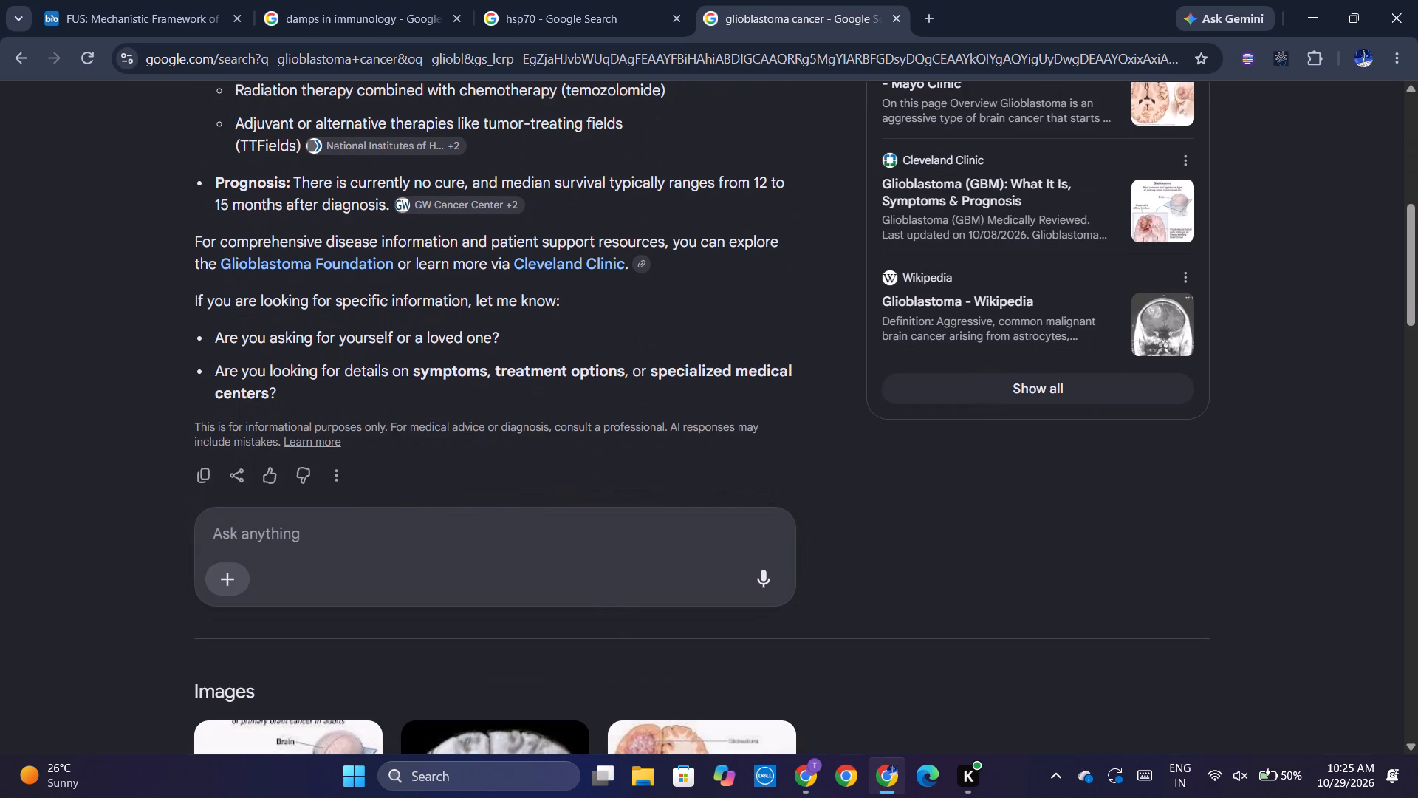
scroll(233, 358, down, 7)
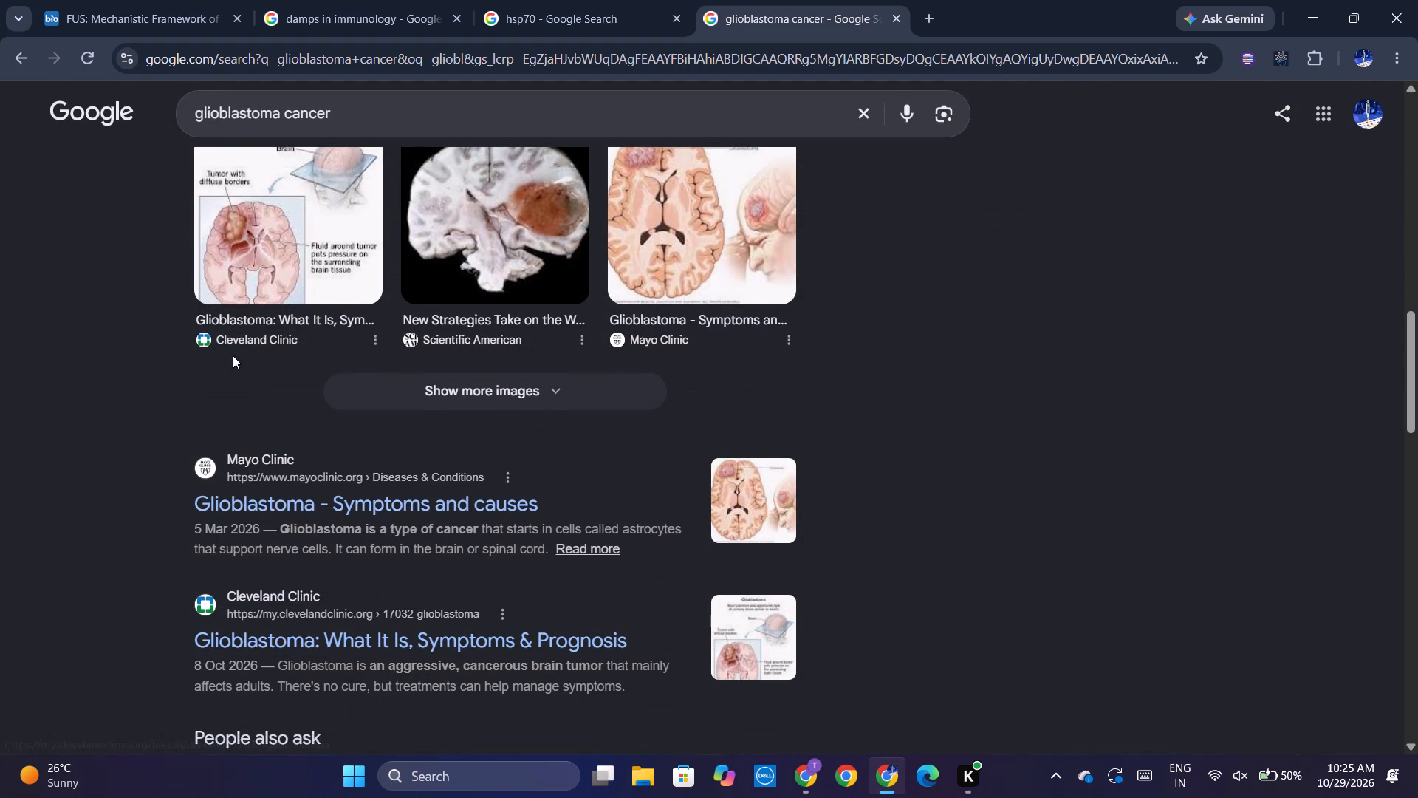
Return to the BioRender illustration with the glioblastoma icon results.
click(371, 0)
click(198, 0)
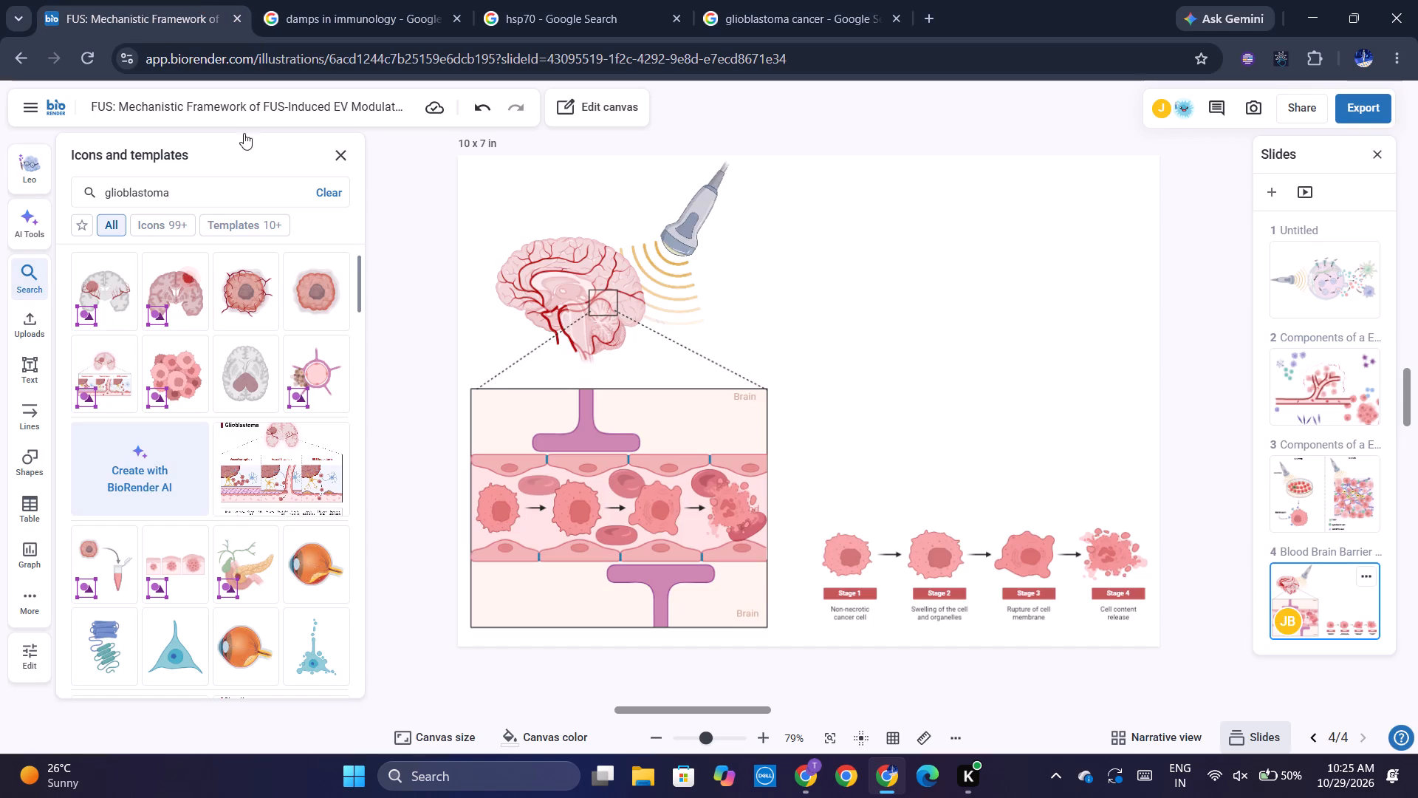
Switch to the school-profile Chrome window to consult its Google results for "glioblastoma".
click(808, 774)
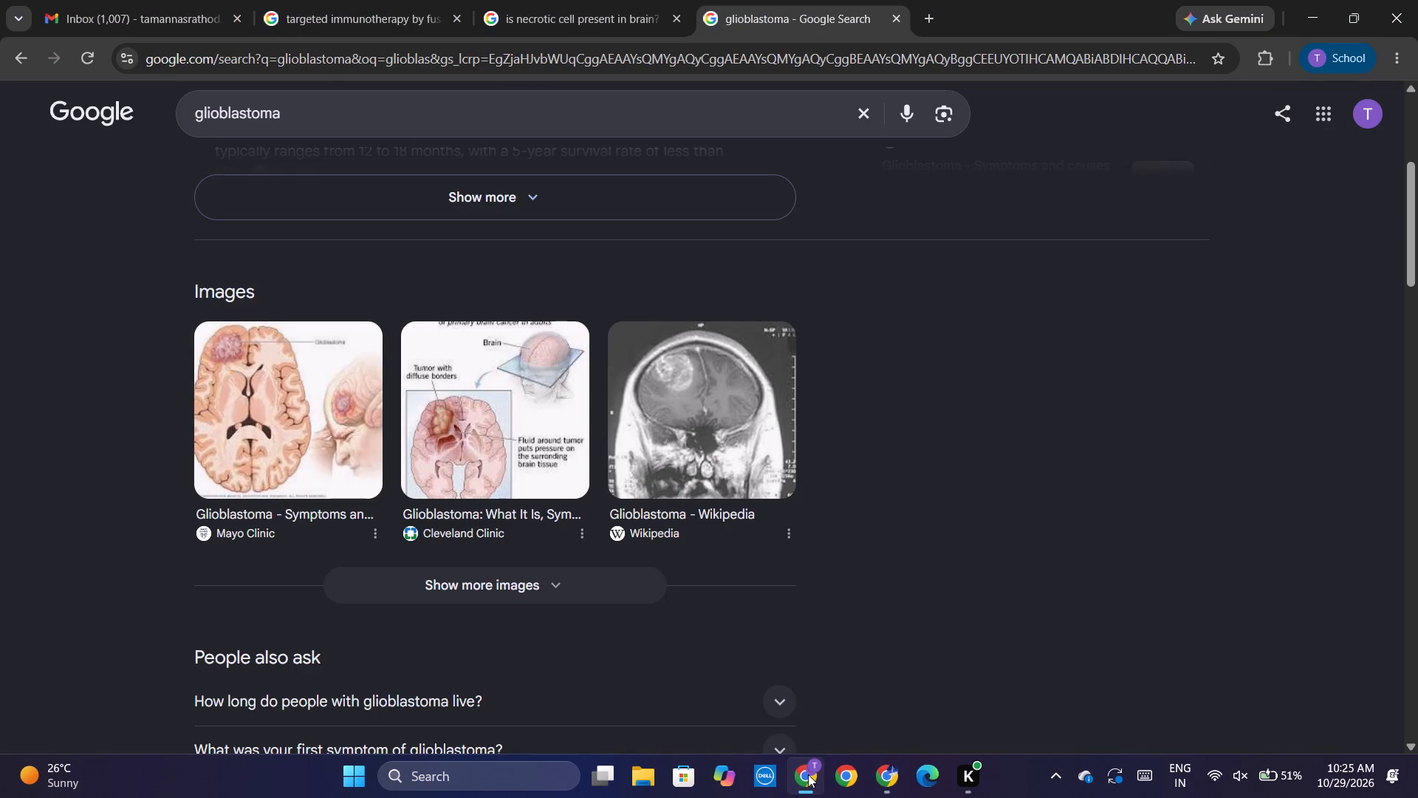
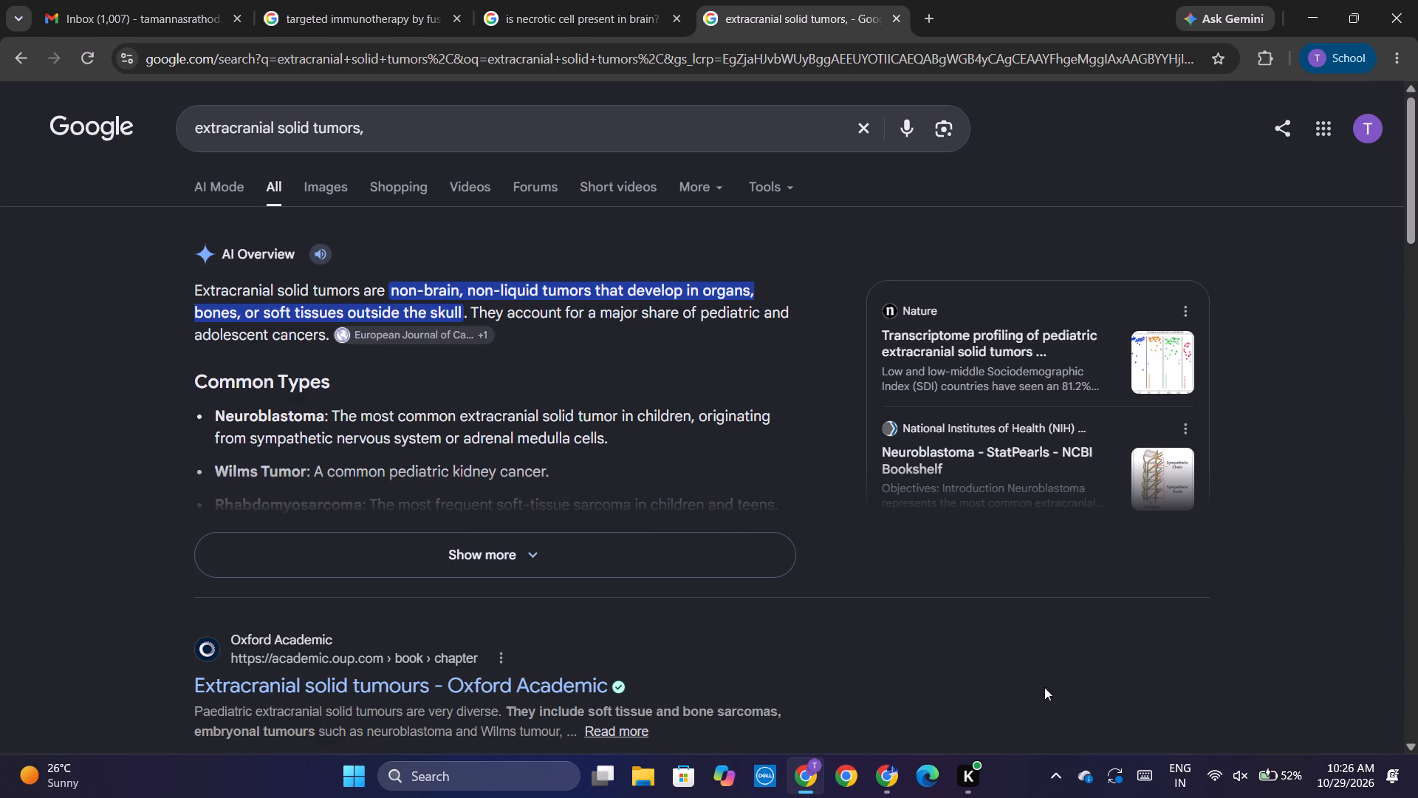
Expand the AI Overview on extracranial solid tumors and read the common types.
click(719, 572)
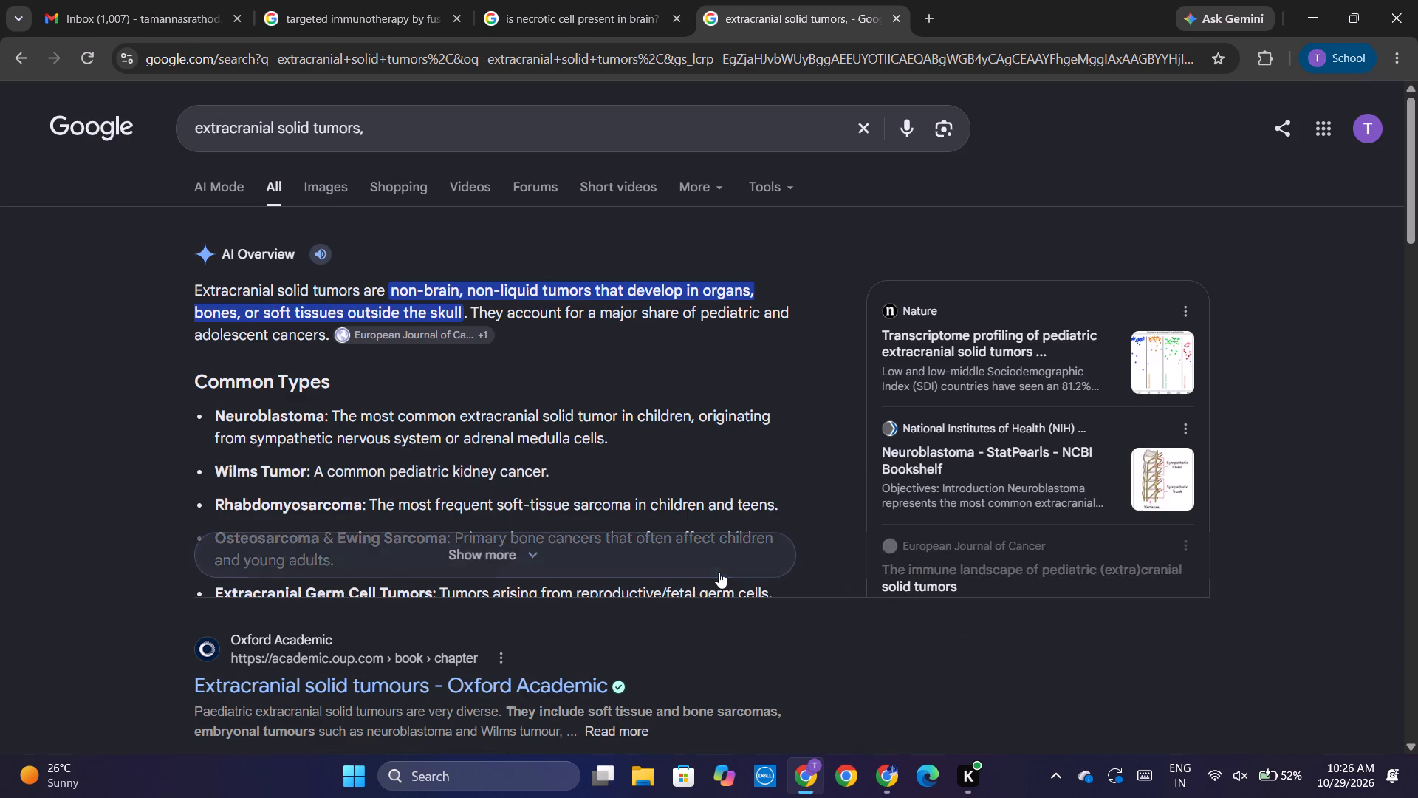
scroll(703, 473, down, 1)
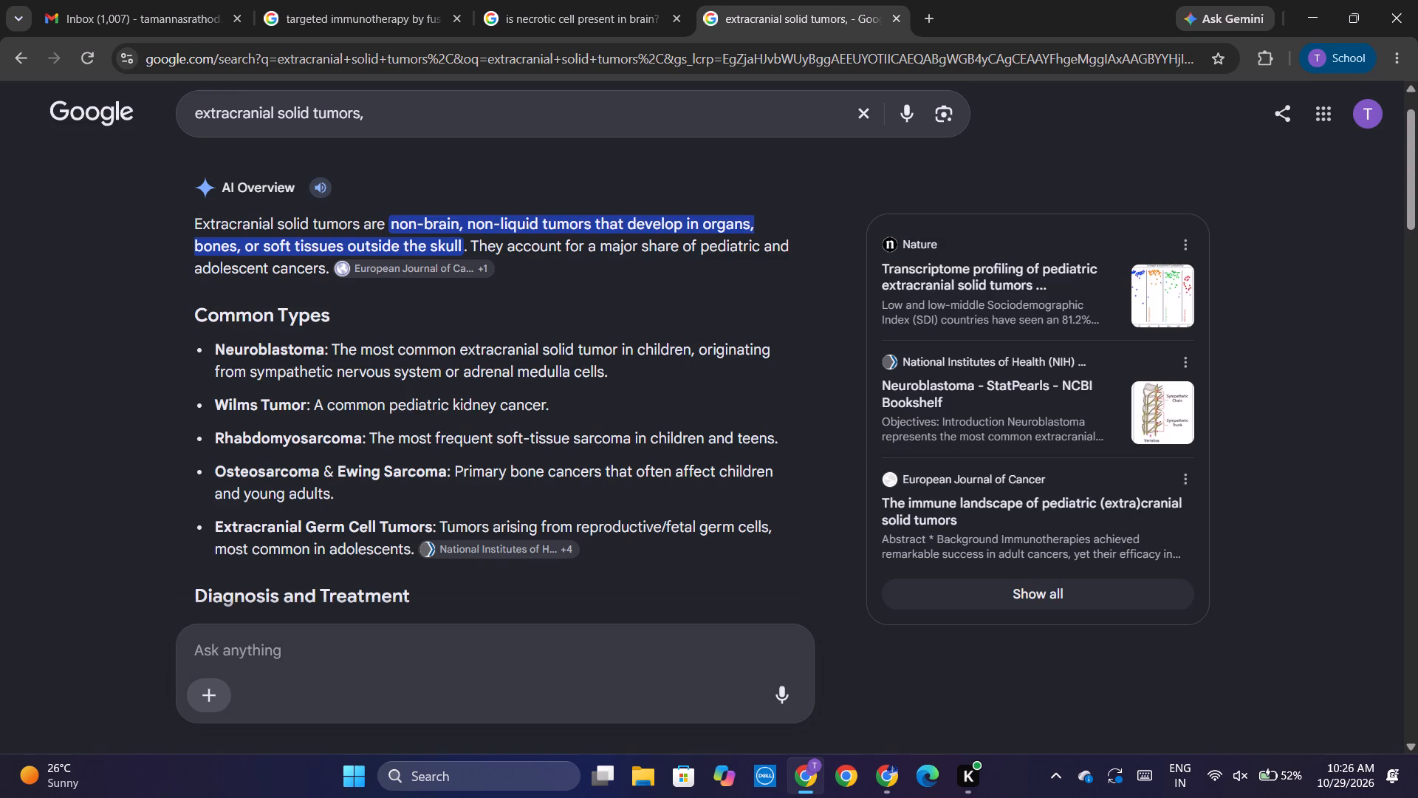
Search Google in a new tab for "cause of cancer".
key(ctrl+t)
ctrl+click(703, 473)
text(cause)
key(space)
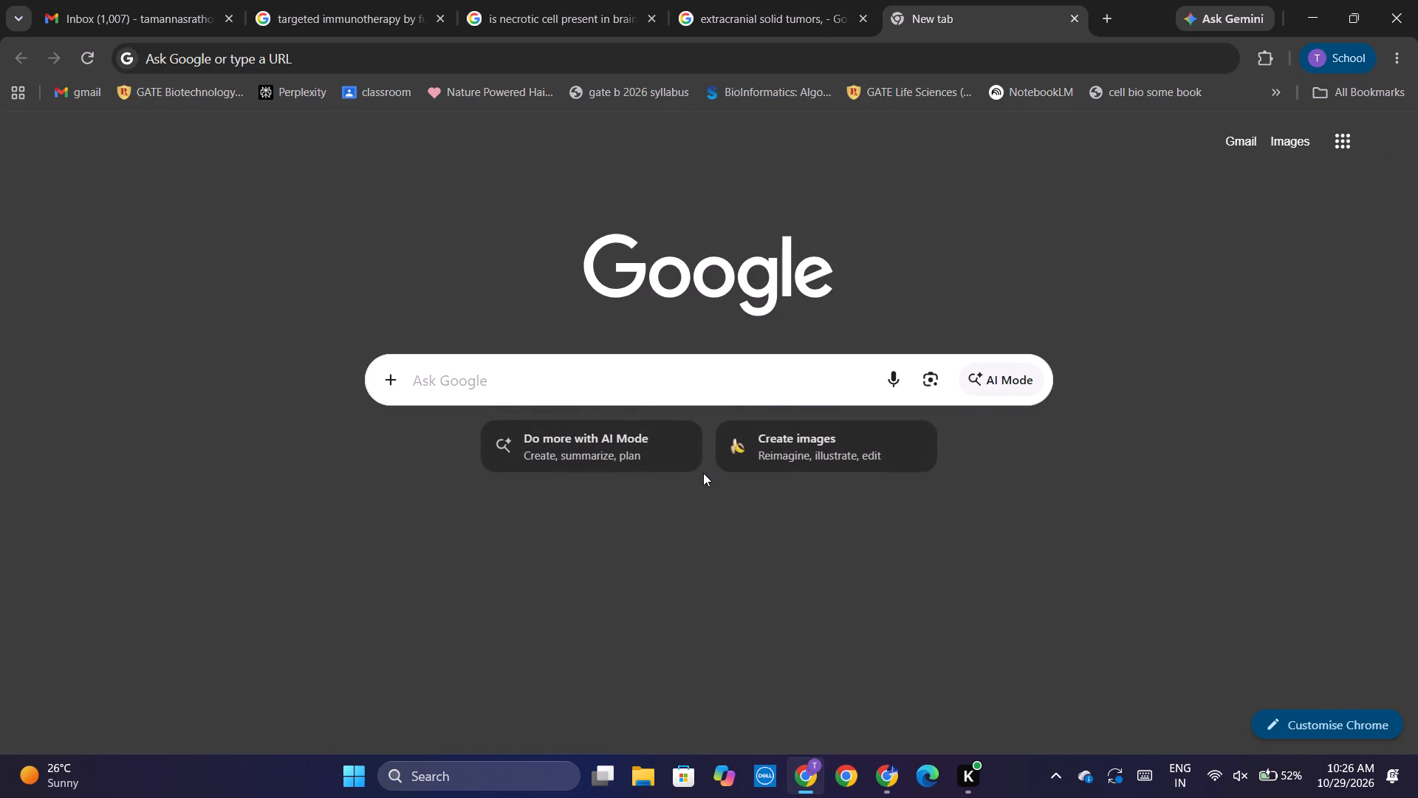
click(353, 58)
text(cause of cancer)
key(Return)
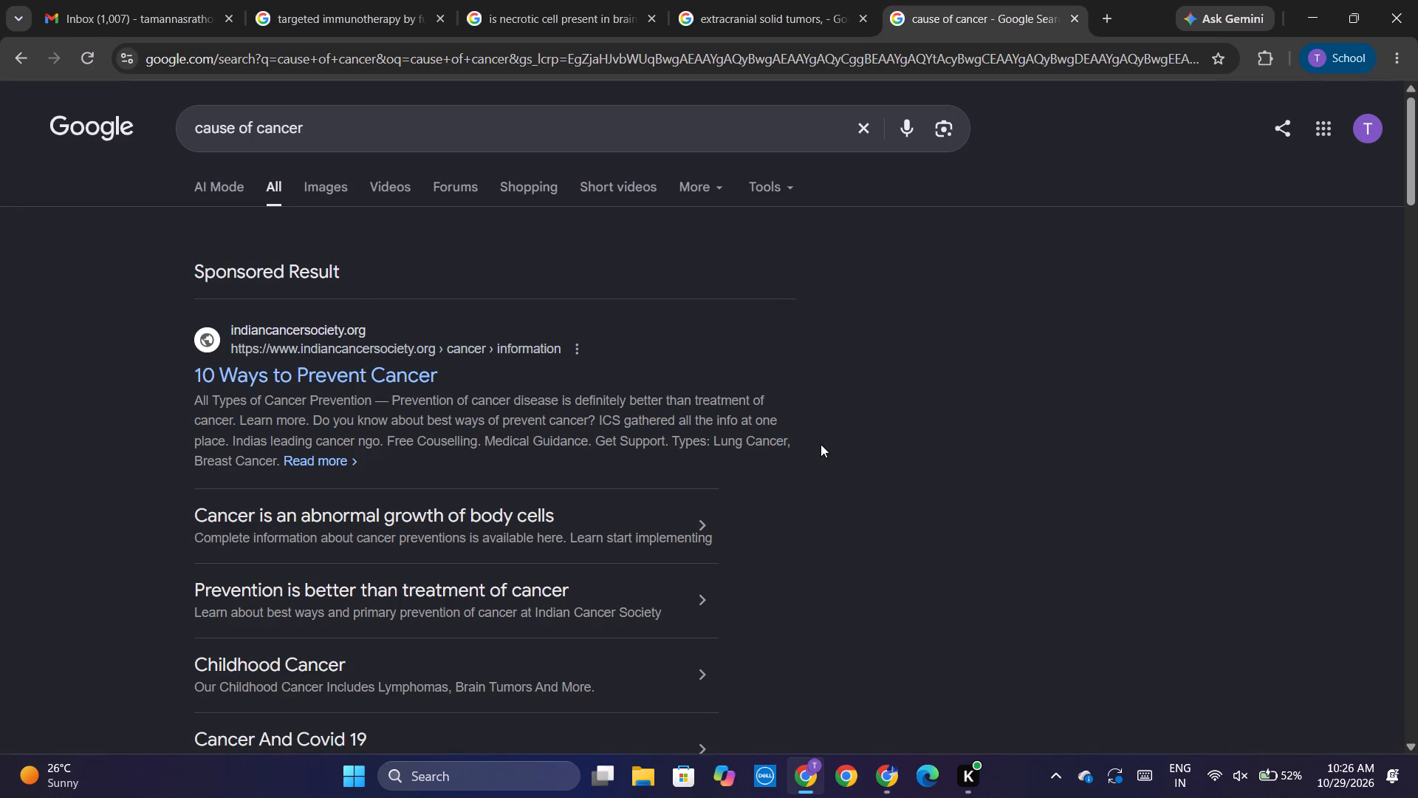
Expand the AI Overview for the cause of cancer and read its mutation and primary risk factor sections.
scroll(815, 436, down, 5)
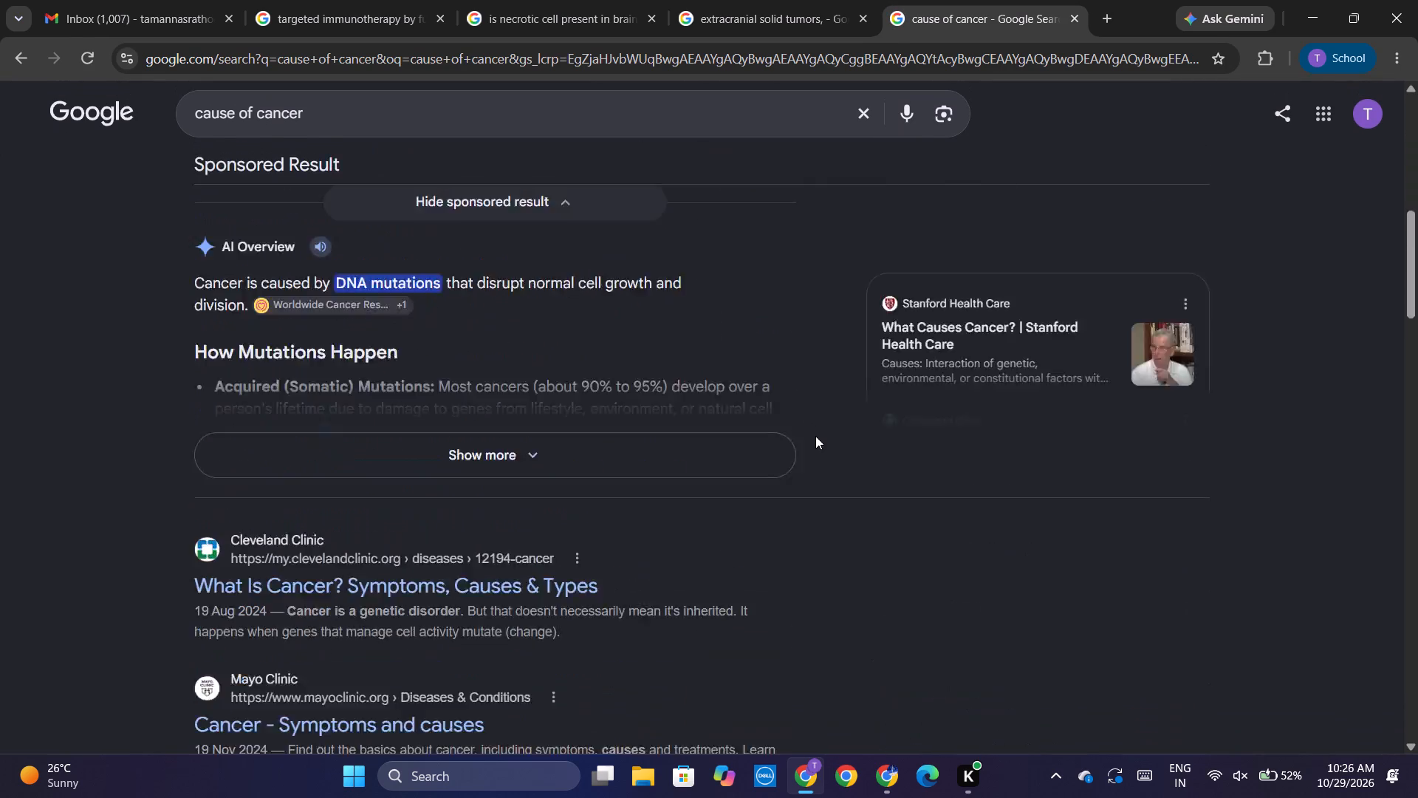
scroll(815, 436, down, 1)
click(652, 313)
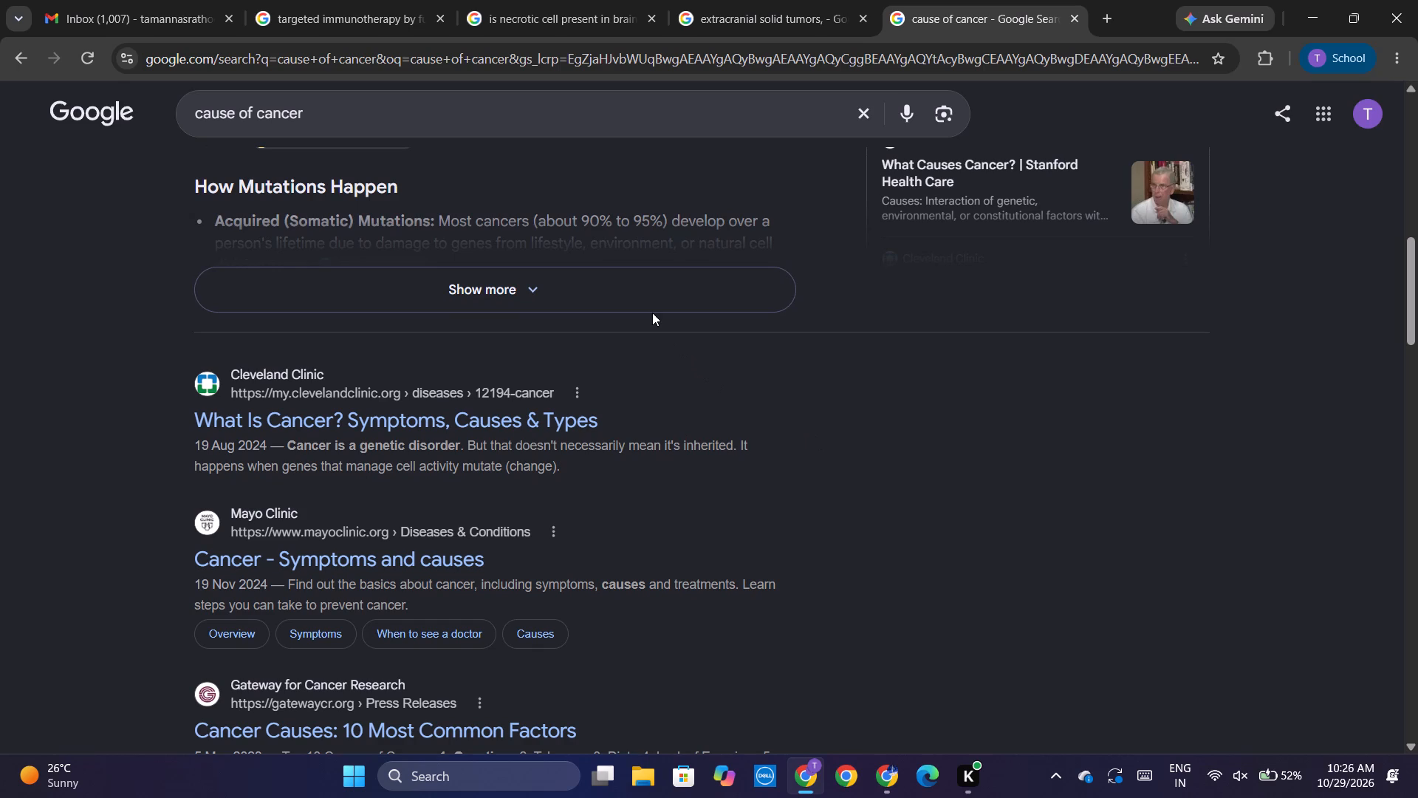
click(614, 269)
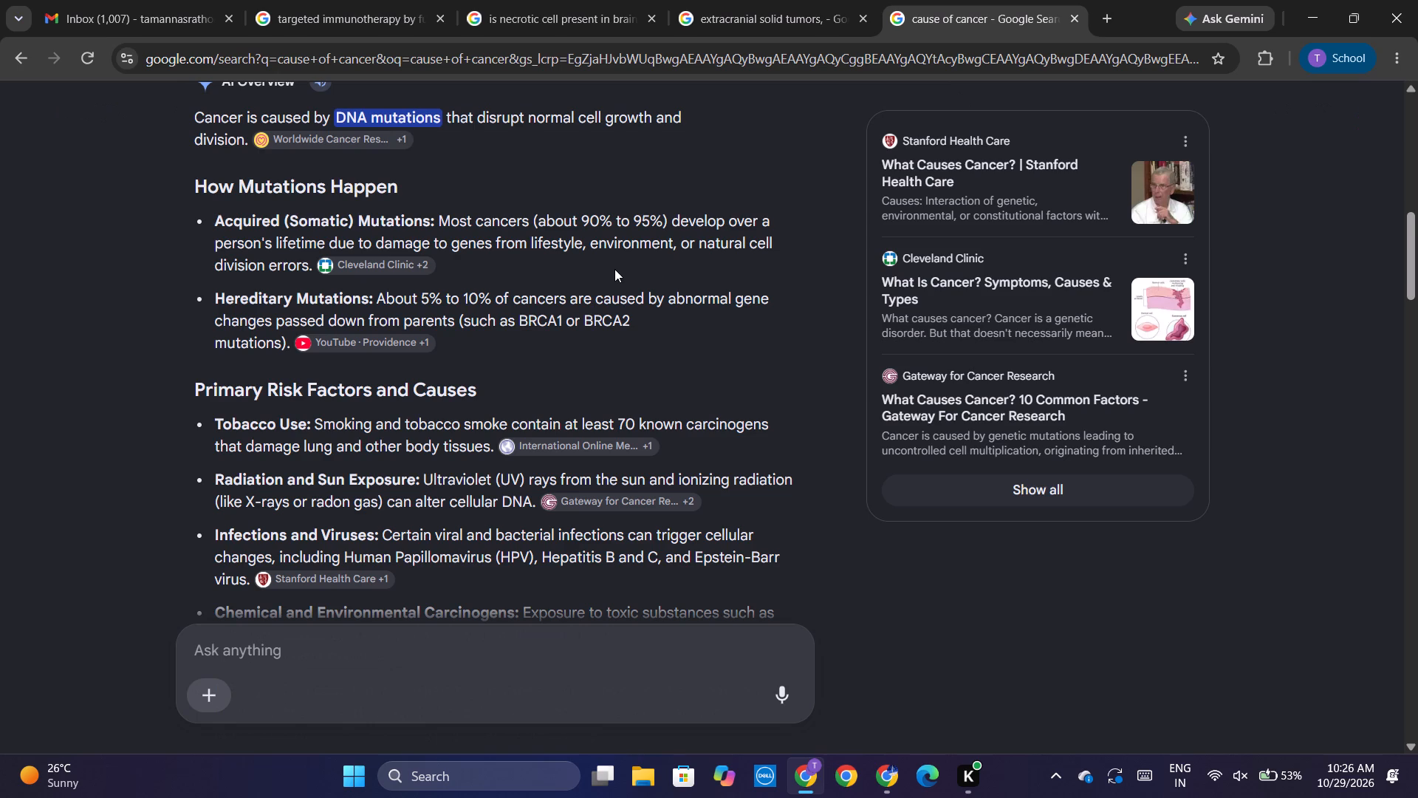
scroll(614, 269, down, 3)
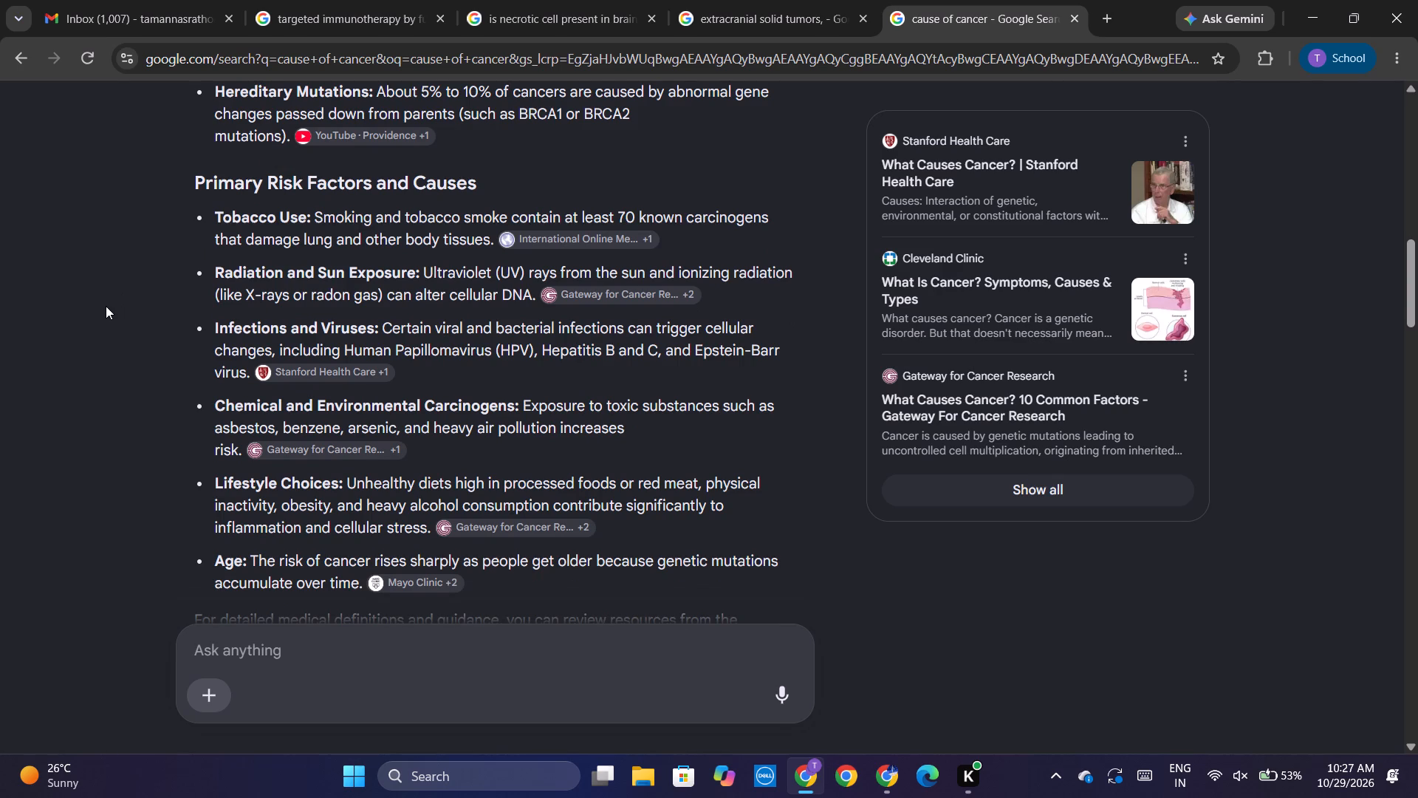
Close the cause of cancer, extracranial solid tumors and necrotic cell search tabs, returning to the targeted immunotherapy by FUS figure guidance.
key(ctrl+w)
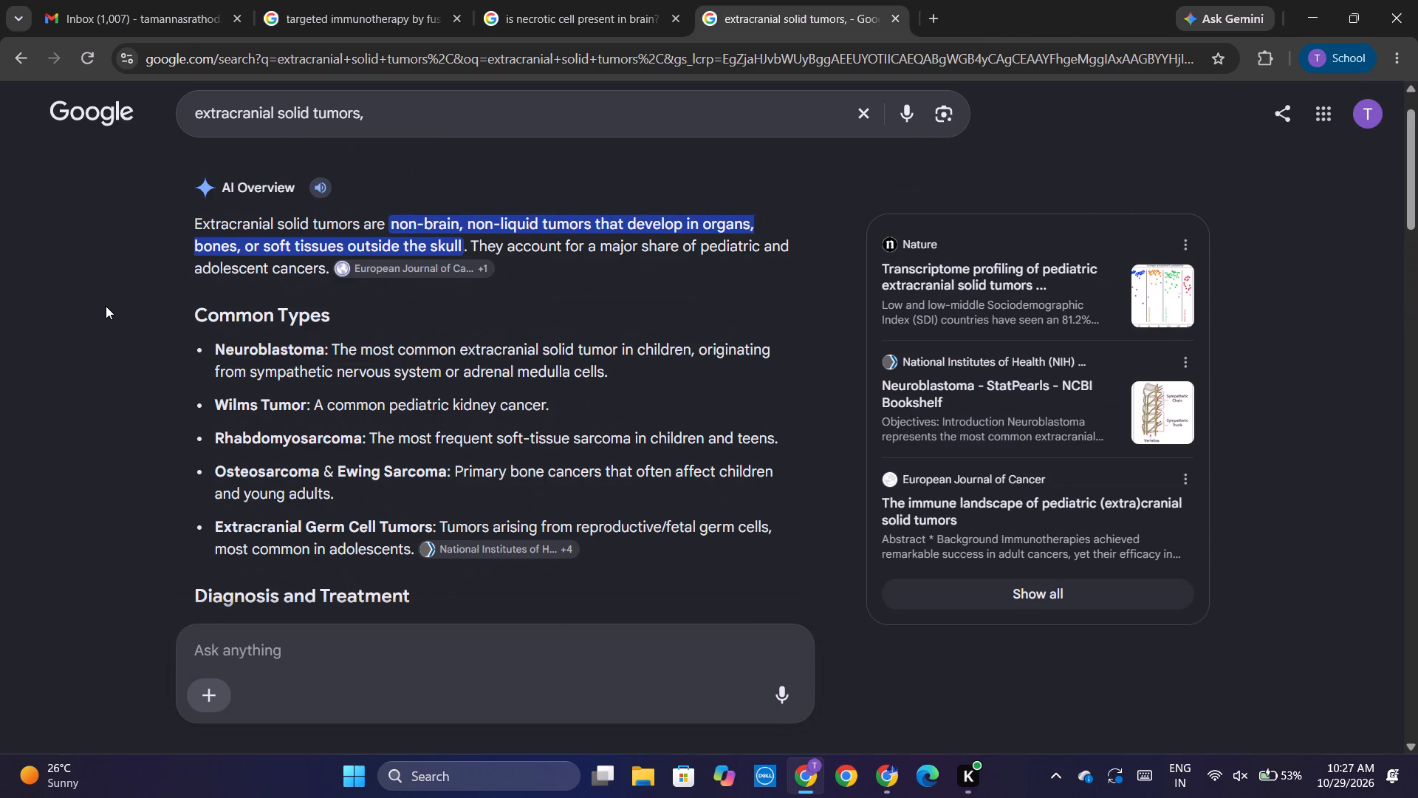
key(ctrl+w)
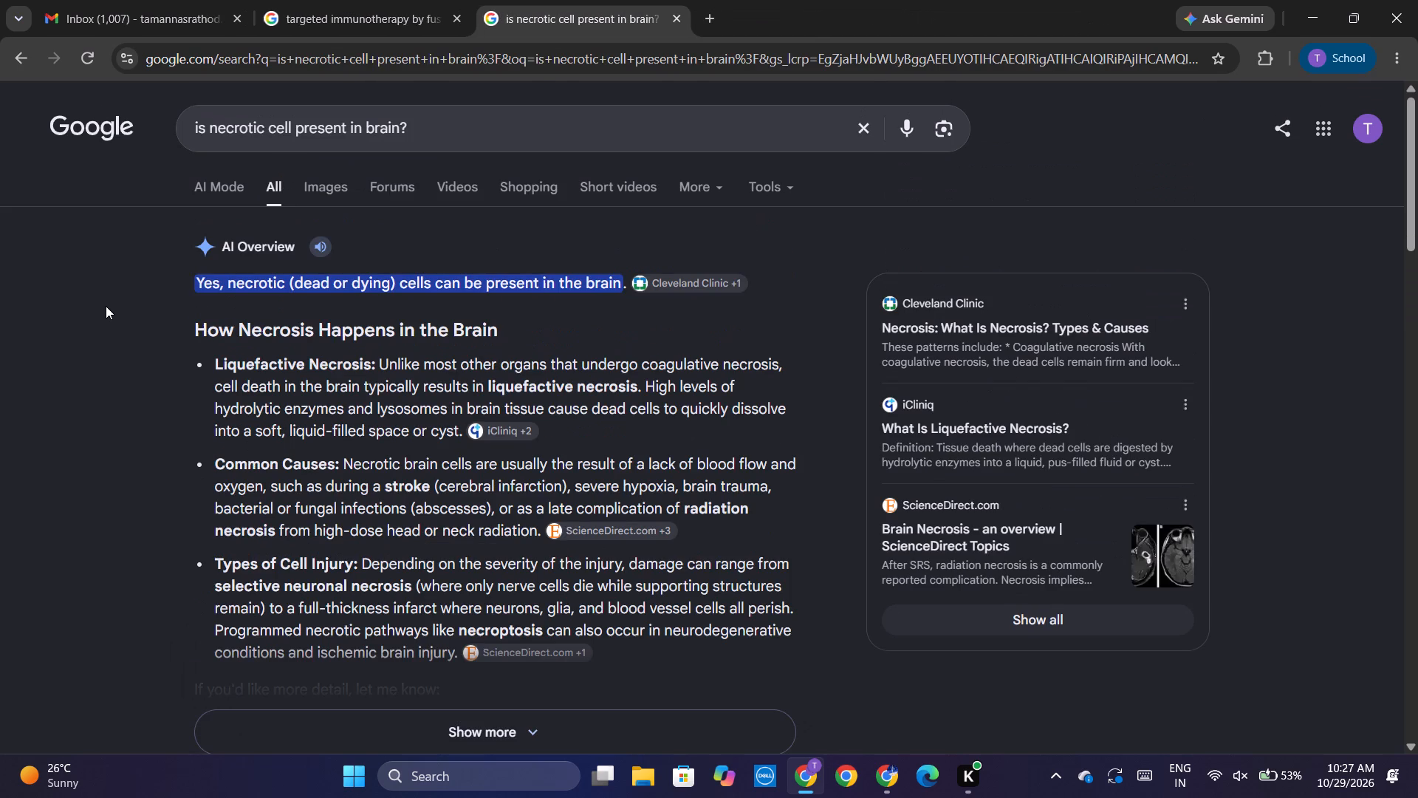
key(ctrl+w)
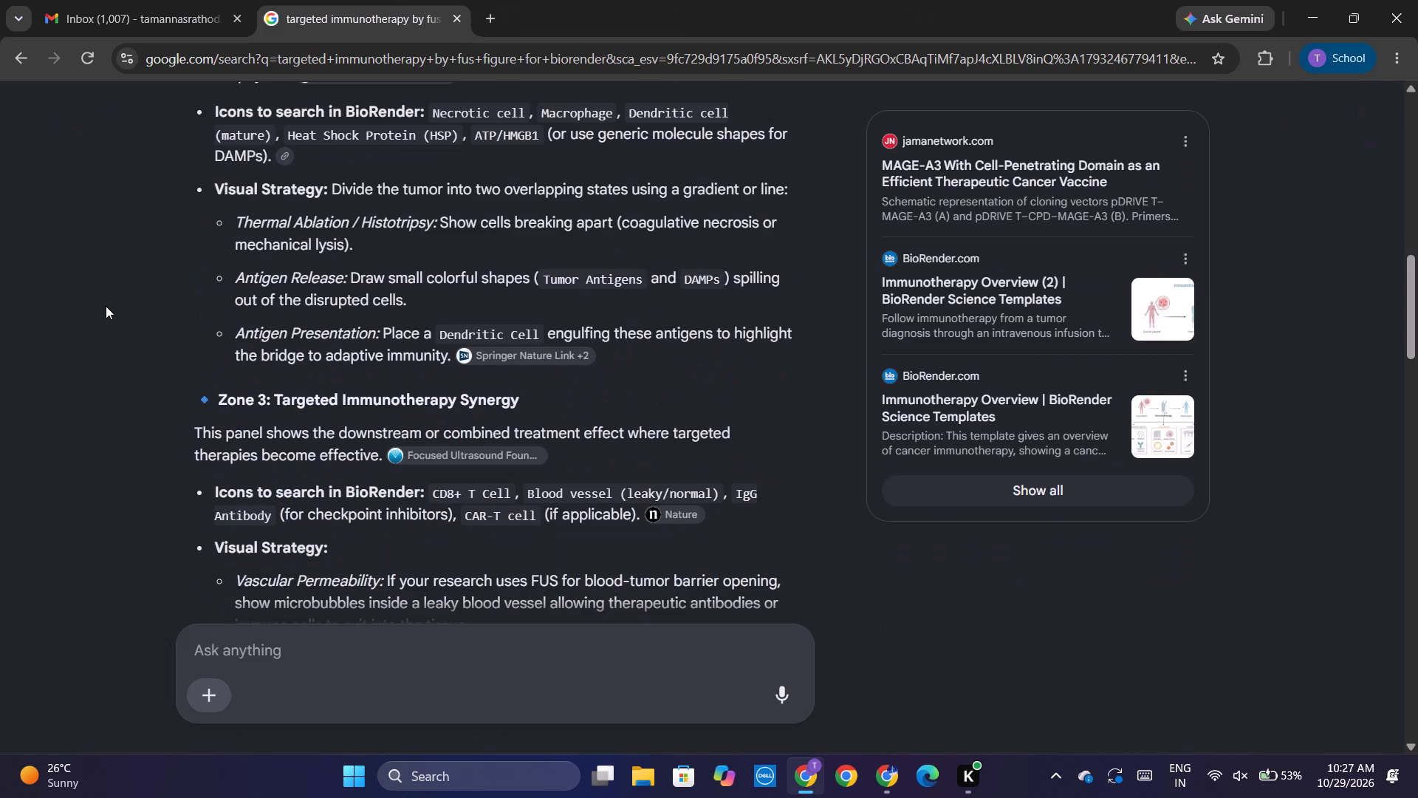
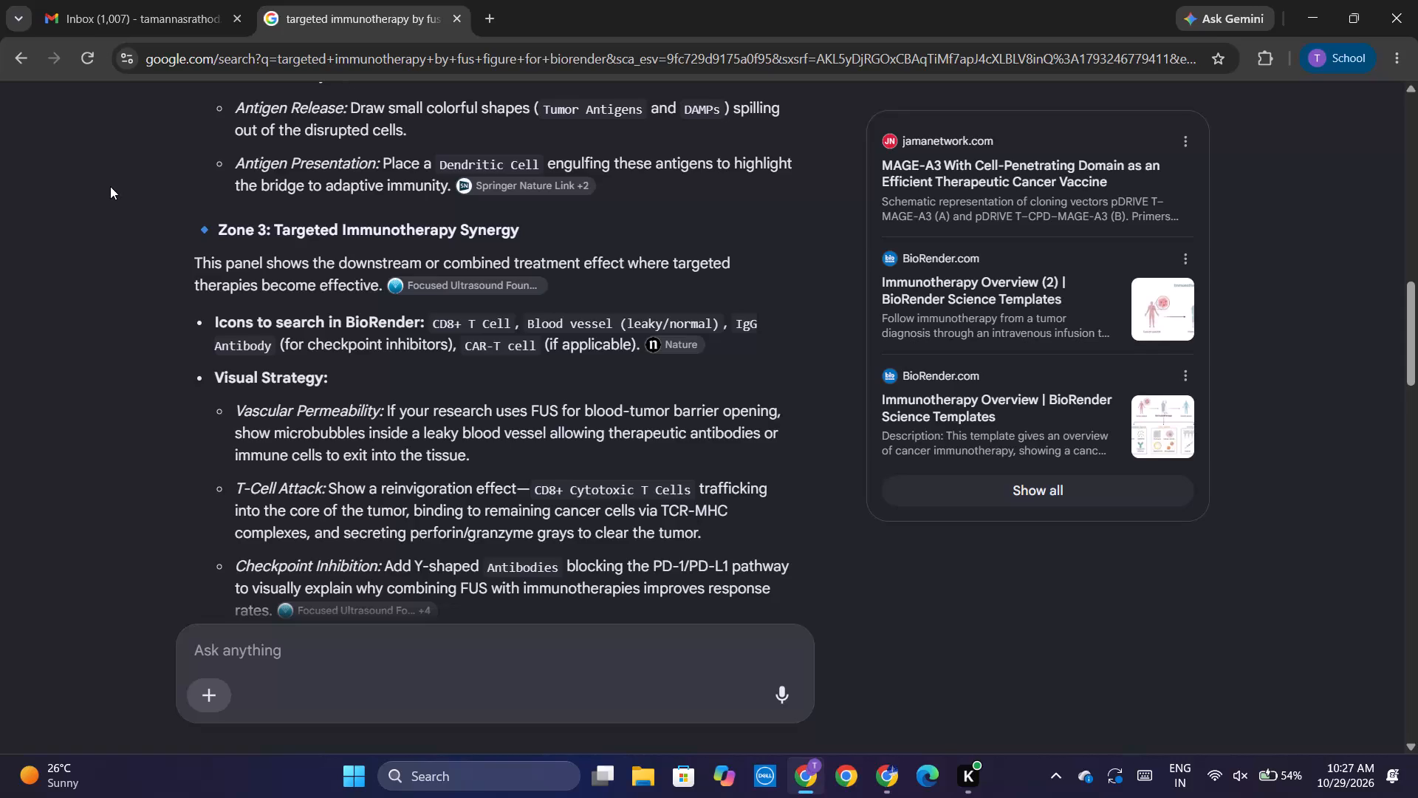
Read the Zone 3 targeted immunotherapy synergy guidance and the BioRender cheat sheet of recommended library terms.
scroll(110, 186, down, 1)
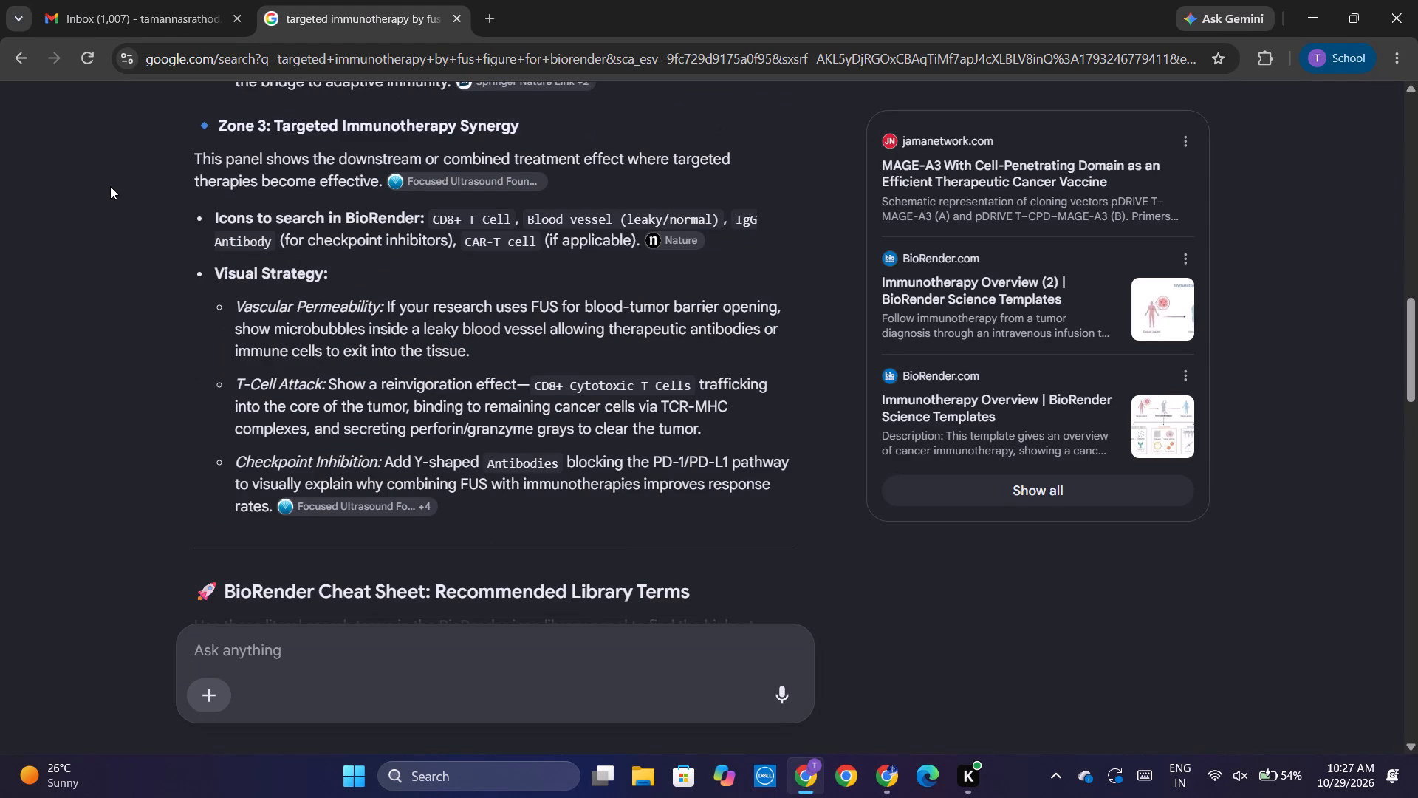
scroll(110, 186, down, 4)
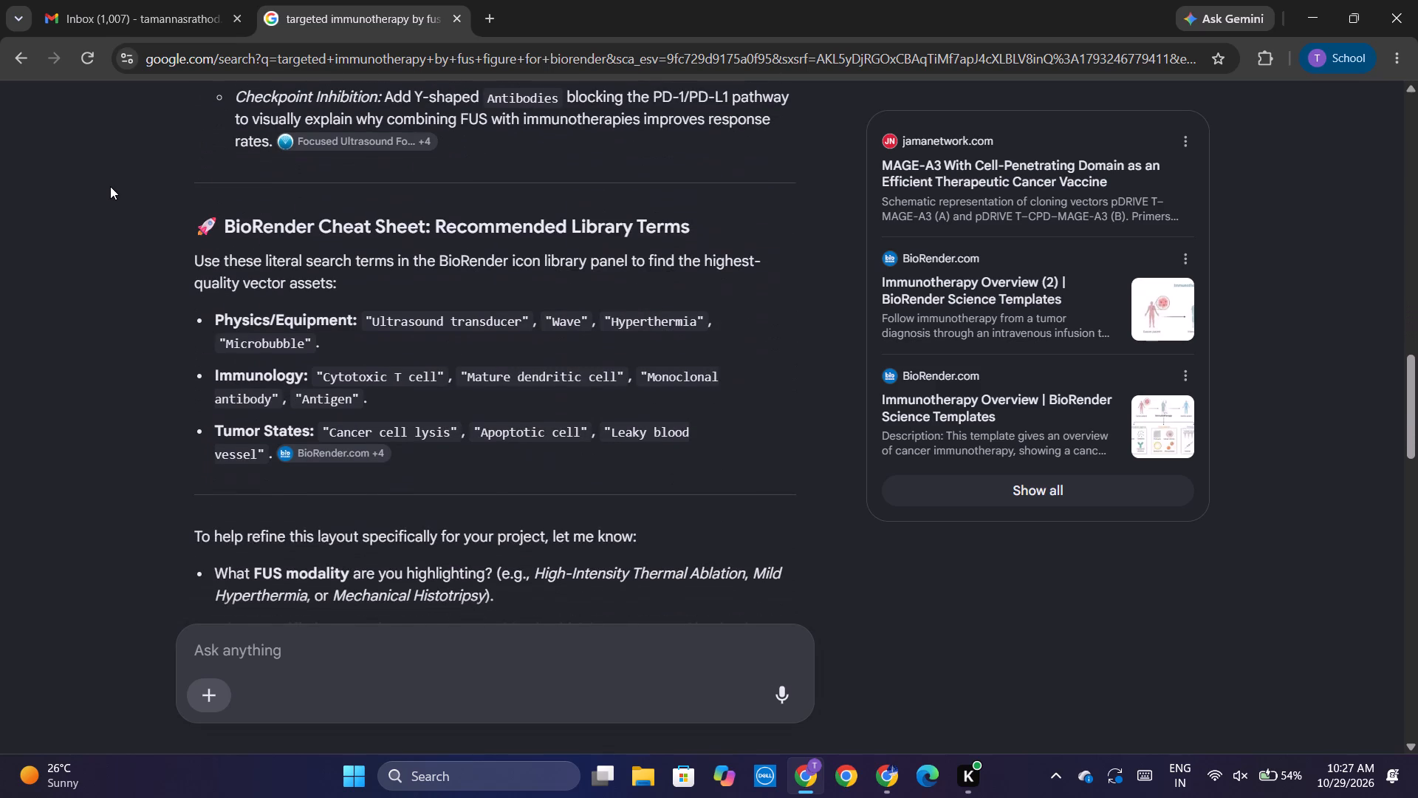
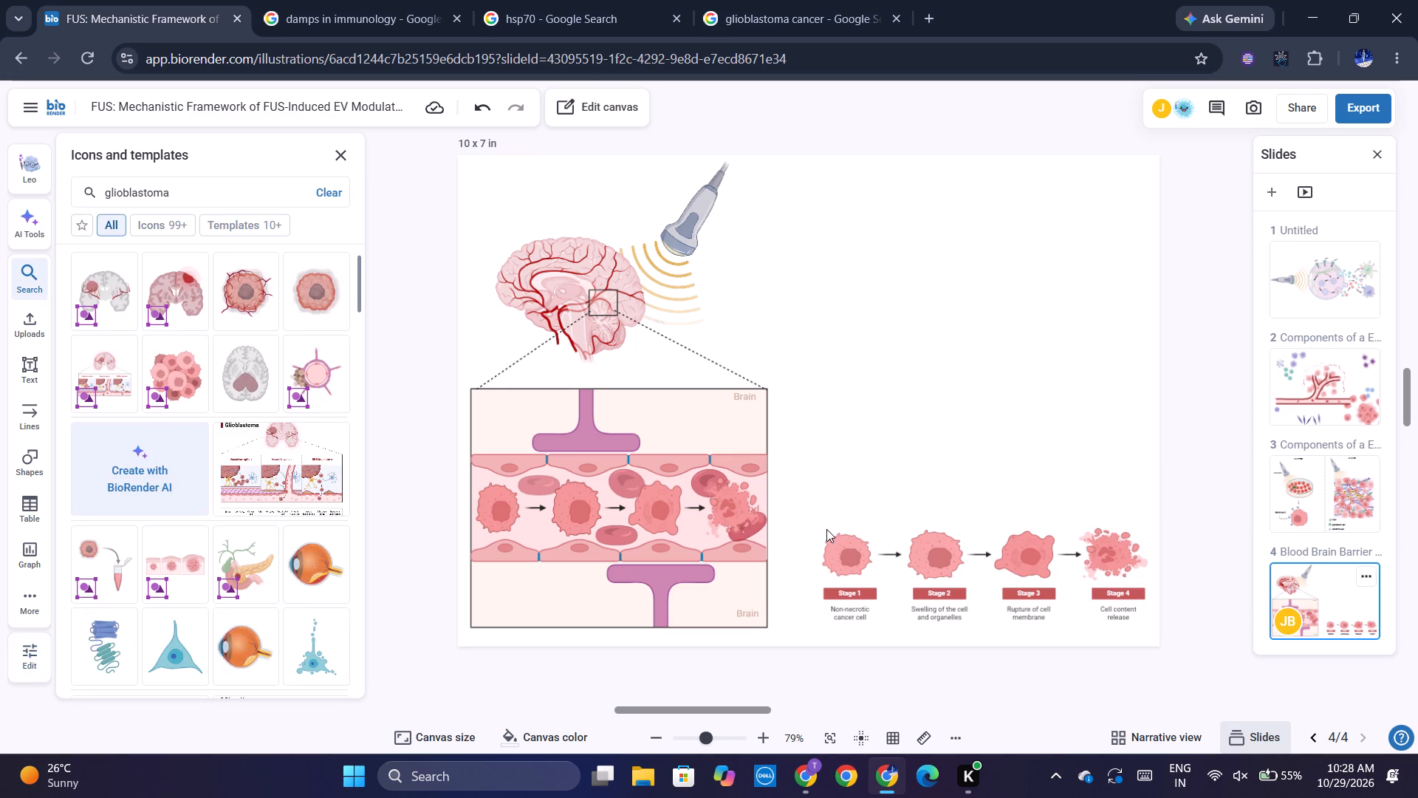
Shrink the four-stage cancer cell necrosis diagram and tuck it into the lower-right corner of slide 4.
drag(819, 521, 1023, 571)
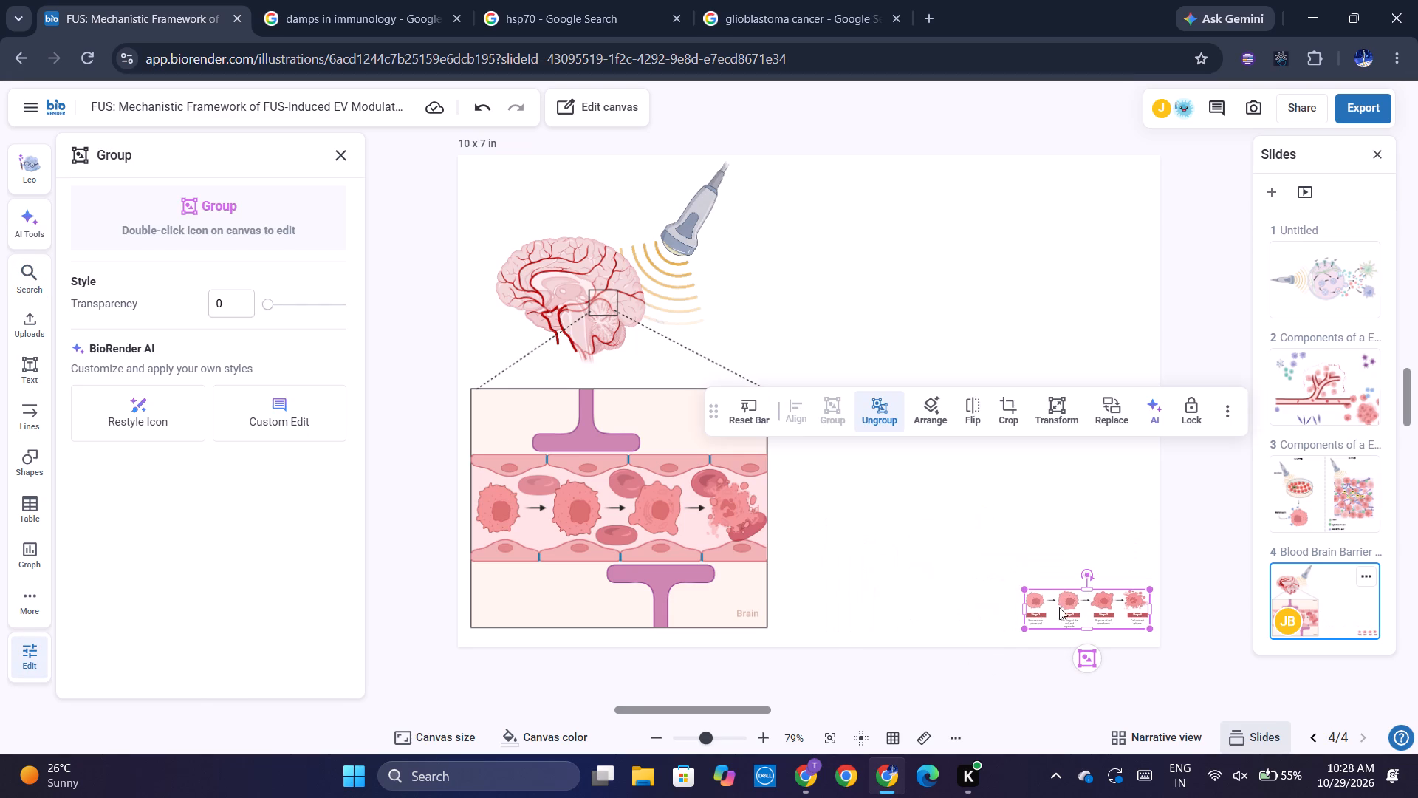
drag(1078, 607, 1082, 621)
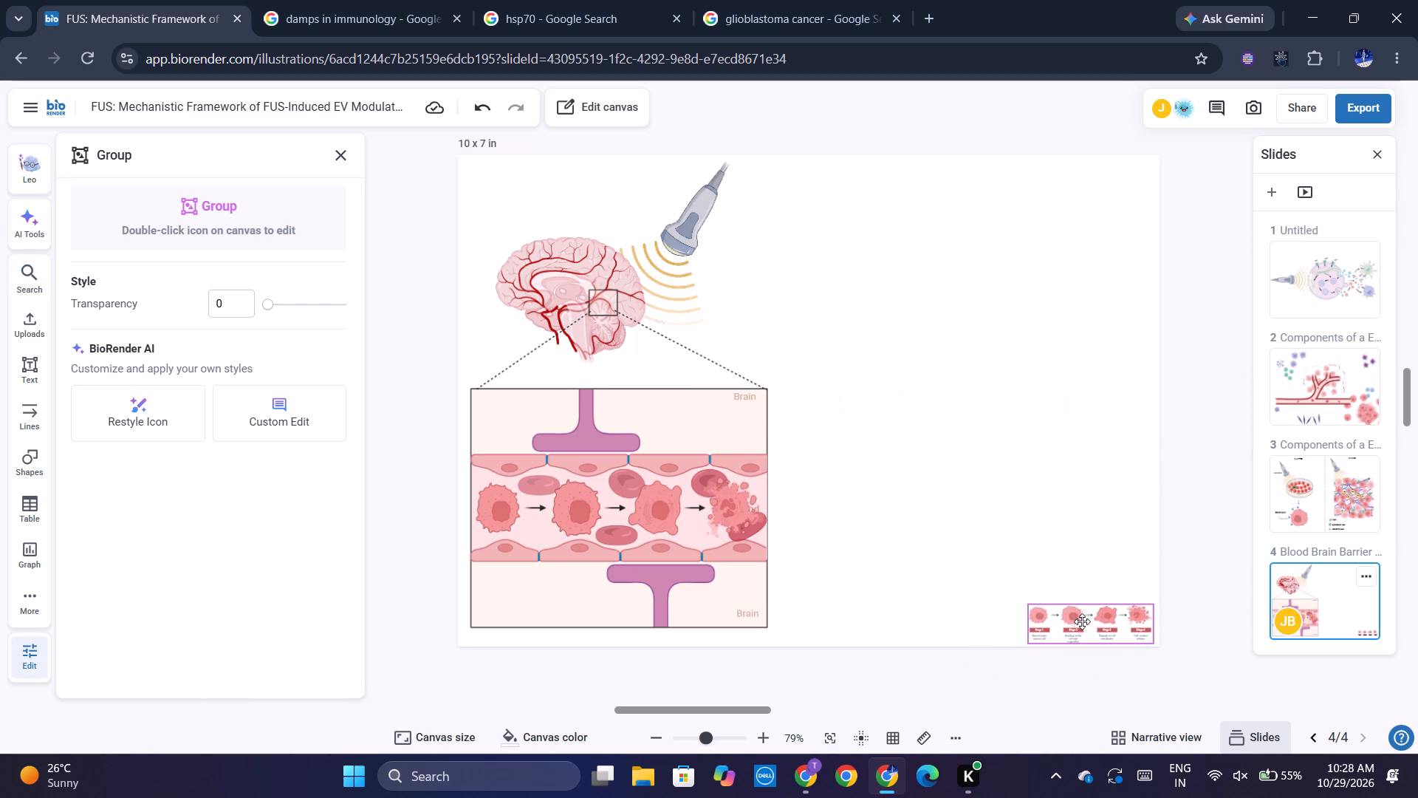
click(702, 477)
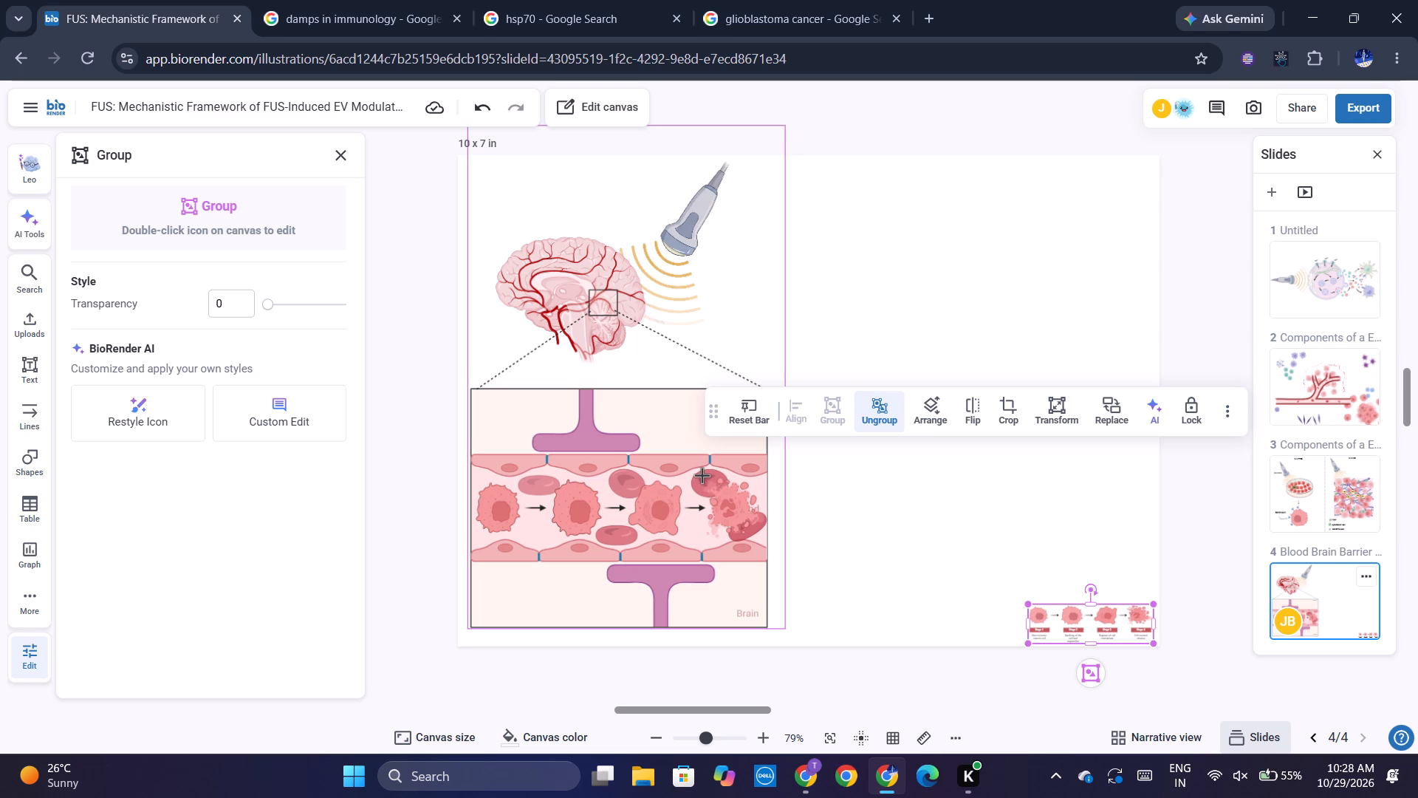
click(849, 528)
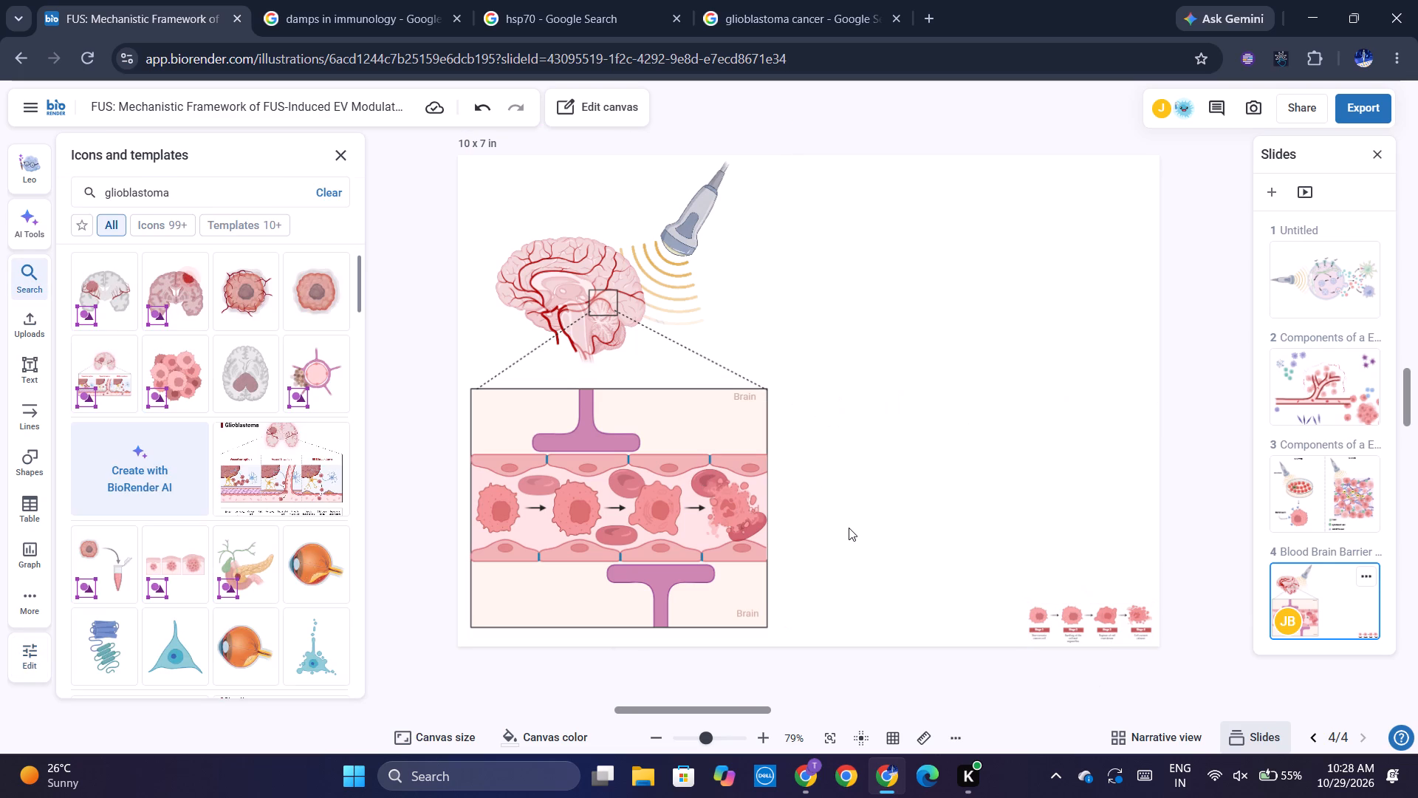
Ungroup the brain sonication figure and regroup only the contents of its blood-brain-barrier panel.
click(733, 423)
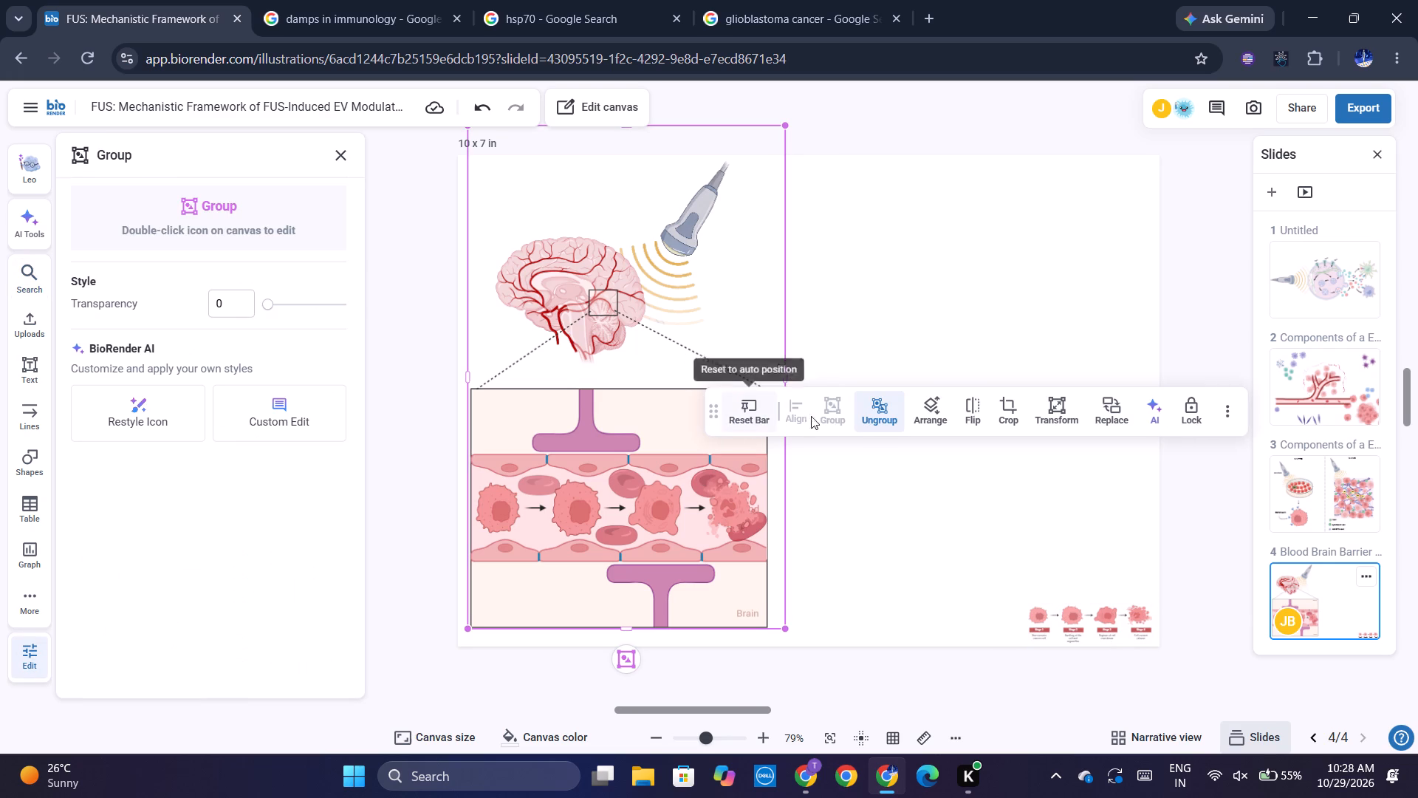
click(860, 416)
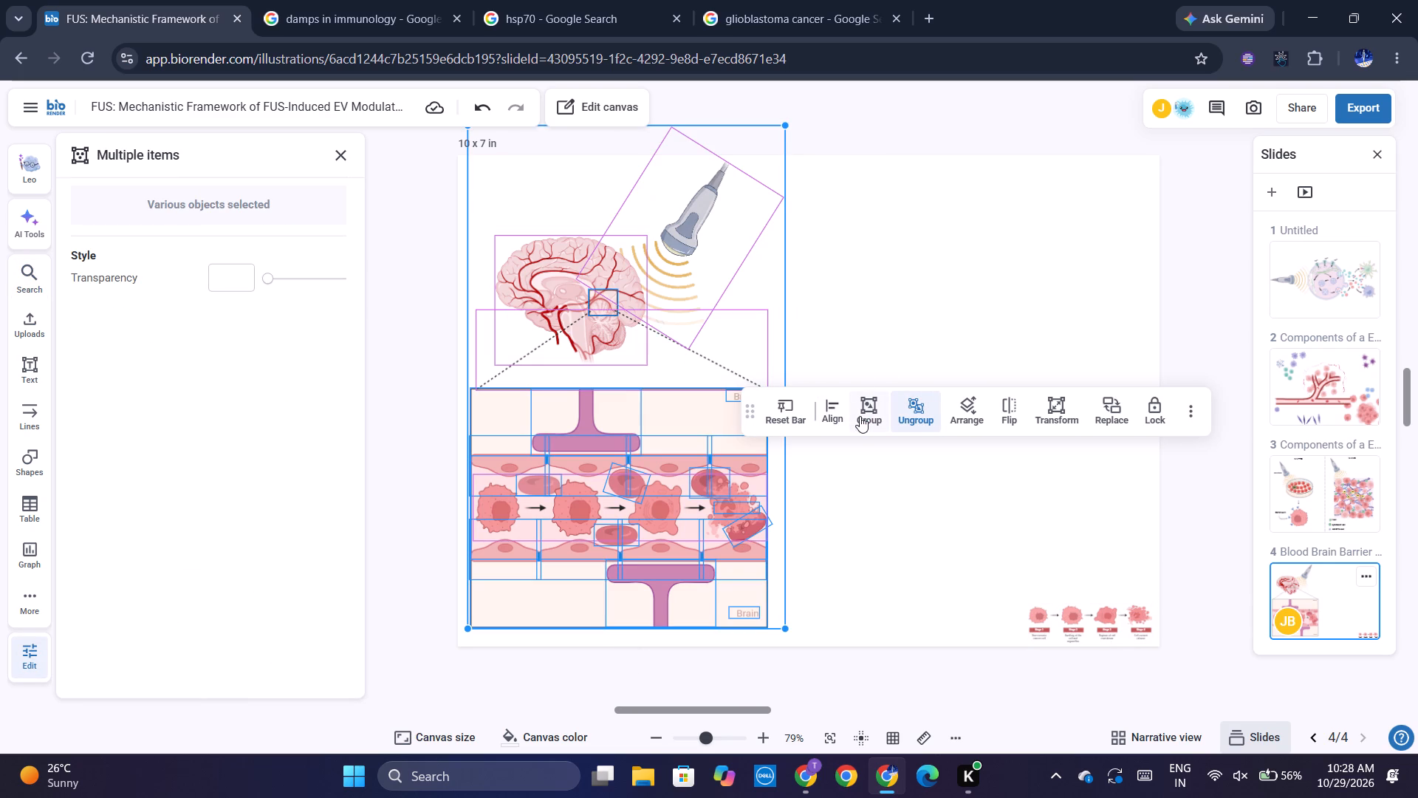
click(900, 412)
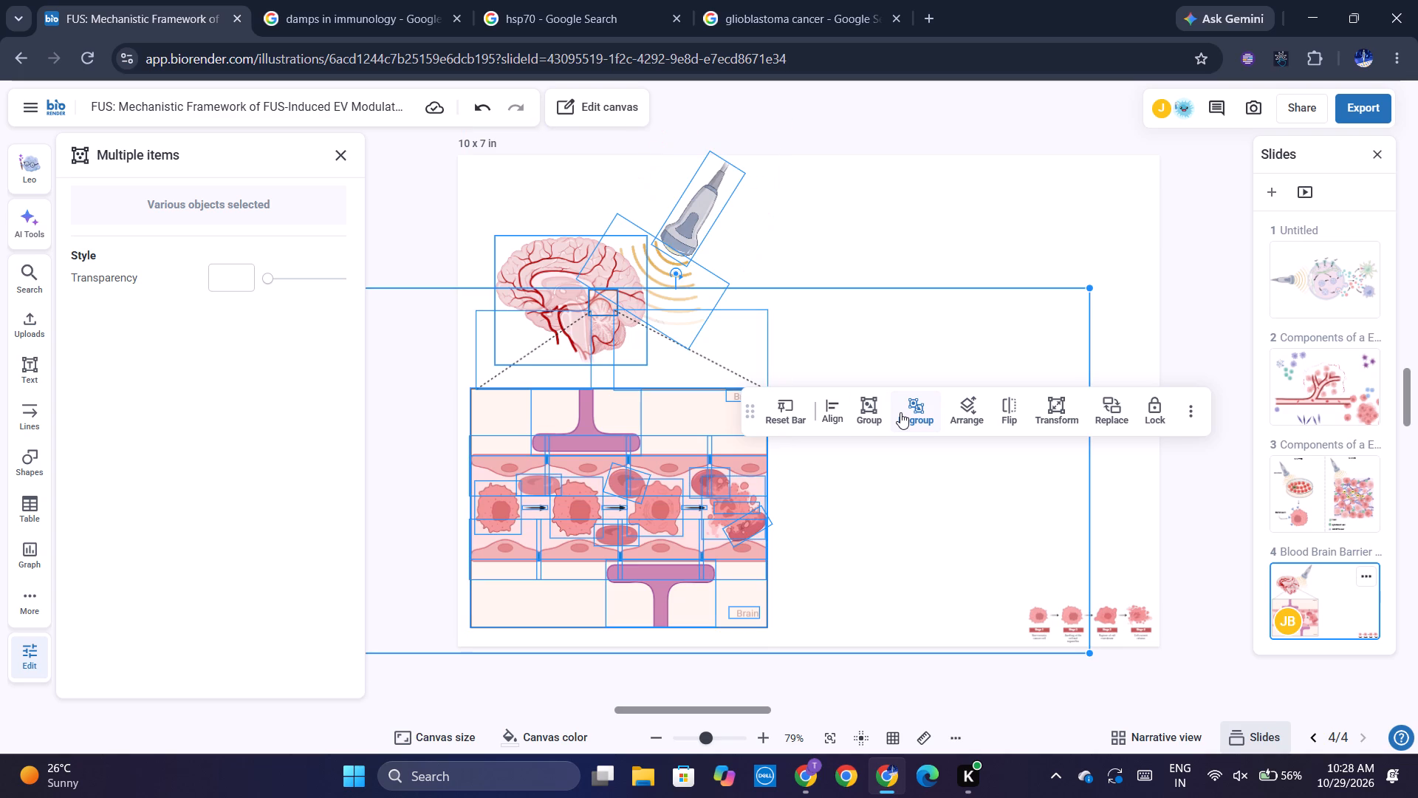
click(829, 502)
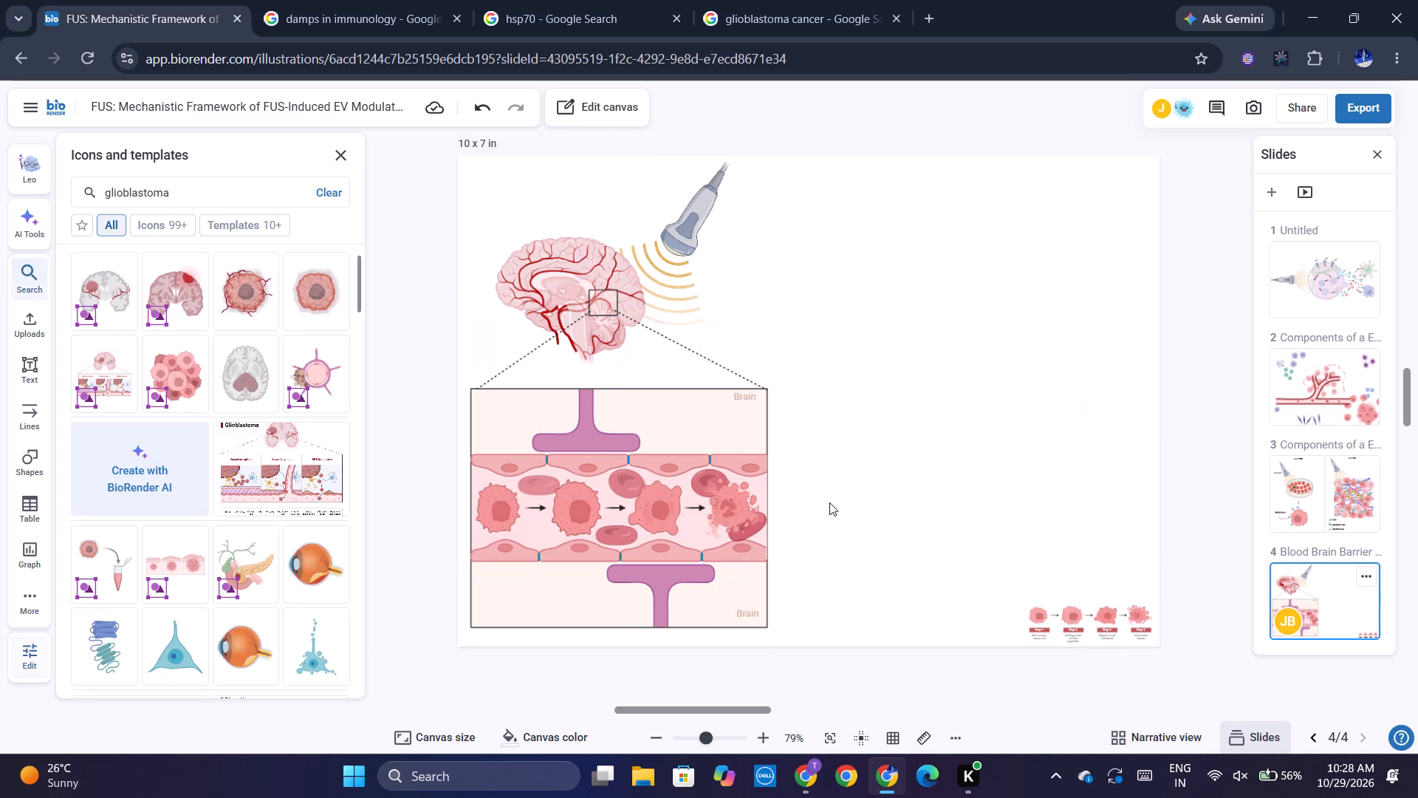
drag(814, 628, 490, 536)
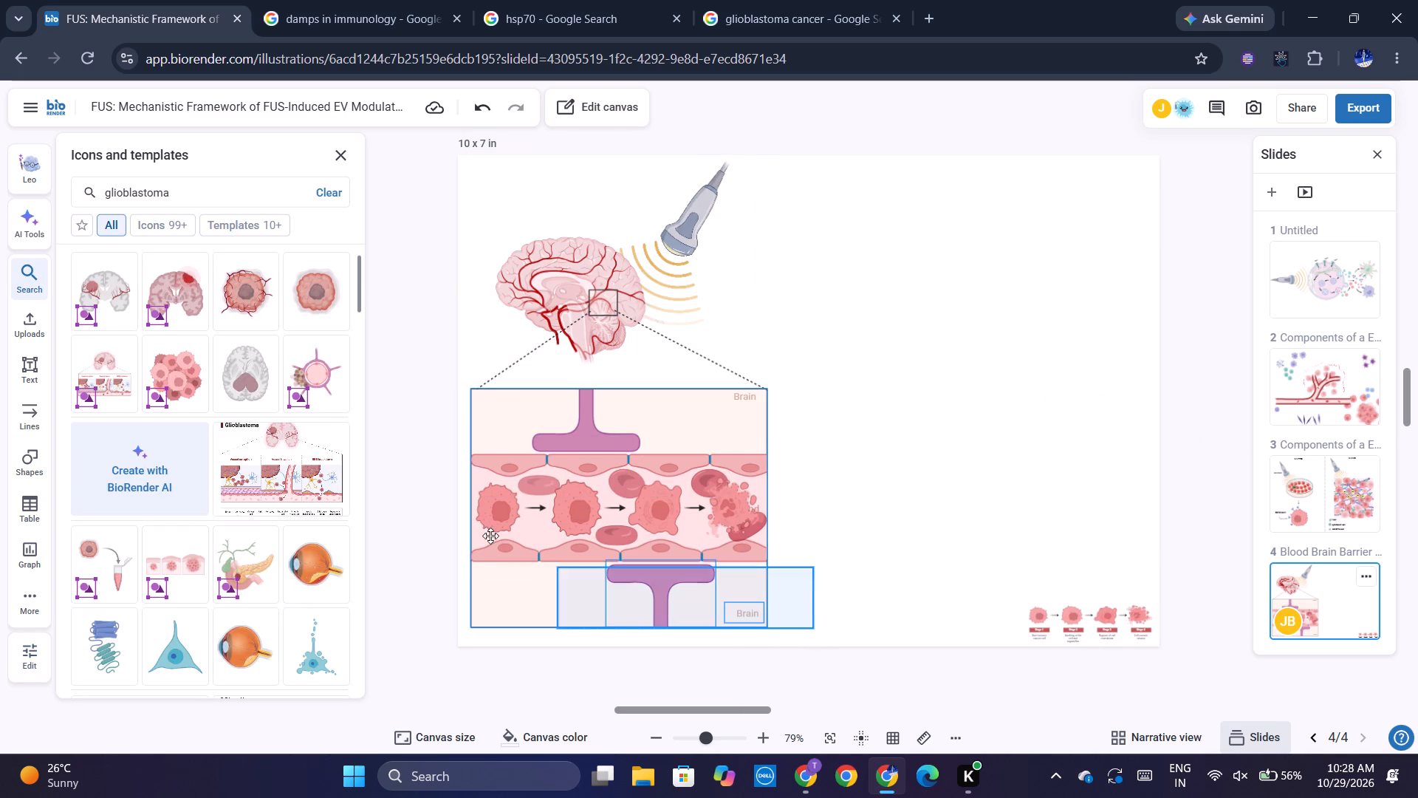
drag(490, 536, 452, 395)
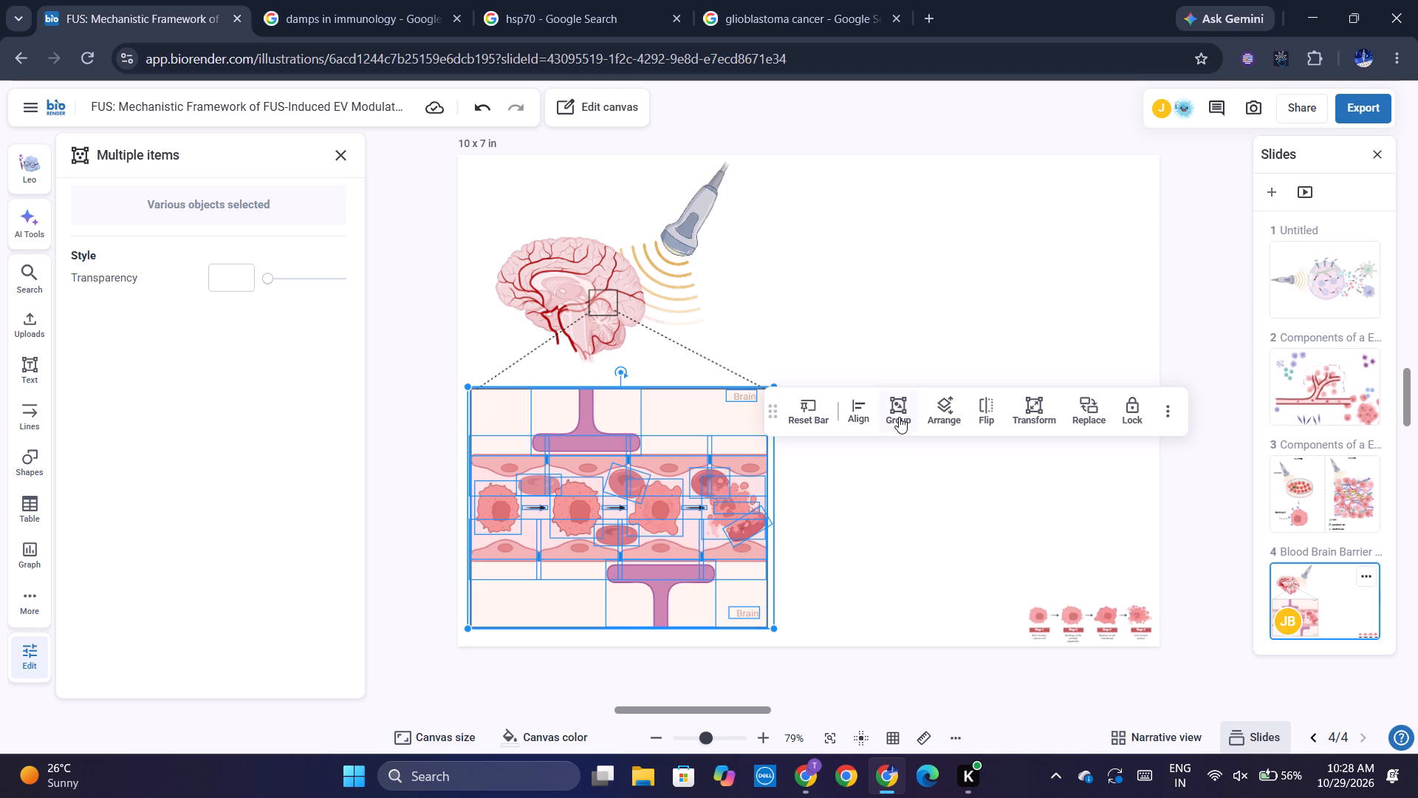
click(899, 417)
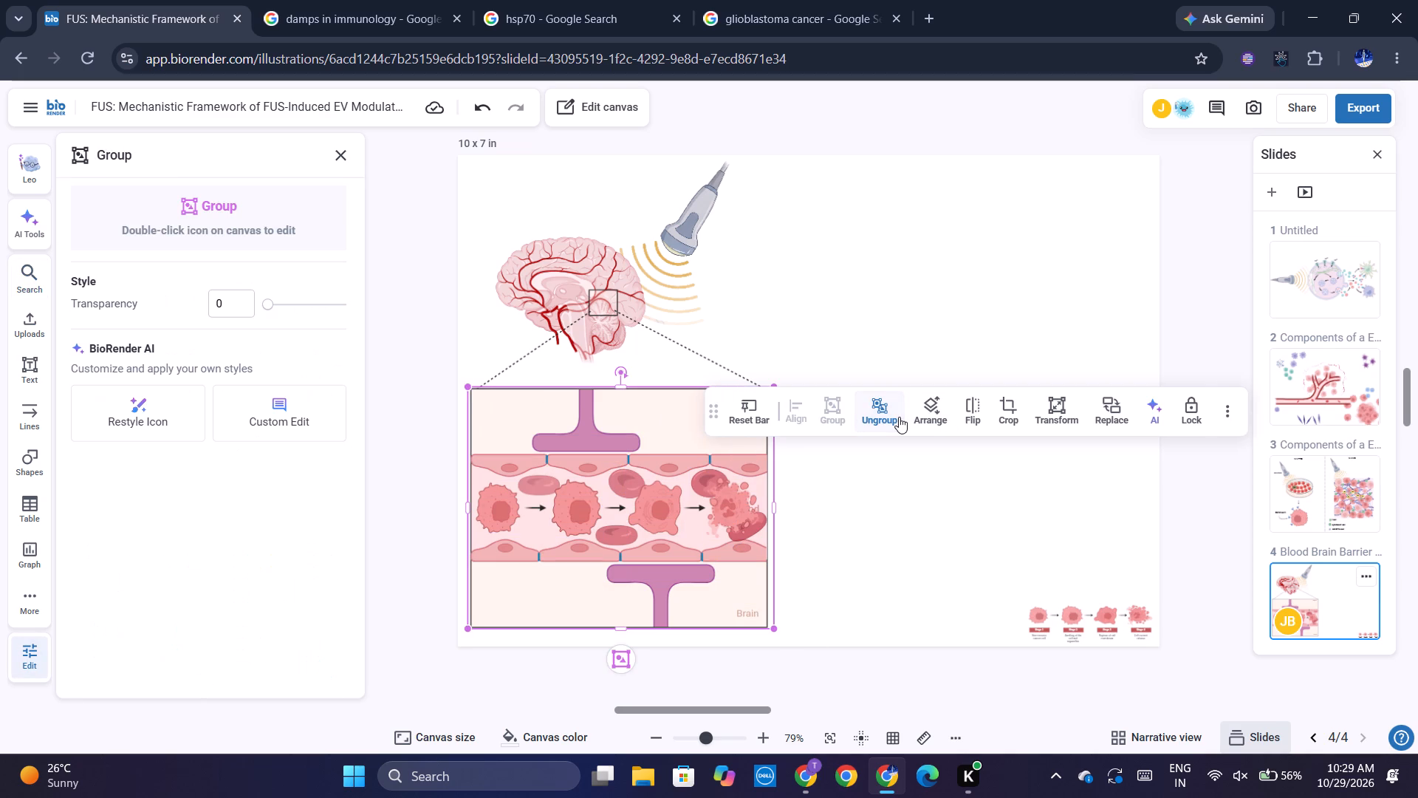
Duplicate the grouped blood-brain-barrier panel and place the copy edge to edge to the right of the original.
click(1225, 418)
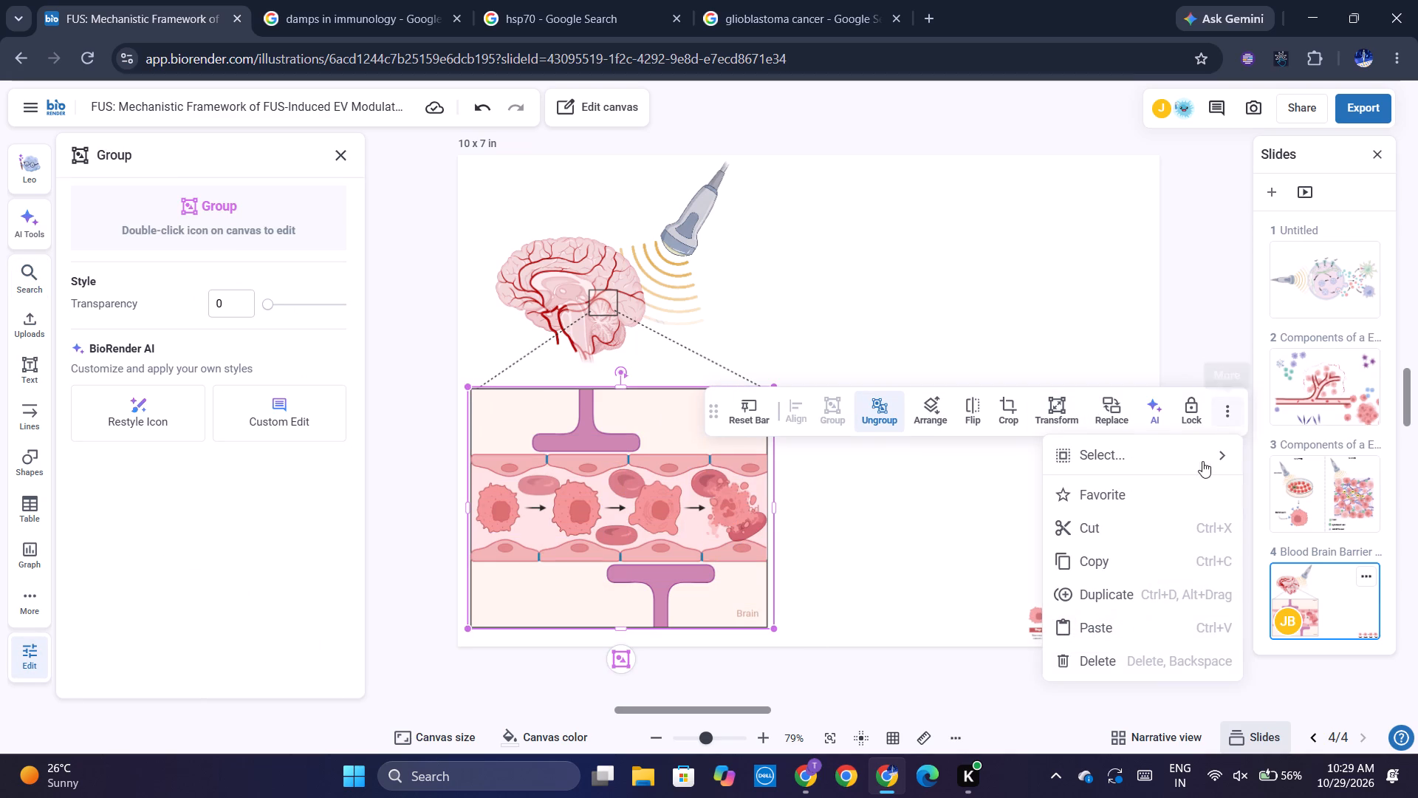
click(1099, 593)
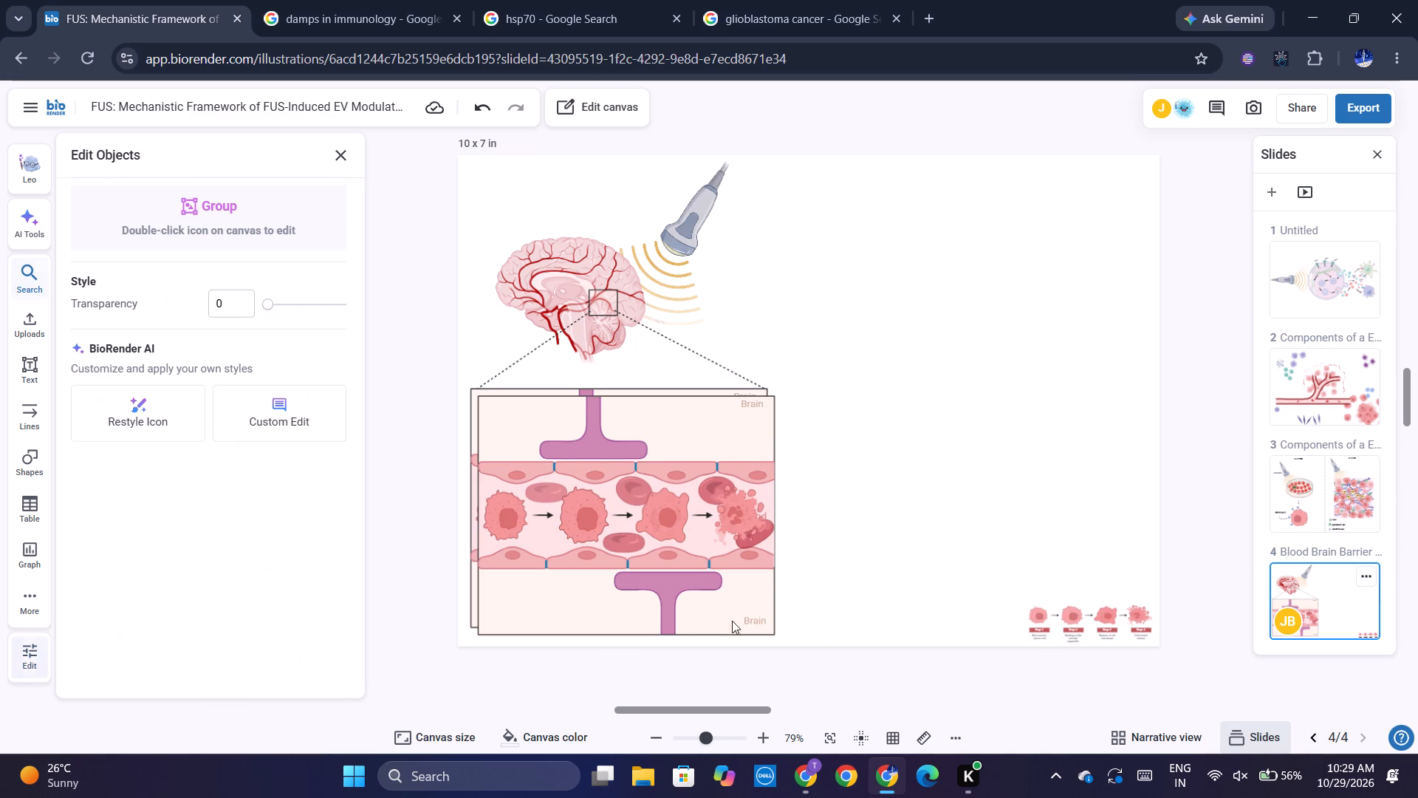
drag(628, 521, 931, 522)
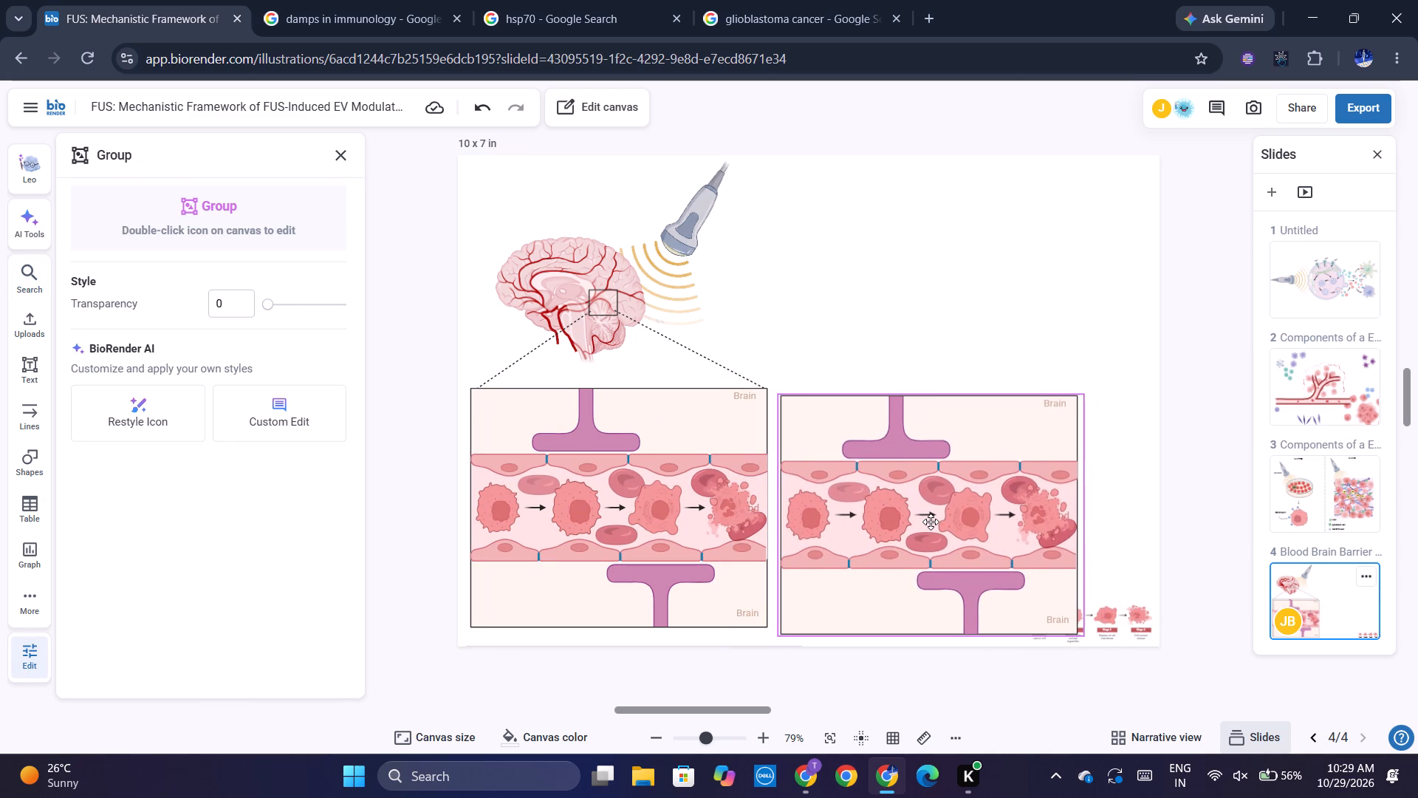
drag(931, 522, 919, 514)
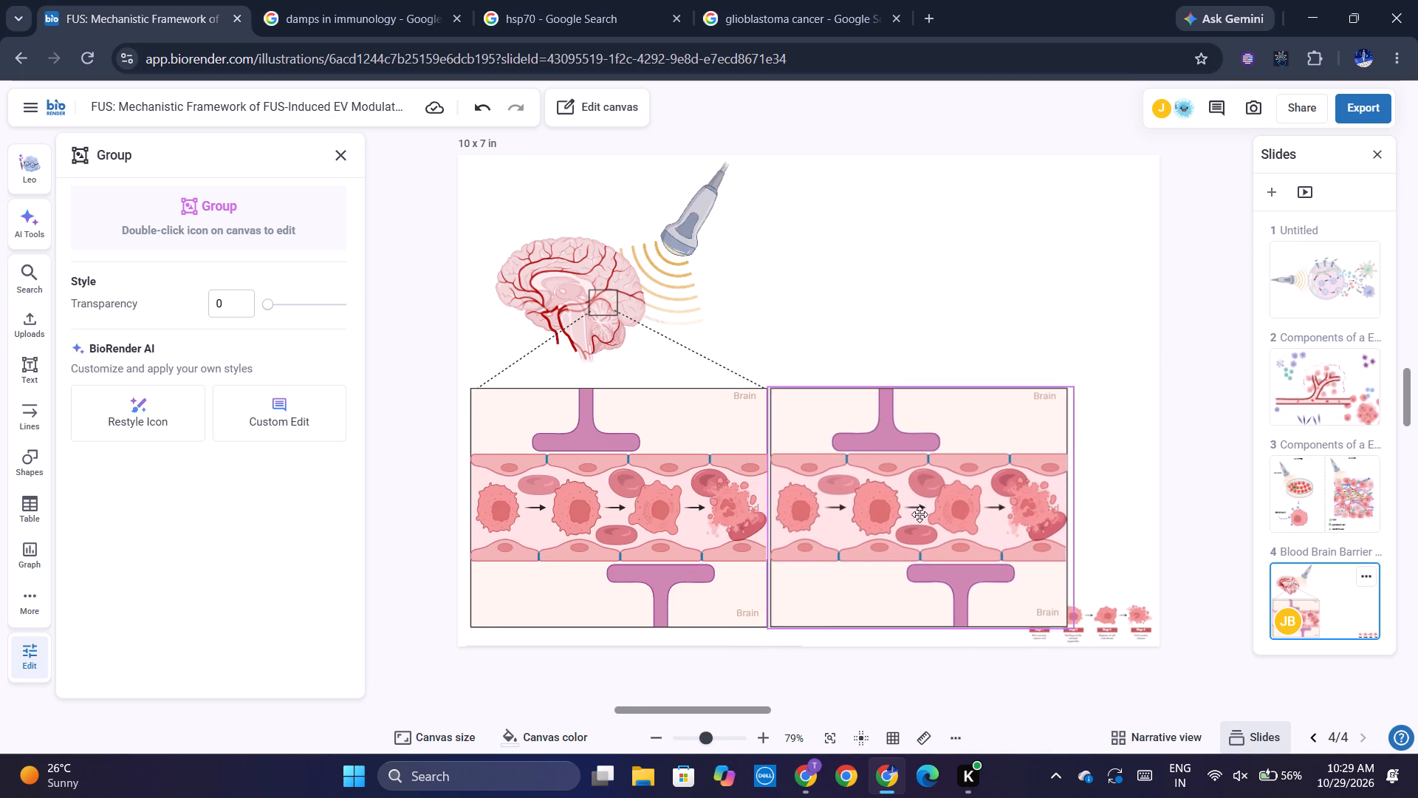
drag(919, 514, 918, 514)
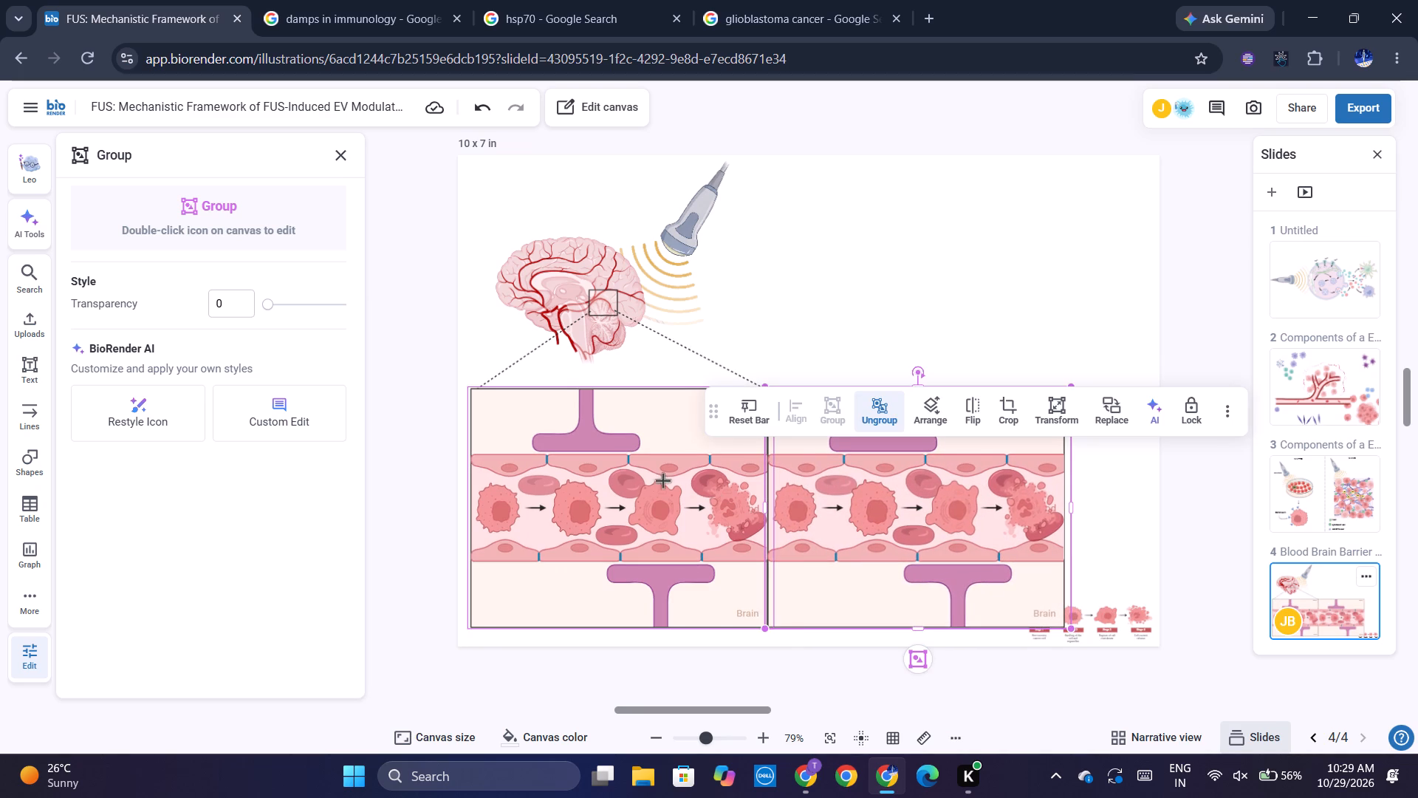
click(652, 436)
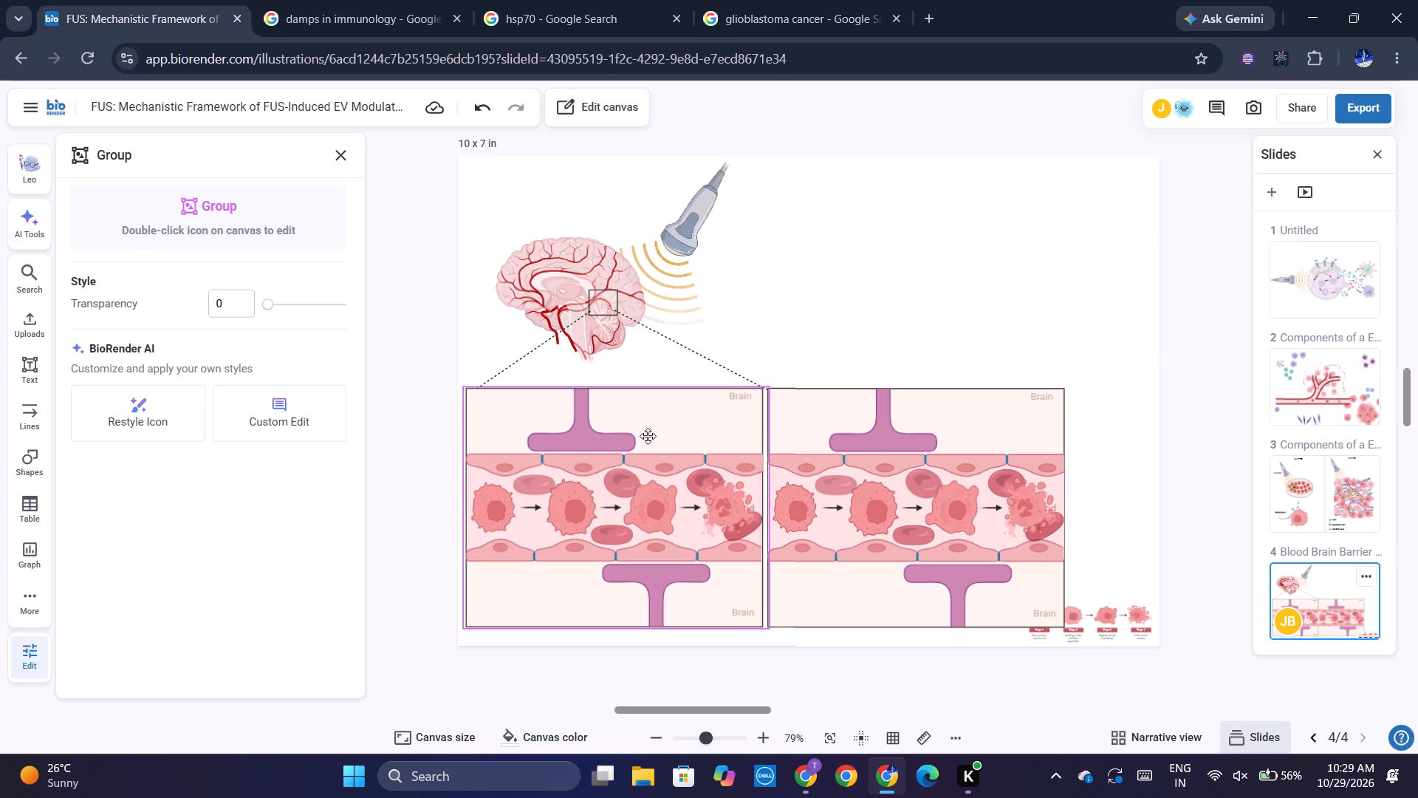
click(812, 446)
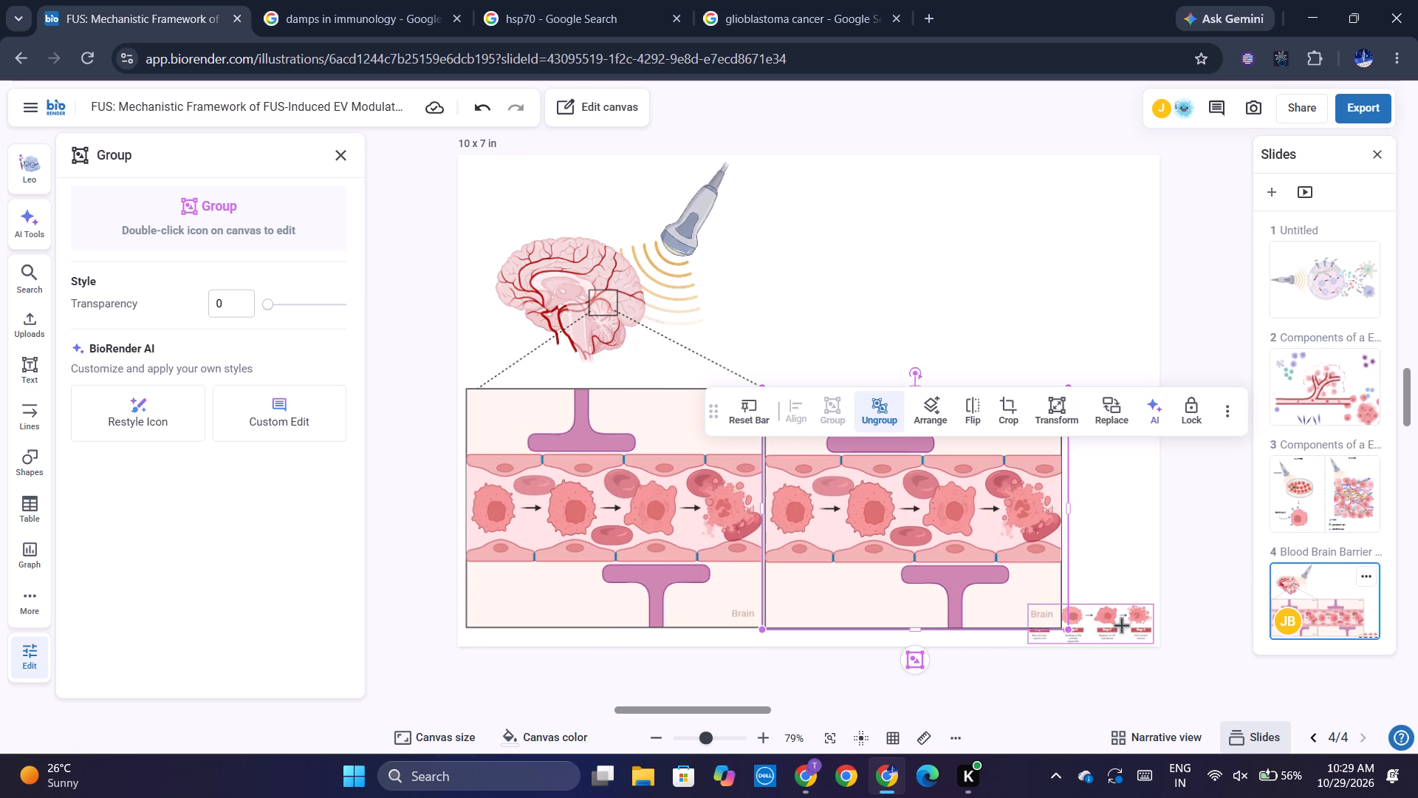
Move the small four-stage necrosis diagram to the upper-right corner of the slide.
drag(1122, 627, 1124, 181)
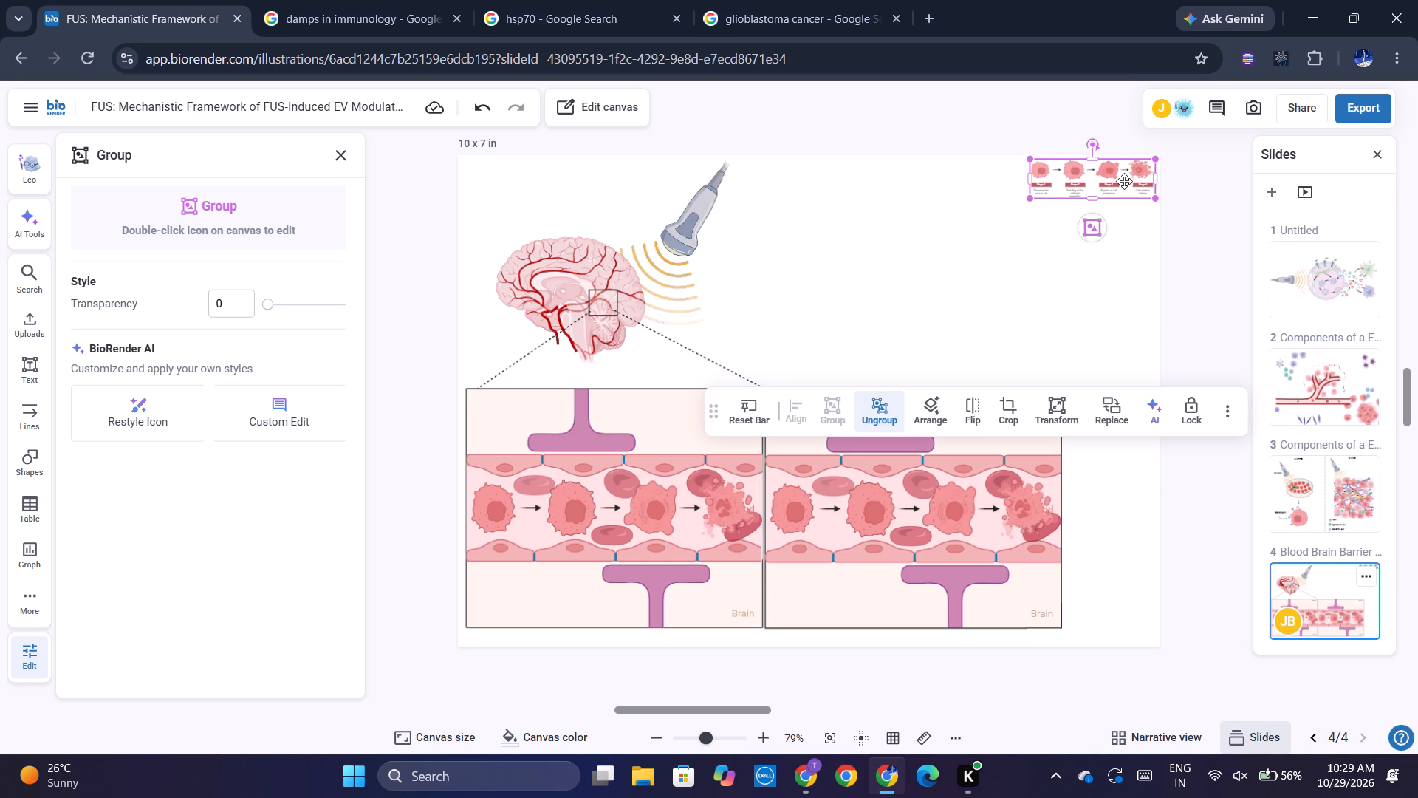
click(905, 285)
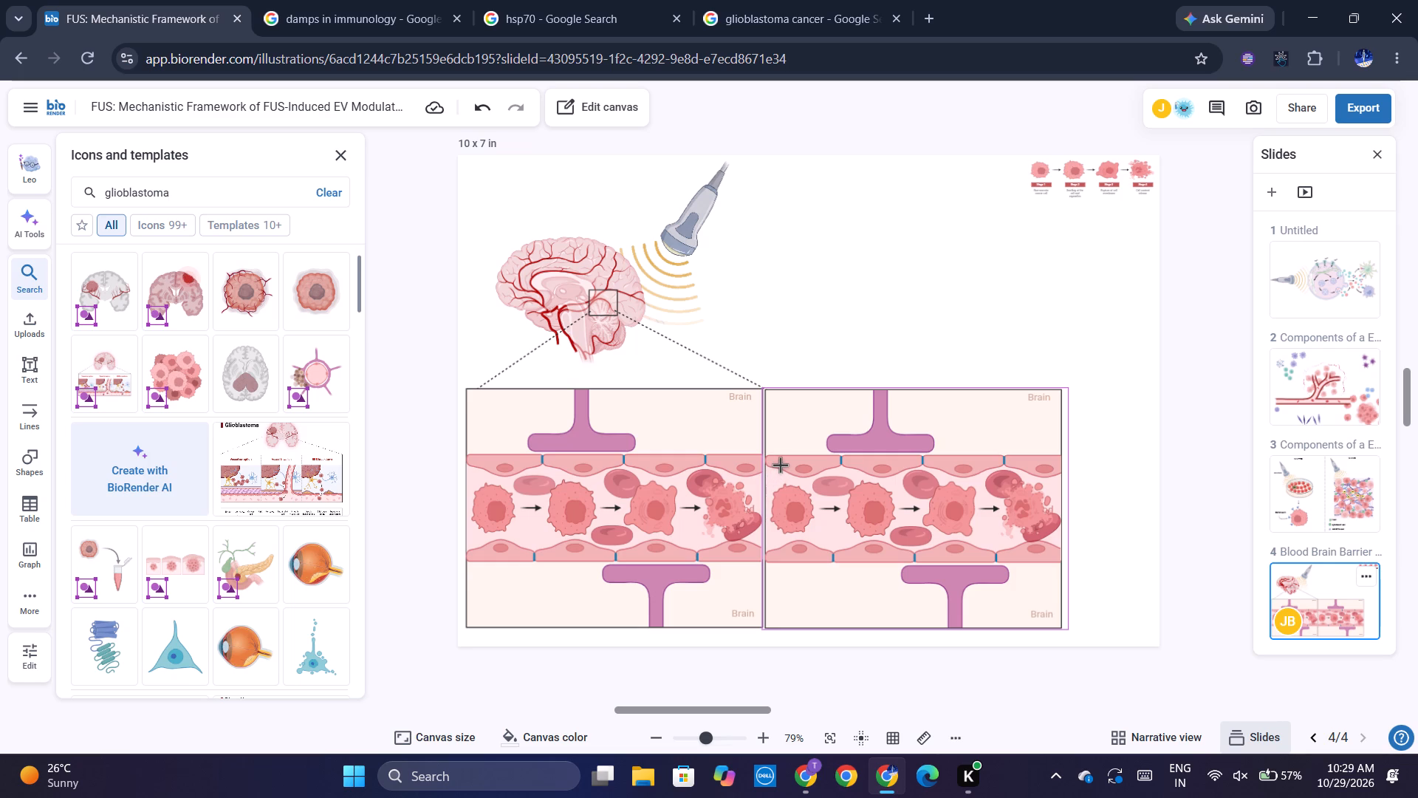
Inside the duplicated panel's group, extend the lower-left endothelial cell slightly toward the original panel.
click(755, 555)
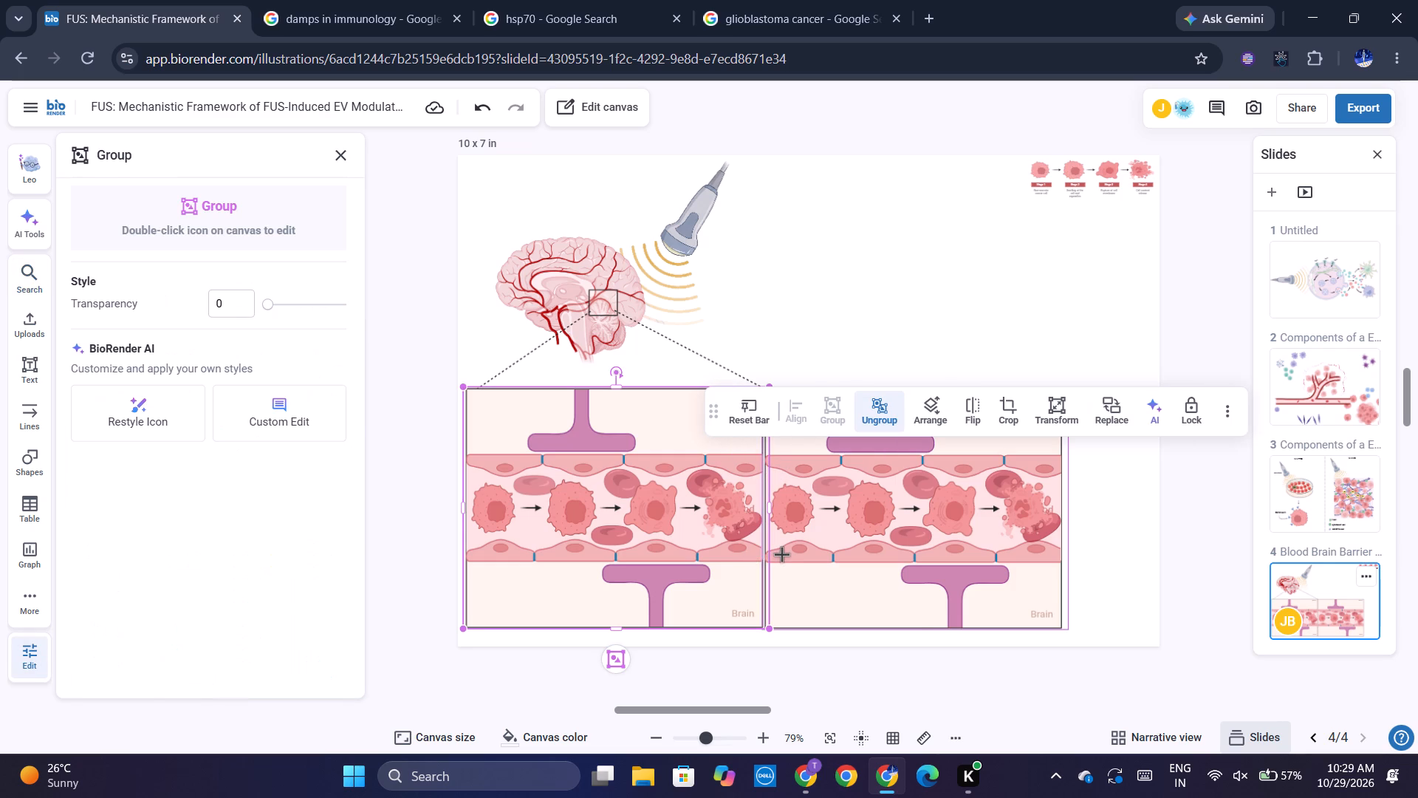
triple_click(782, 556)
click(765, 551)
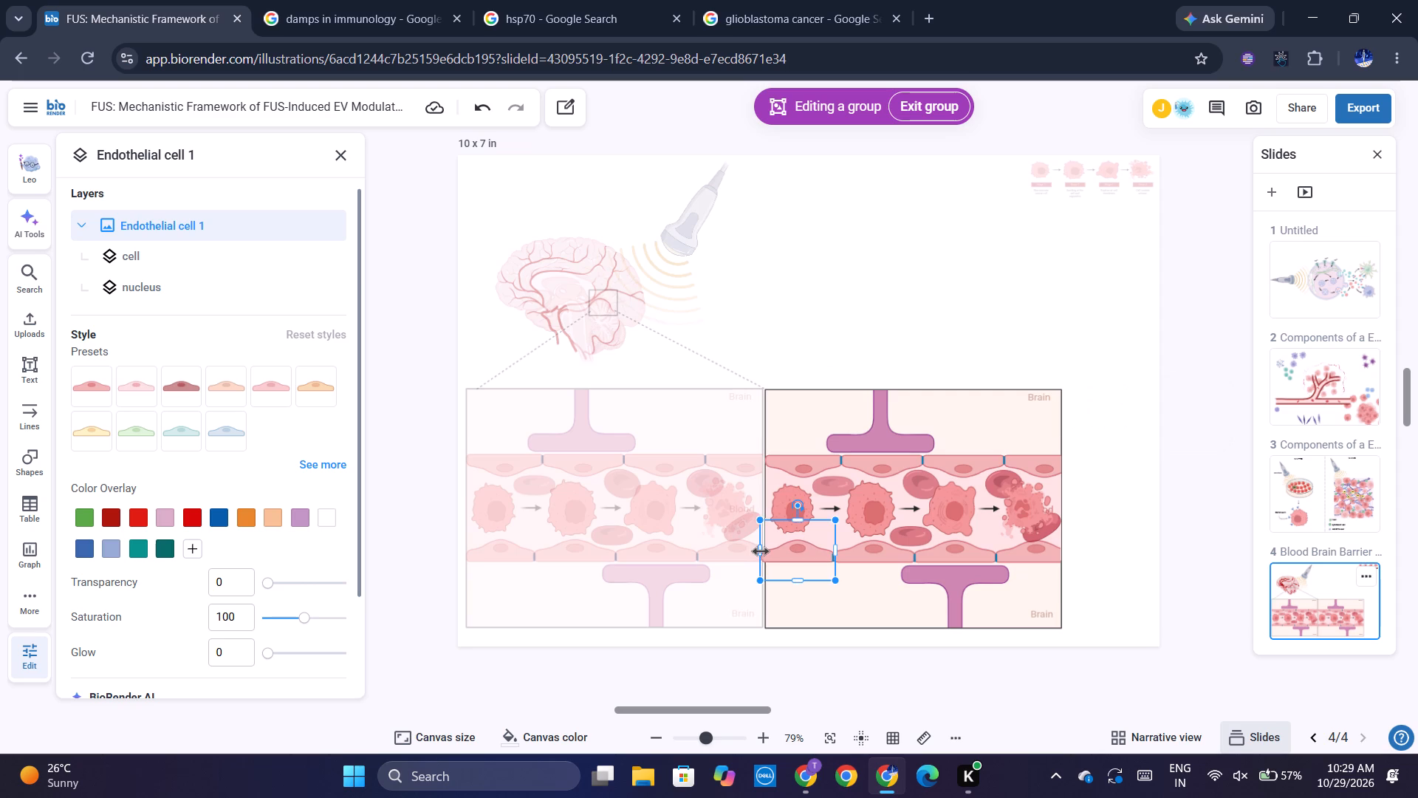
click(742, 556)
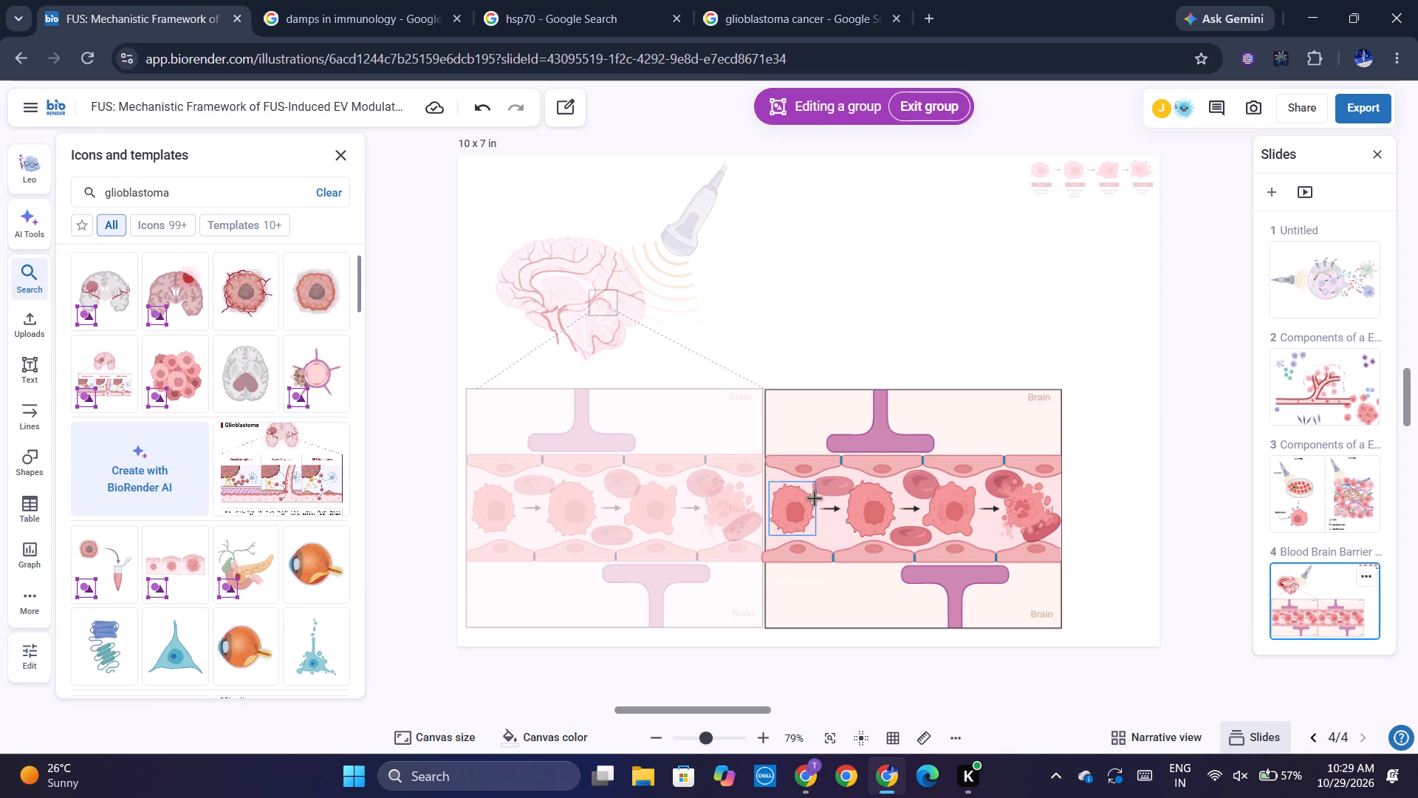
click(815, 356)
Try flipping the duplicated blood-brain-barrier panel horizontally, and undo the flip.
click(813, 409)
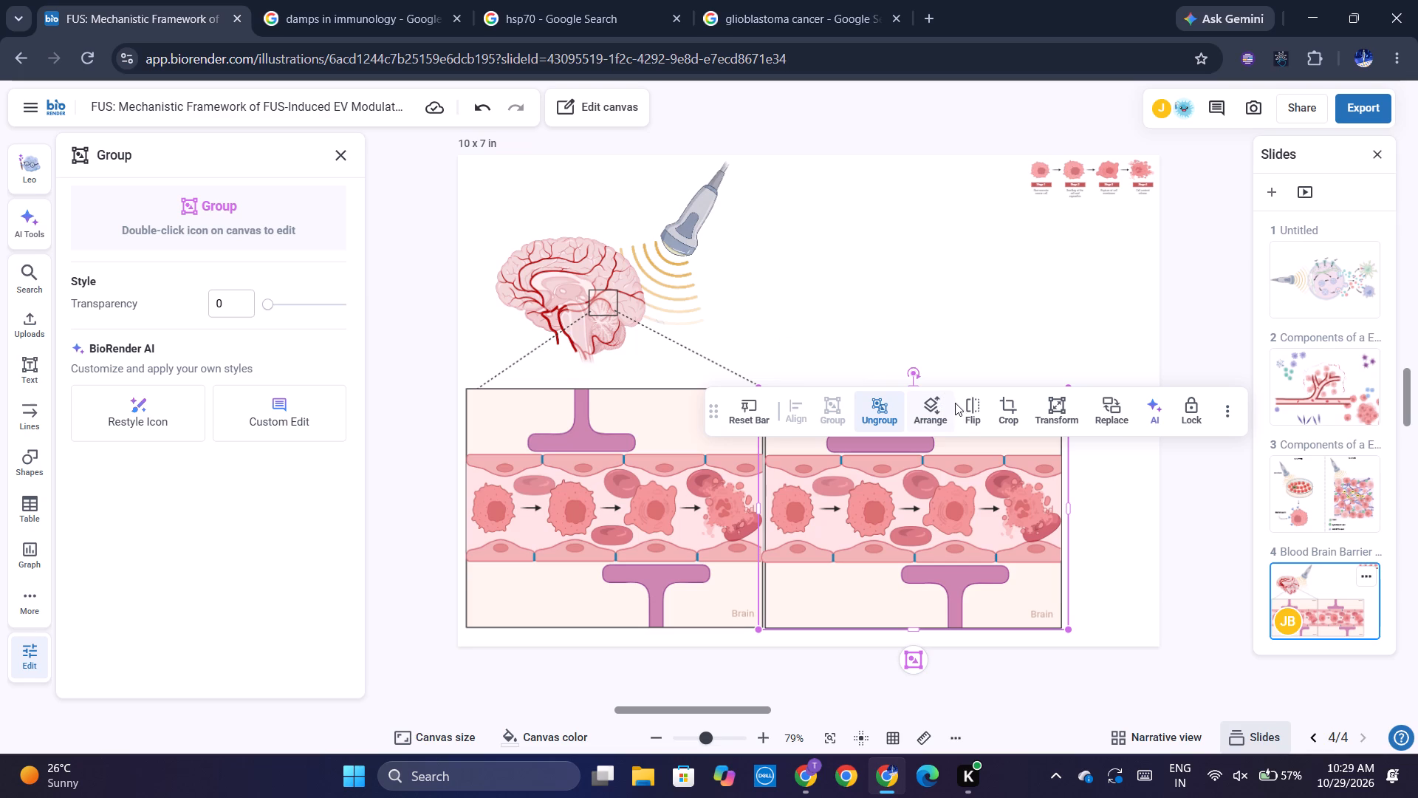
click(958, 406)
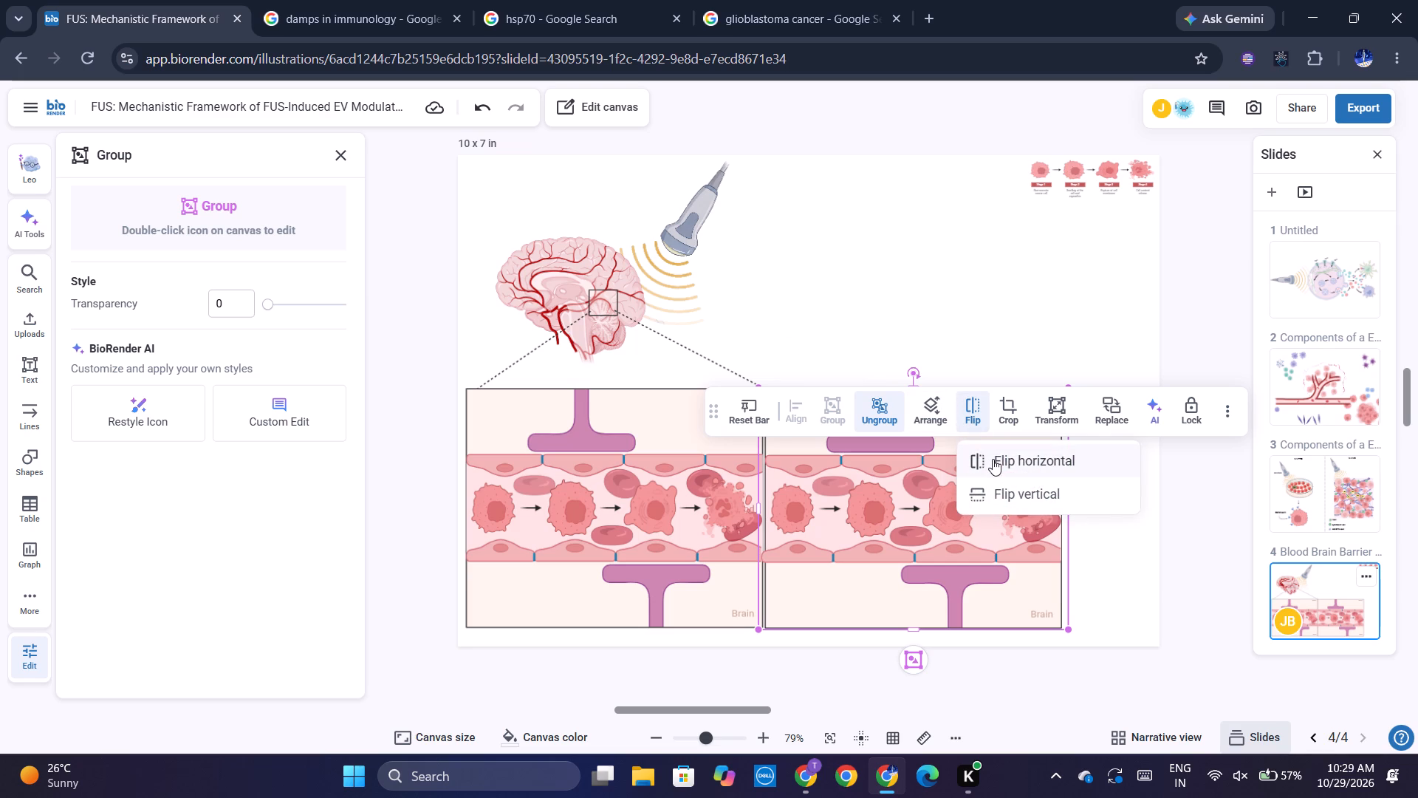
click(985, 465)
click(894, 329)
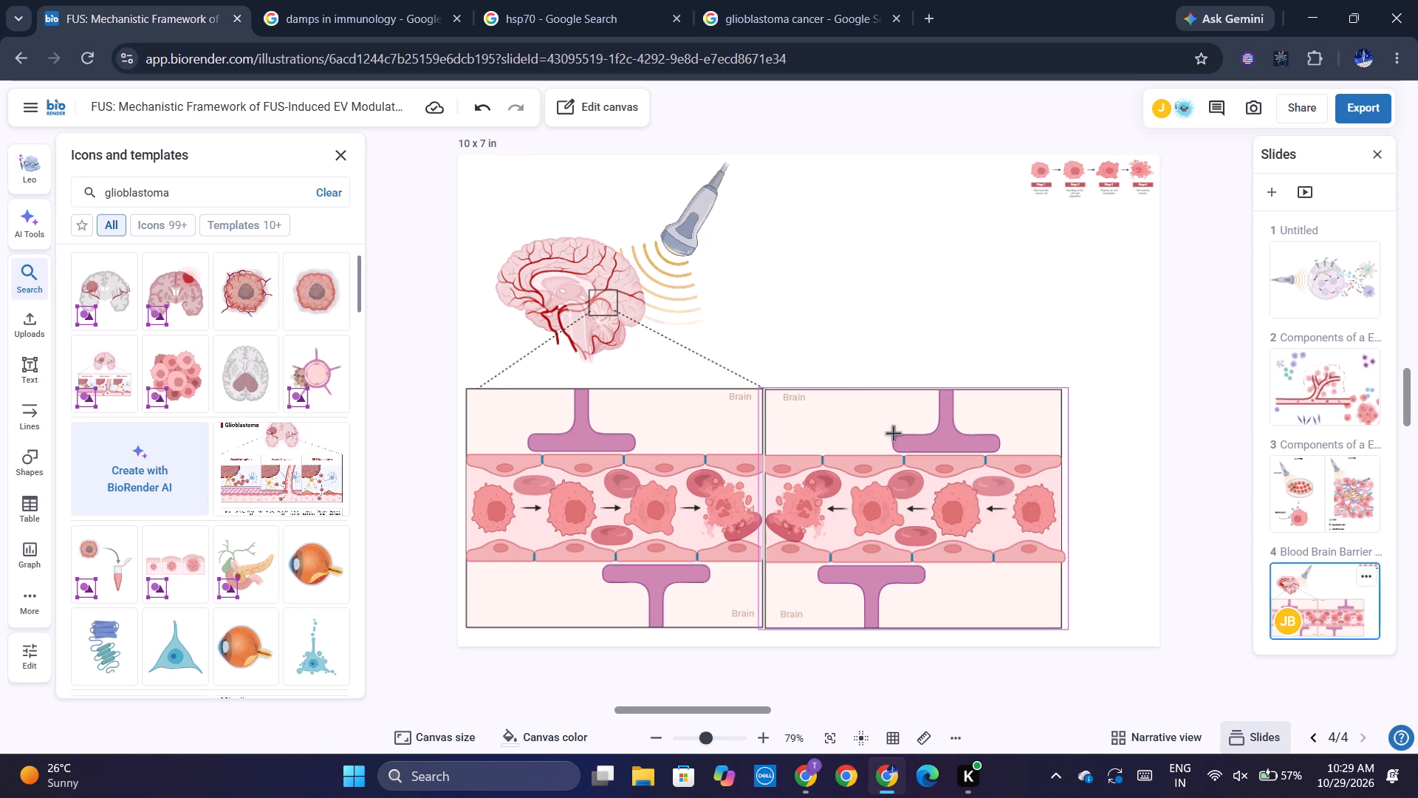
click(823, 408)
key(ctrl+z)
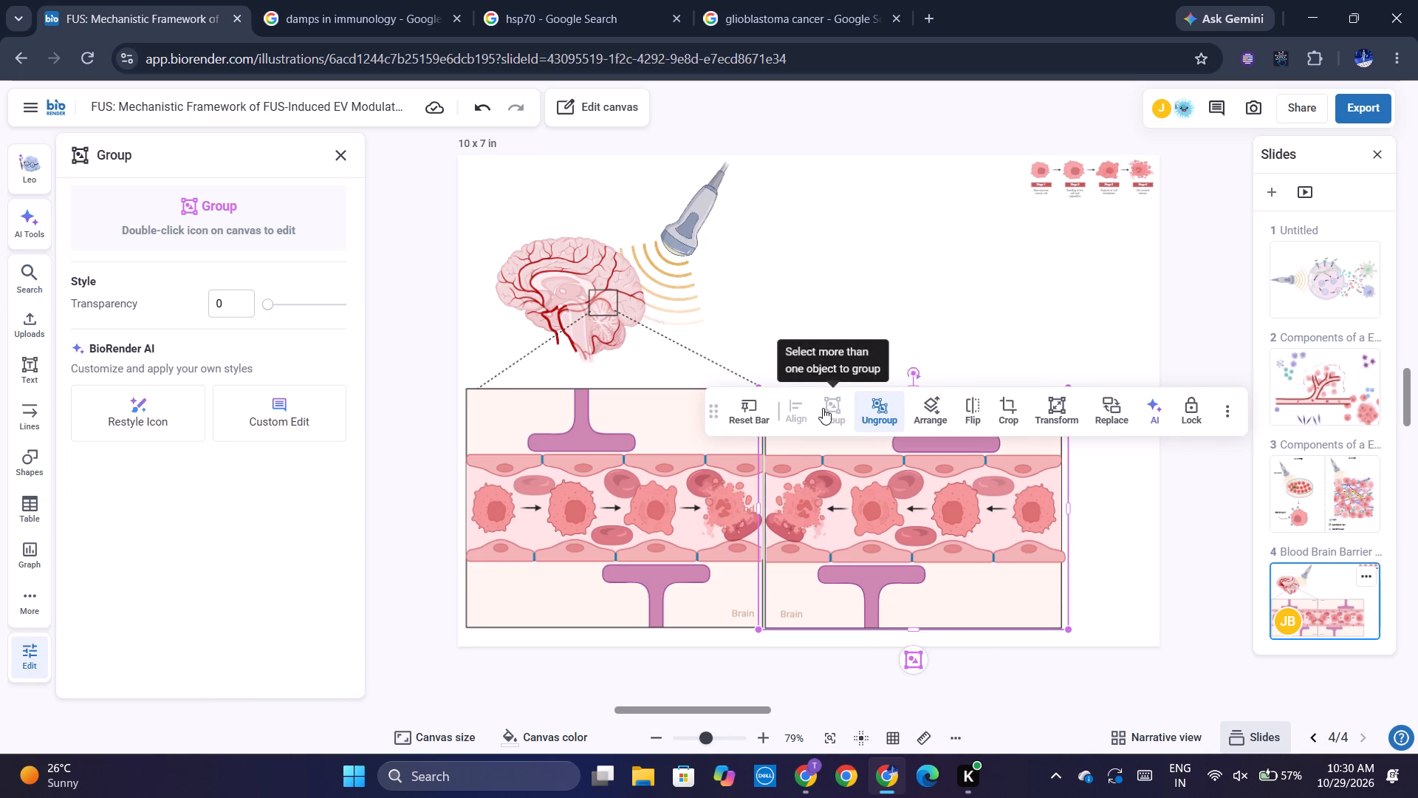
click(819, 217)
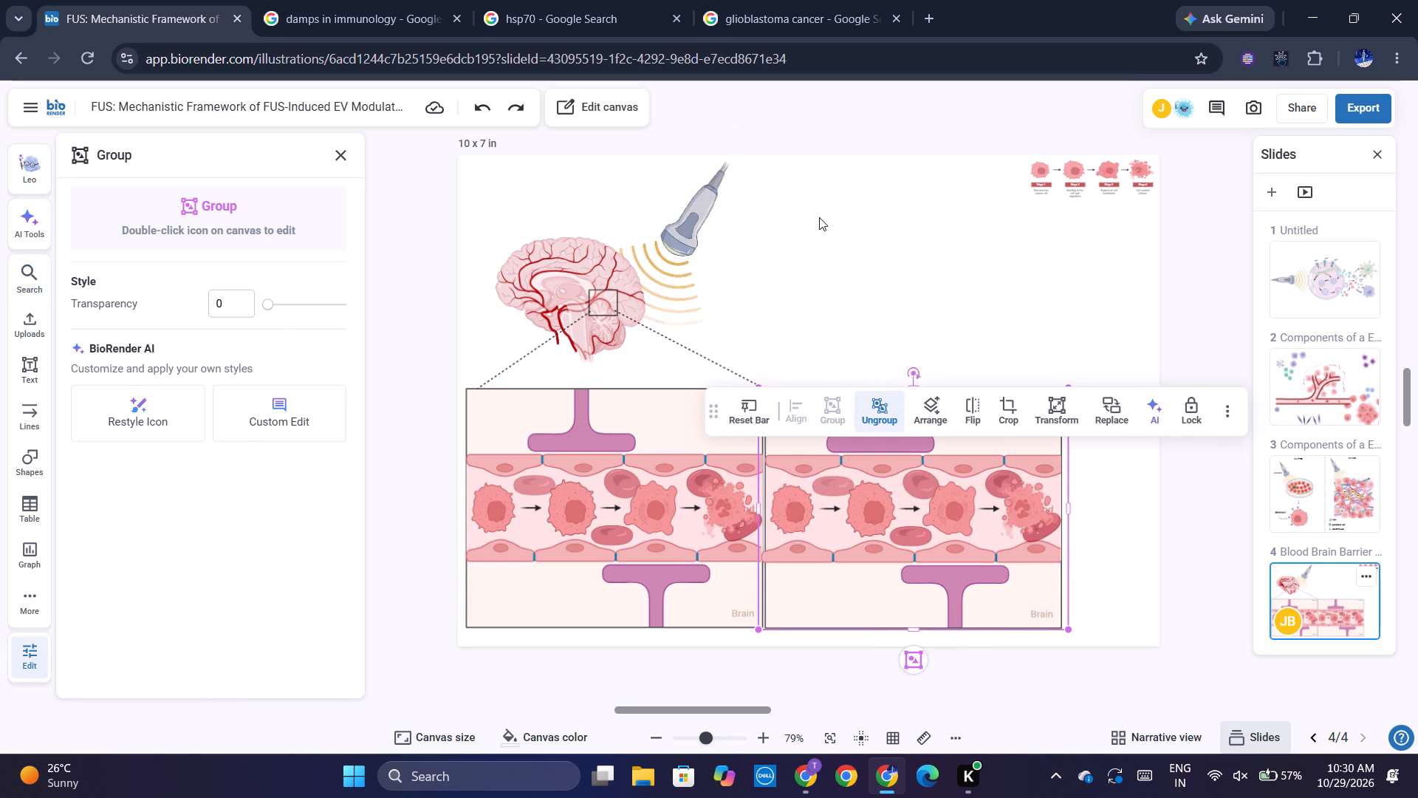
Move the duplicated panel to the slide's right edge, leaving a gap beside the original and keeping the two roughly level.
drag(843, 406, 911, 402)
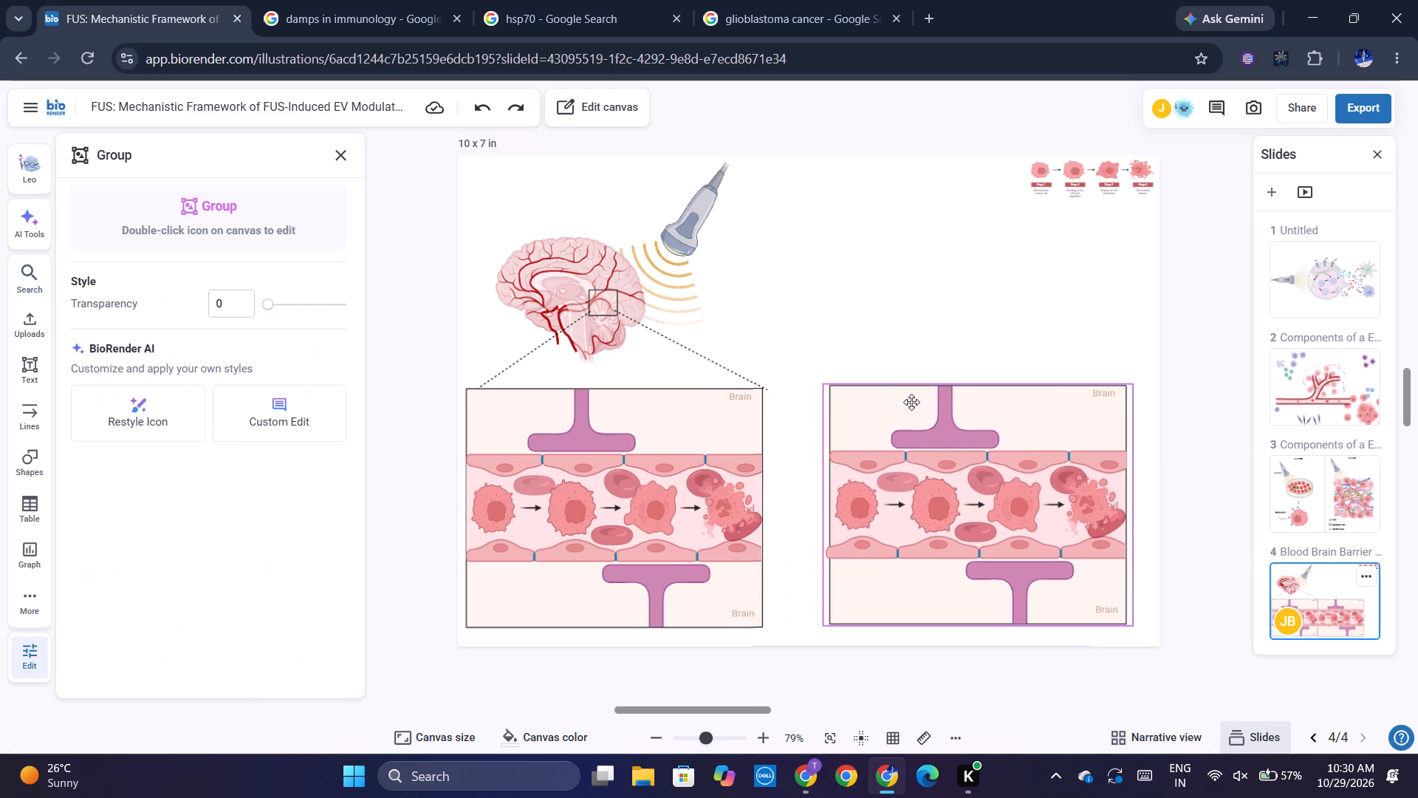
drag(911, 402, 928, 409)
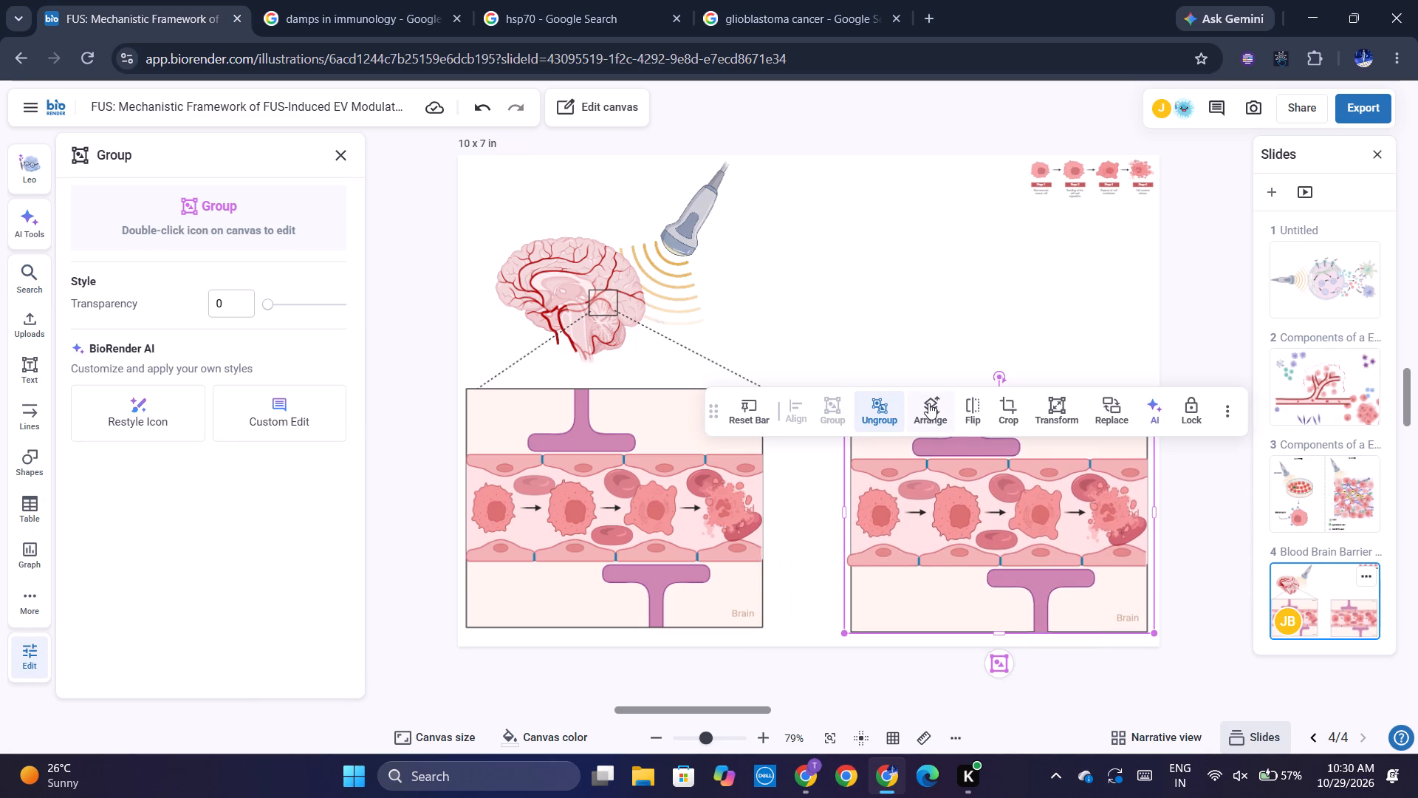
click(894, 295)
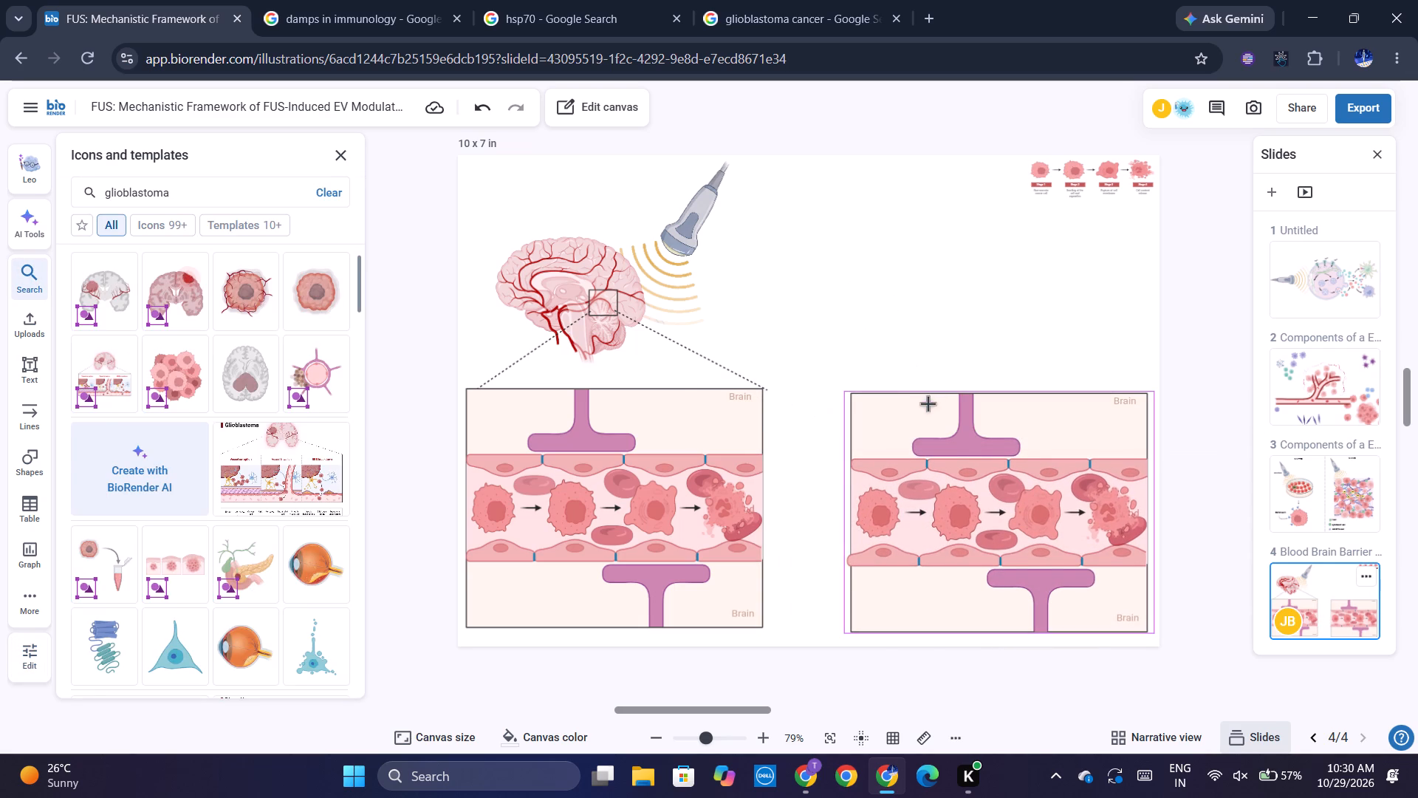
drag(928, 405, 928, 396)
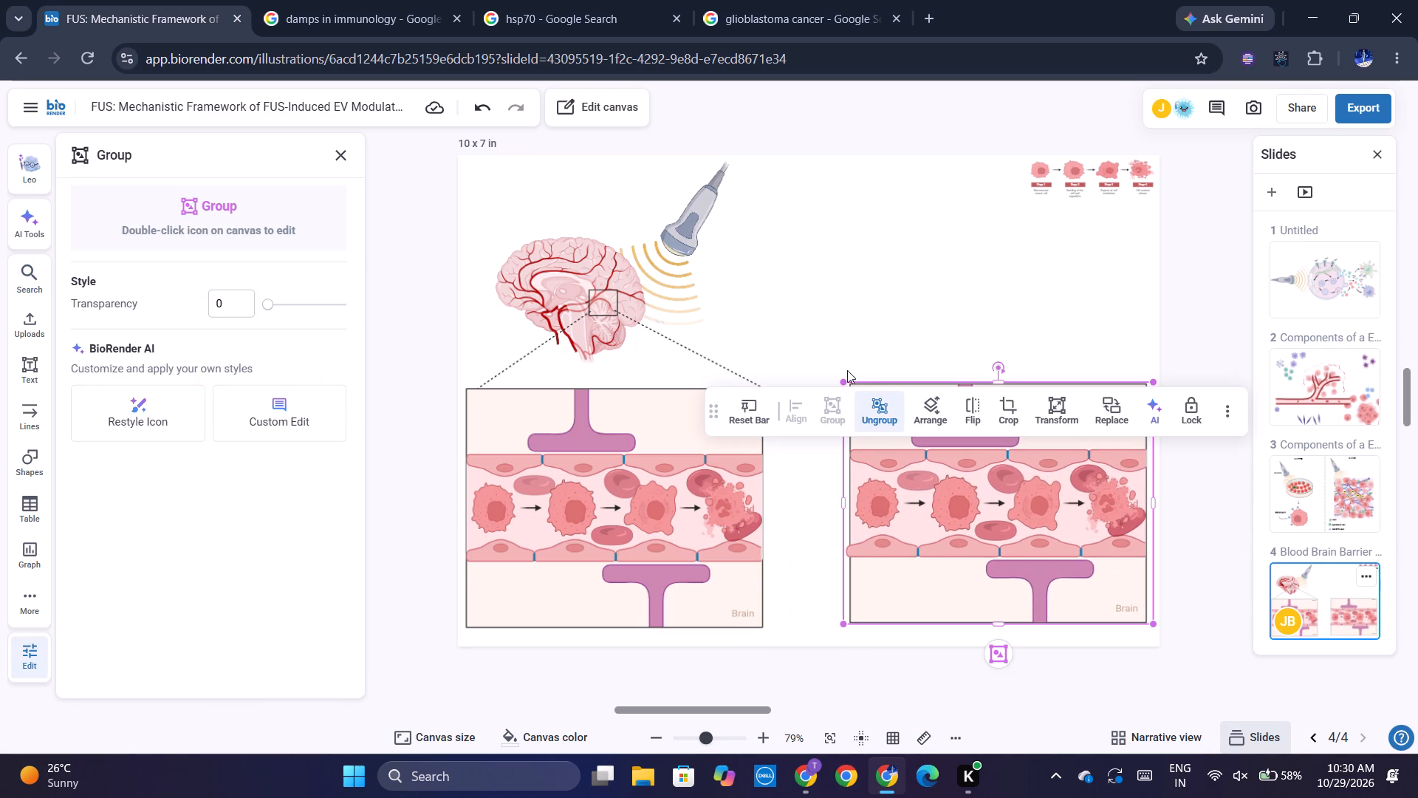
click(839, 371)
click(842, 324)
Enlarge the duplicated blood-brain-barrier panel slightly upward and toward the original, keeping its lower corner at the slide's edge fixed.
click(856, 385)
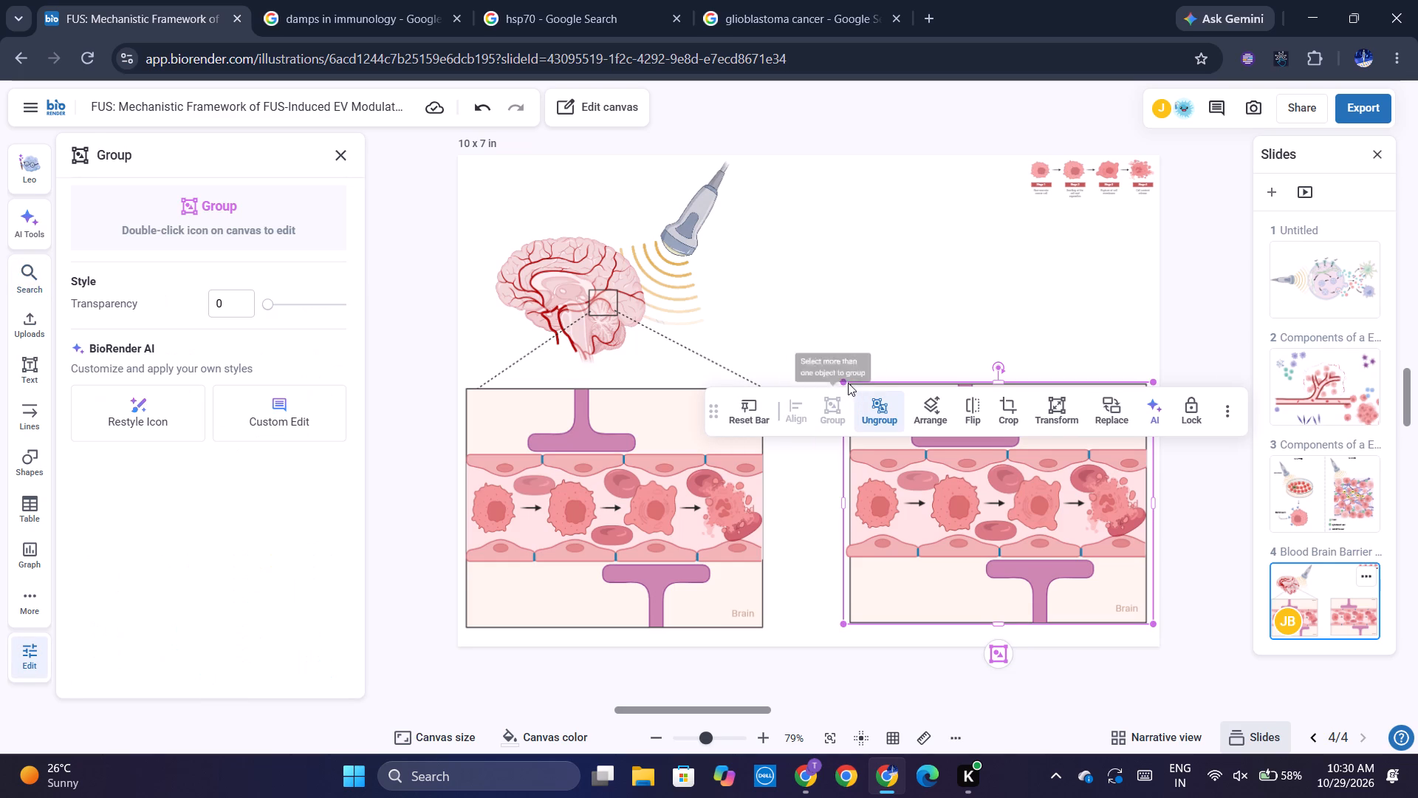
click(821, 354)
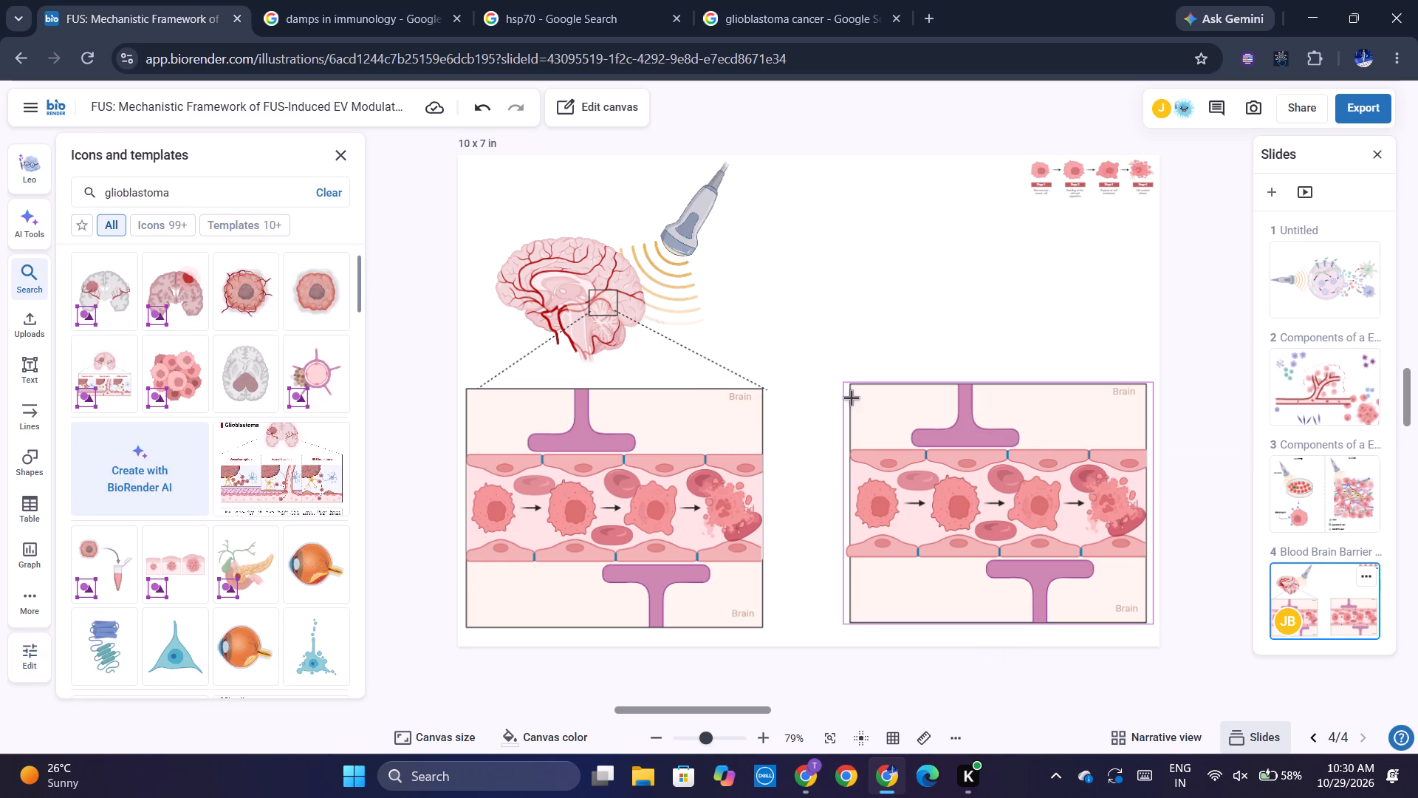
click(854, 400)
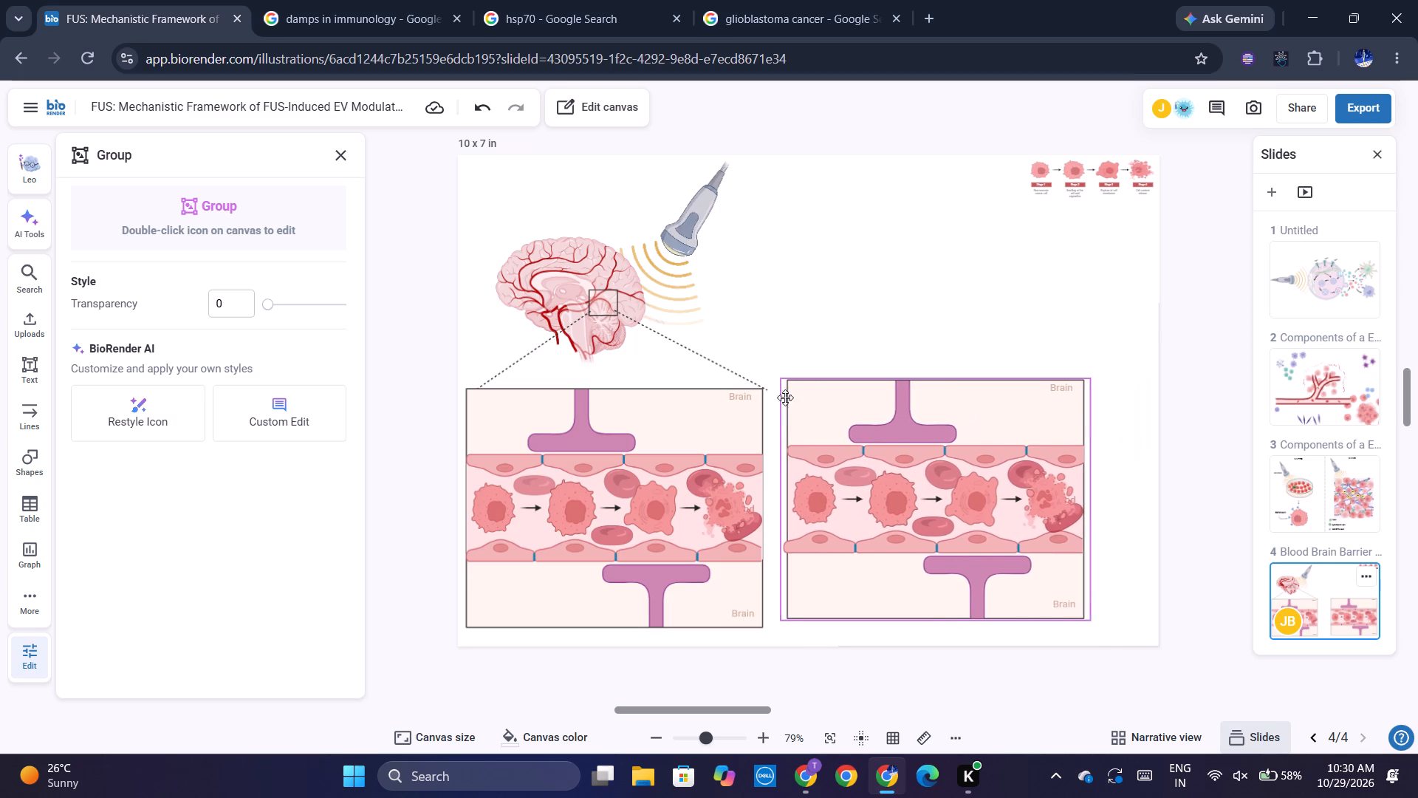
click(851, 400)
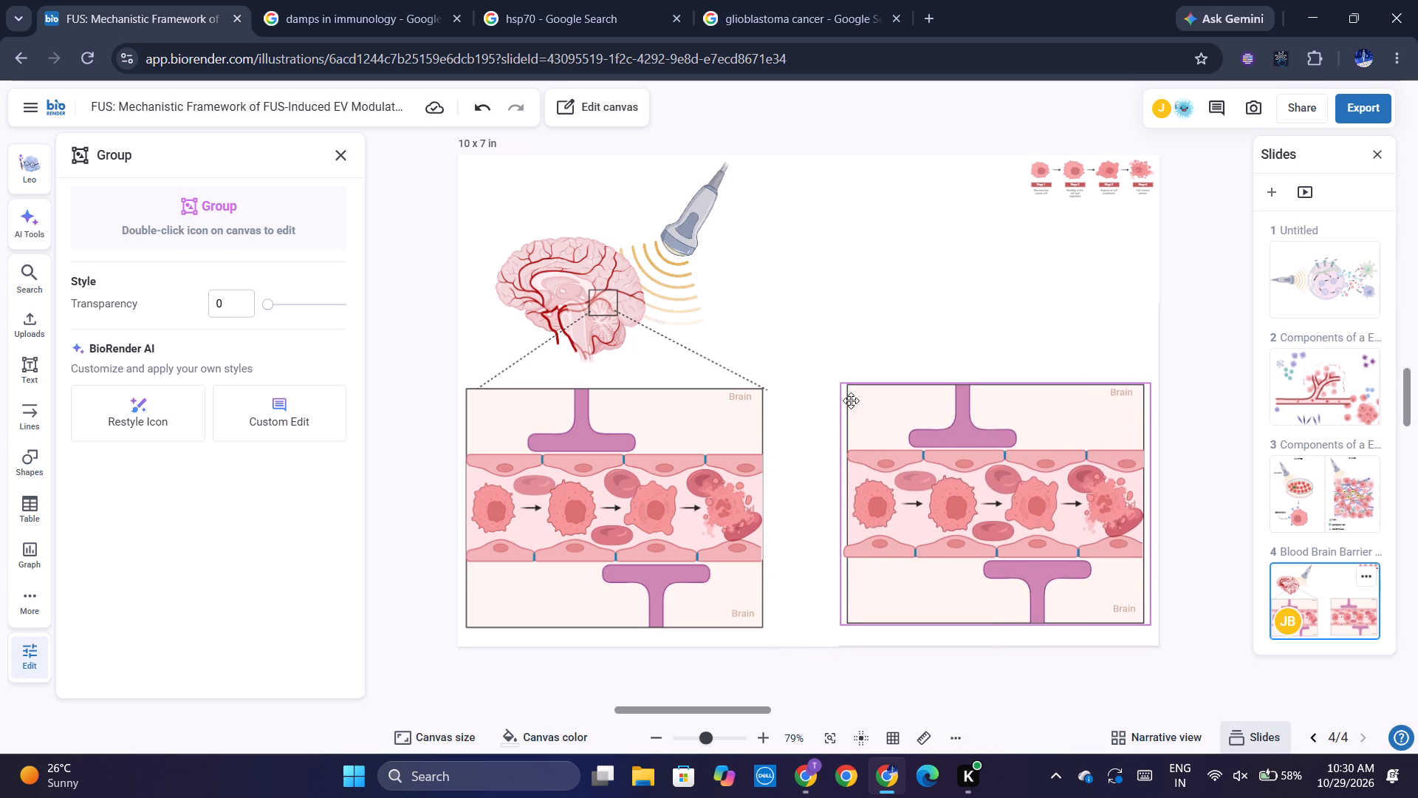
drag(720, 409, 759, 221)
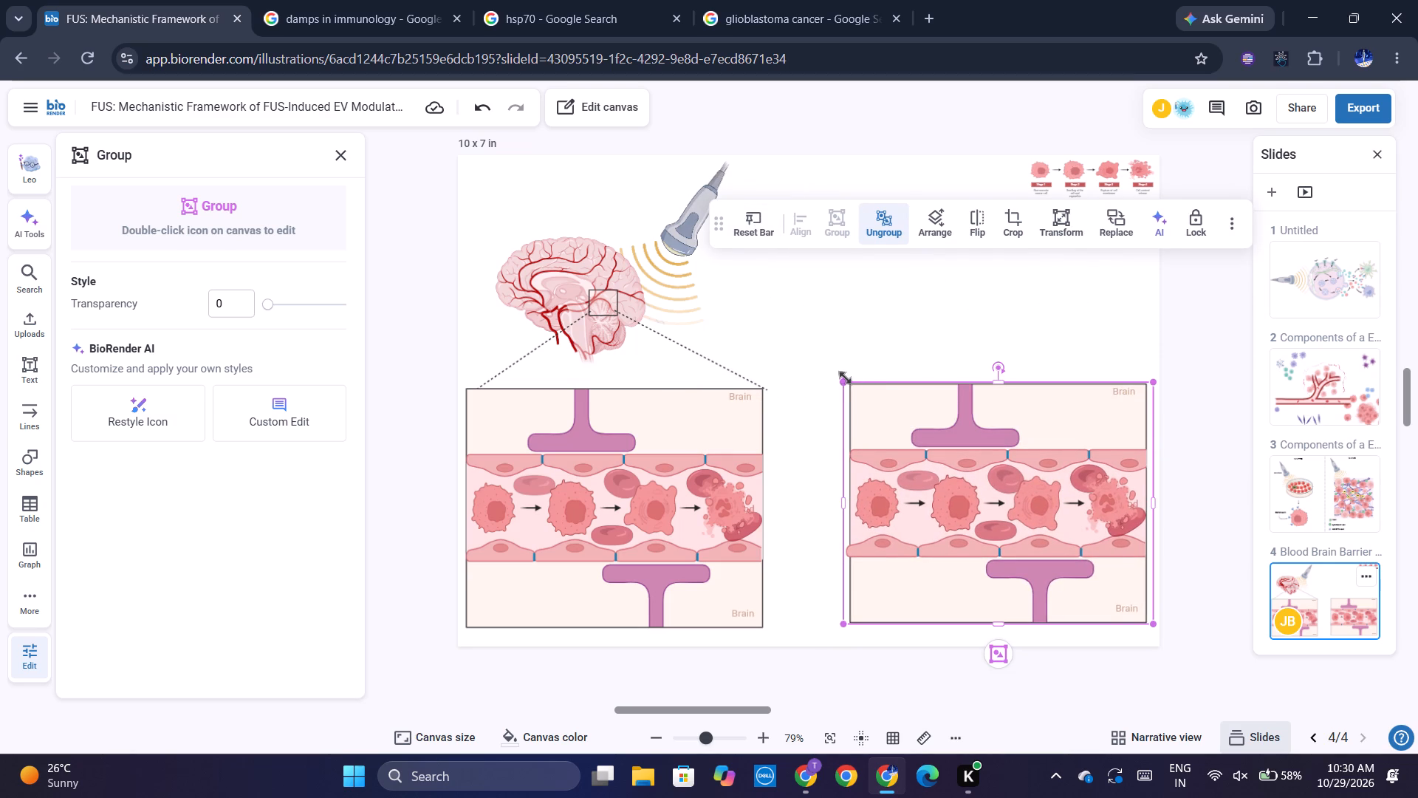
drag(844, 378, 825, 351)
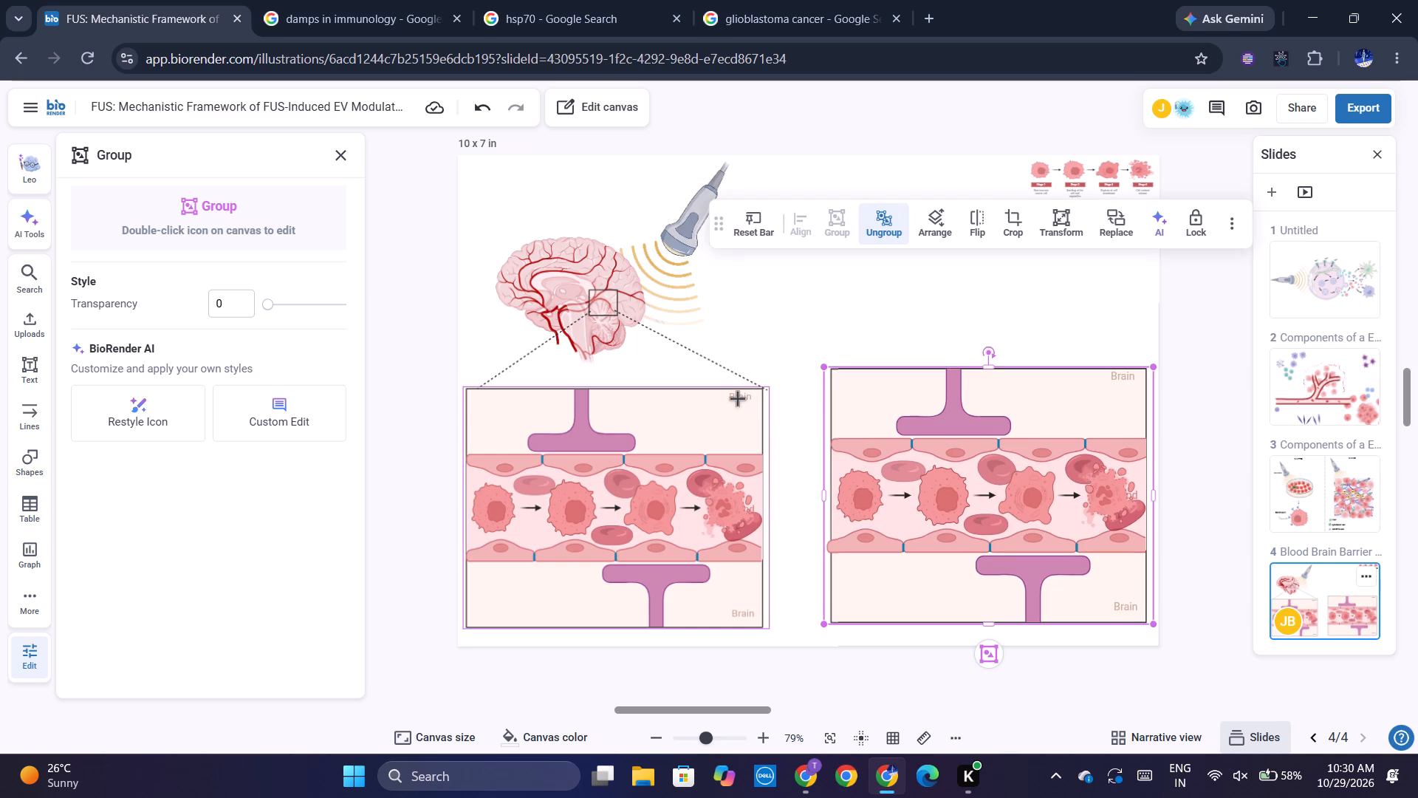
Enlarge the original blood-brain-barrier panel from its upper-right corner to match the duplicate's height, leaving a narrow gap between them.
click(738, 400)
drag(770, 389, 798, 362)
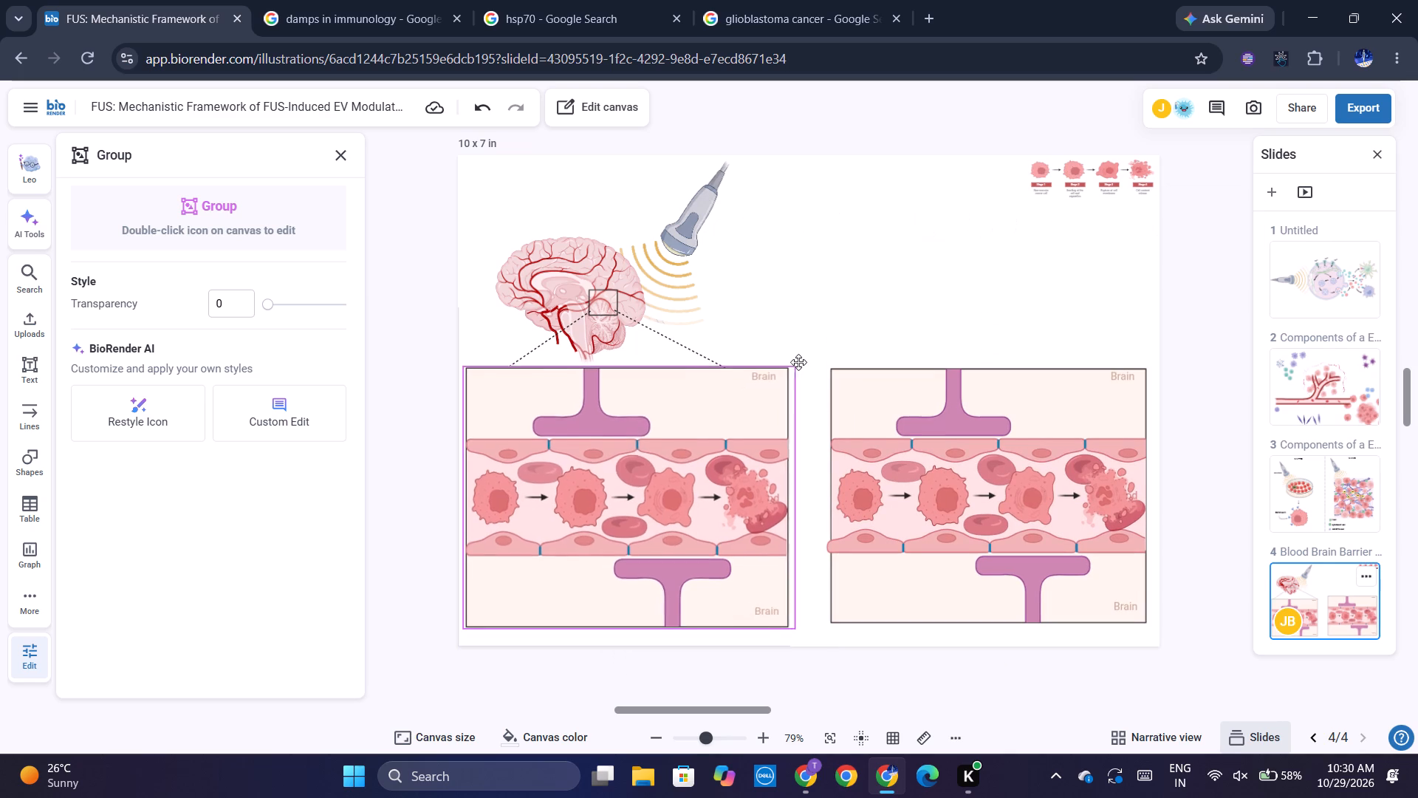
drag(798, 362, 793, 365)
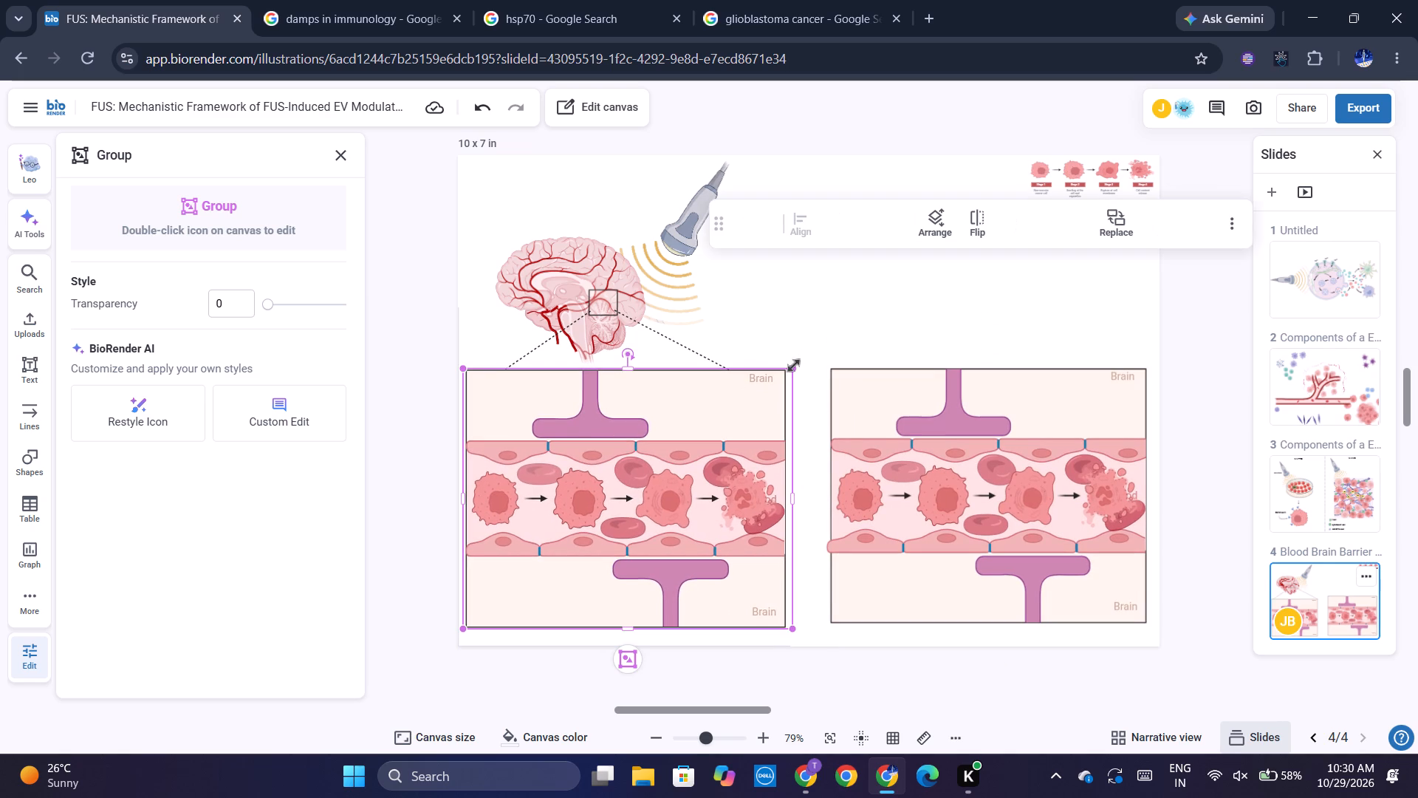
Inside the duplicated panel's group, crop the lower-left endothelial cell so its outer end is flush with the panel border.
triple_click(857, 542)
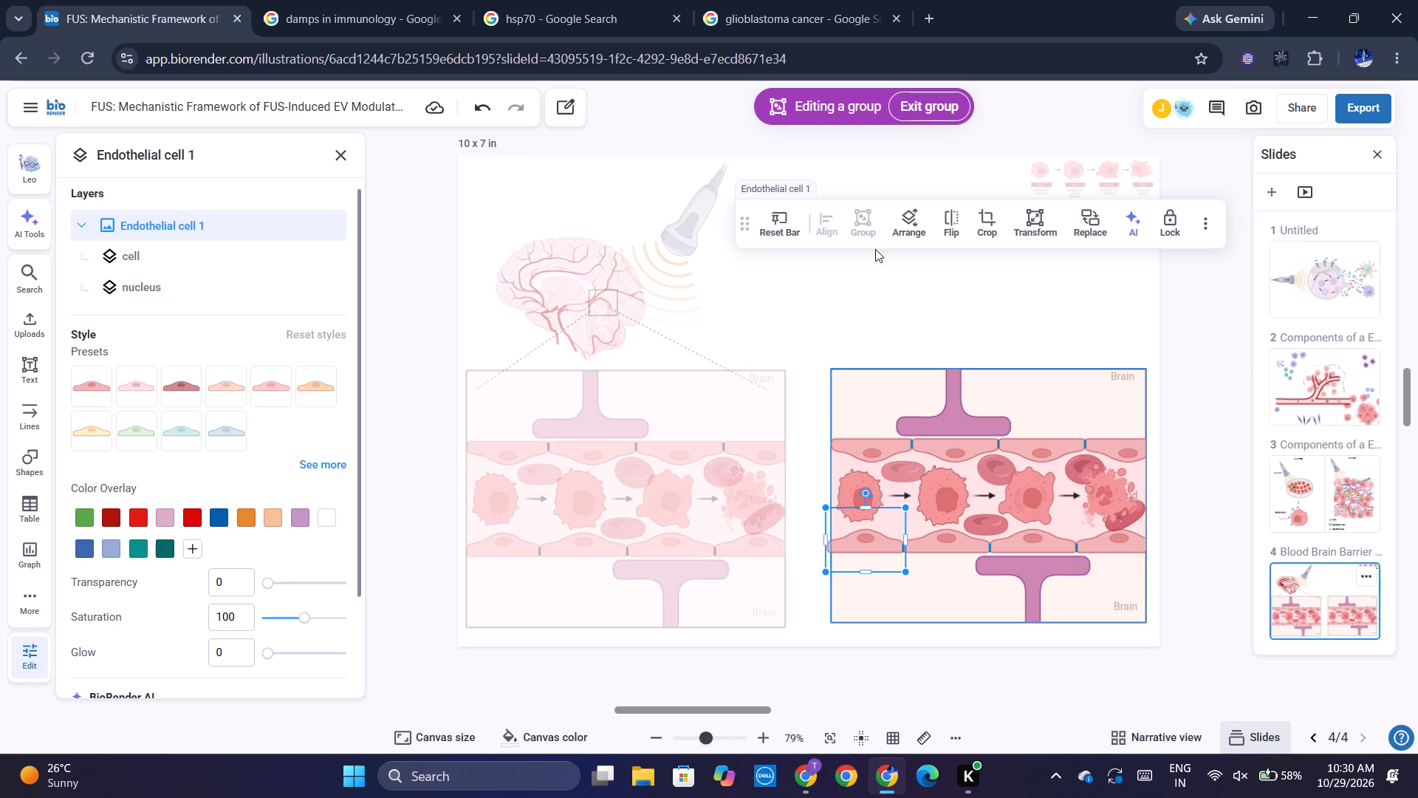
click(985, 212)
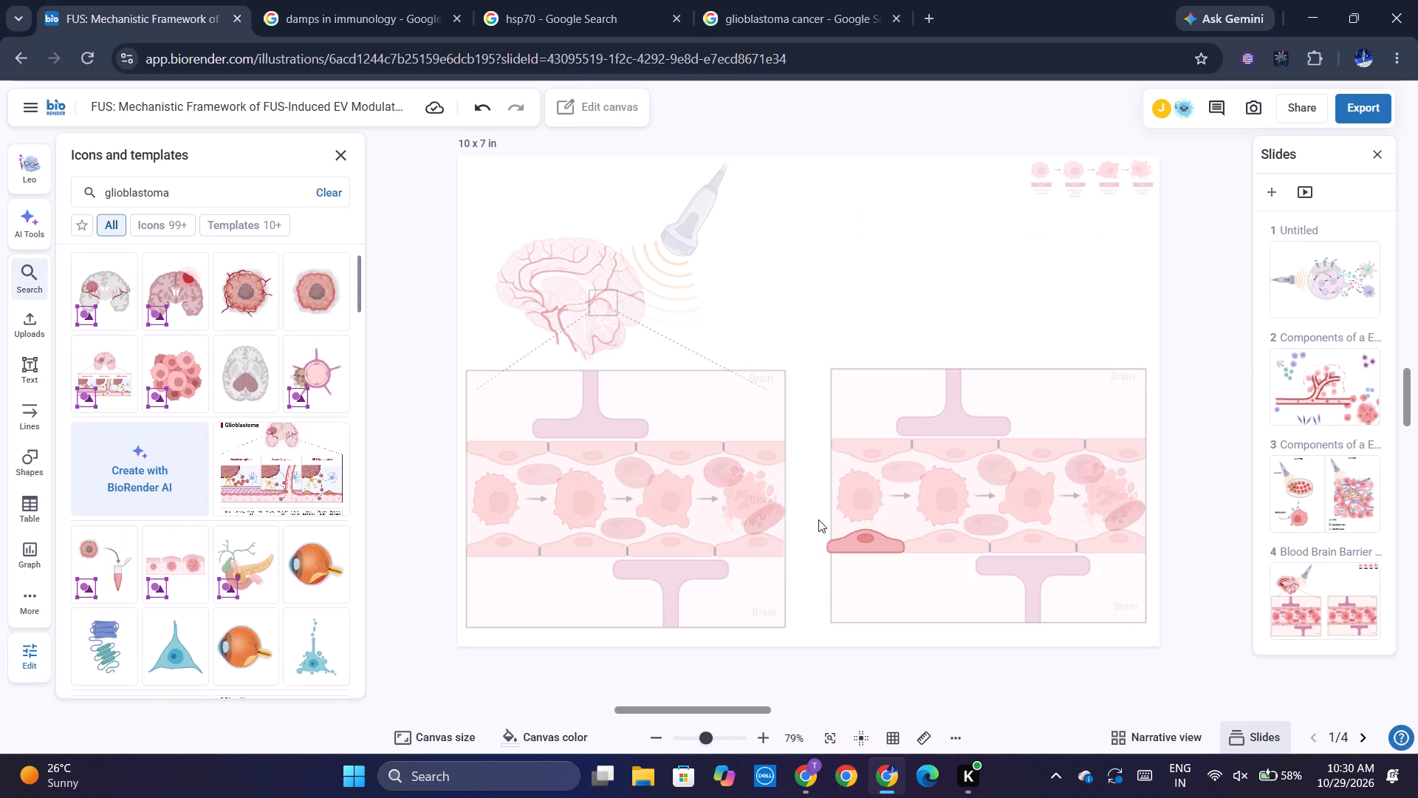
drag(824, 539, 831, 539)
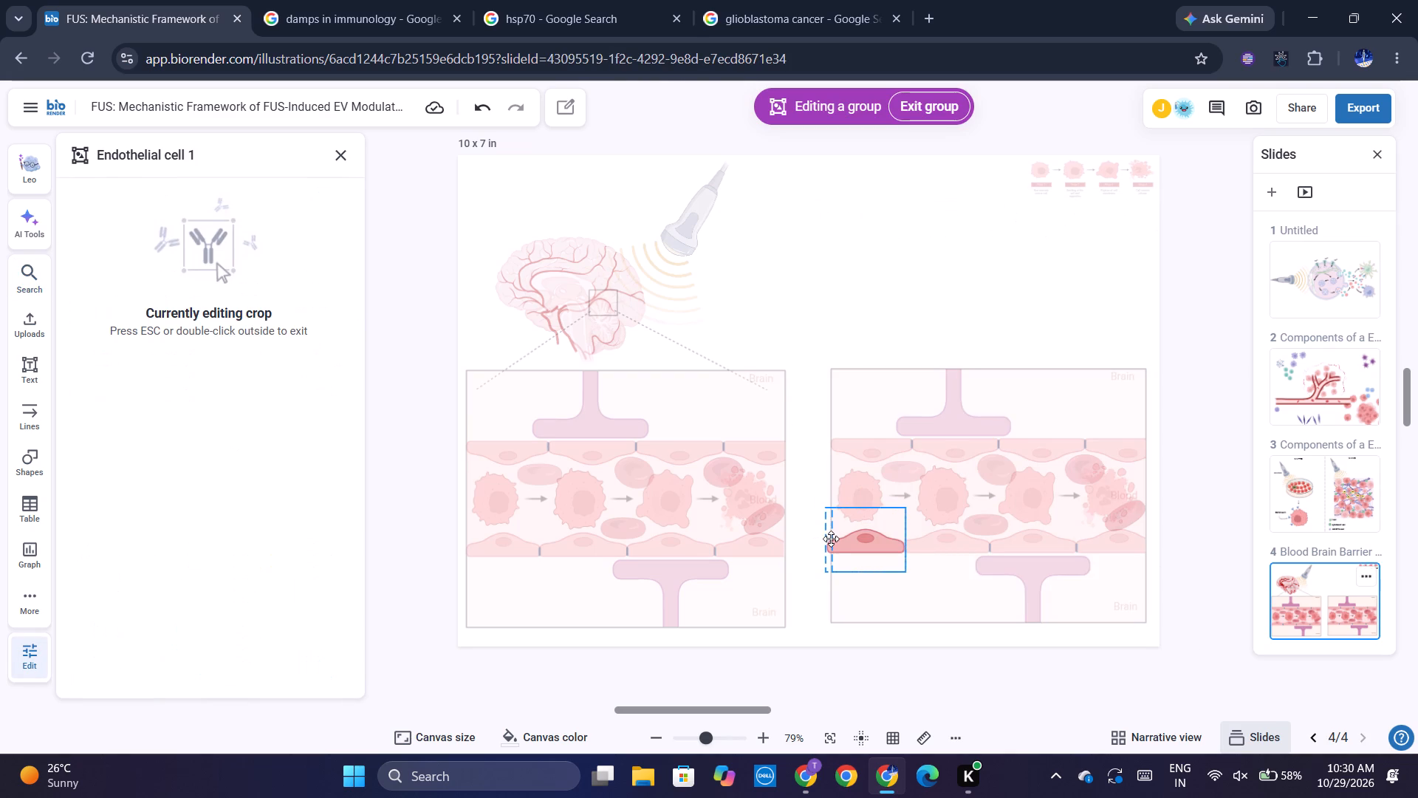
drag(831, 539, 832, 537)
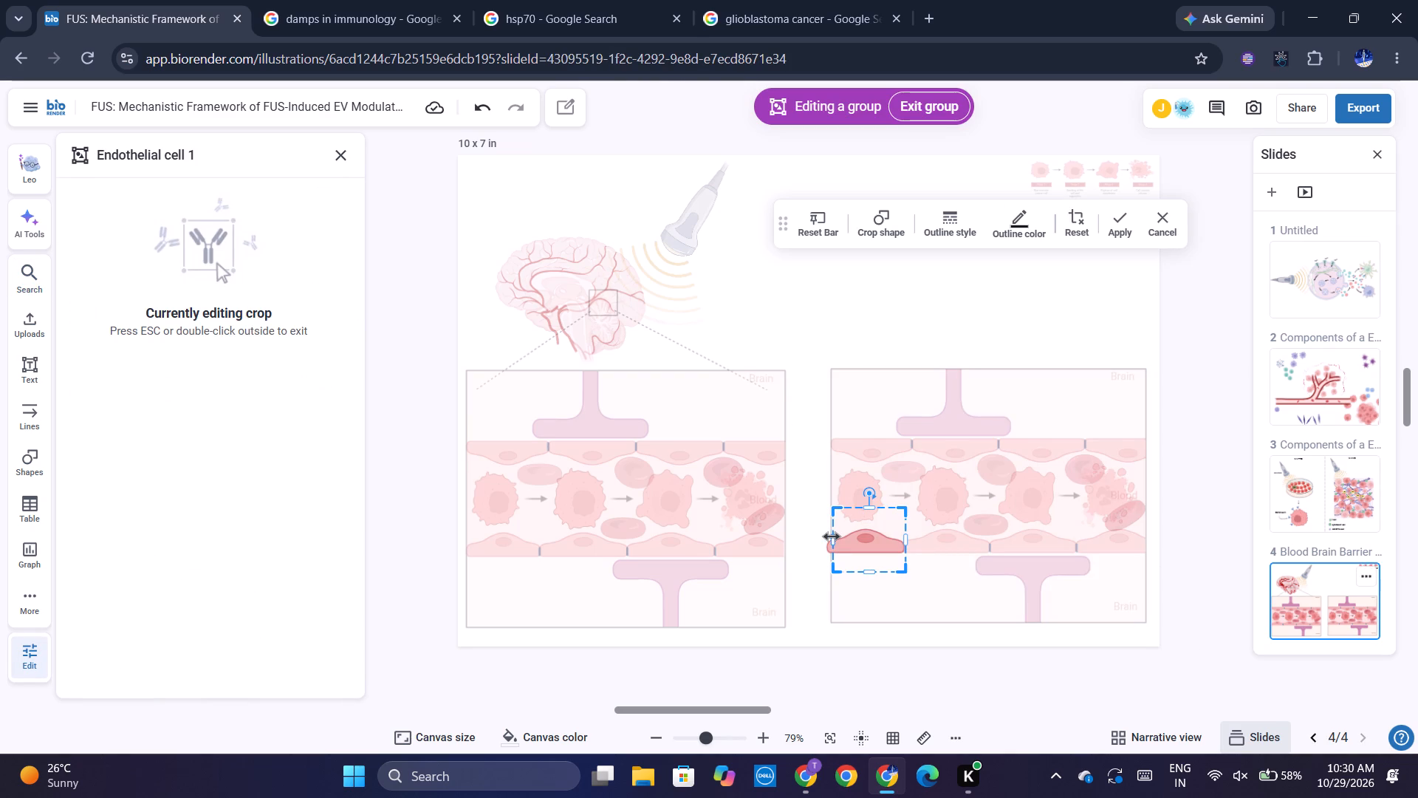
click(801, 531)
click(801, 531)
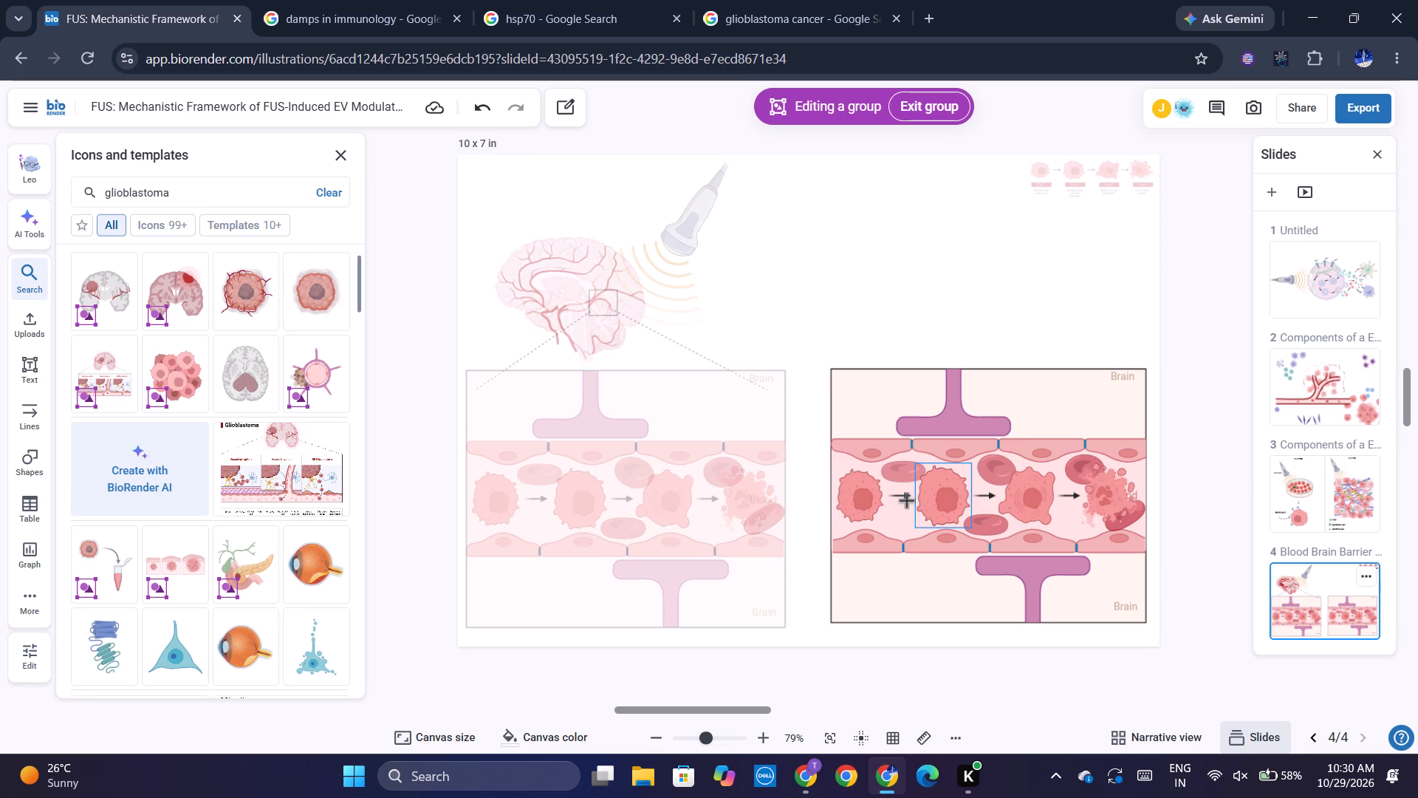
Delete the two cancer cells and the early-stage necrosis cell from the duplicated panel's vessel.
click(883, 508)
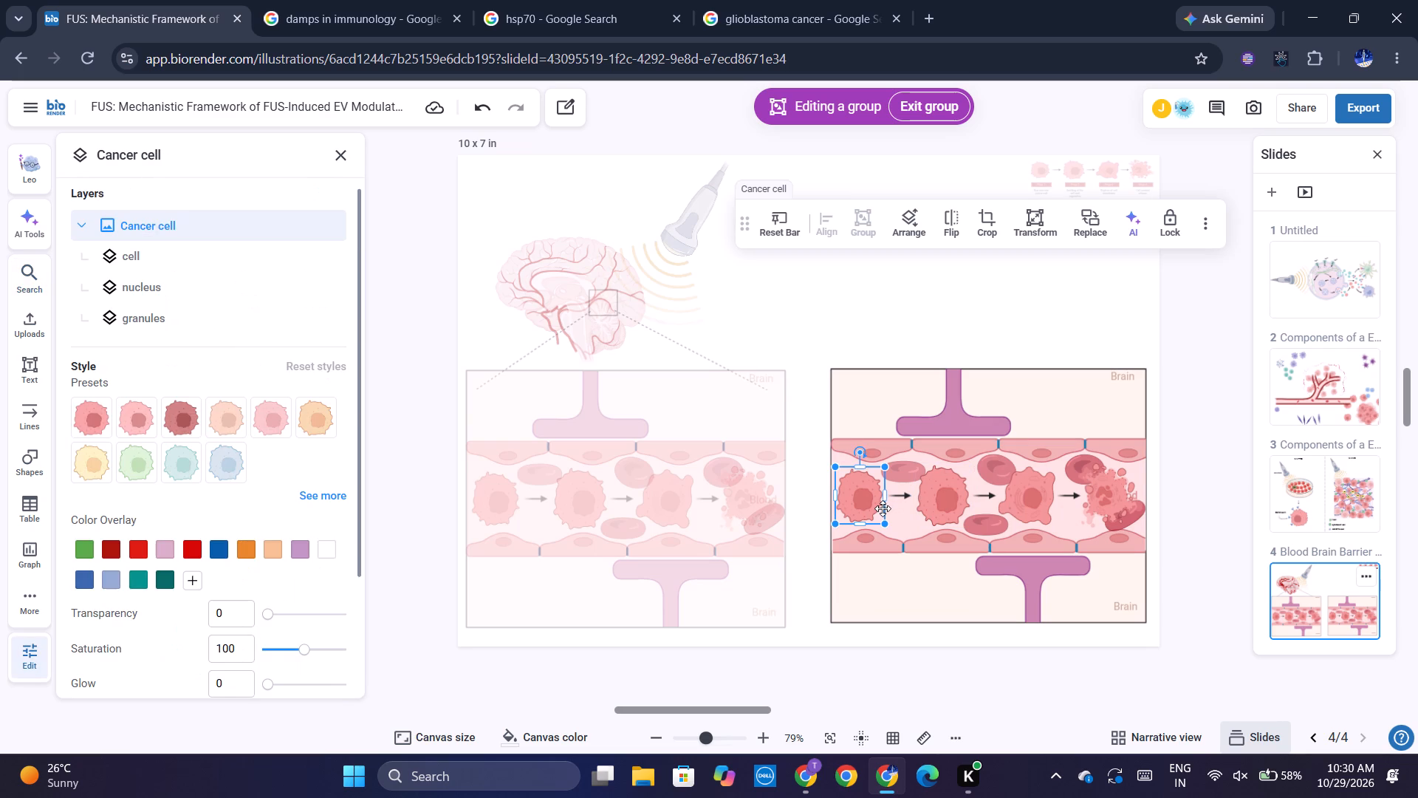
key(Delete)
click(940, 507)
key(Delete)
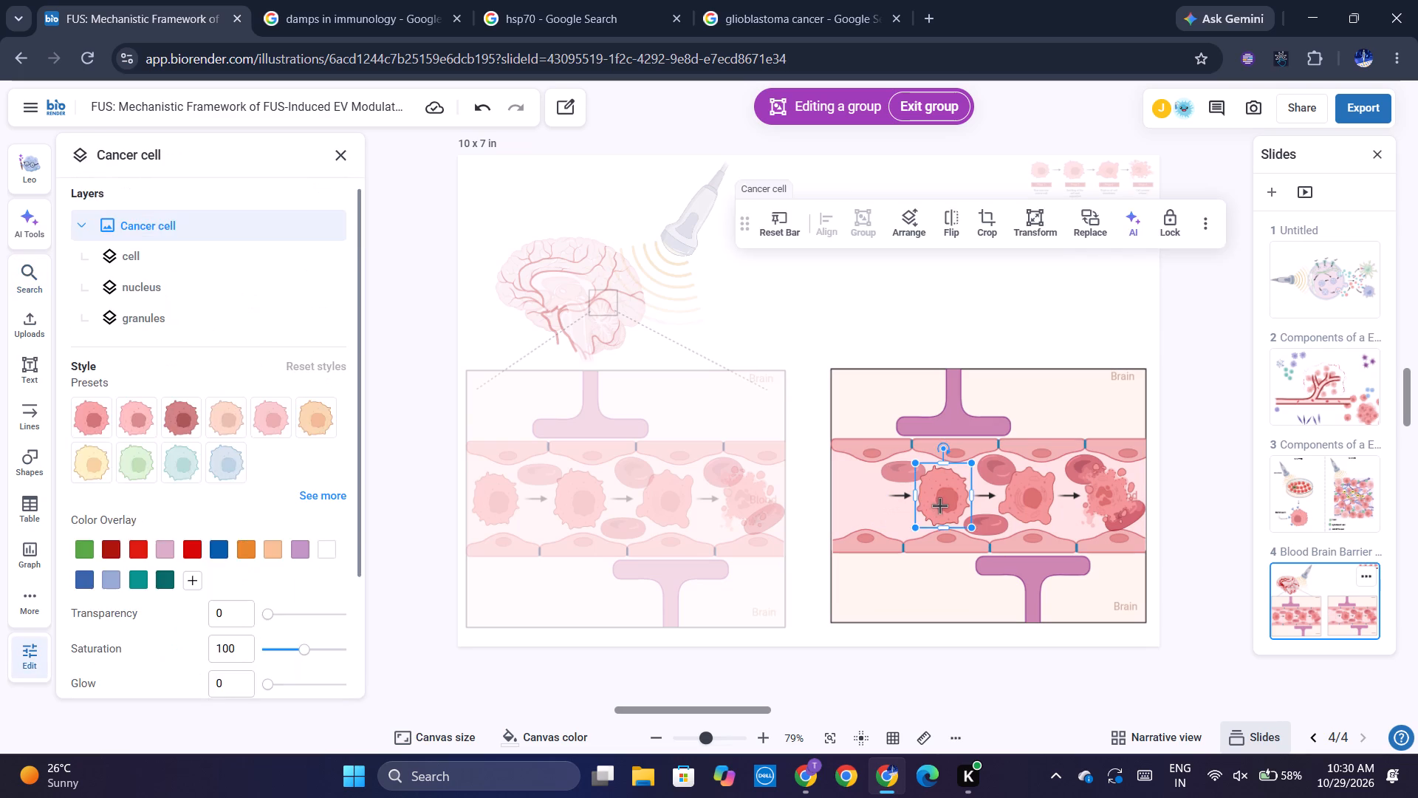
click(1038, 497)
key(Delete)
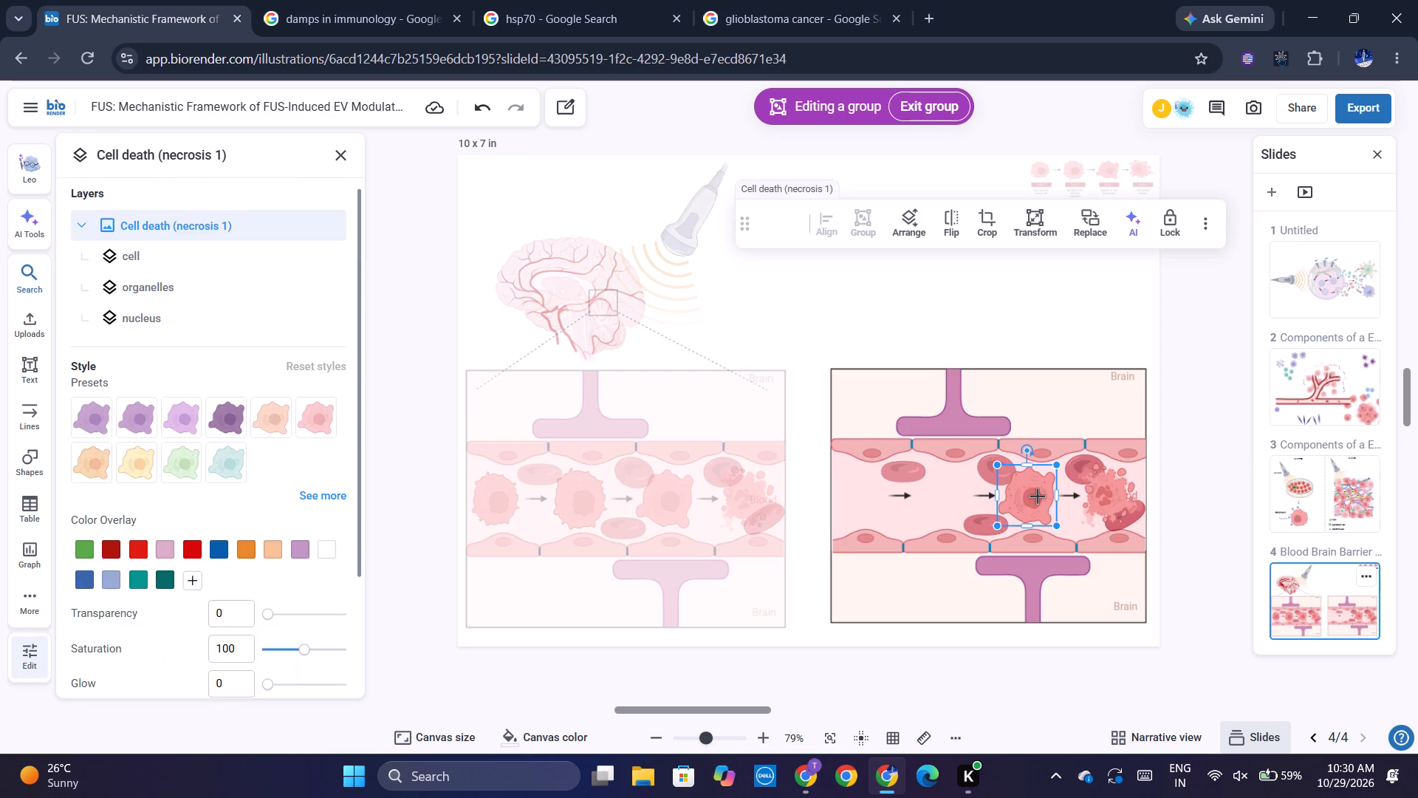
Move the bursting necrotic cell to the left end of the duplicated panel's vessel and enlarge it slightly.
drag(1107, 494, 989, 495)
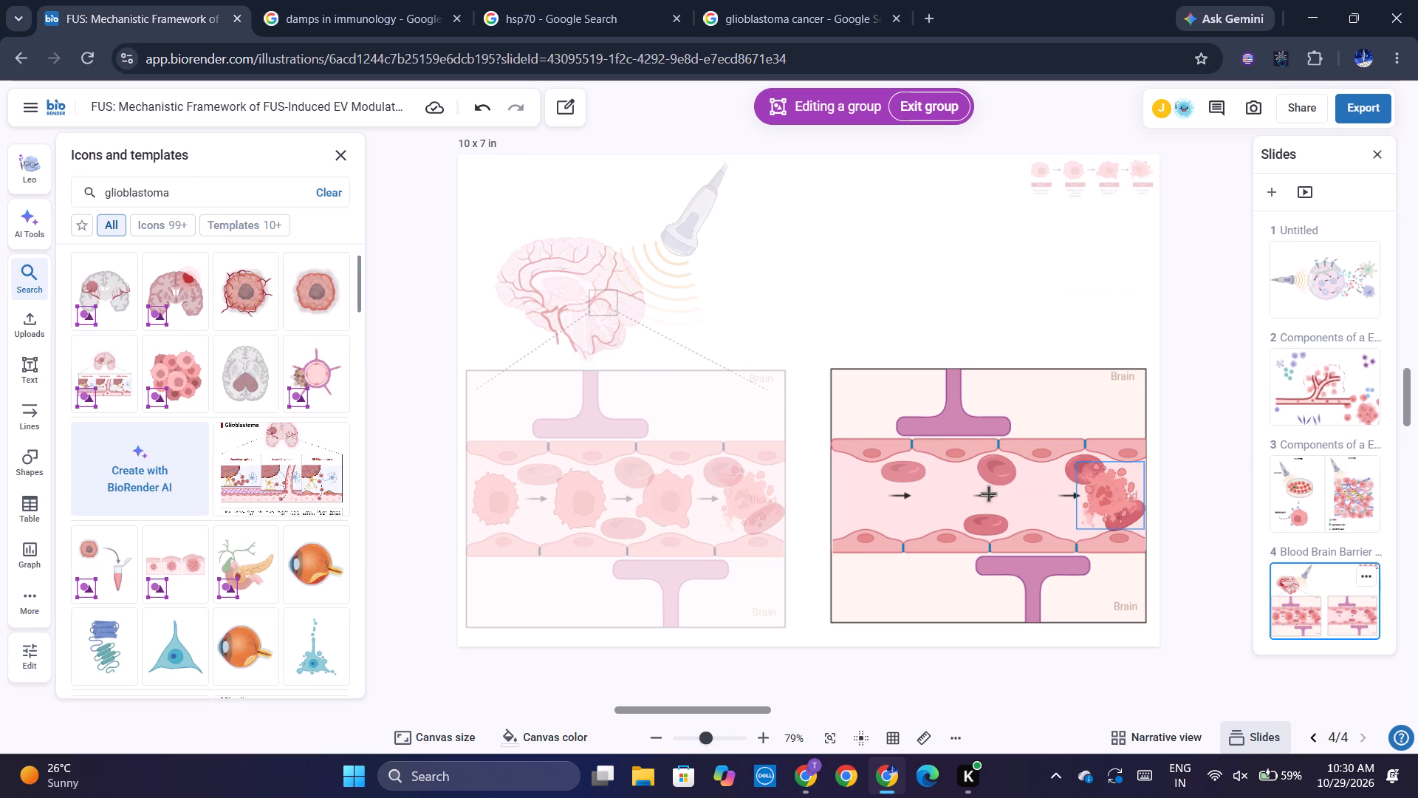
drag(989, 495, 864, 495)
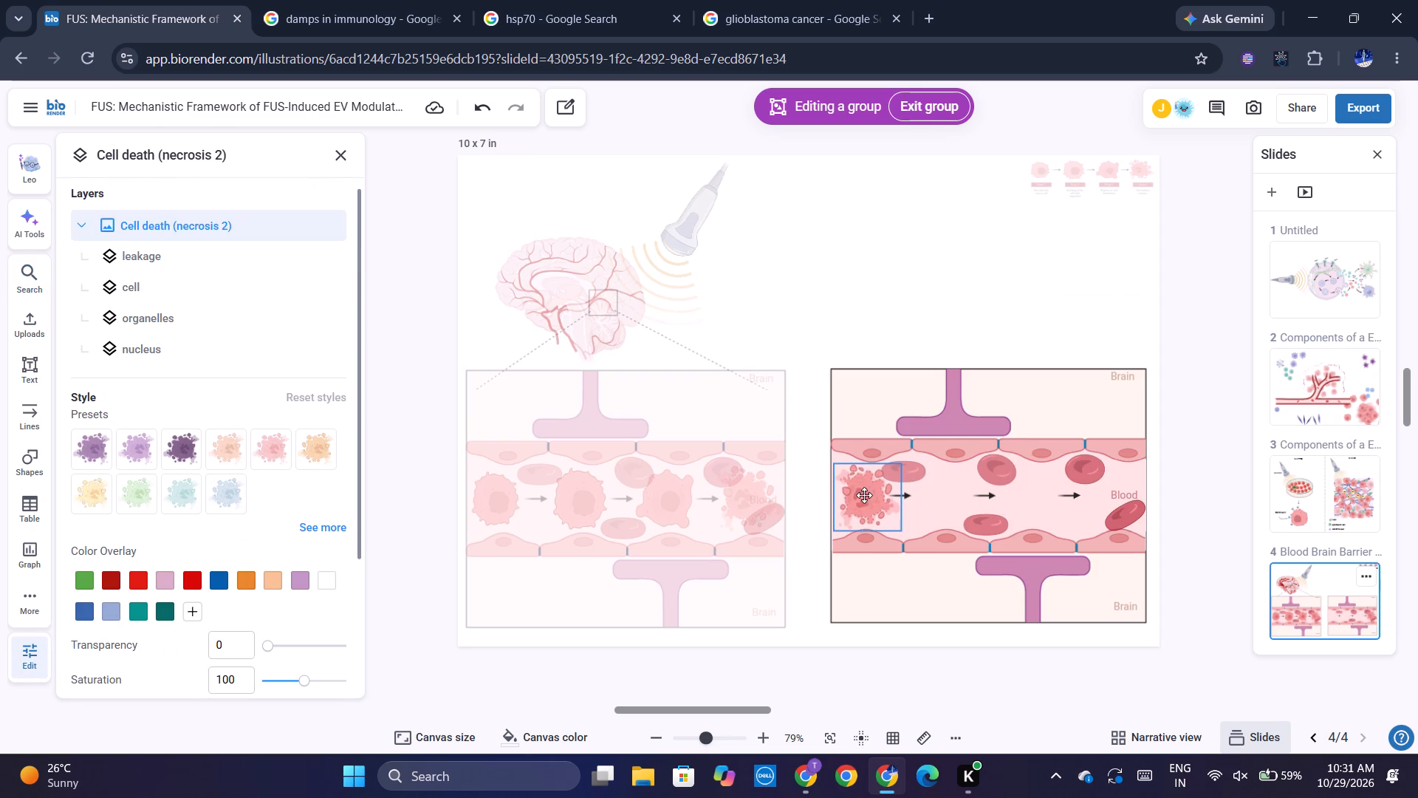
drag(899, 468, 908, 463)
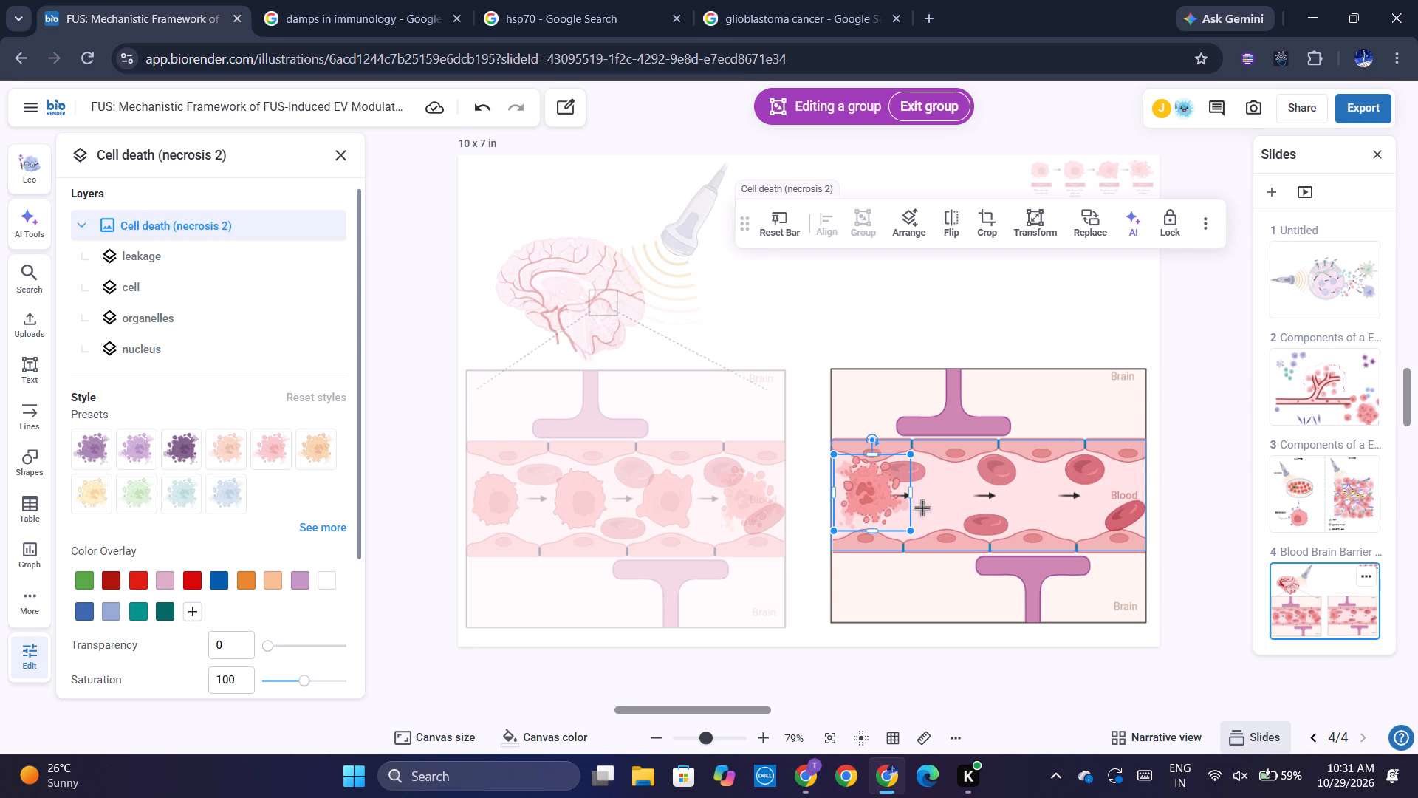
Shift the necrotic cell down into the lower brain area and delete the first arrow it was covering.
click(922, 509)
double_click(904, 497)
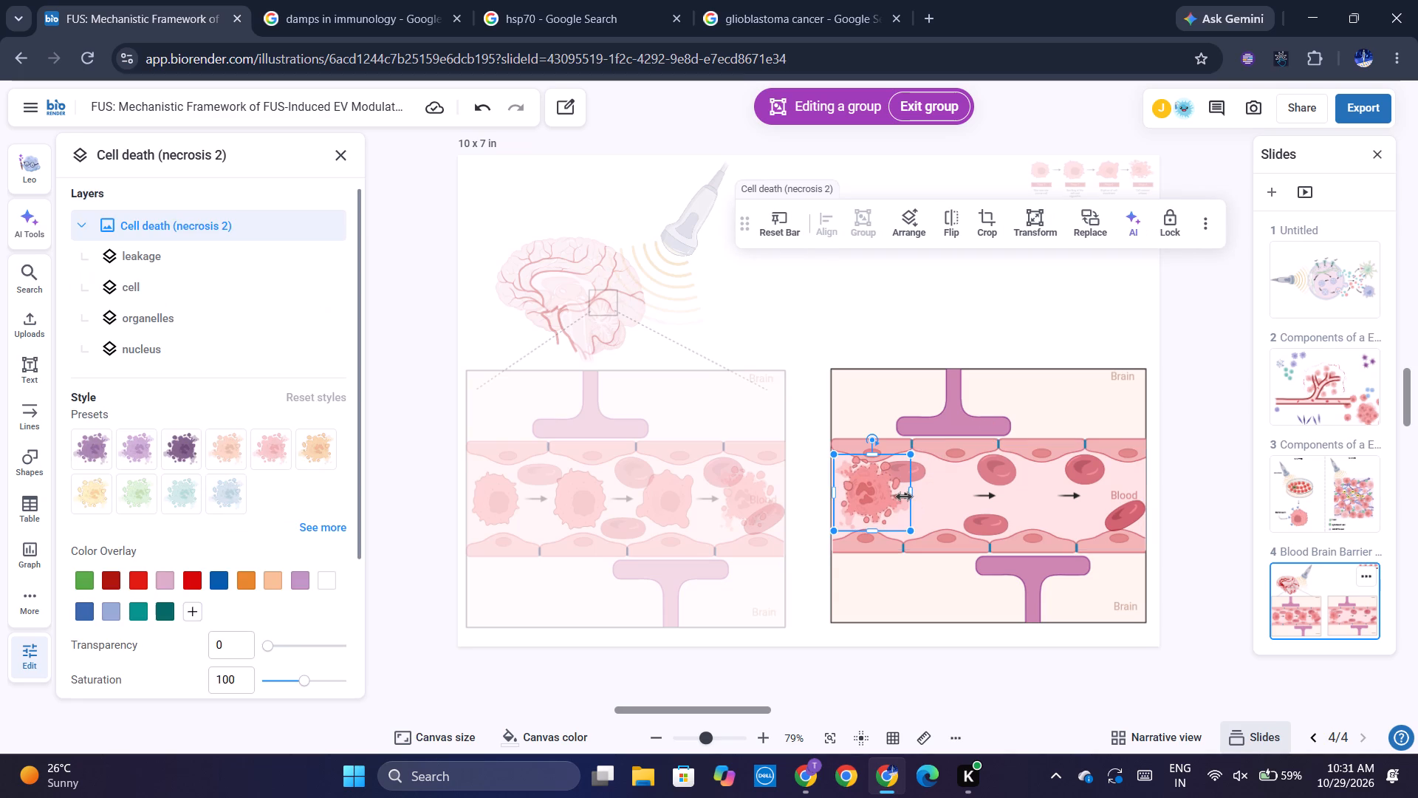
drag(882, 499, 897, 574)
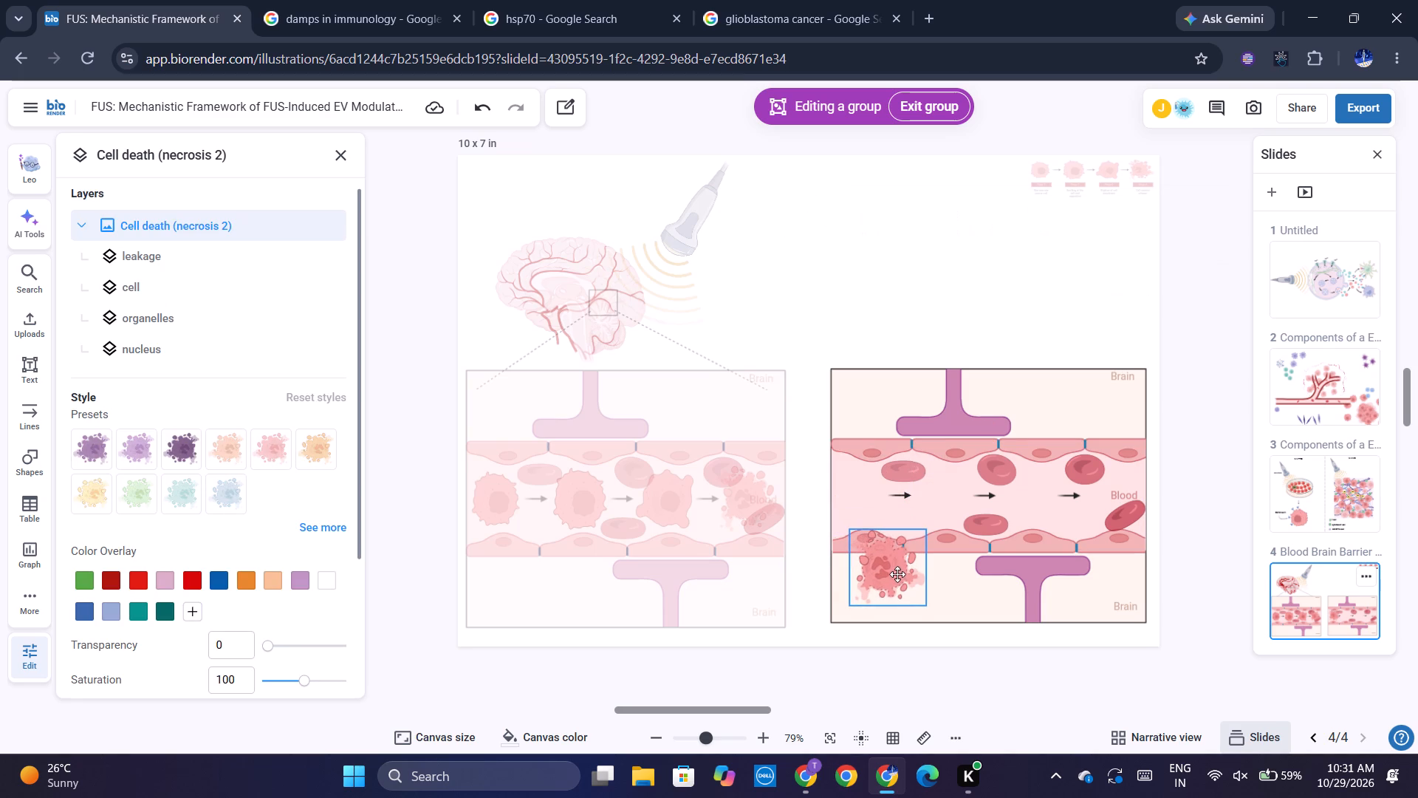
click(900, 494)
key(Delete)
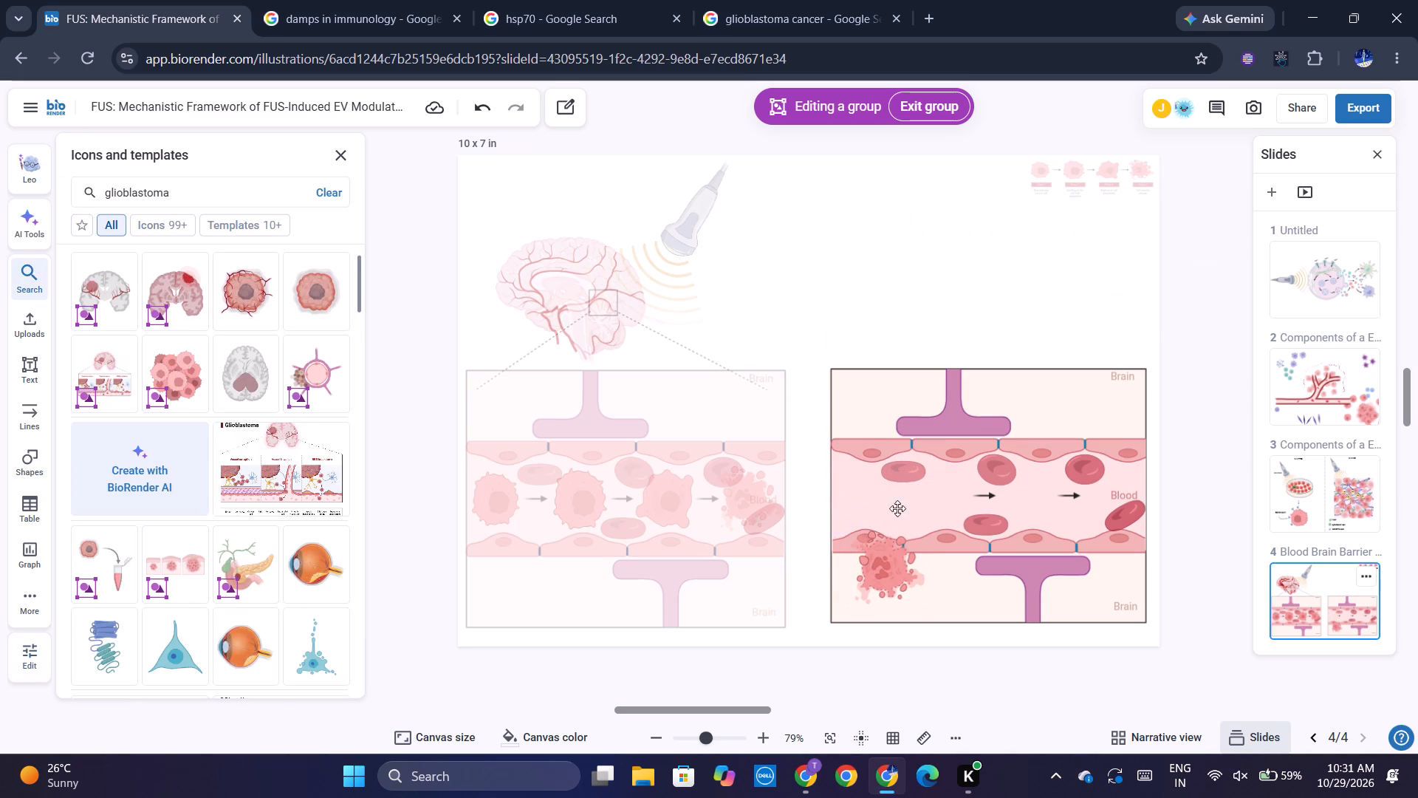
Move the necrotic cell back to the vessel's left end and rotate it about a quarter turn counterclockwise.
drag(886, 588, 869, 515)
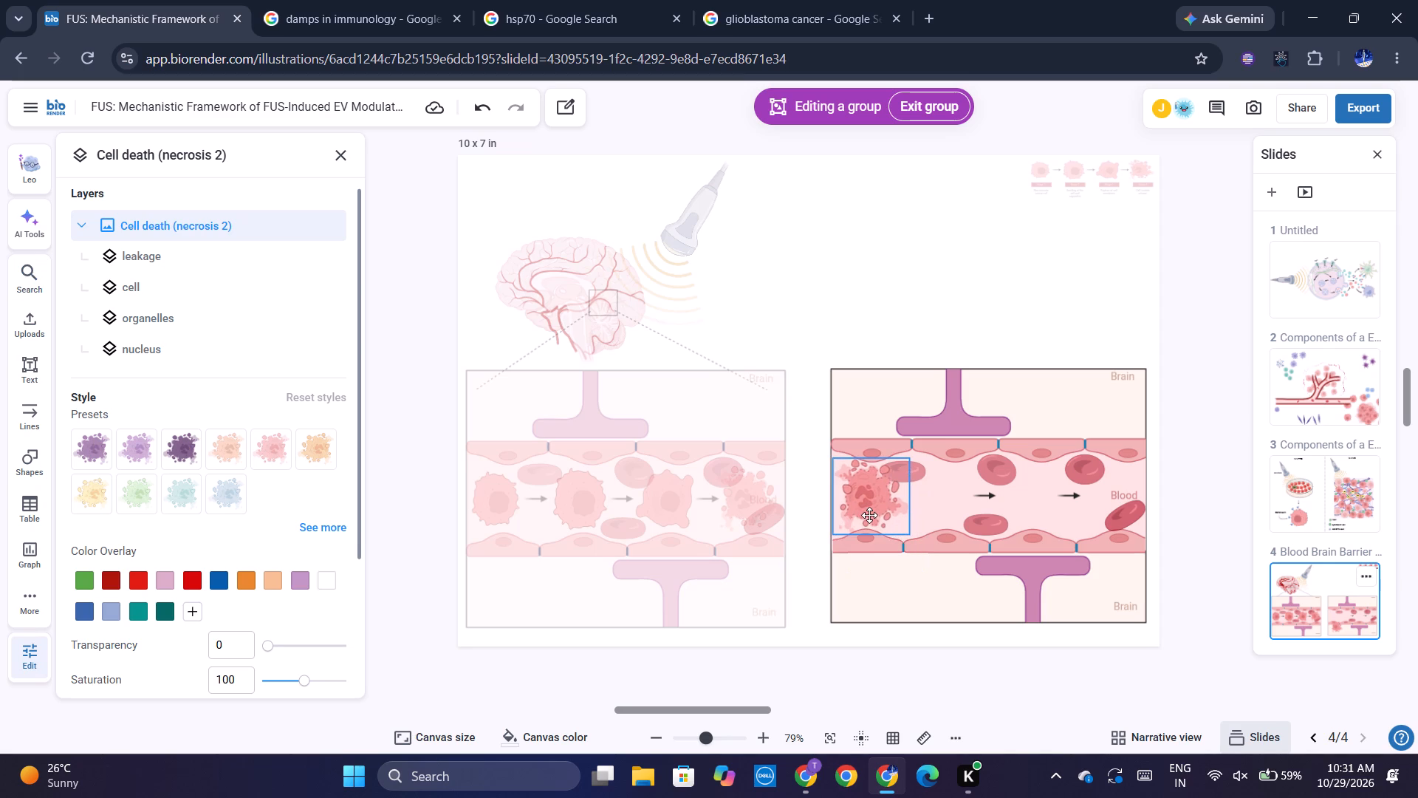
drag(869, 515, 869, 516)
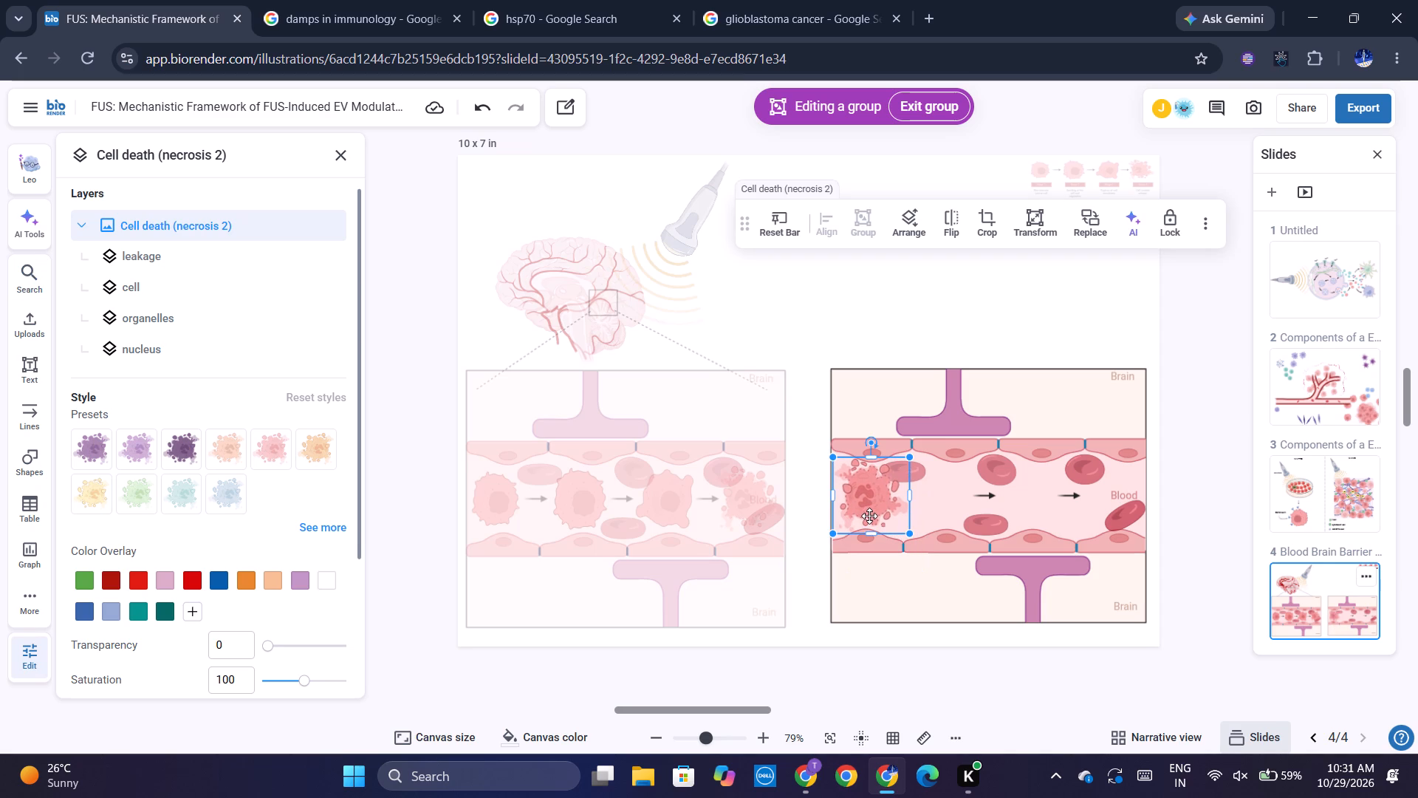
drag(871, 439, 831, 465)
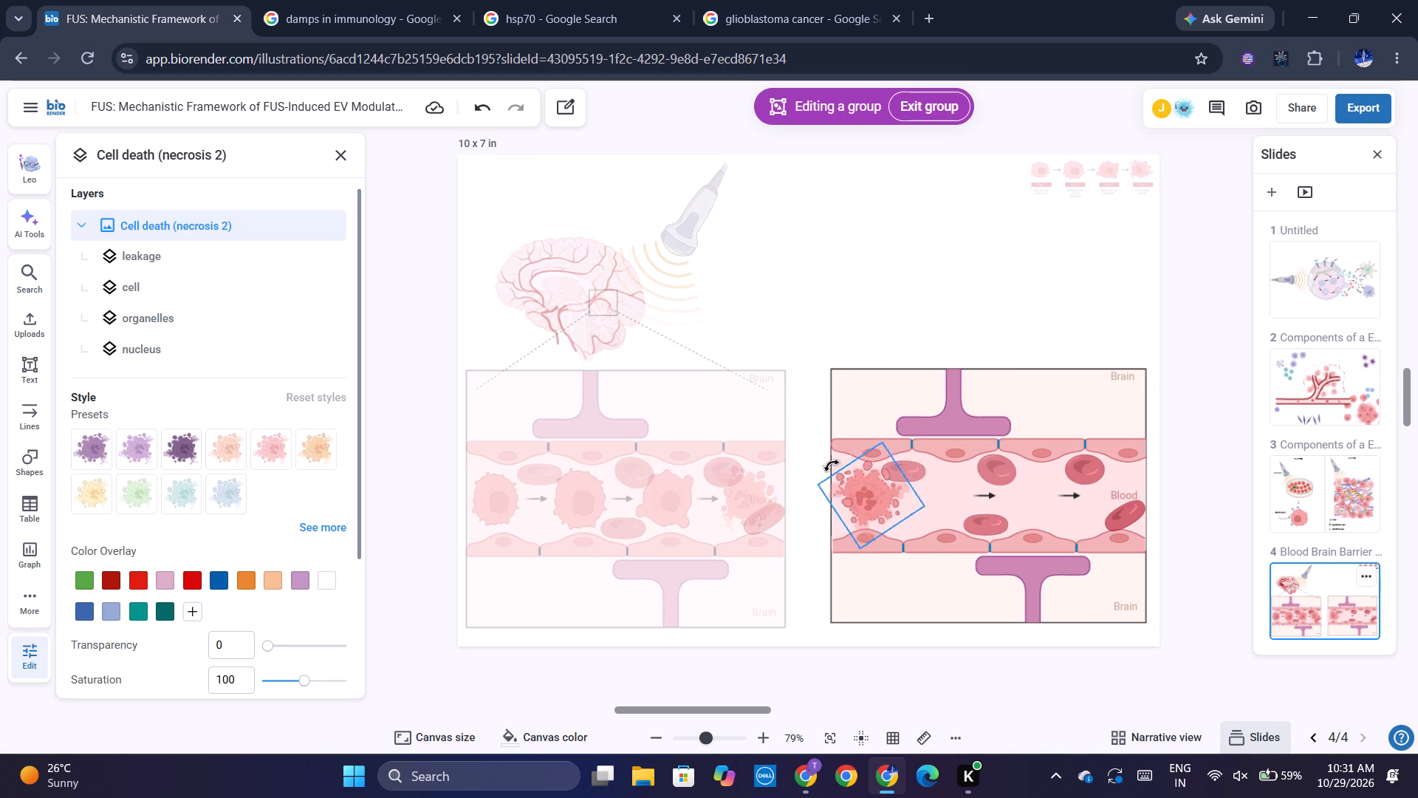
drag(831, 465, 827, 503)
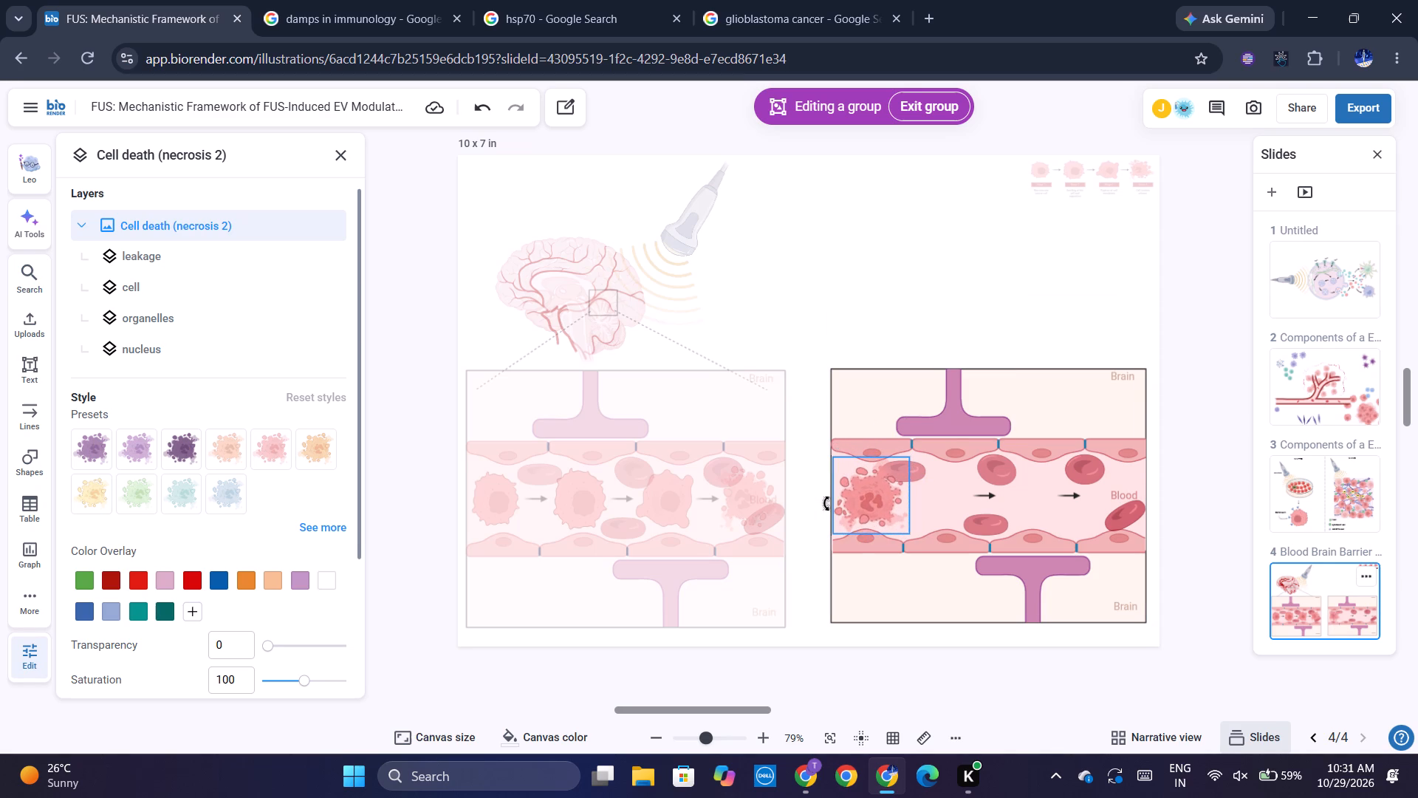
drag(827, 503, 828, 503)
Move the faded red blood cell beside the necrotic cell to the vessel's upper-left corner, overlapping the necrotic cell's upper edge.
drag(924, 469, 933, 513)
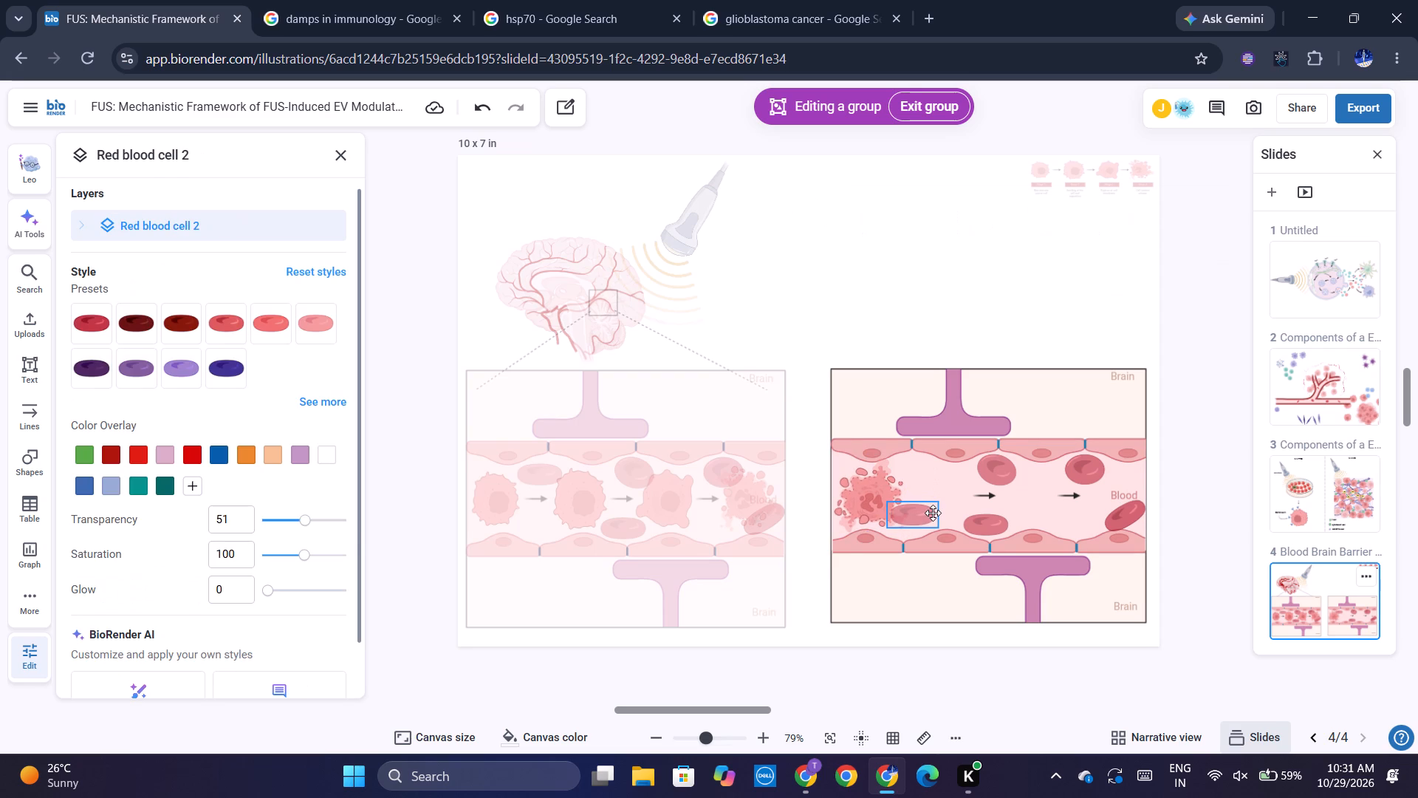
drag(933, 513, 871, 470)
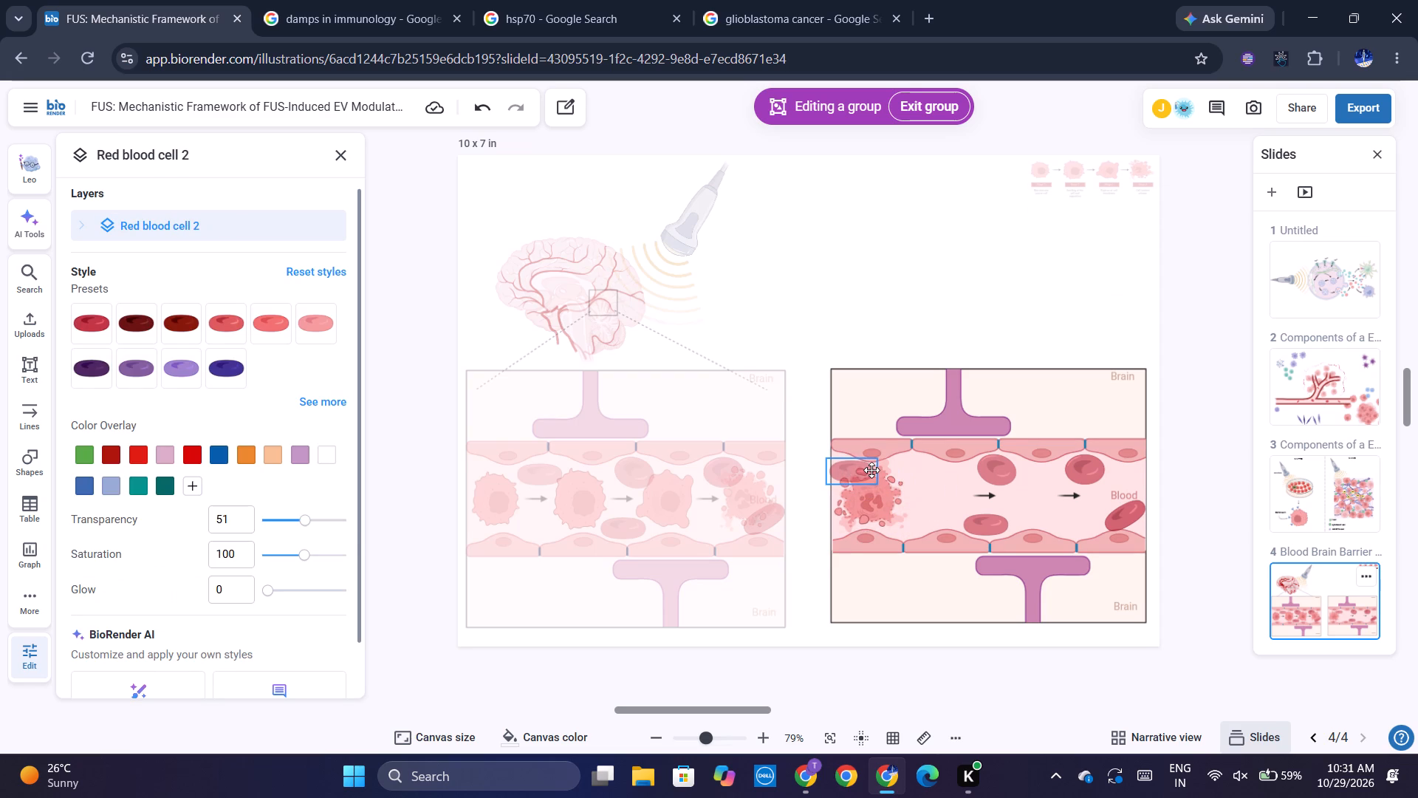
drag(871, 470, 875, 470)
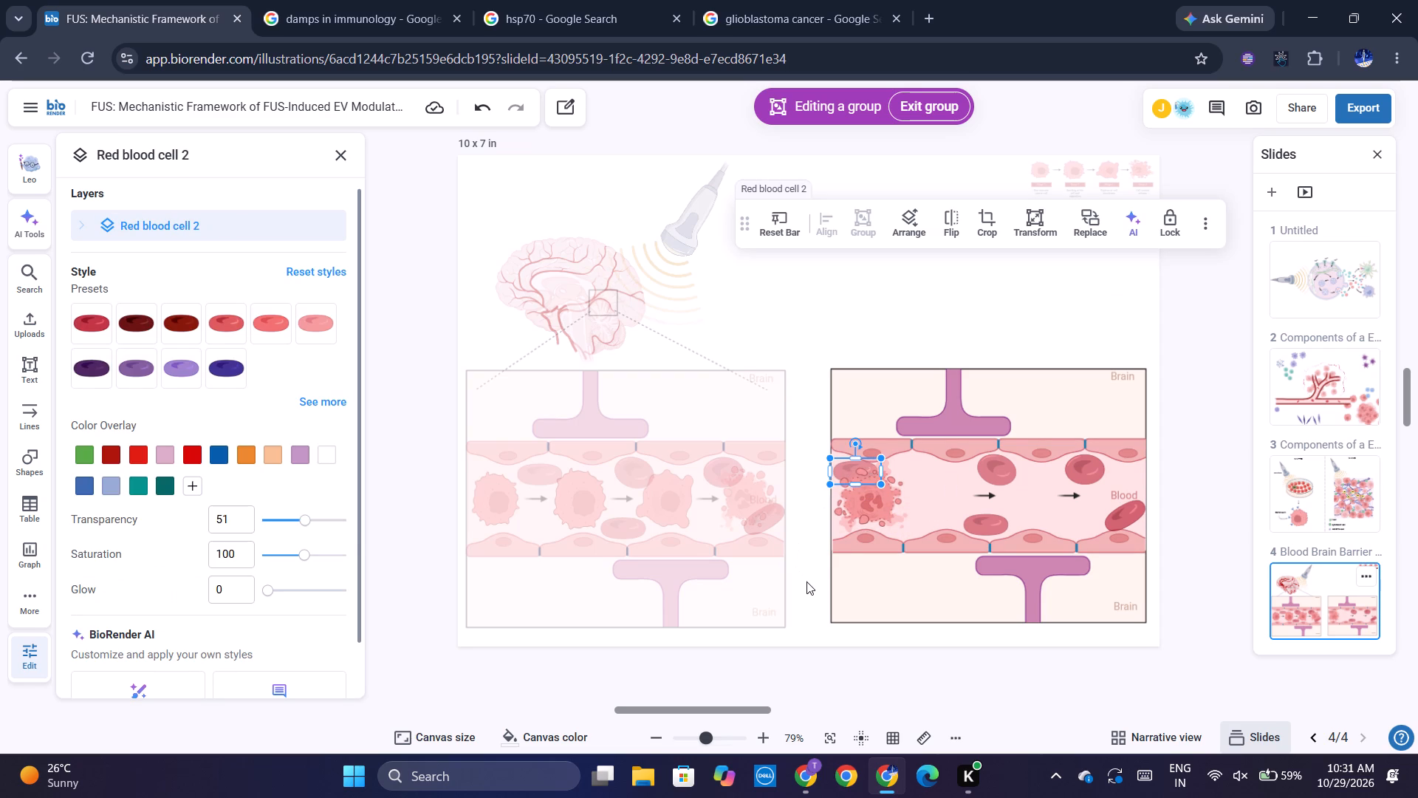
click(806, 582)
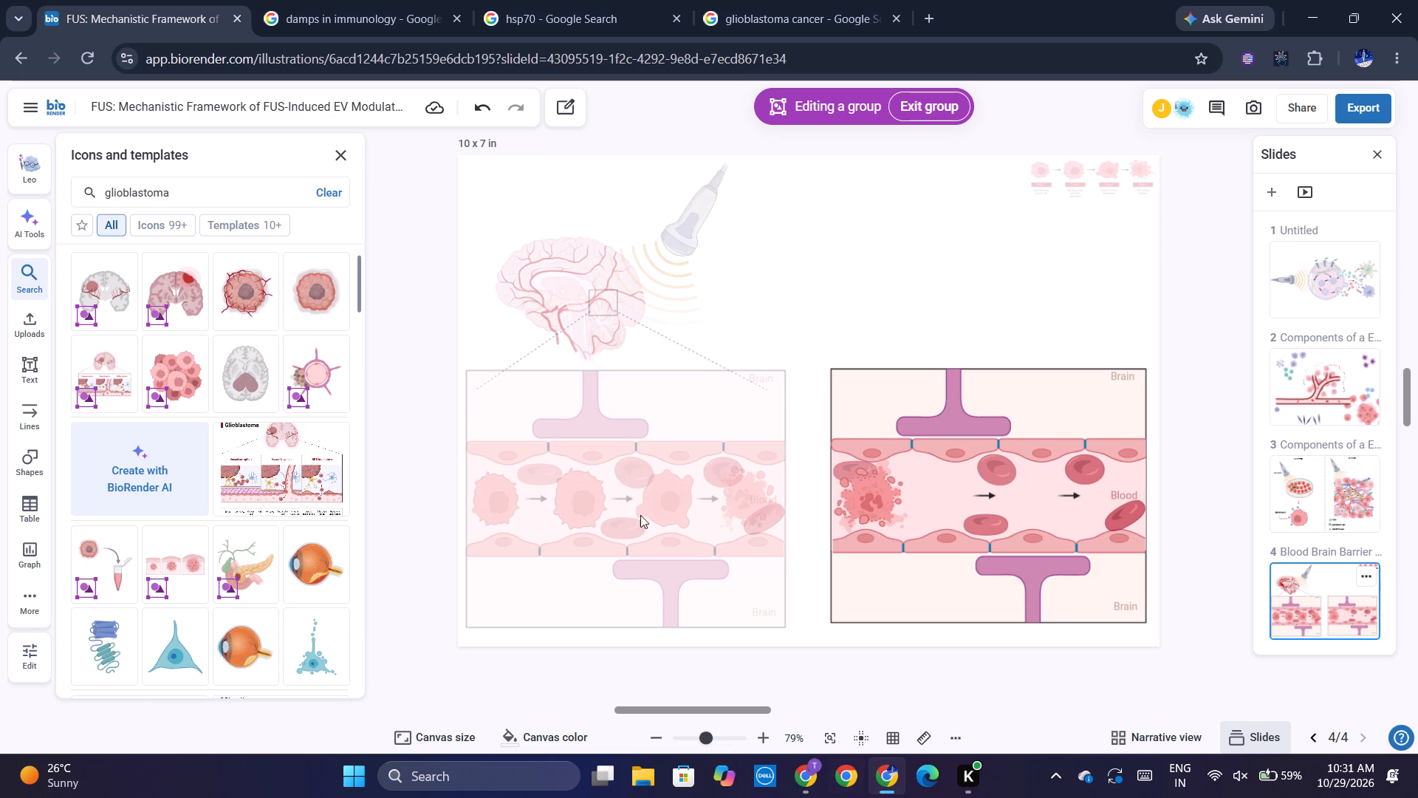
Clear the glioblastoma term from the icon and template search.
click(327, 186)
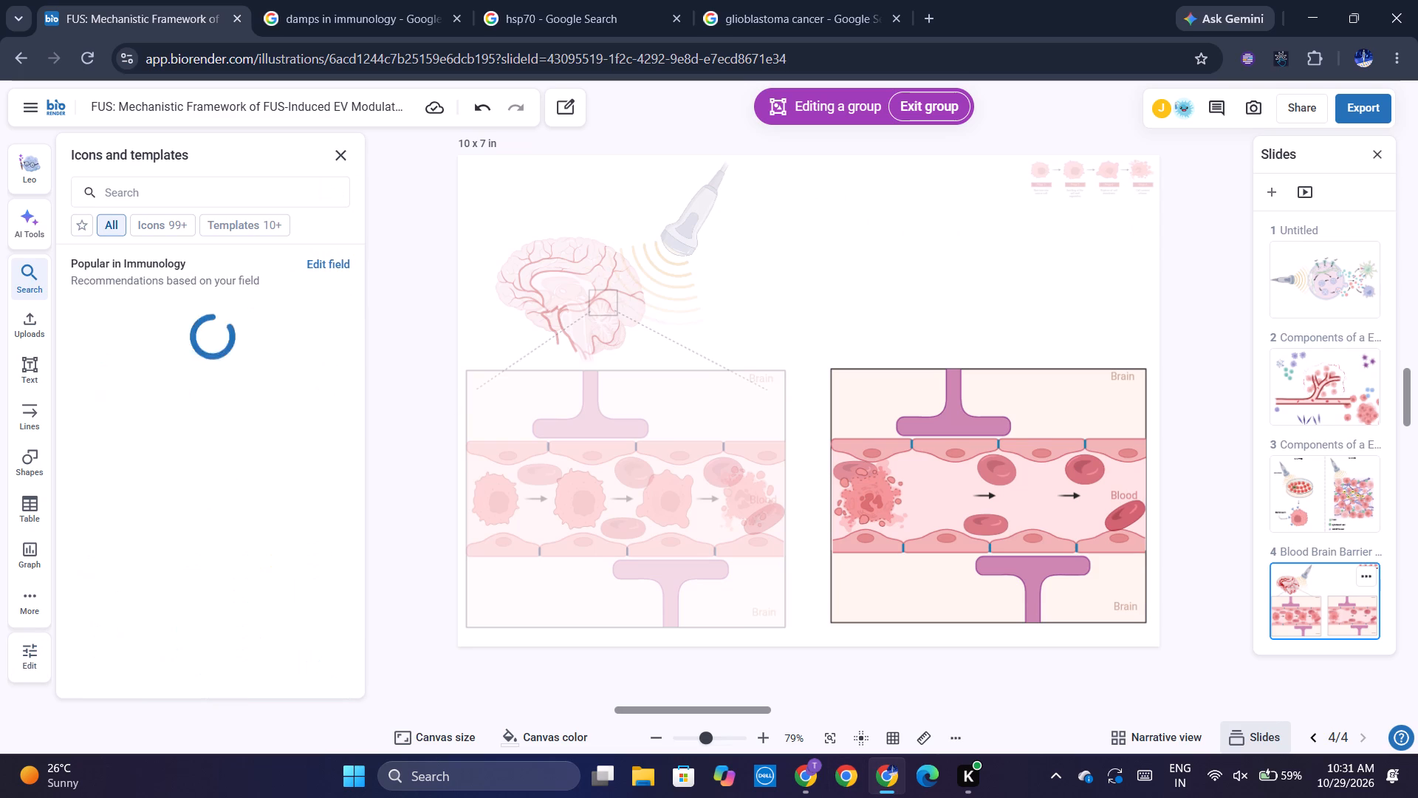
Search the icons and templates for "damp", look through the results for a suitable illustration, and clear the search.
click(247, 190)
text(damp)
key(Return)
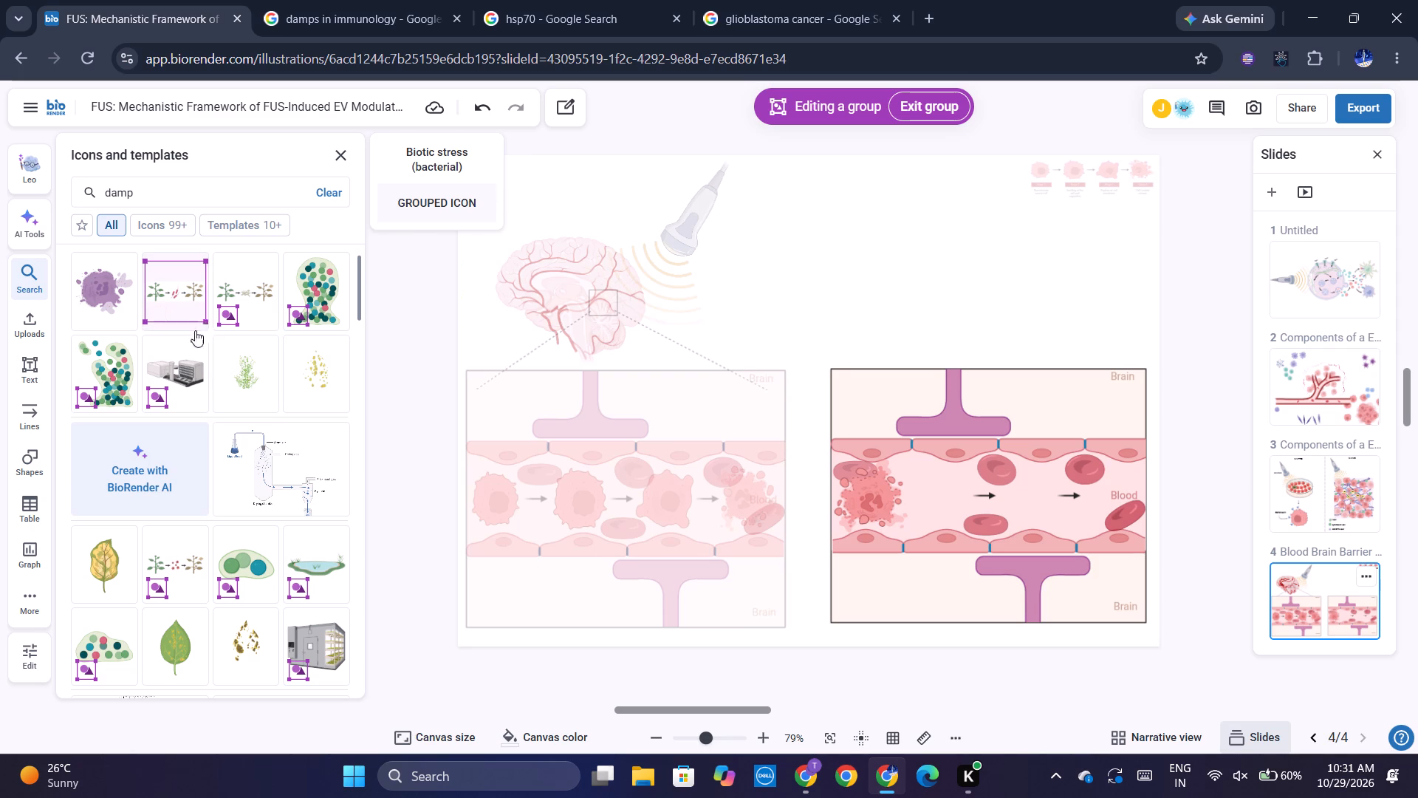
scroll(250, 482, down, 2)
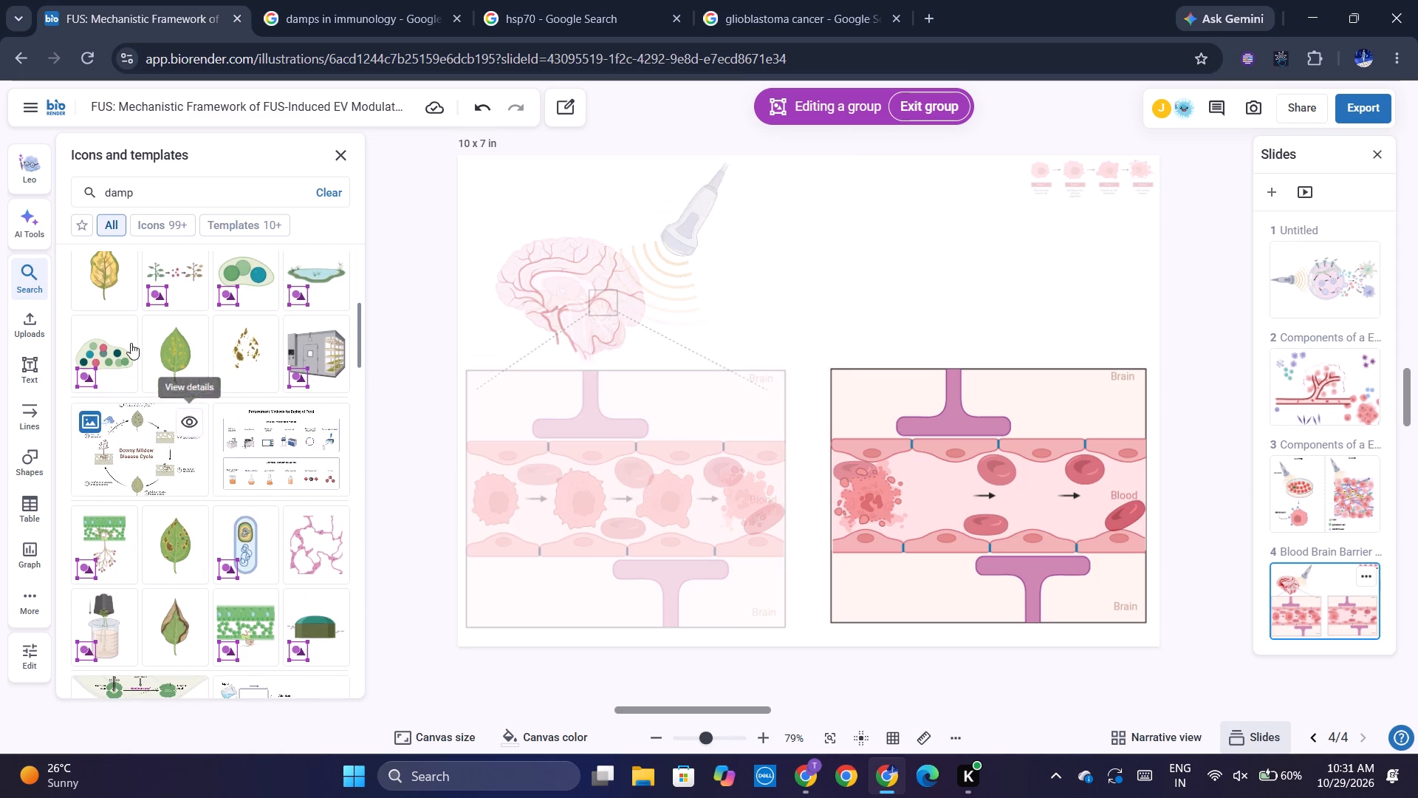
click(335, 197)
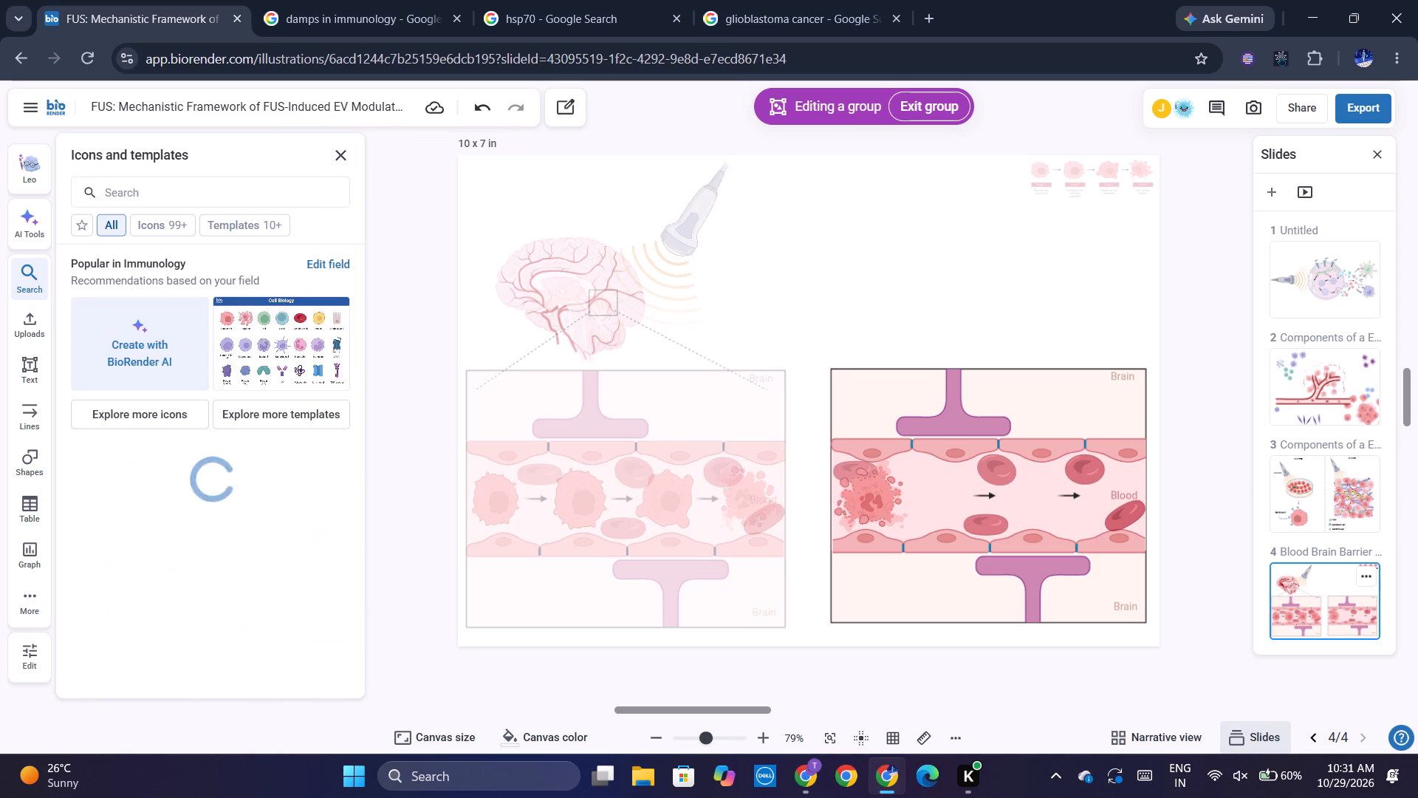
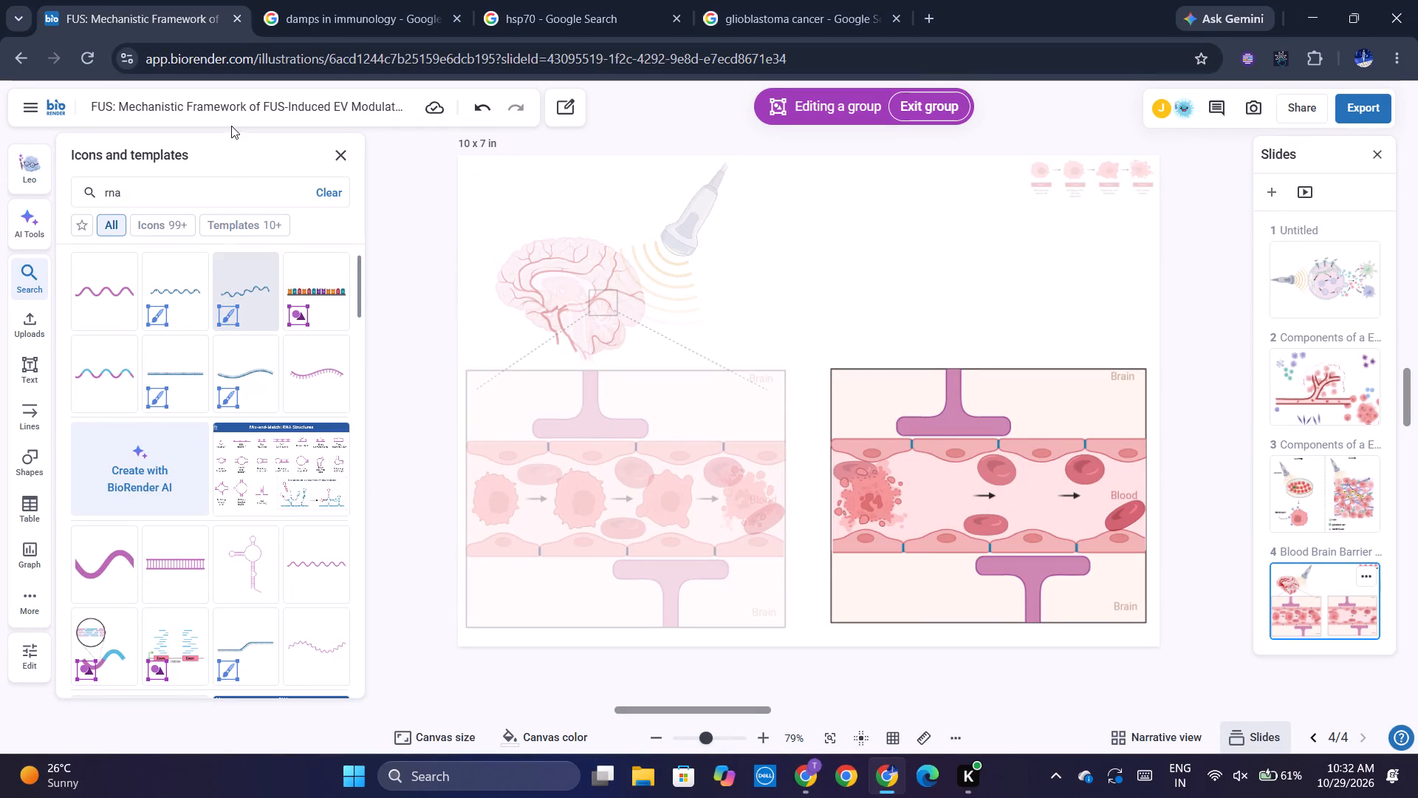
Search the icon and template library for "naked dna".
triple_click(234, 187)
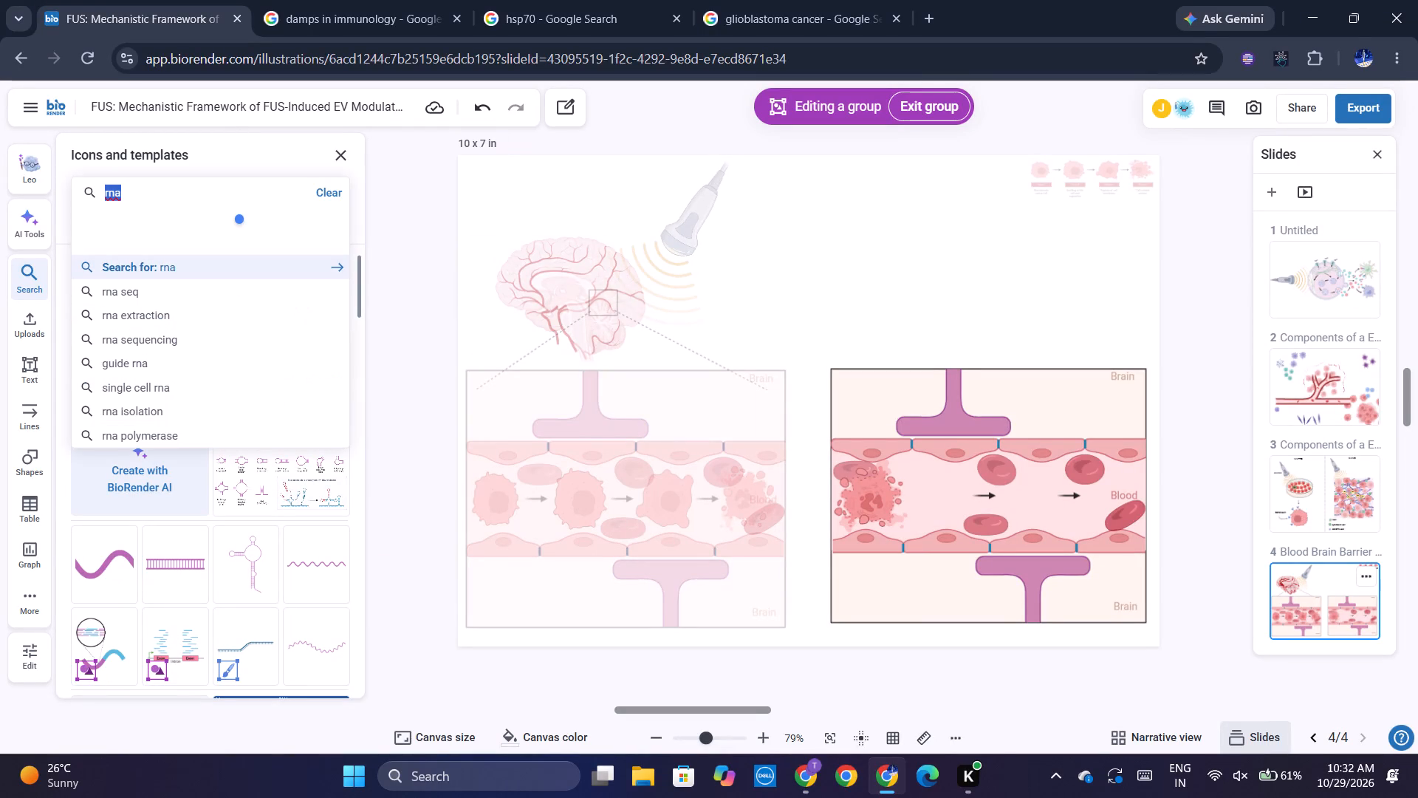
text(na)
text(ked dna)
key(Return)
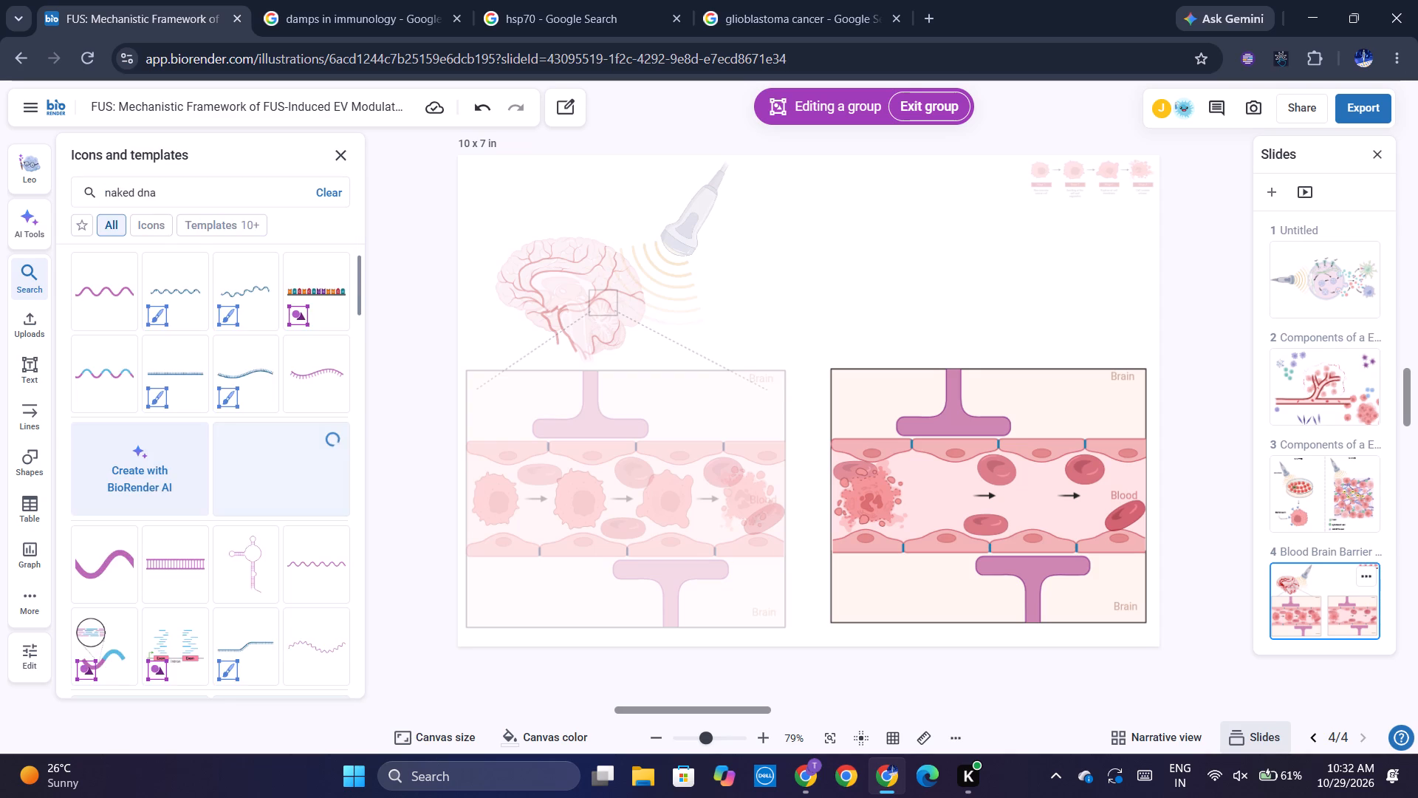
Search Google in a new tab for the keyword to search for DNA after cancer cell necrosis in BioRender.
click(928, 0)
text(keyowrd to search for dna after cance)
key(space)
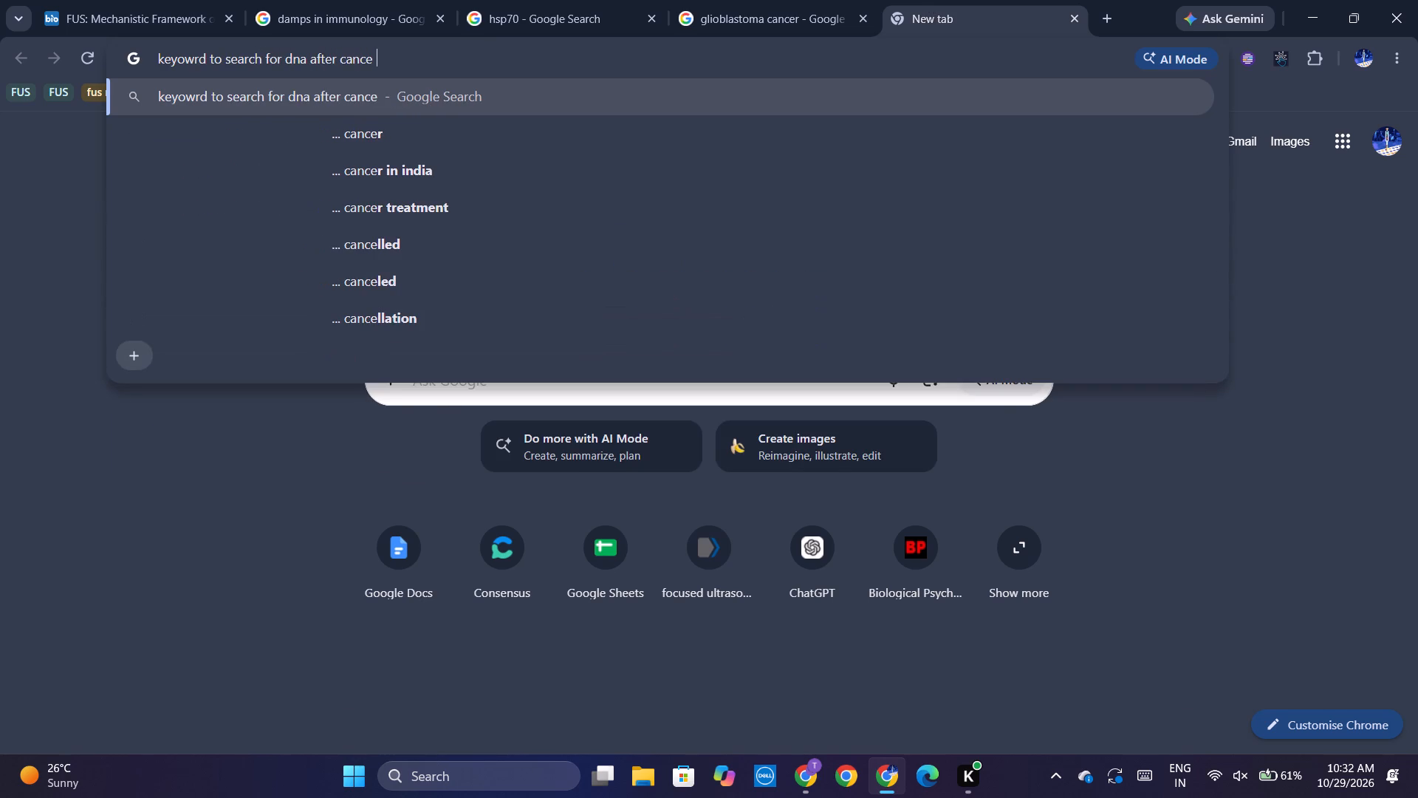
key(BackSpace)
text(r cell necro)
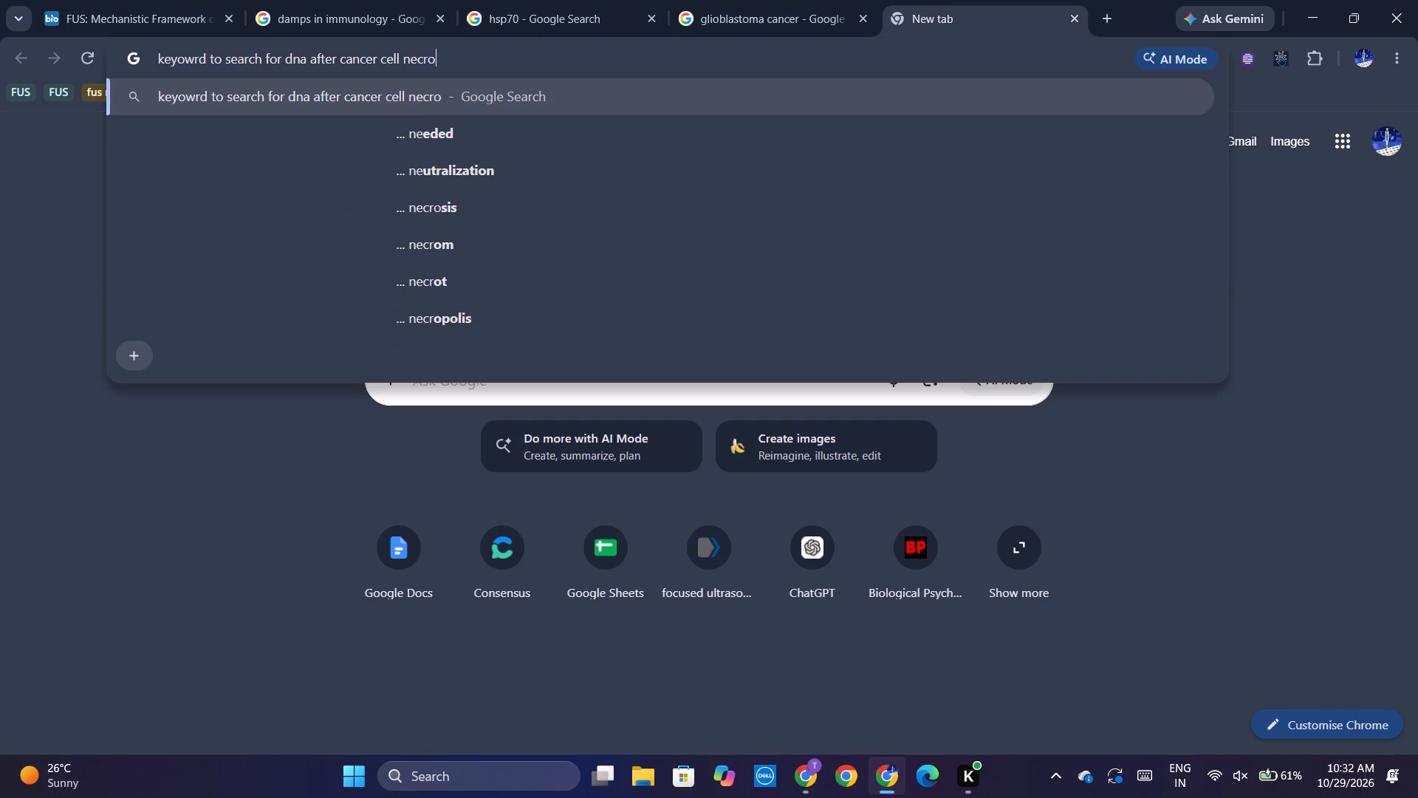
text(sis in biorender)
key(Return)
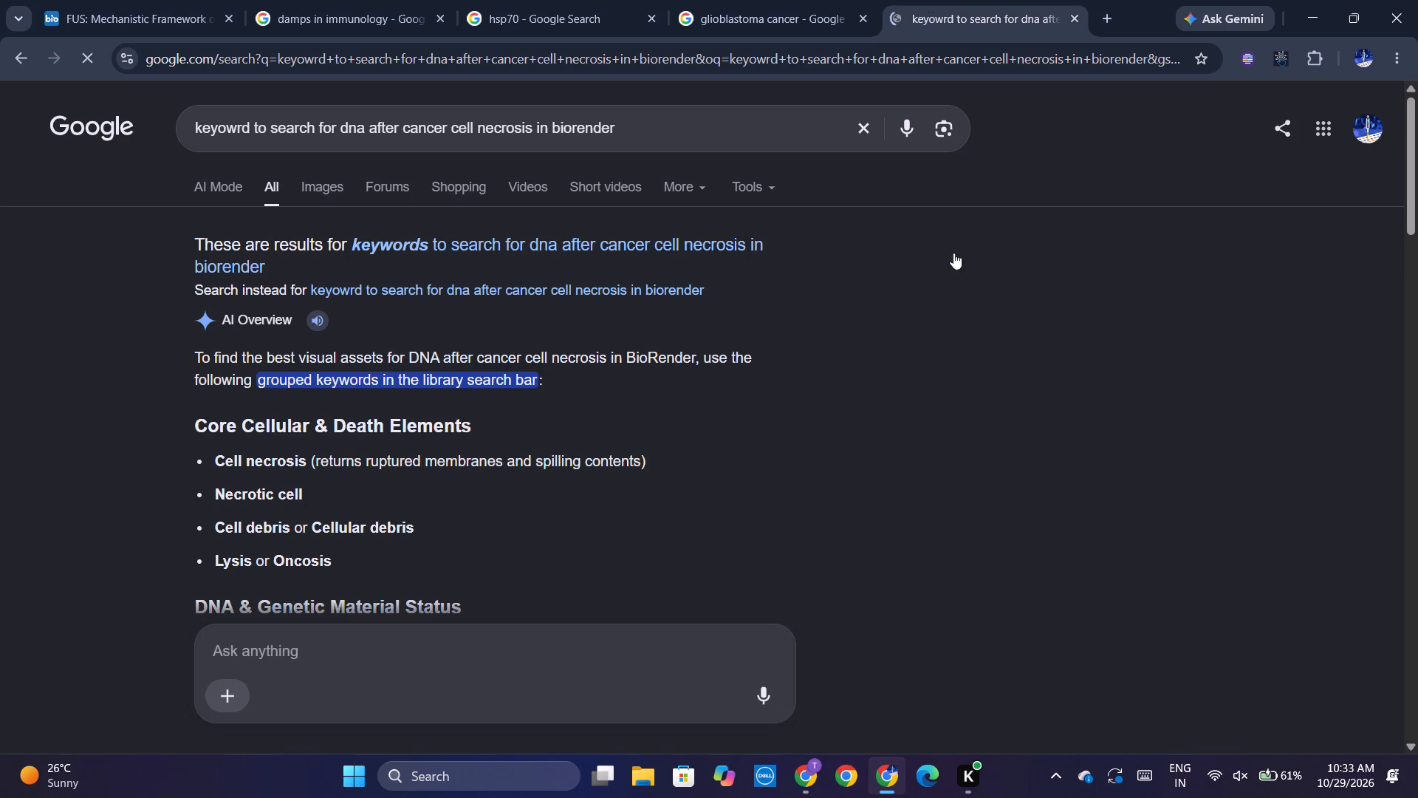
Return to the BioRender illustration and replace the library search with "cell debris".
click(47, 0)
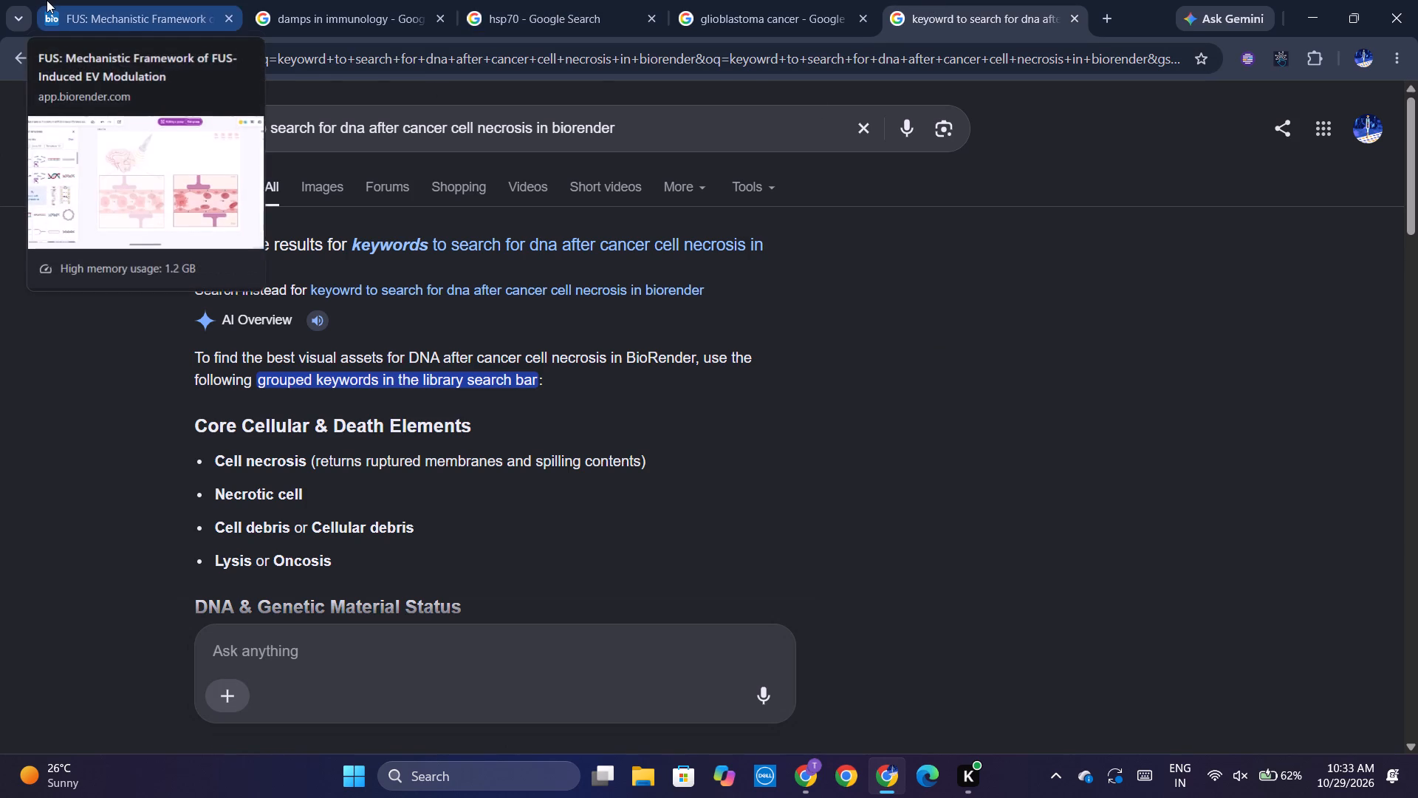
click(338, 196)
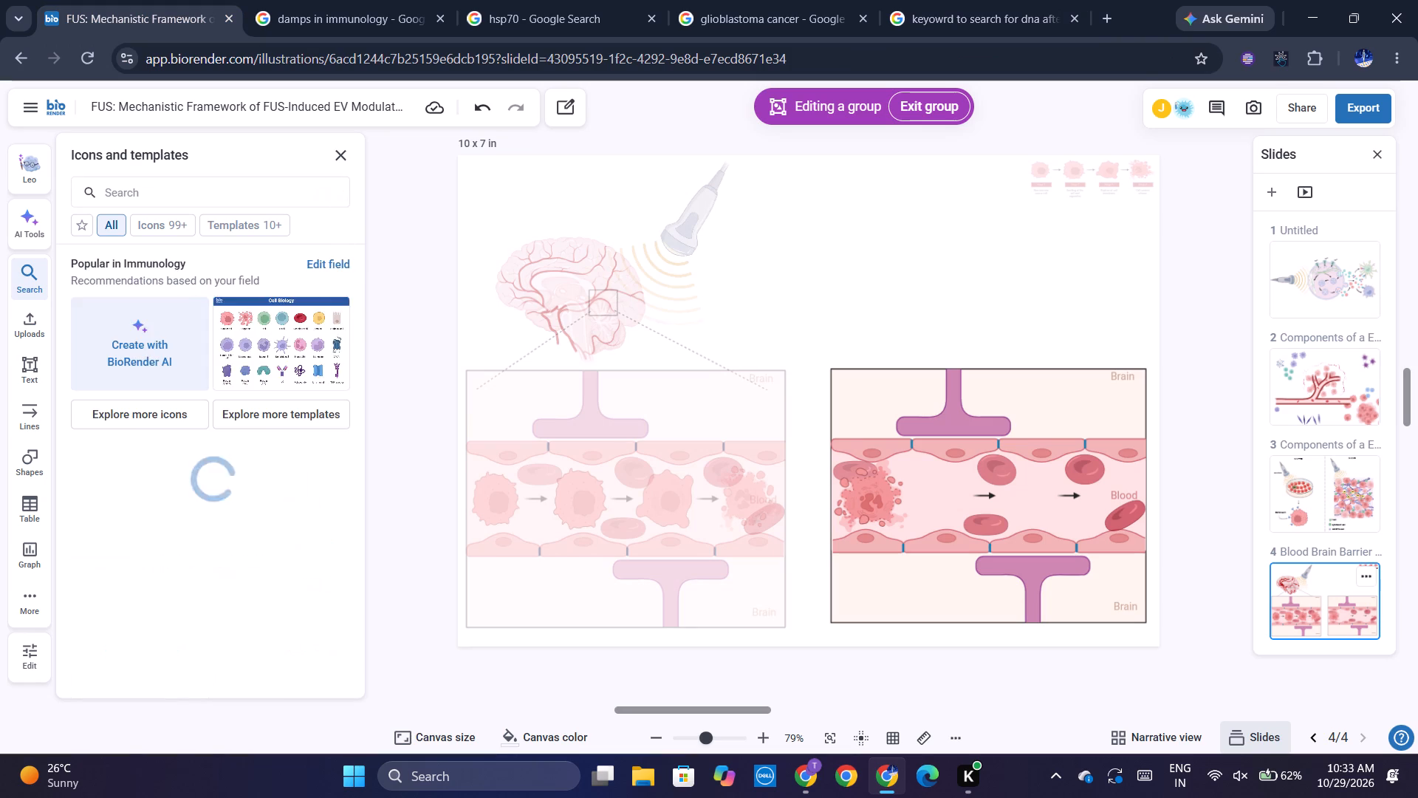
click(274, 206)
text(cell debris)
key(Return)
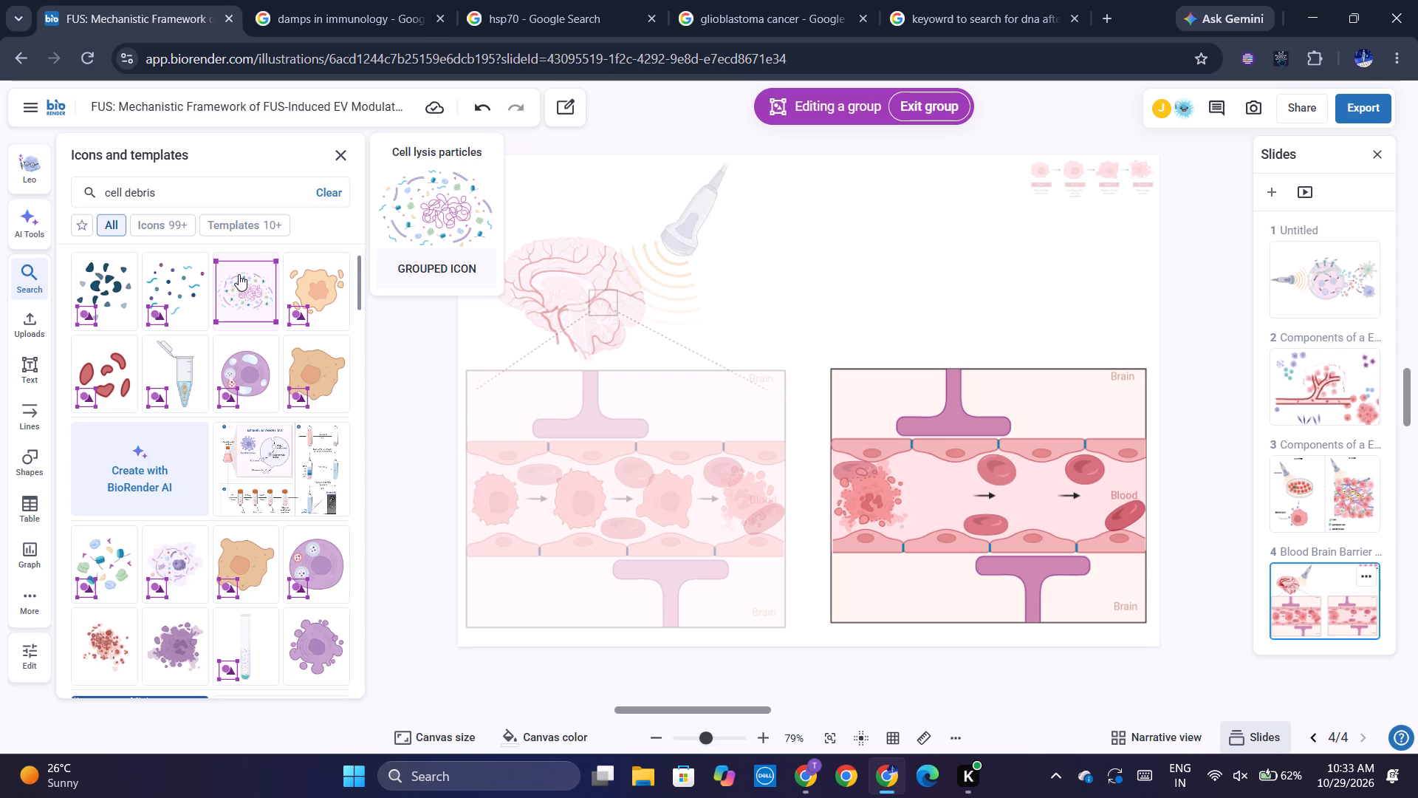
Narrow the library search to "cancer cell debris".
click(185, 191)
key(space)
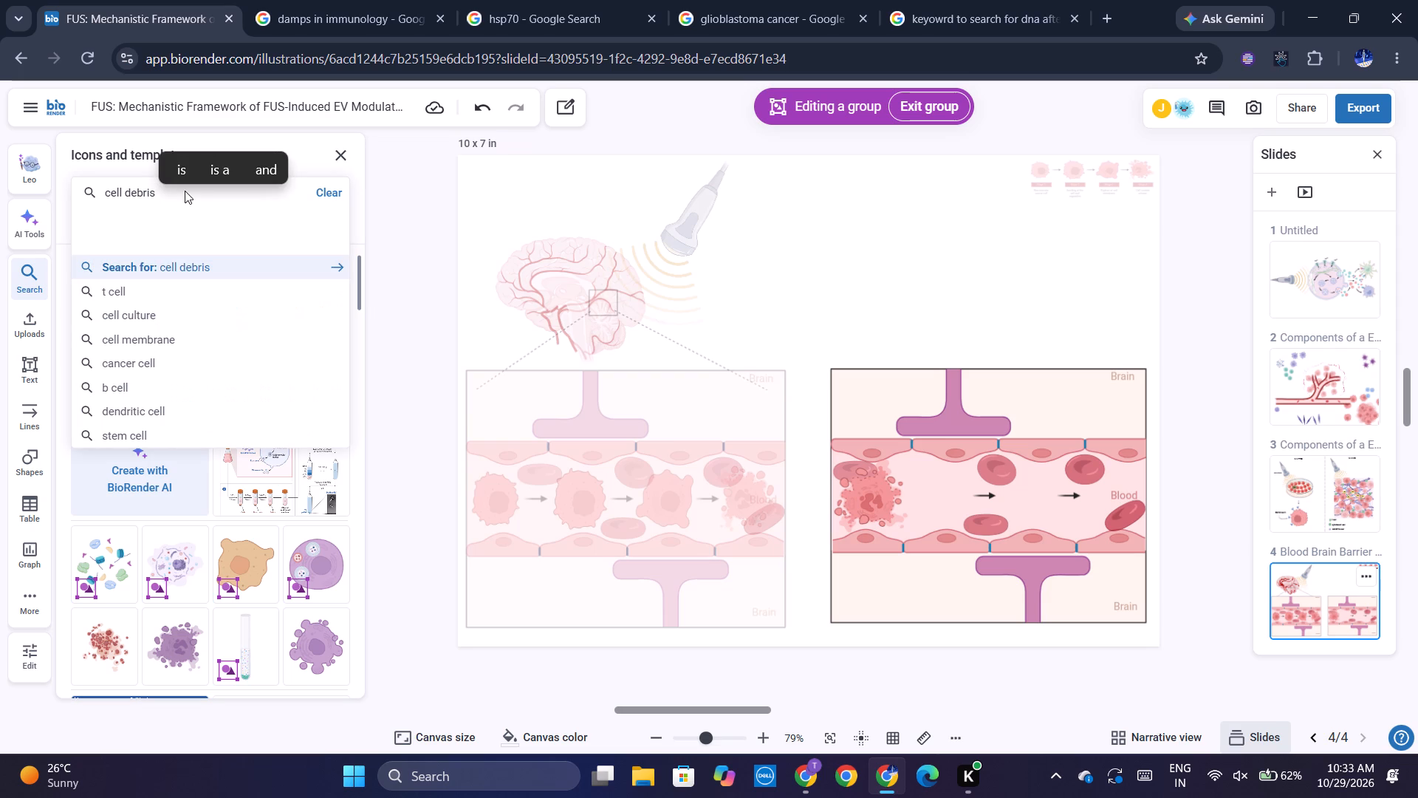
key(ctrl+Left)
key(ctrl+Left)
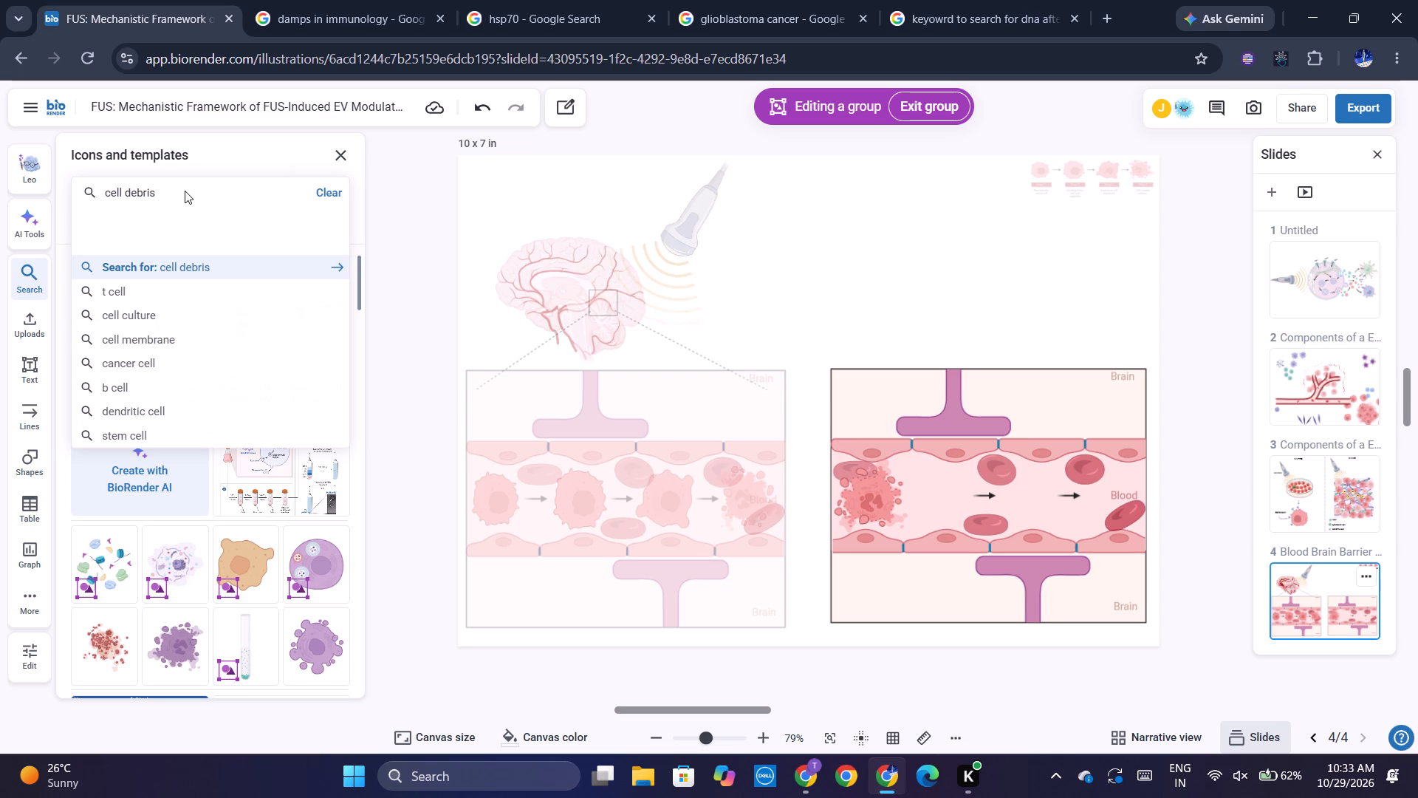
text(cancer)
key(space)
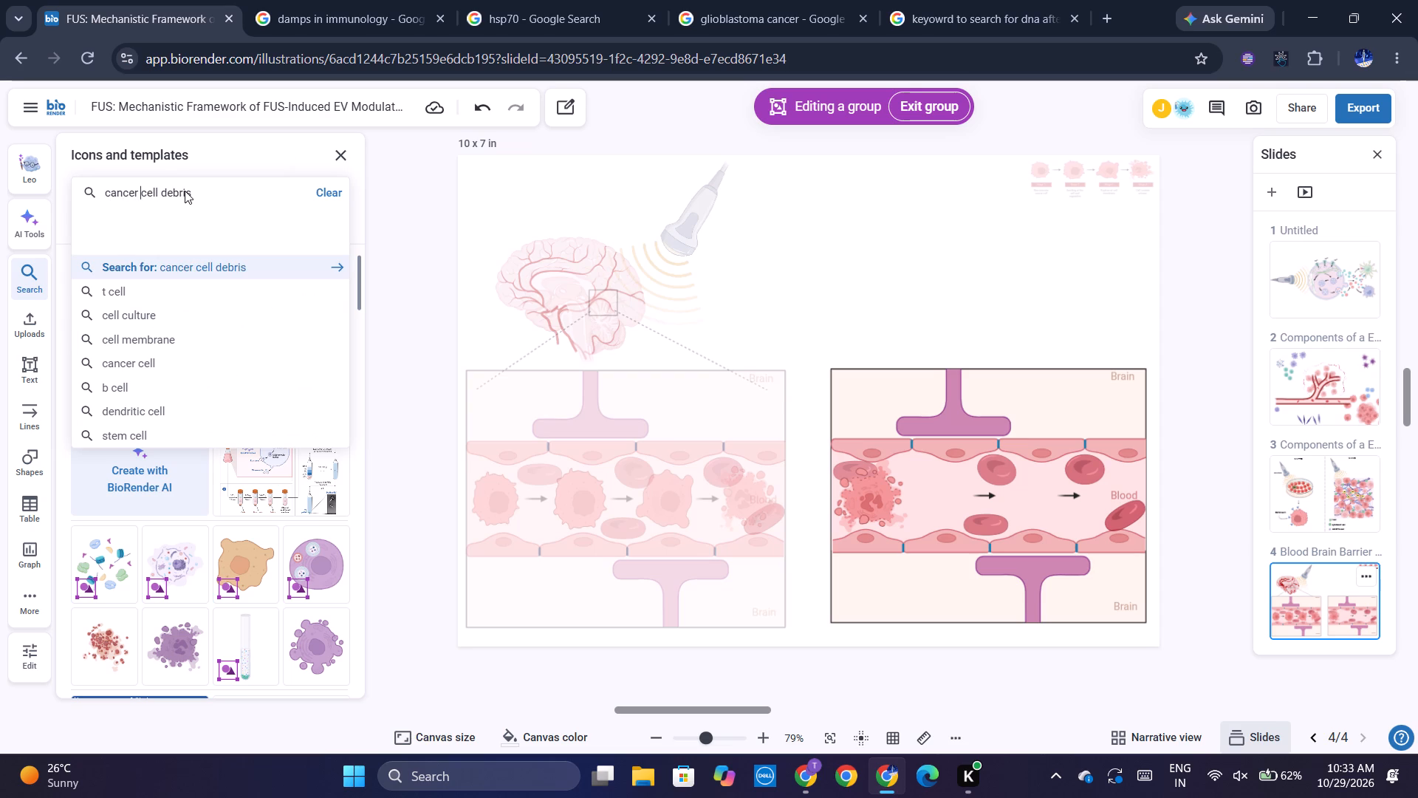
key(Return)
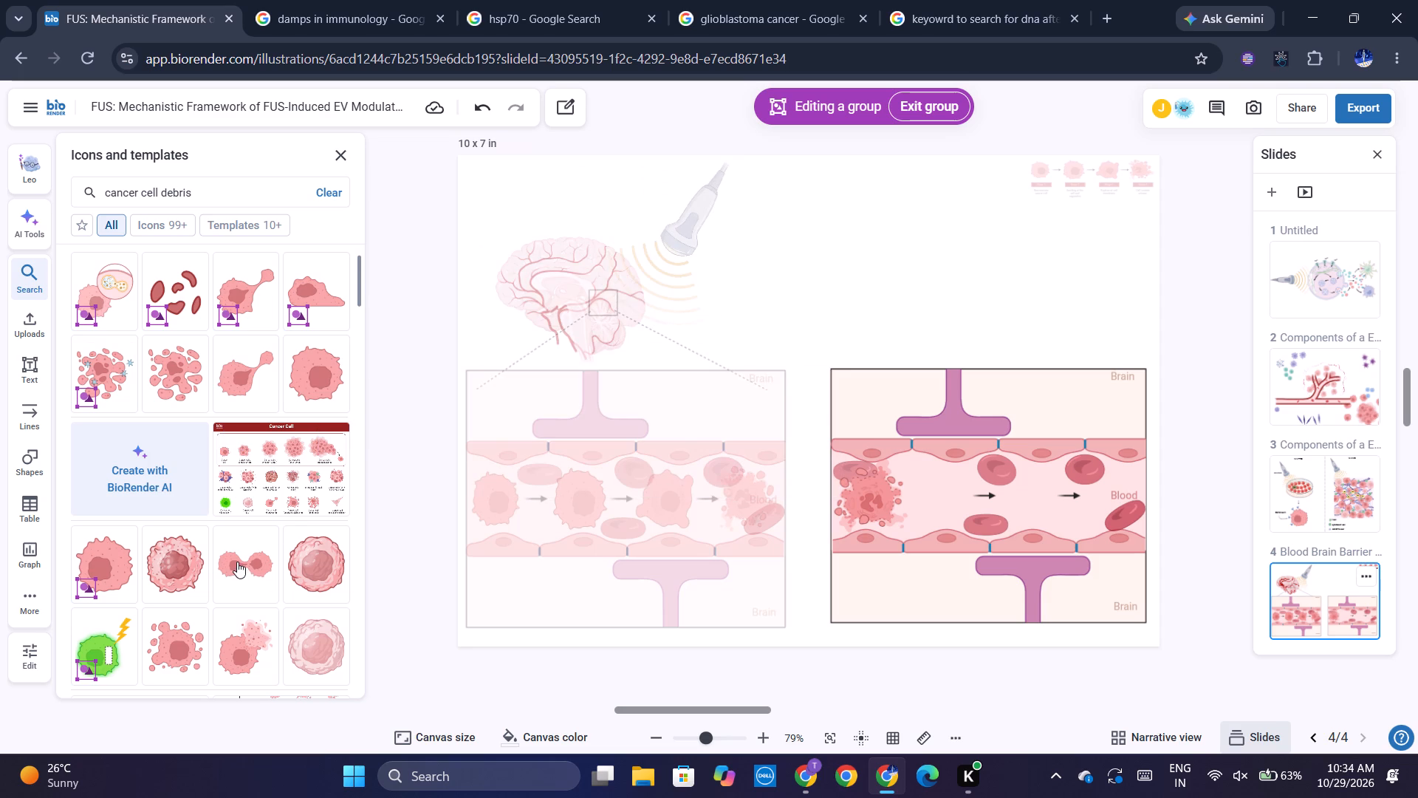
Exit the panel group and place the "Cancer Cell, DC, and T-cell Interaction" template on slide 4, above the second blood-brain-barrier panel.
scroll(237, 562, down, 2)
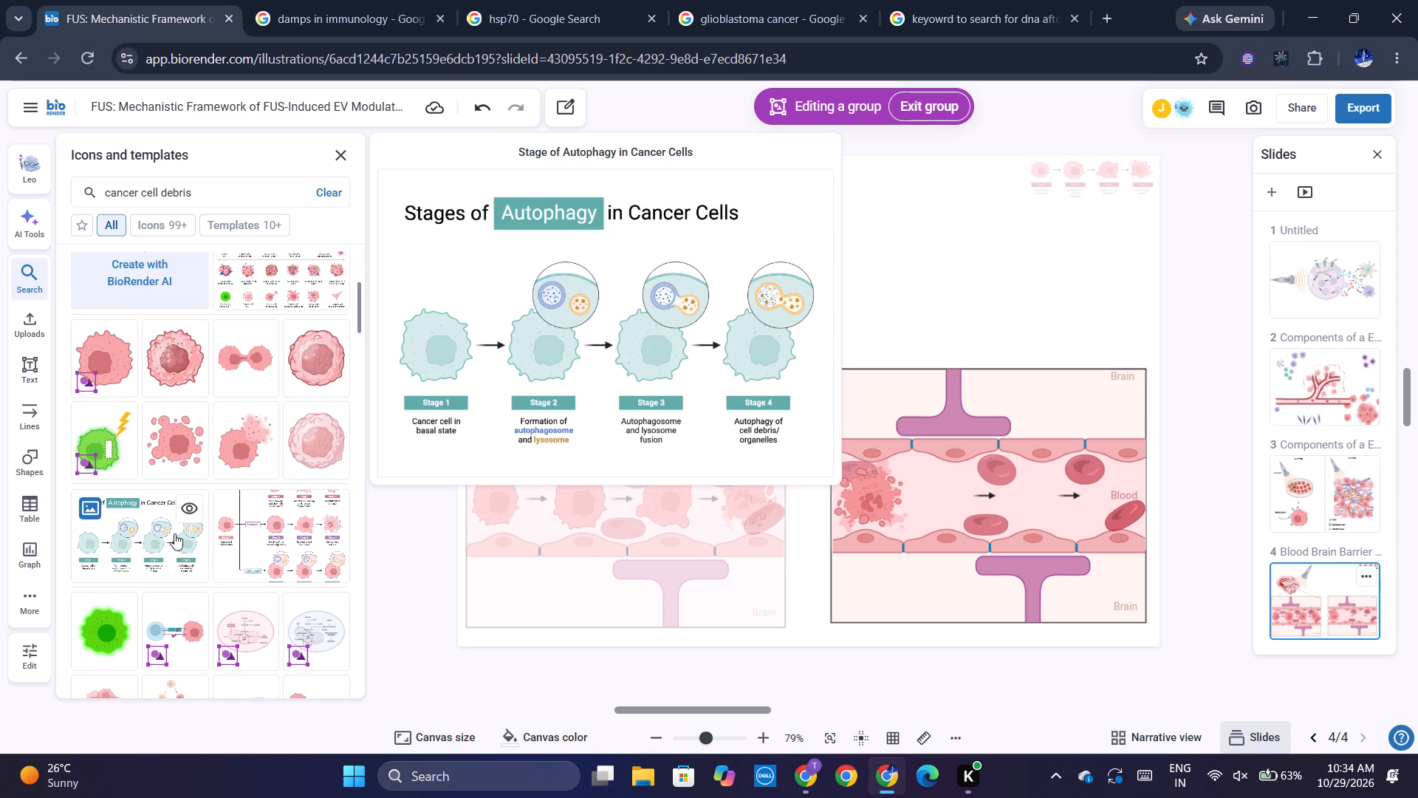
scroll(174, 533, down, 2)
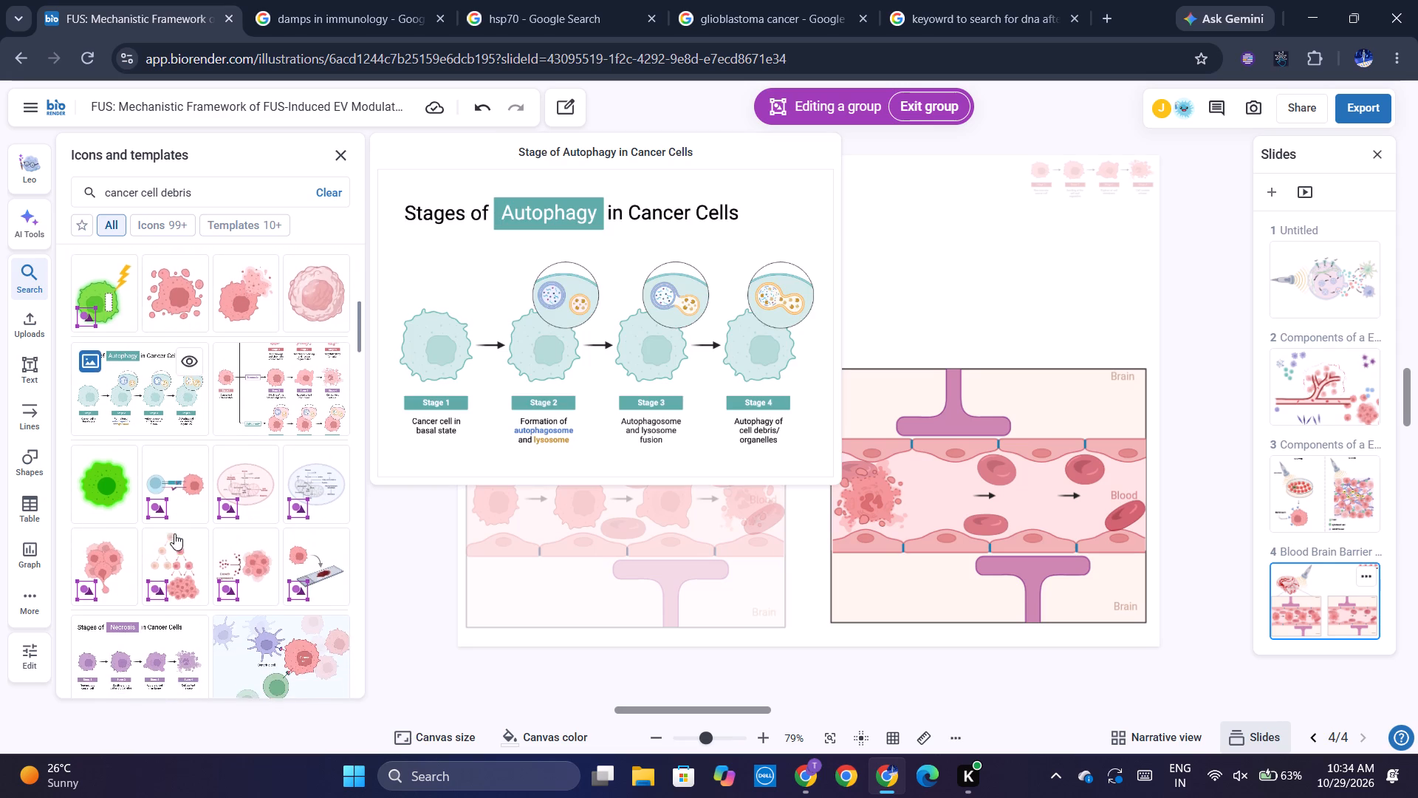
scroll(174, 533, down, 1)
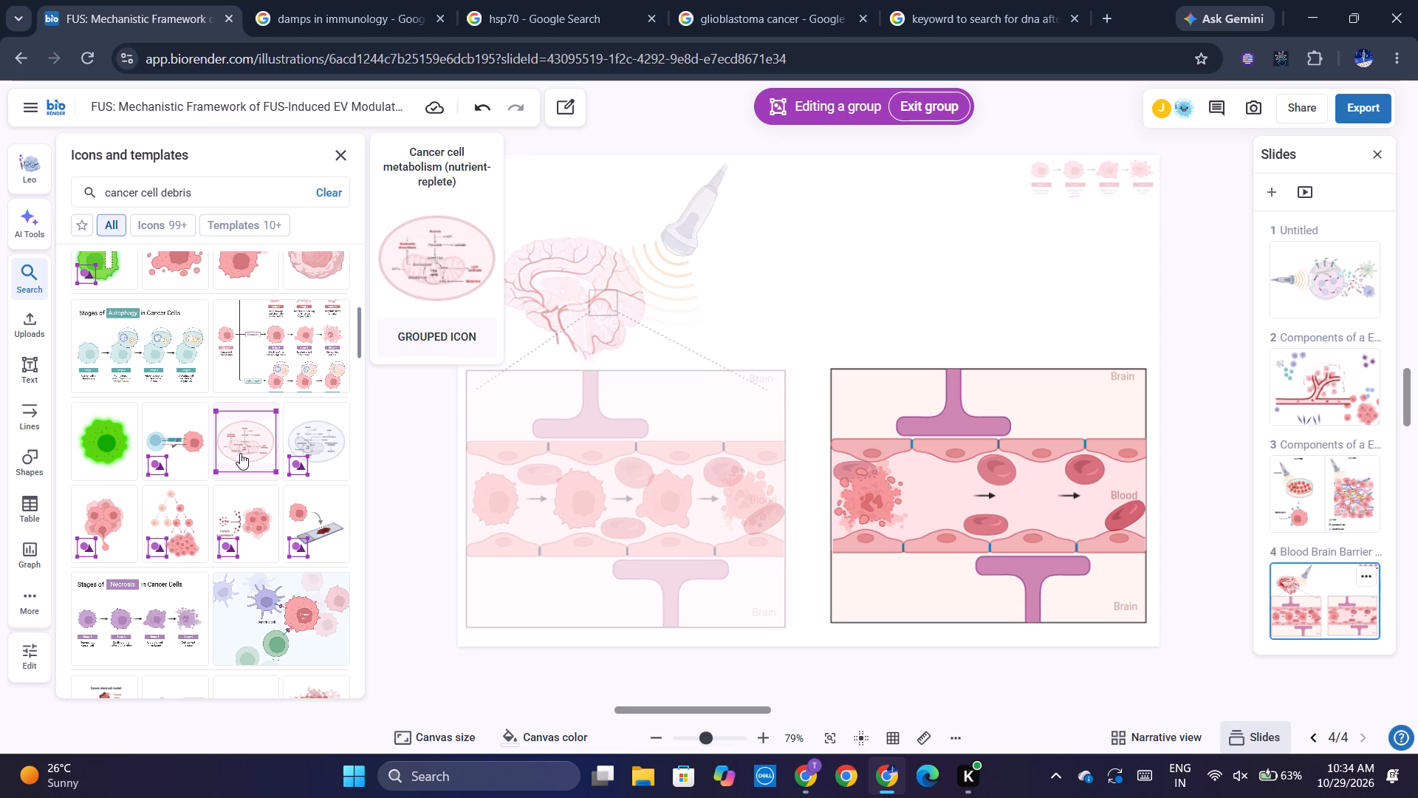
scroll(240, 453, down, 3)
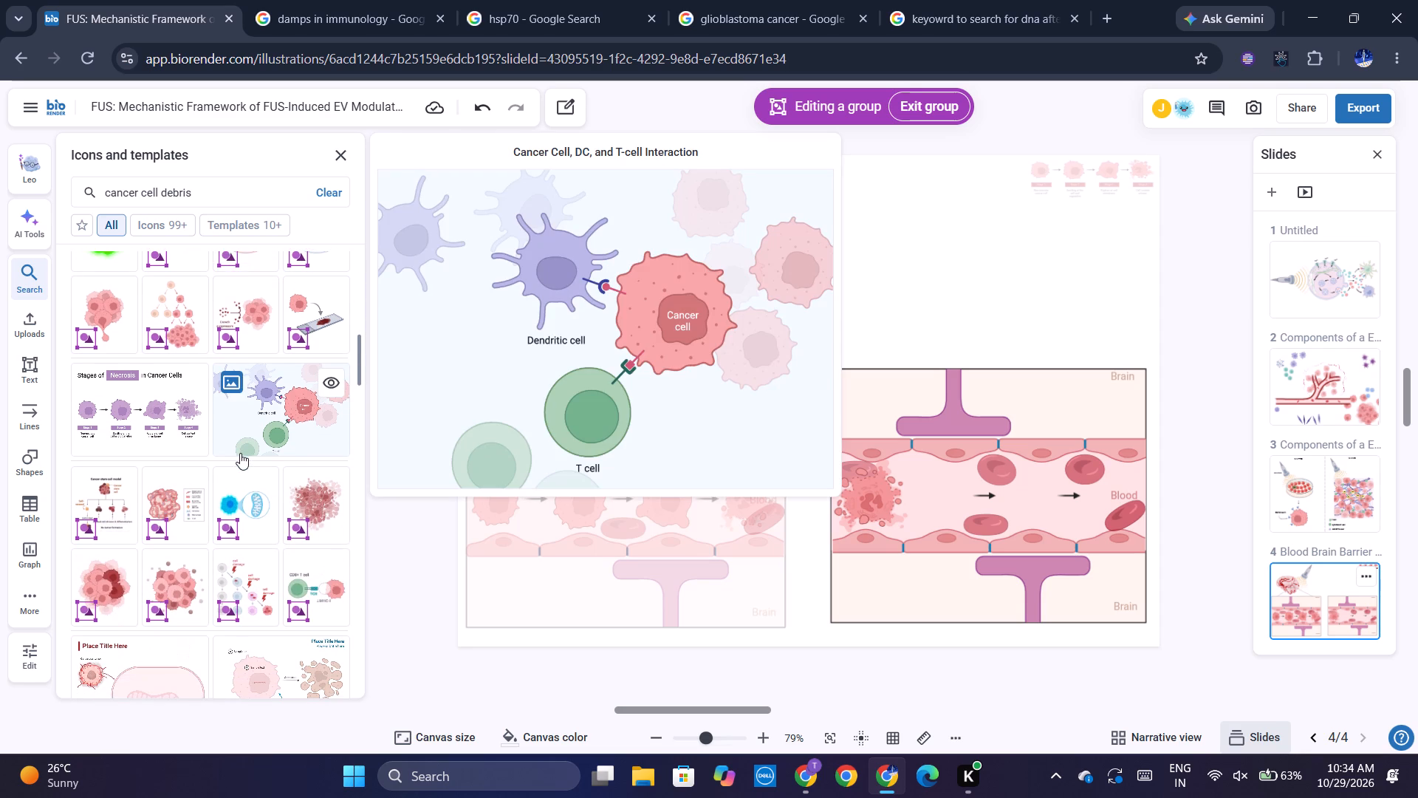
click(272, 417)
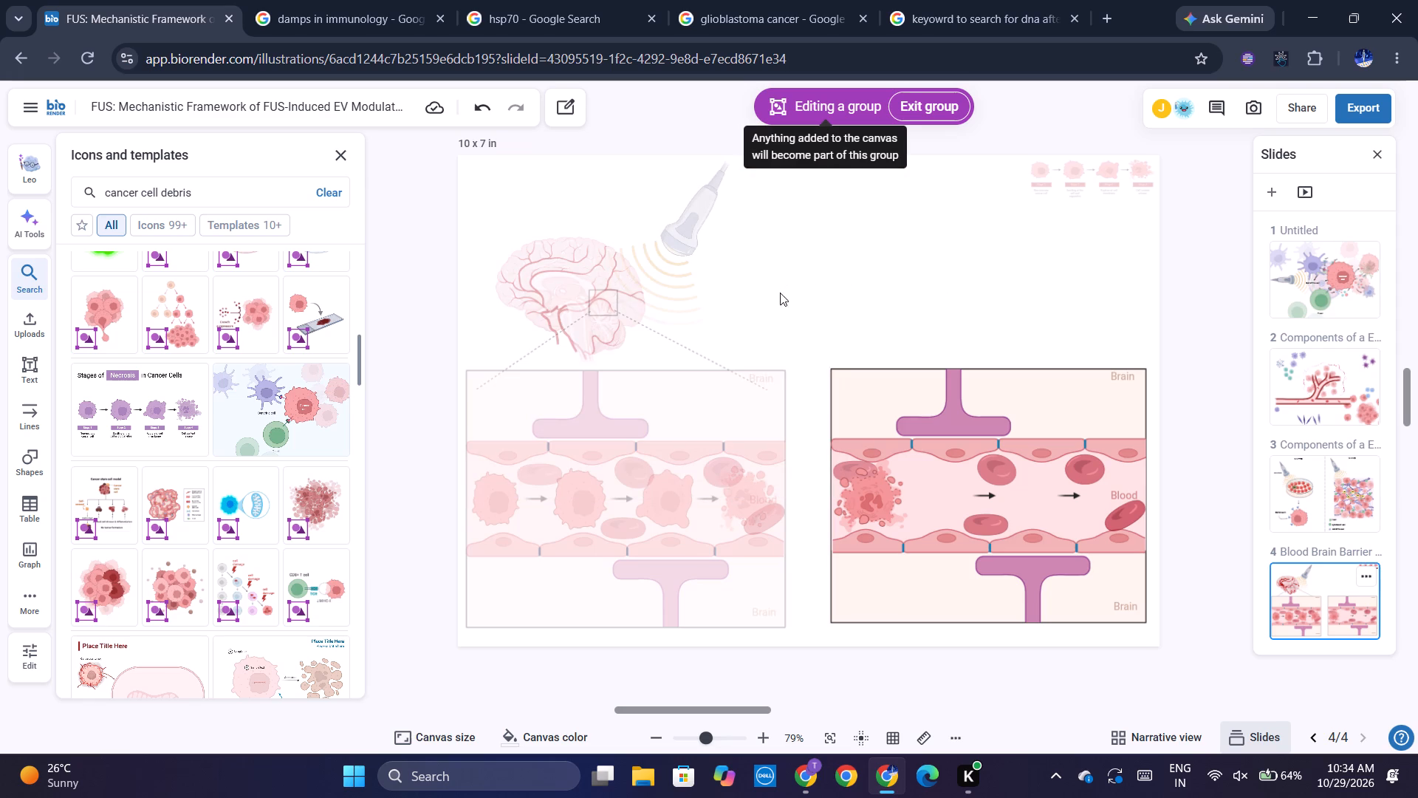
click(895, 278)
click(895, 278)
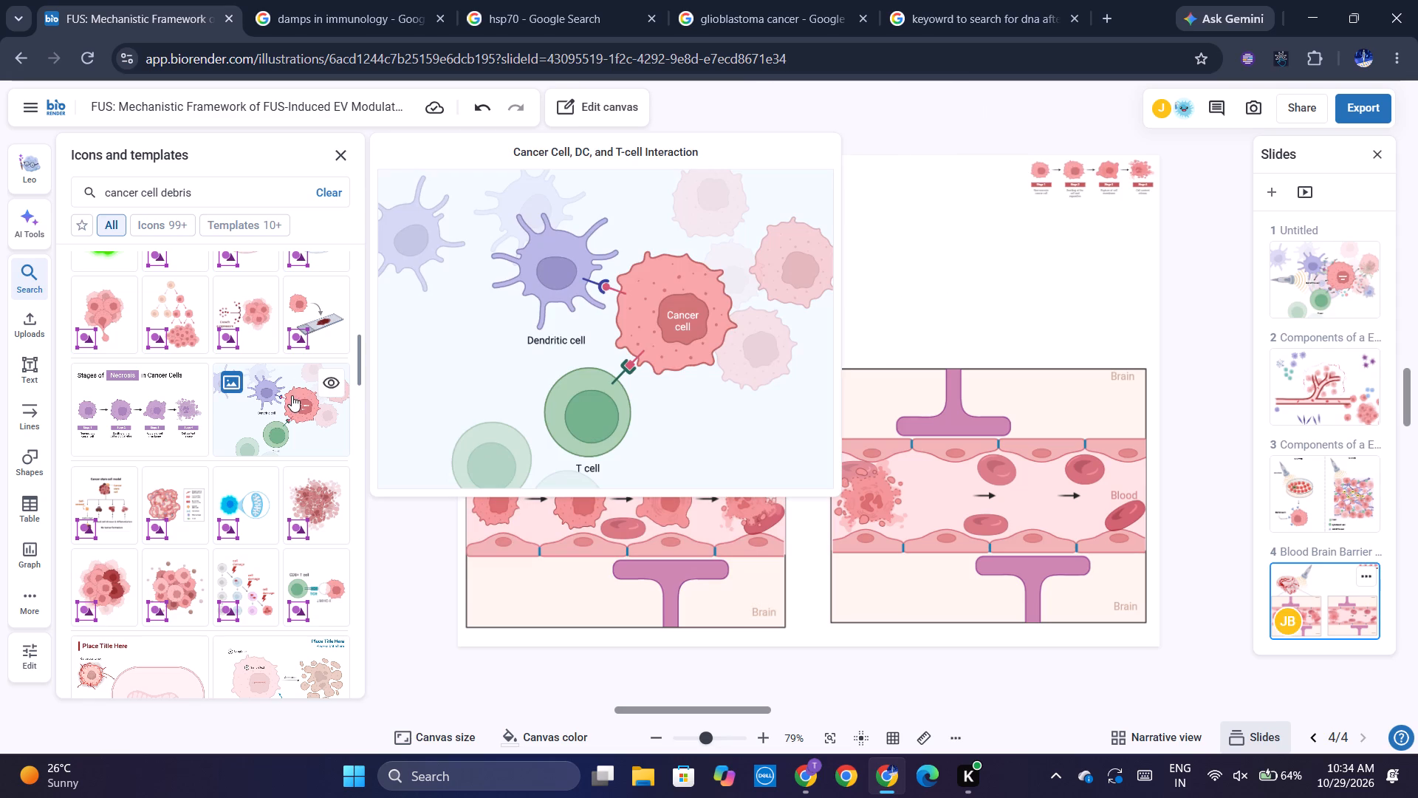
drag(292, 395, 911, 241)
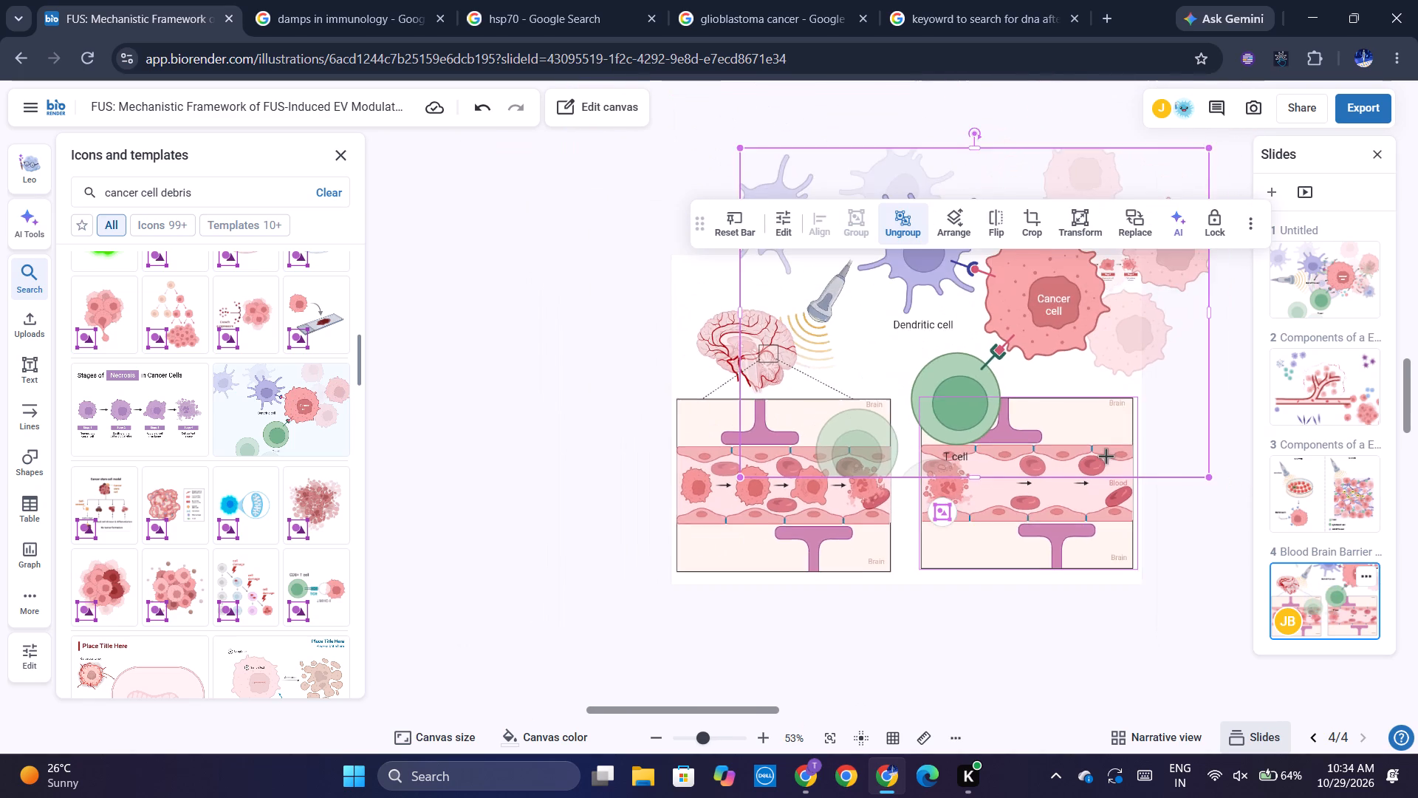
Crop the inserted template closely around the labelled dendritic cell, cancer cell and T cell, and apply the crop.
click(1040, 222)
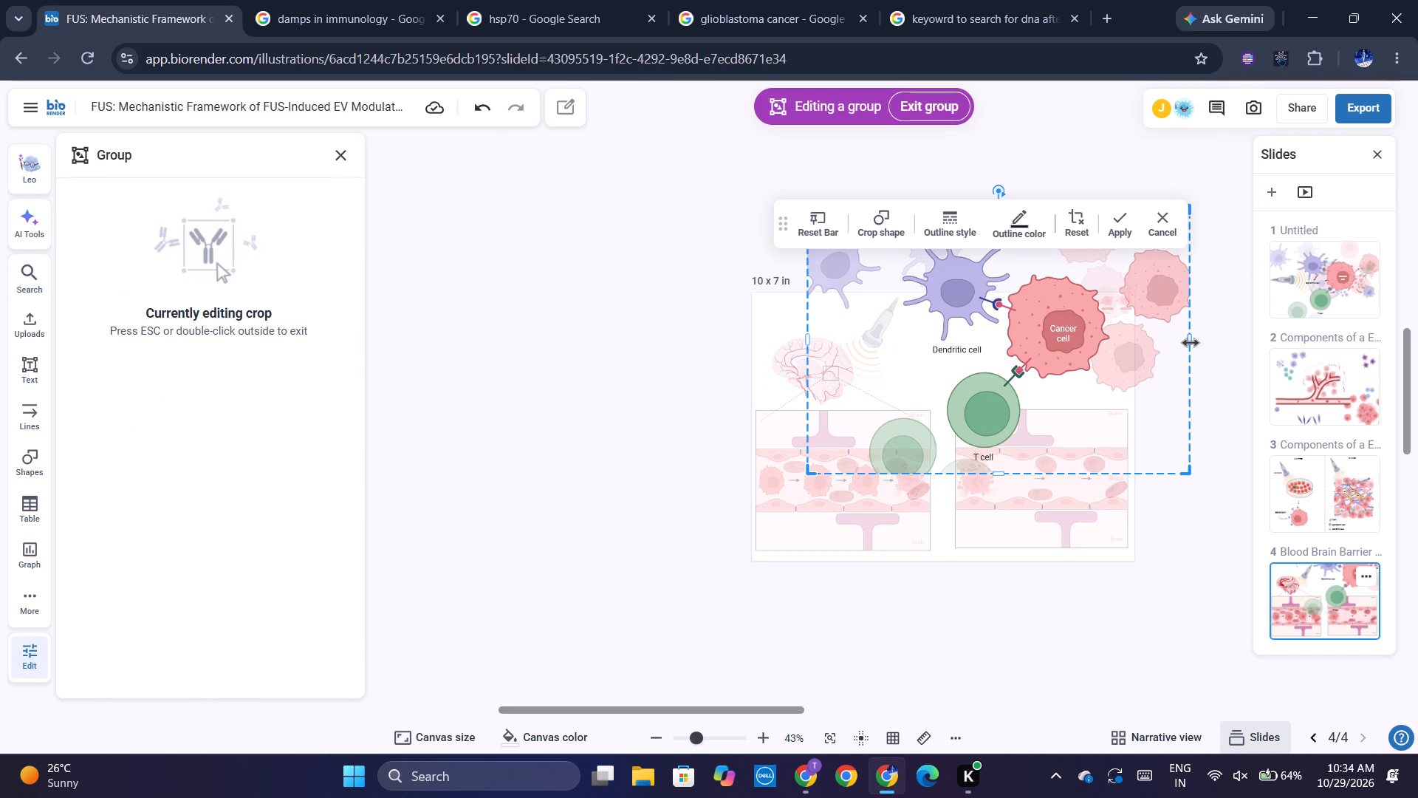
drag(1191, 342, 1117, 330)
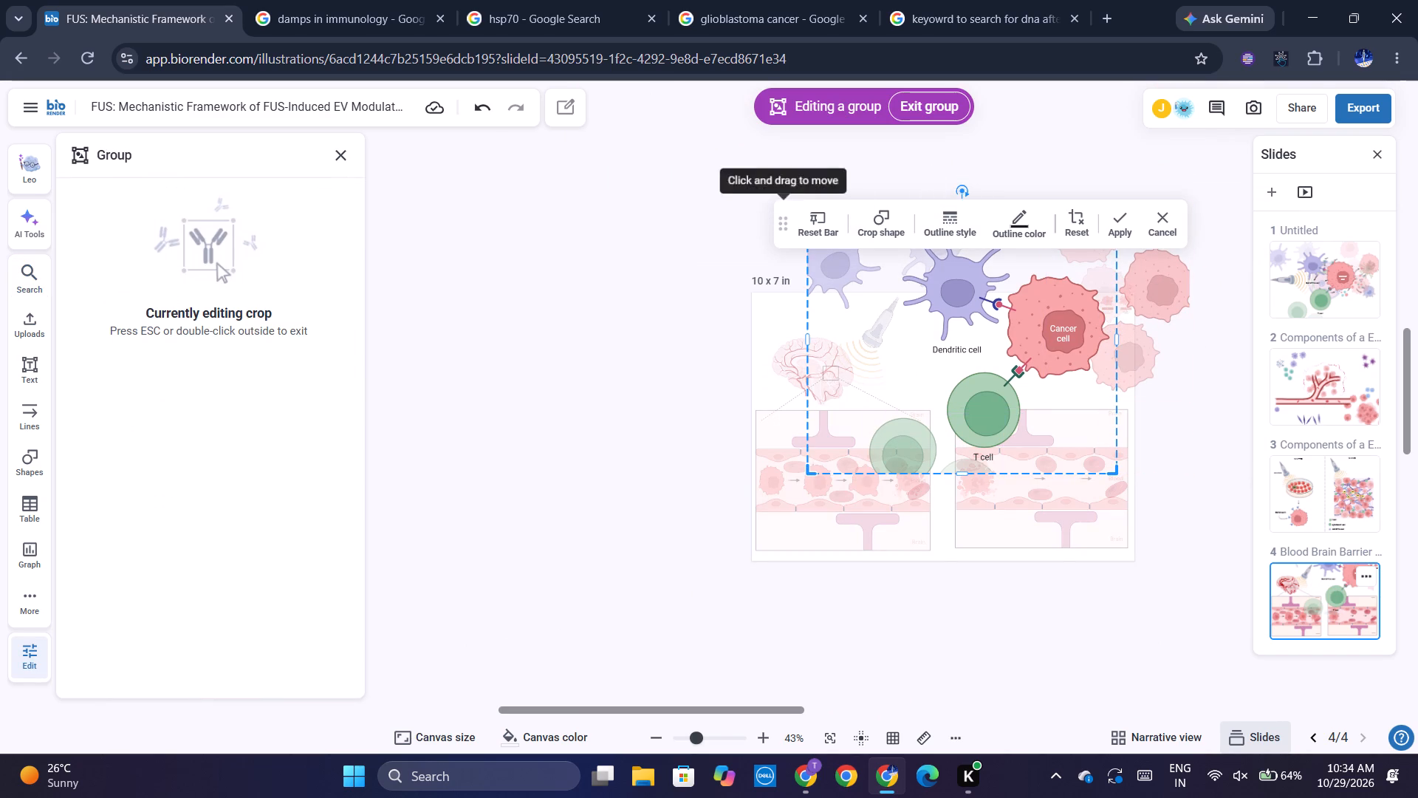
drag(785, 226, 818, 774)
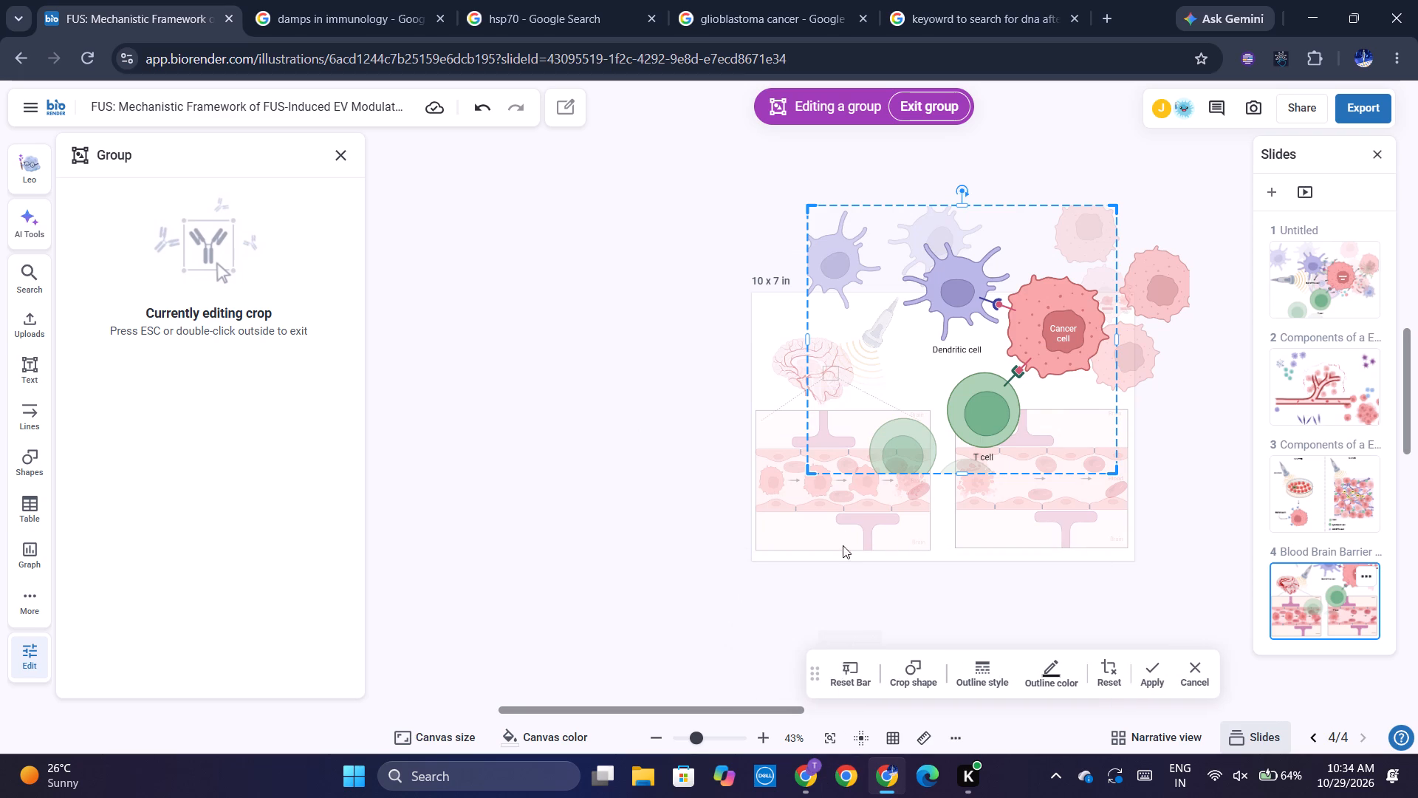
drag(812, 472, 818, 468)
drag(818, 468, 902, 461)
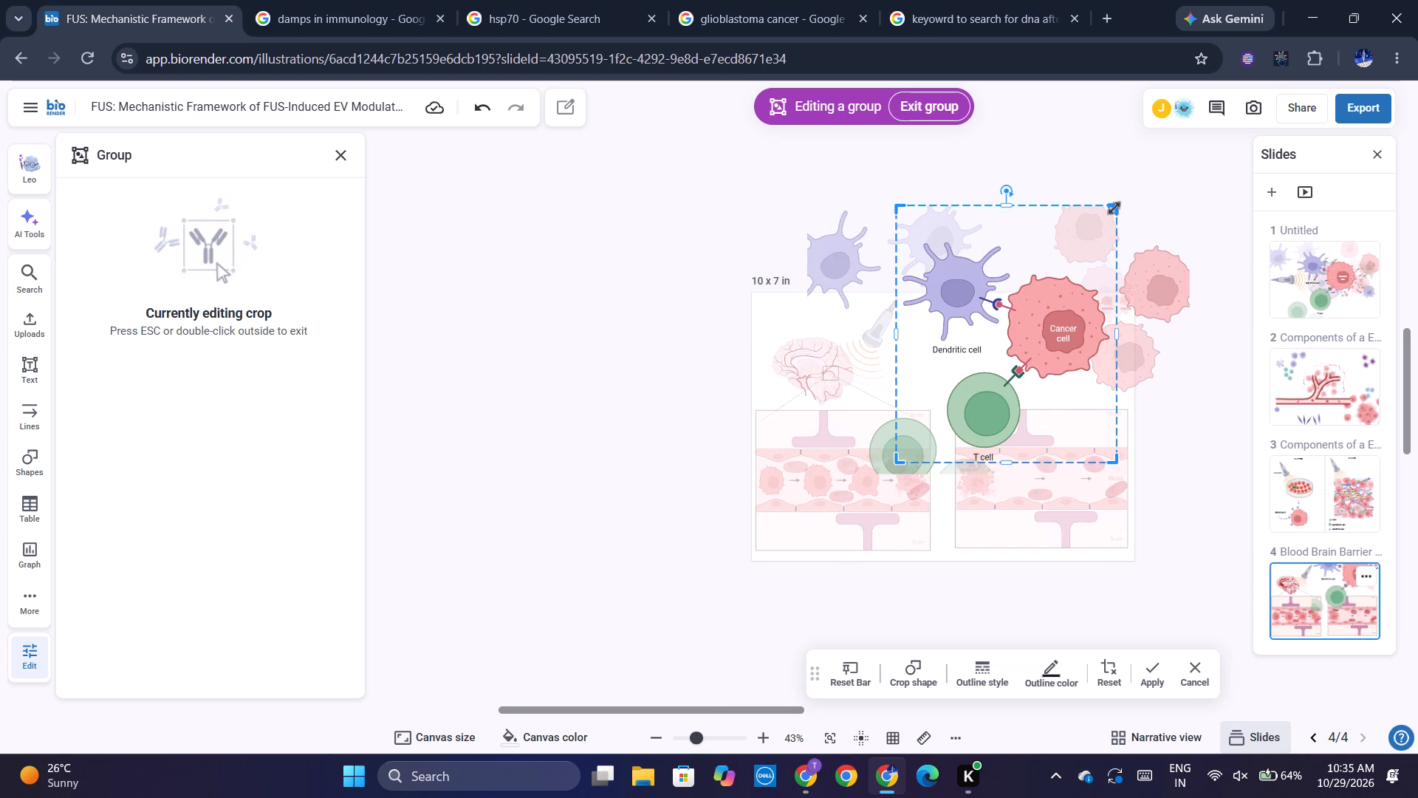
drag(1114, 208, 1113, 242)
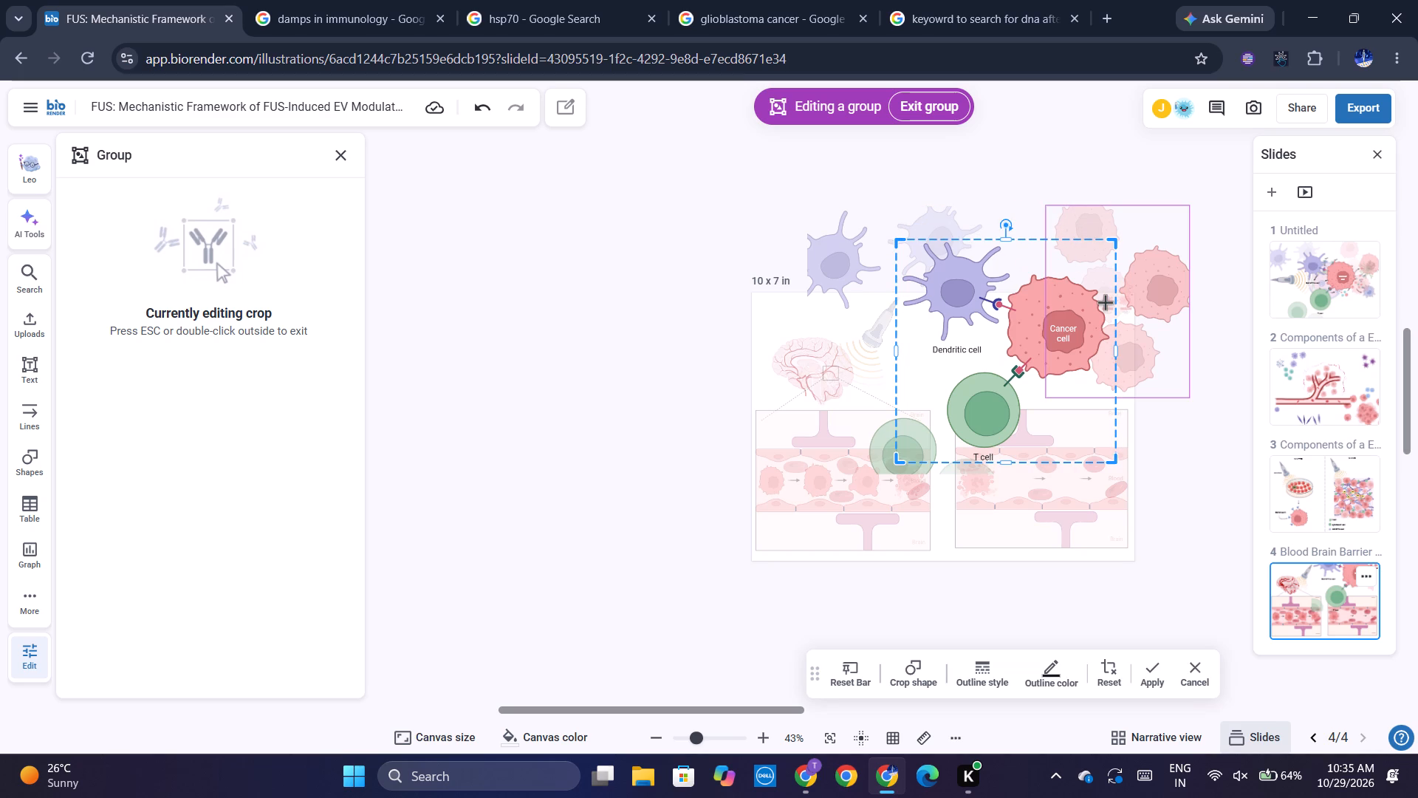
key(Return)
key(Return)
key(Return)
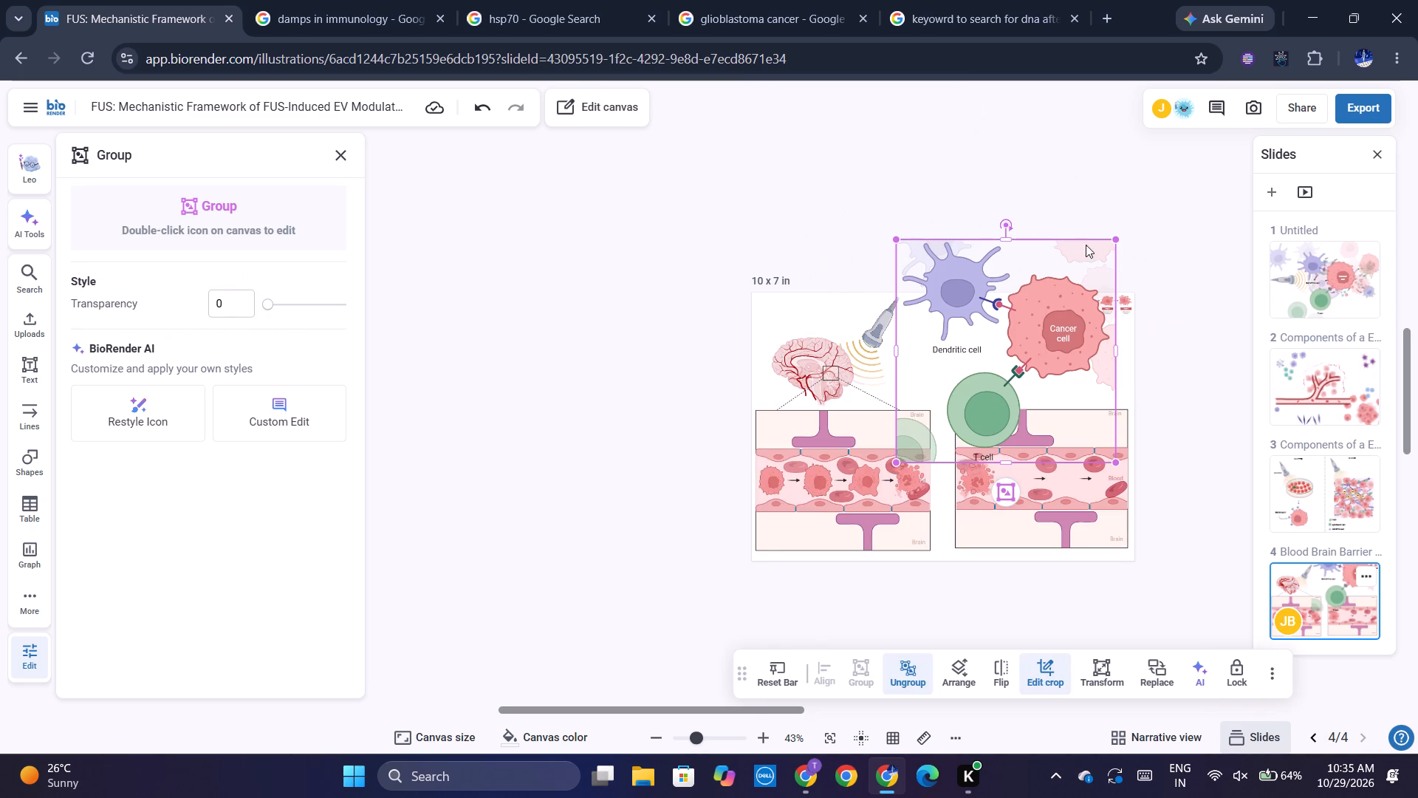
Delete three faded background cancer cells above and beside the labelled cancer cell inside the cropped template.
click(1086, 252)
click(1086, 252)
triple_click(1086, 252)
key(Delete)
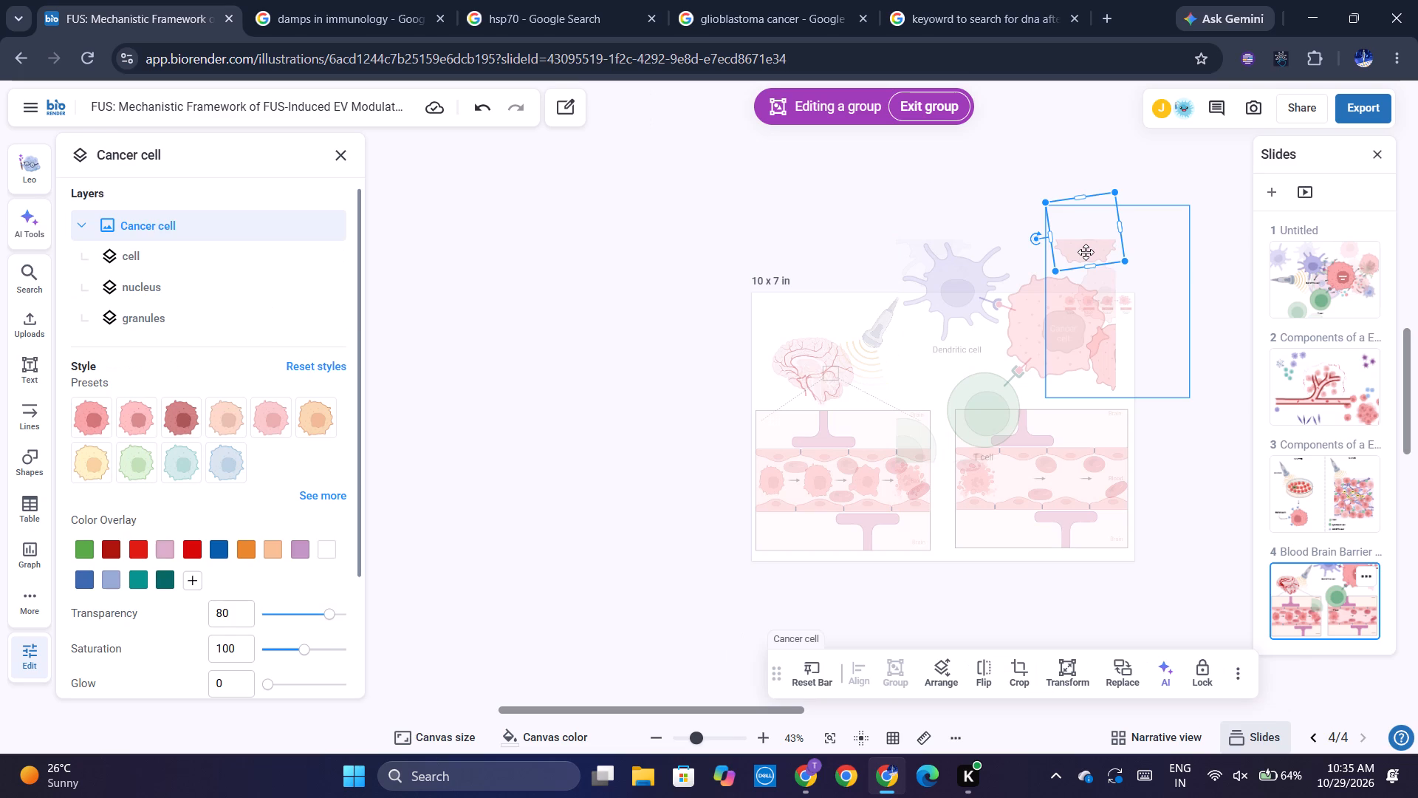
click(1043, 256)
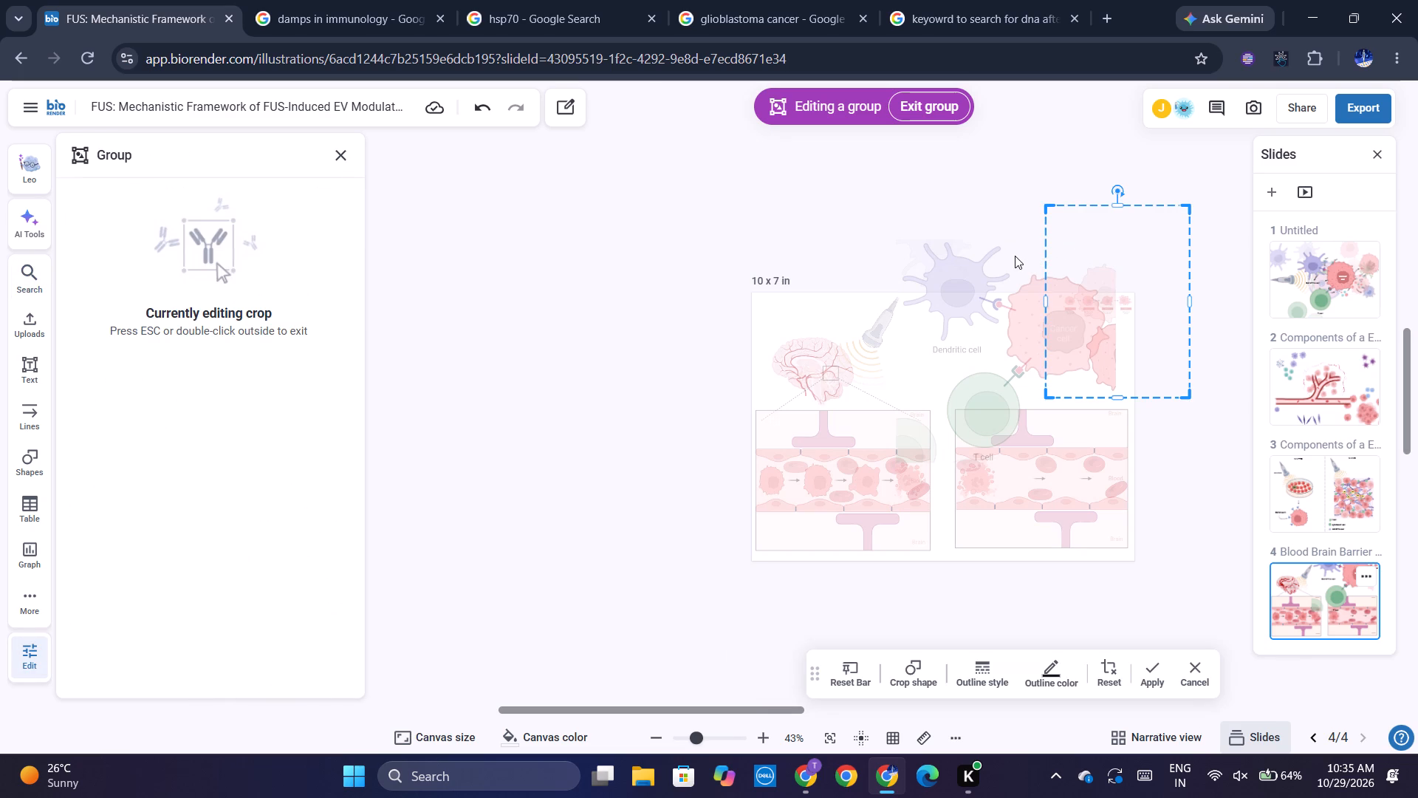
key(Delete)
click(1109, 293)
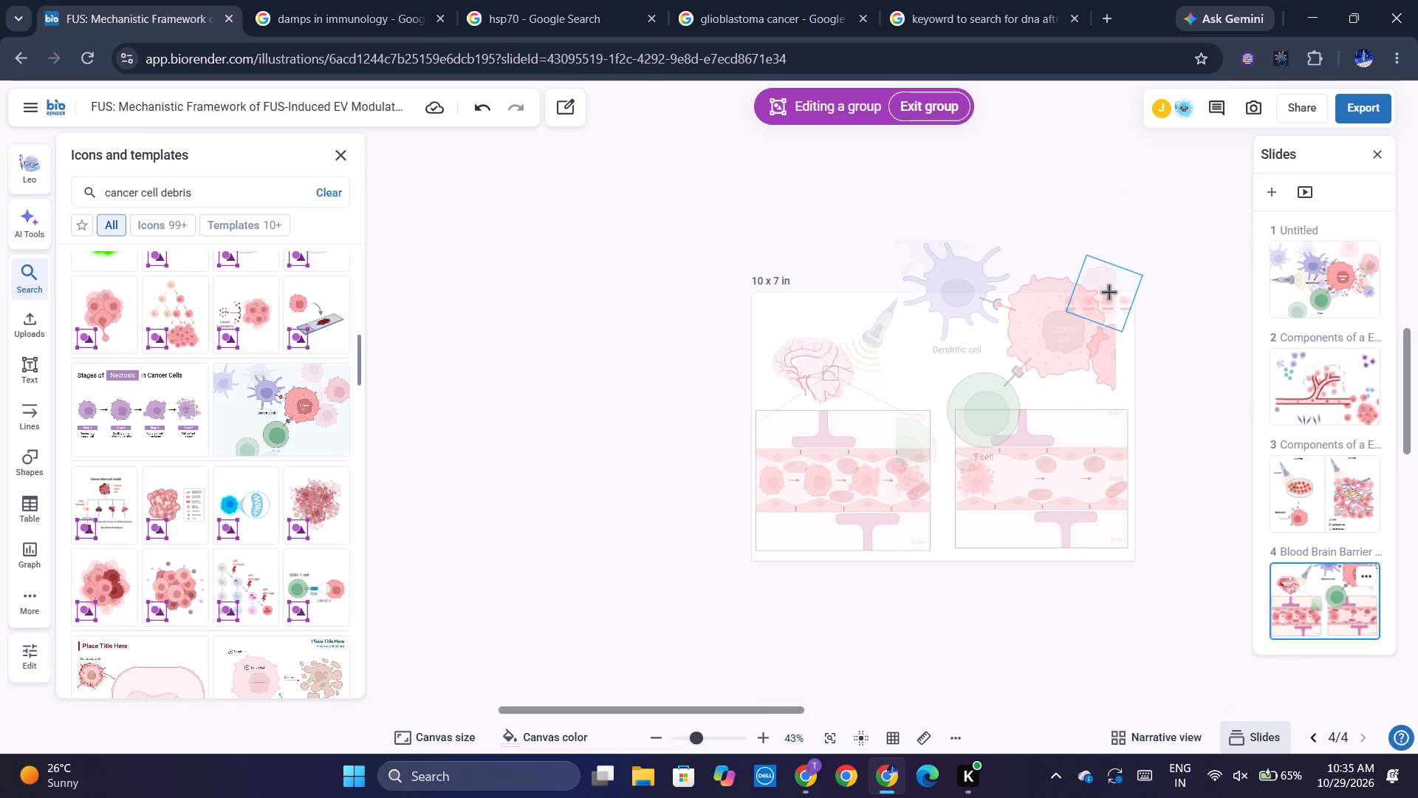
key(Delete)
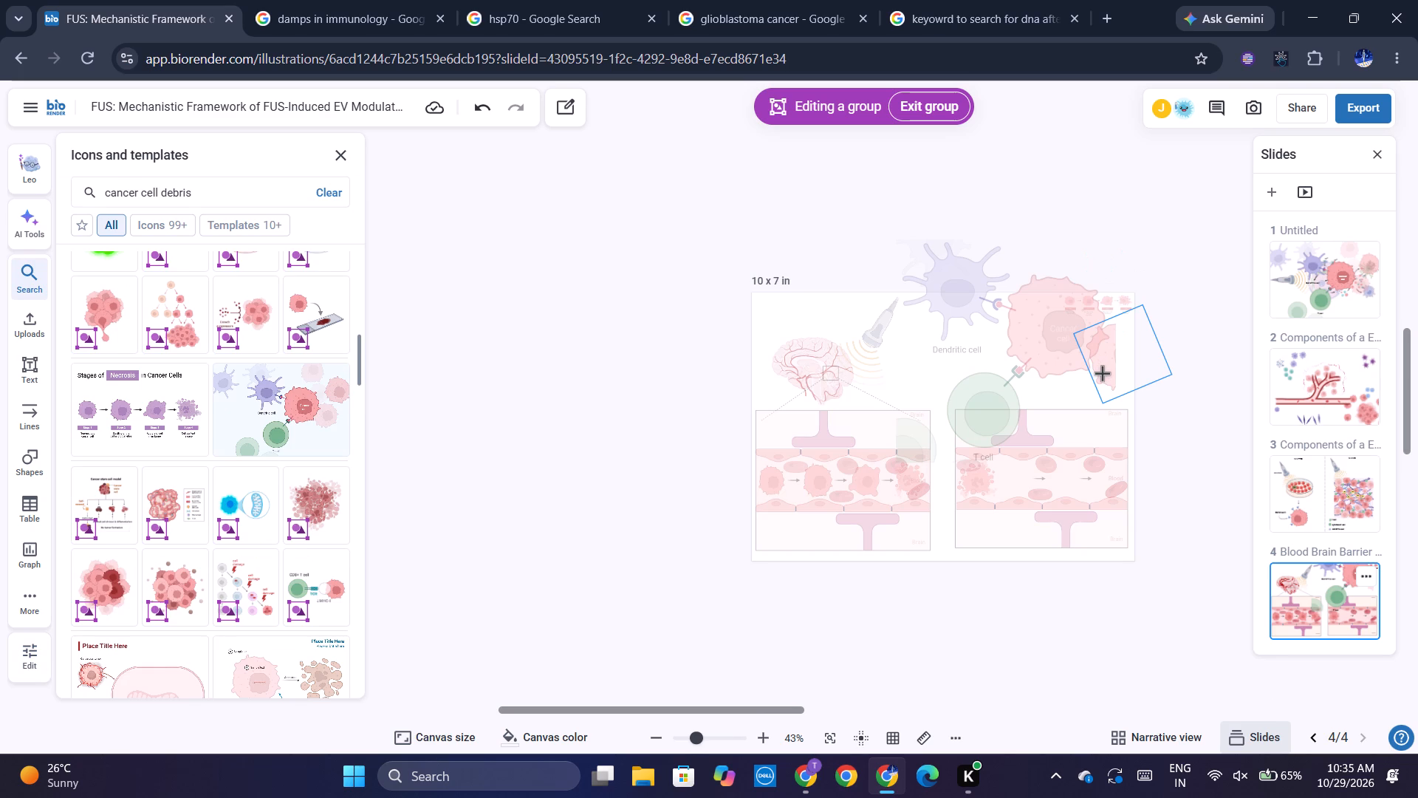
click(1103, 375)
key(Delete)
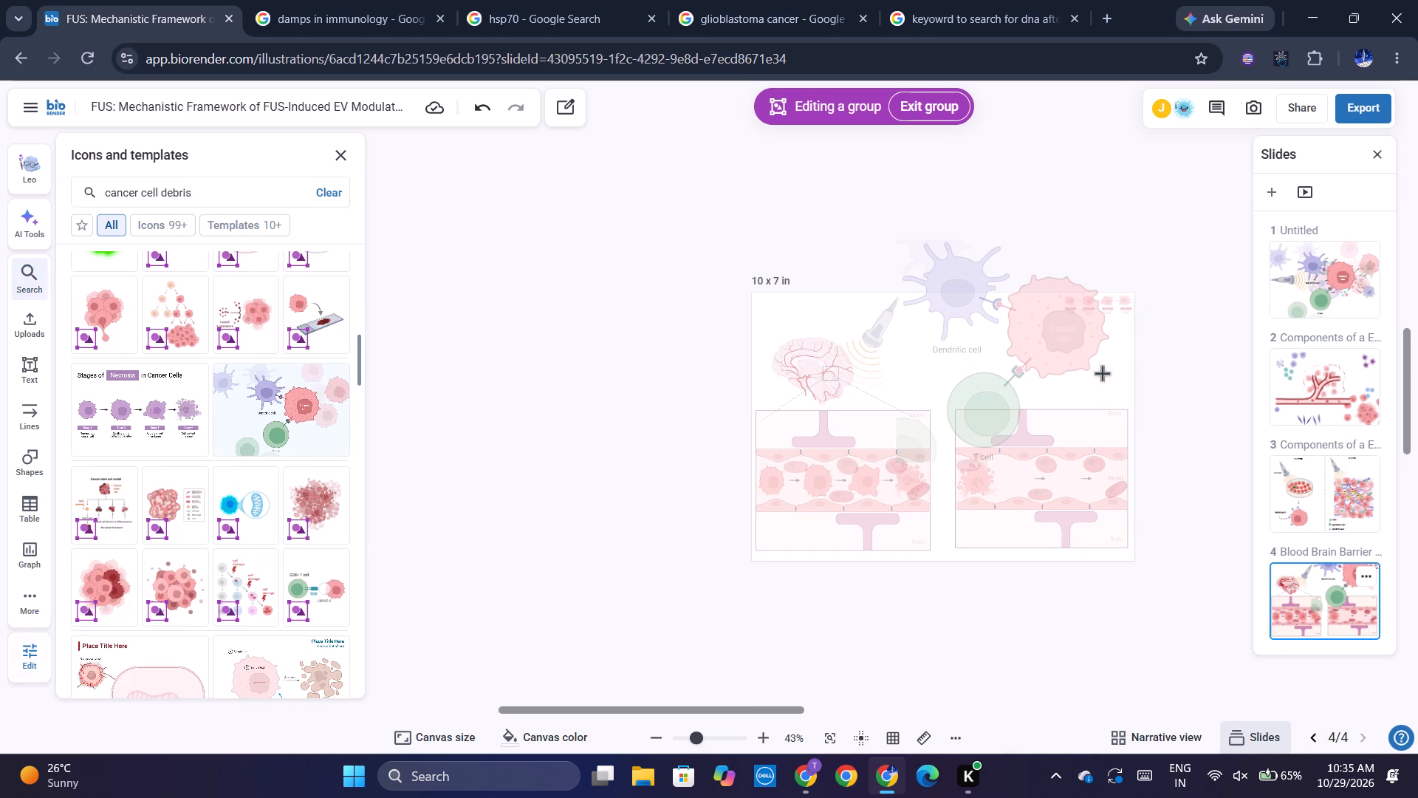
Delete the remaining faded background dendritic cells, cancer cell and T cells inside the cropped interaction template.
click(899, 241)
click(837, 254)
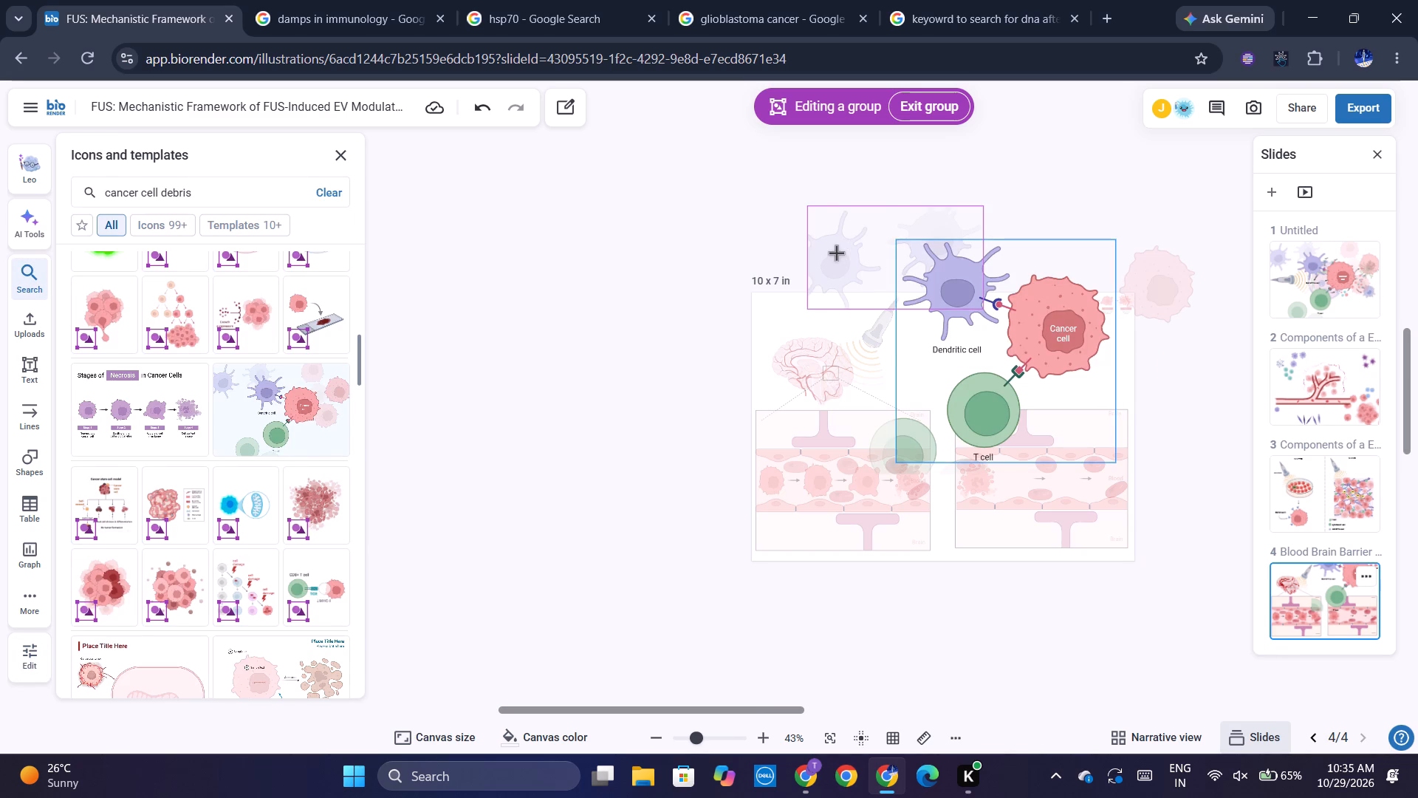
key(Delete)
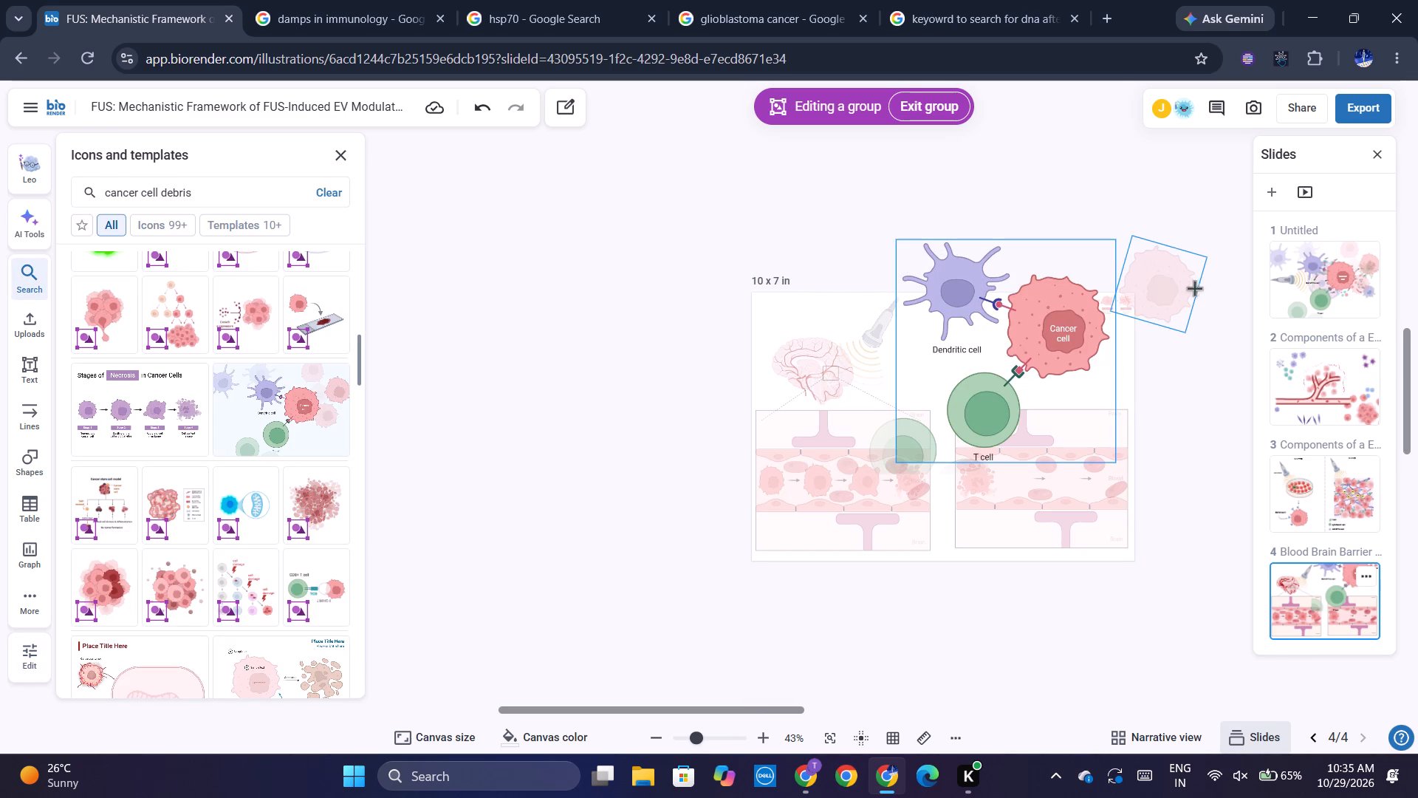
click(1196, 289)
key(Delete)
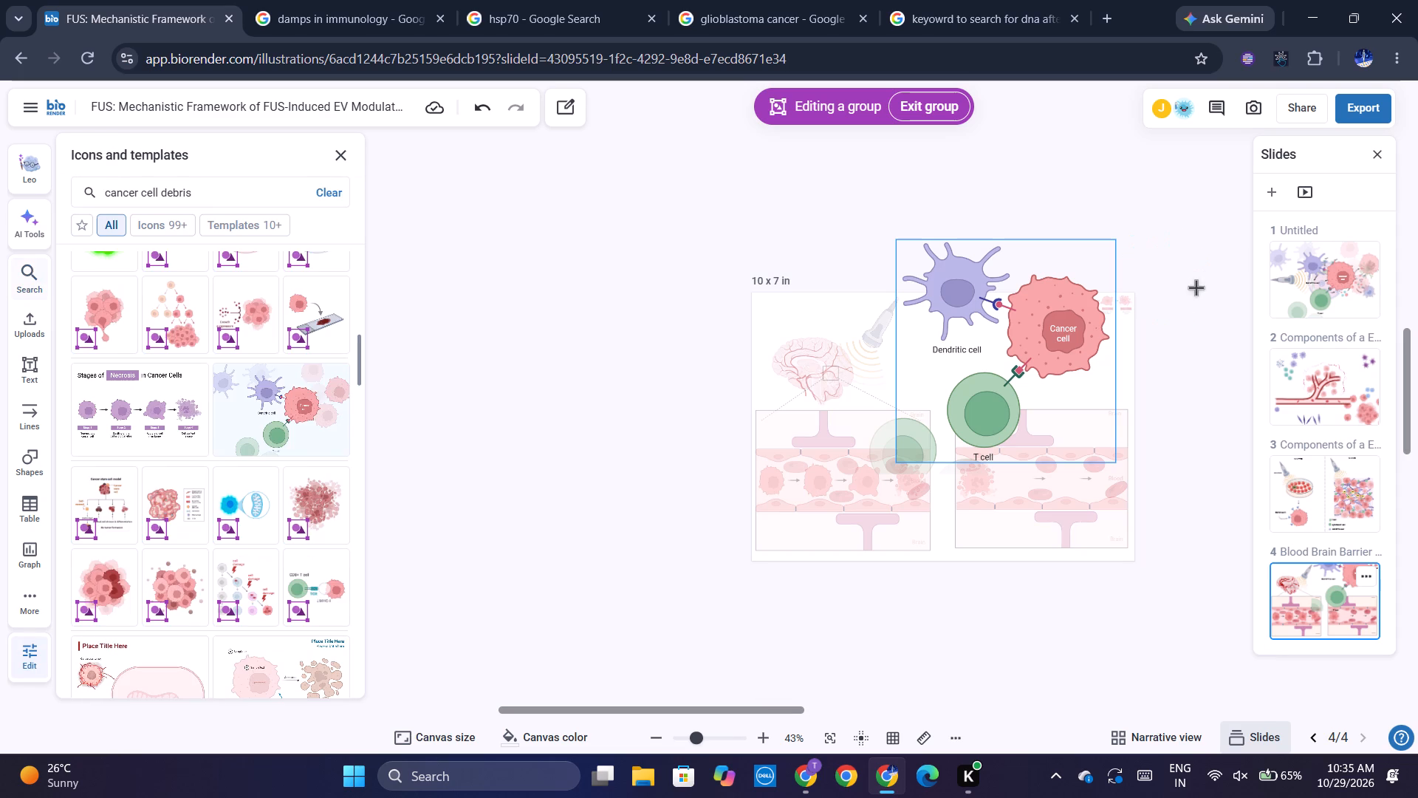
click(904, 436)
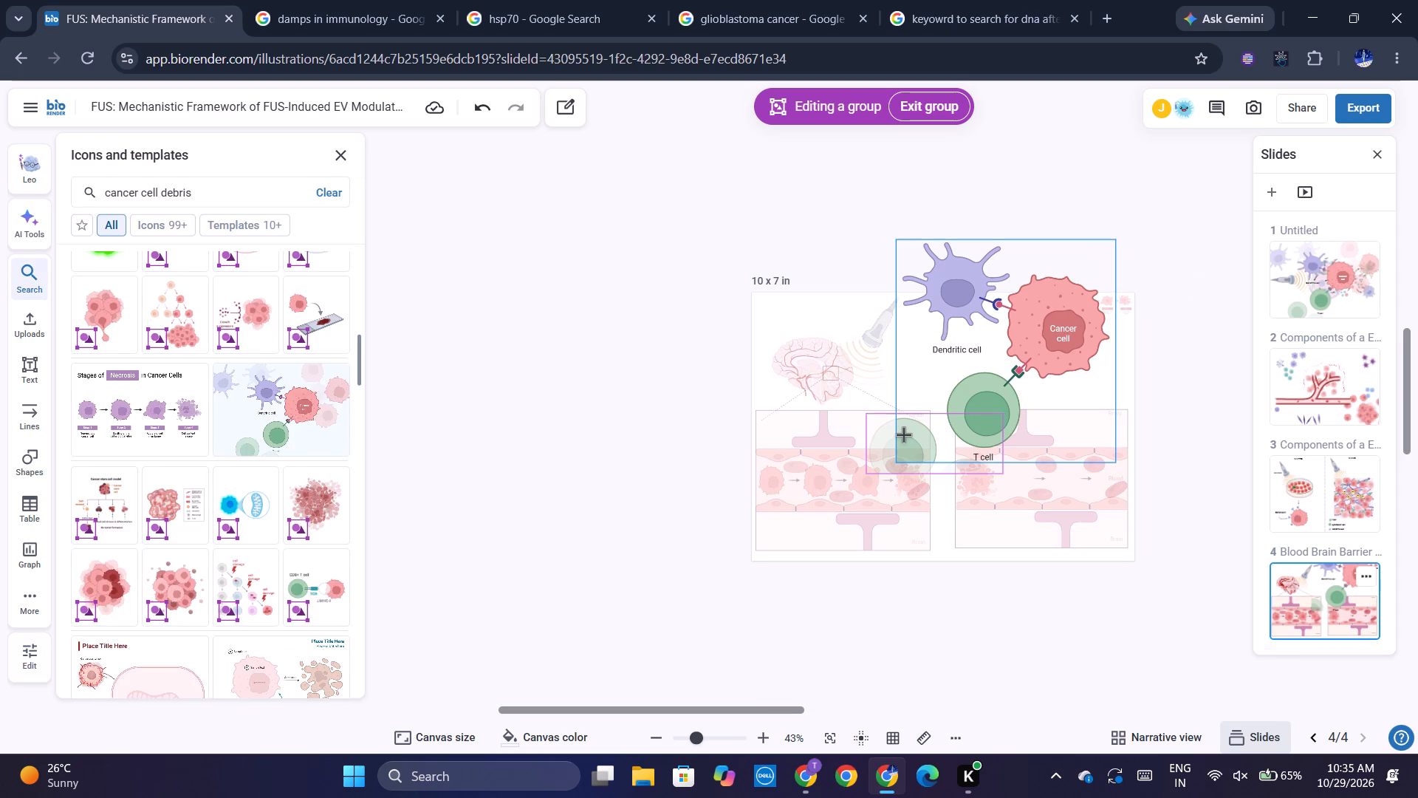
key(Delete)
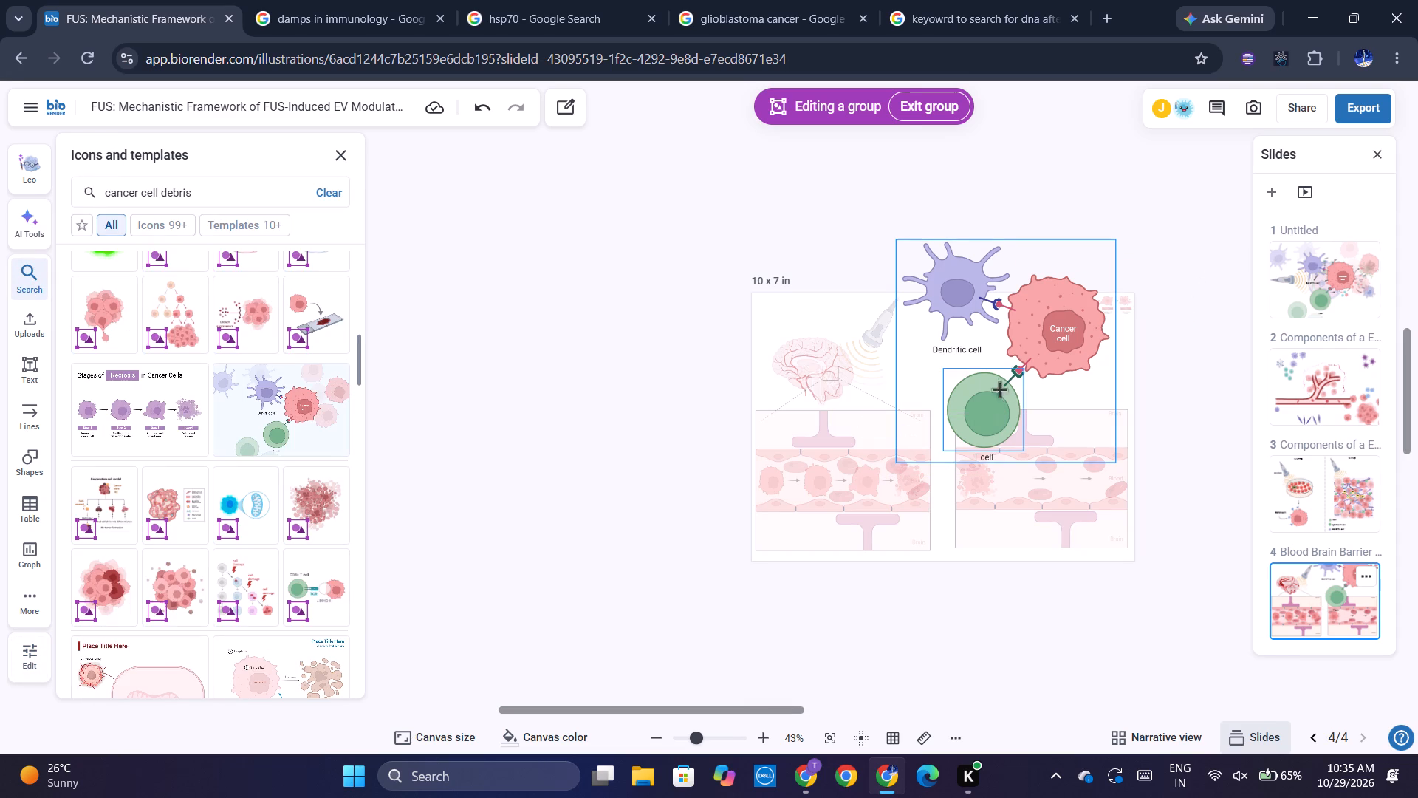
Extend the template's crop slightly below the T cell label and apply the crop.
click(901, 457)
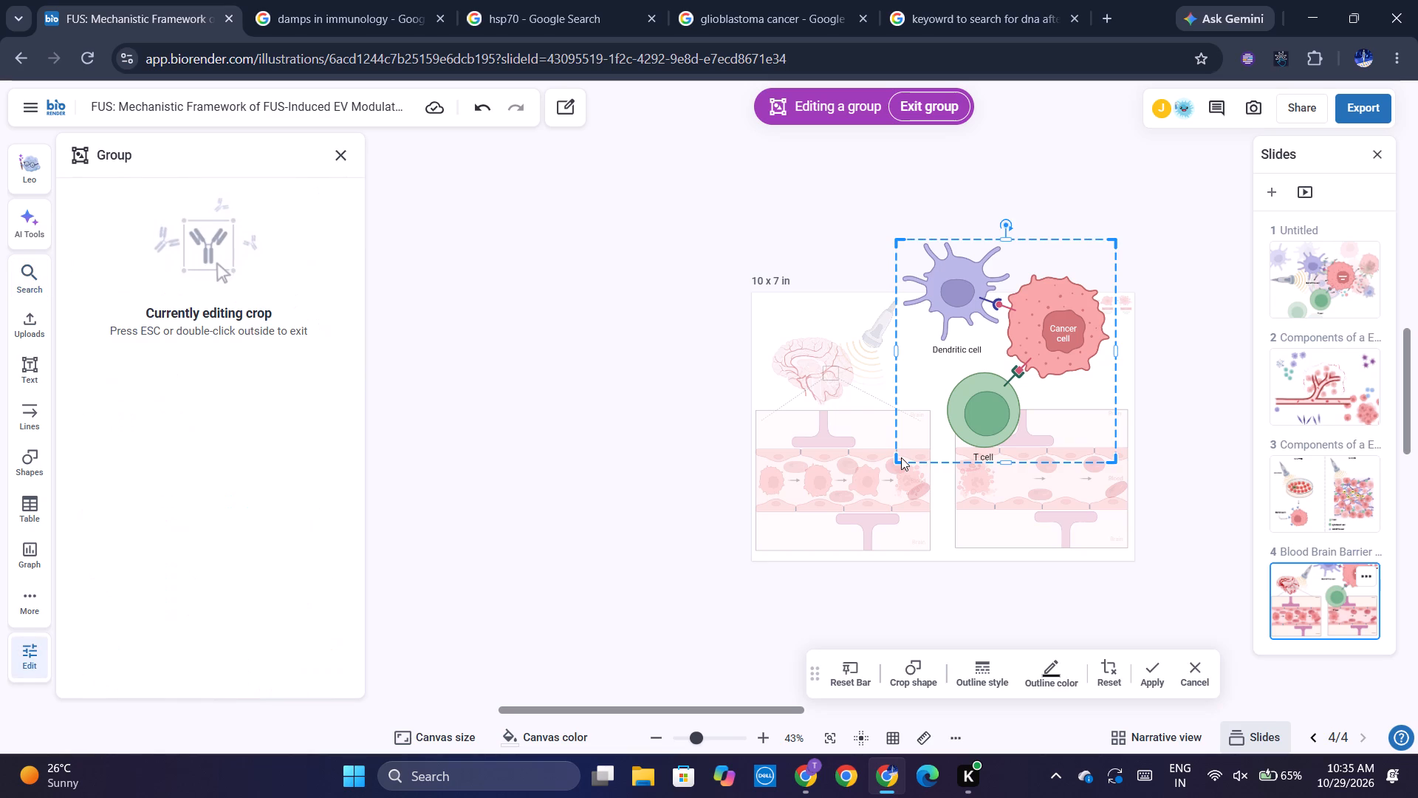
click(894, 463)
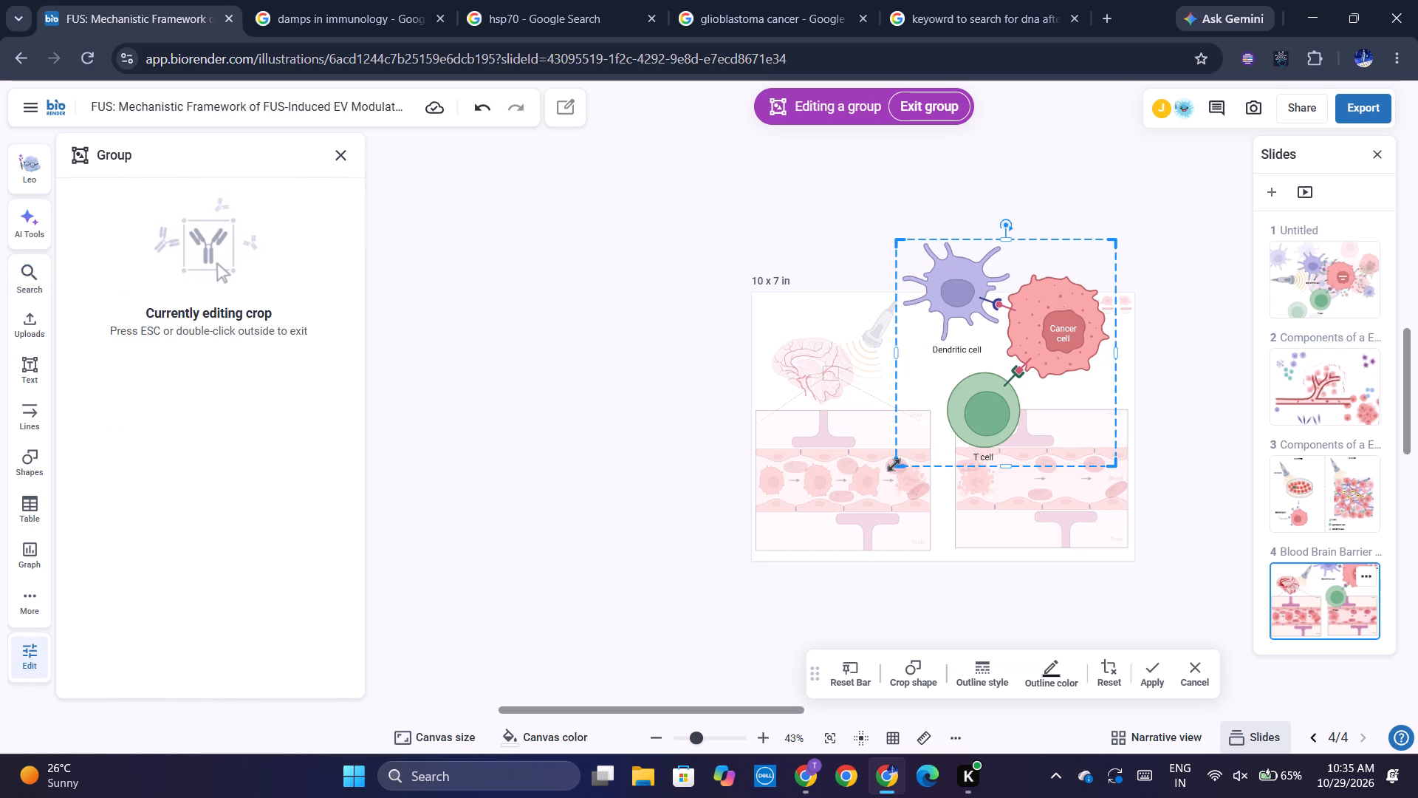
click(1145, 654)
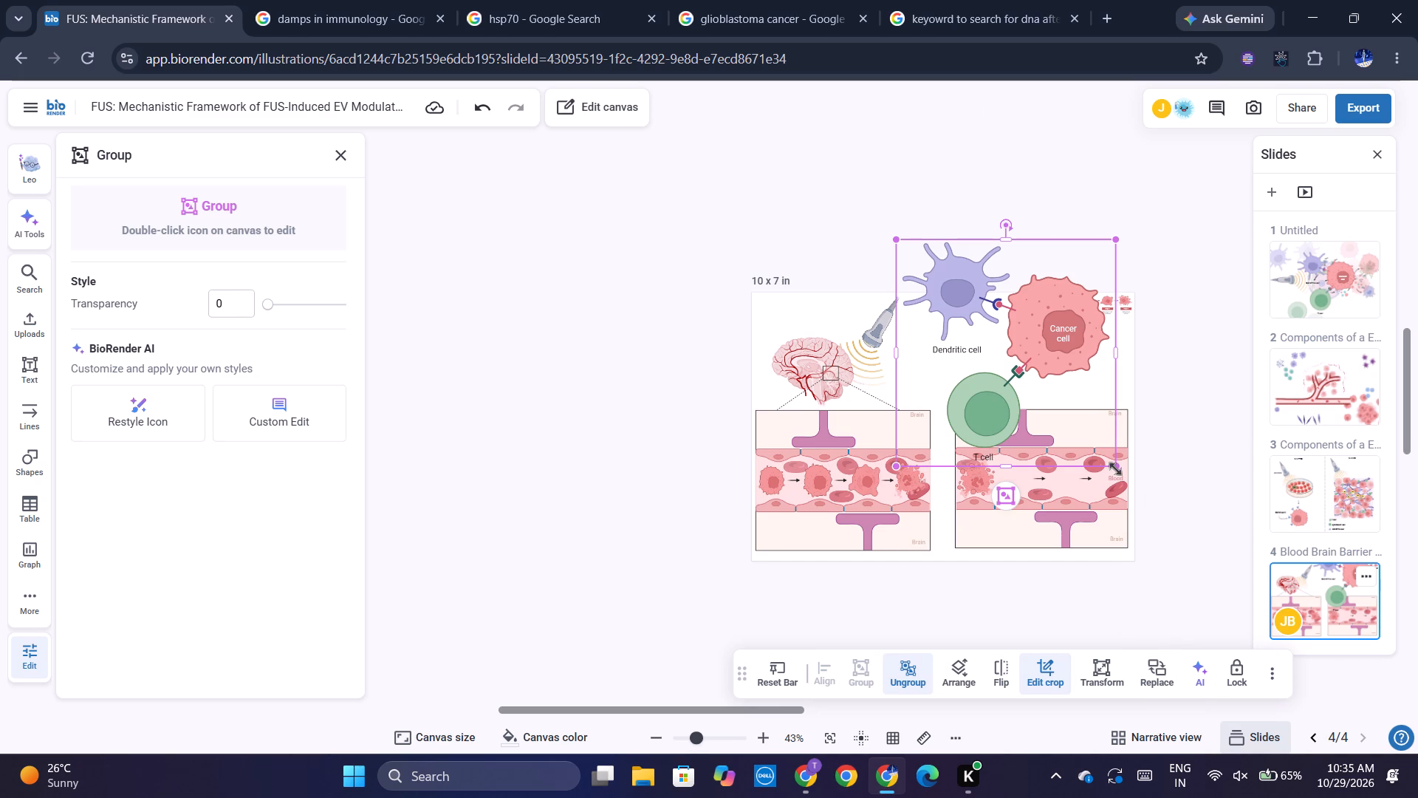
Shrink the cropped cell interaction group to about a third of its size and place it over the second blood-brain-barrier panel.
drag(1117, 468, 1004, 318)
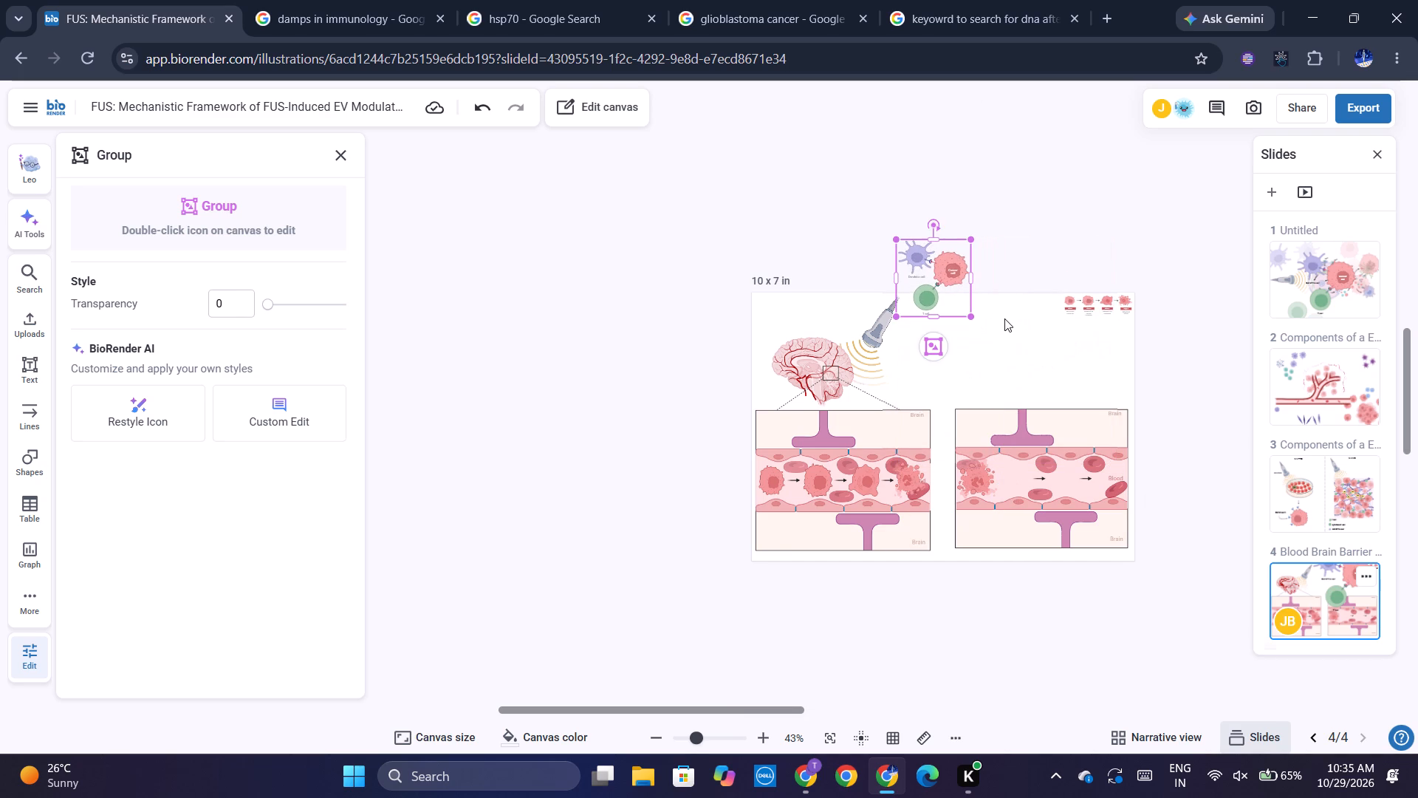
drag(936, 270, 989, 420)
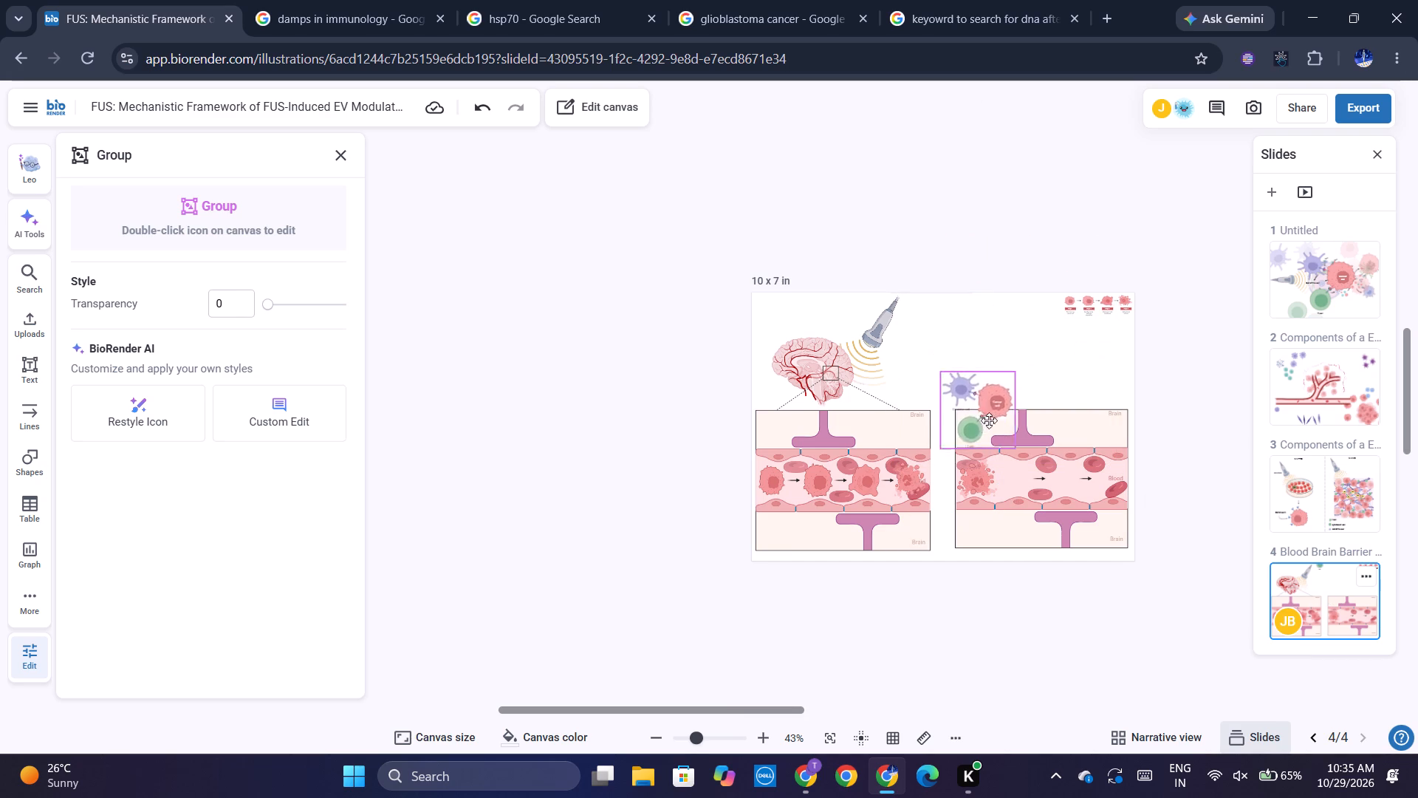
drag(989, 420, 1006, 460)
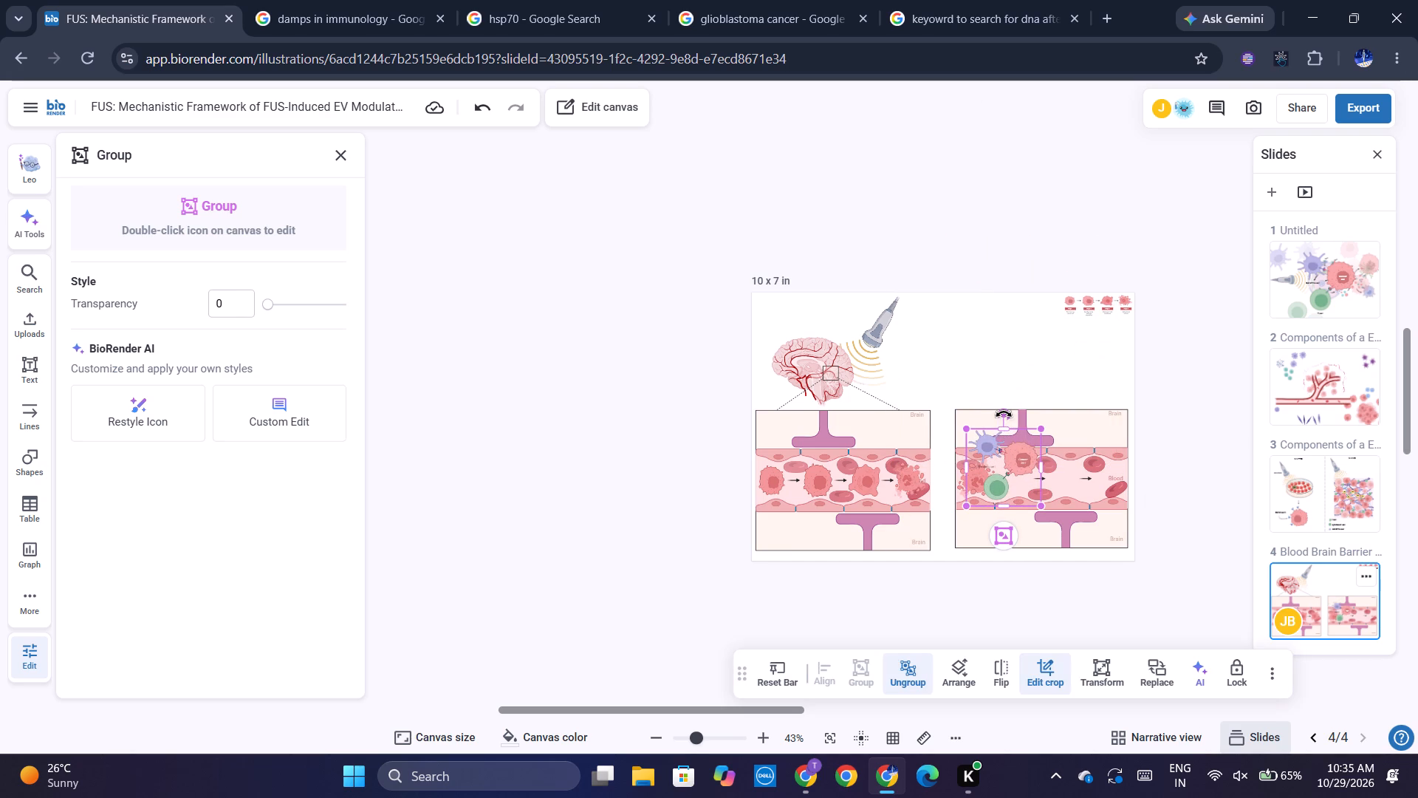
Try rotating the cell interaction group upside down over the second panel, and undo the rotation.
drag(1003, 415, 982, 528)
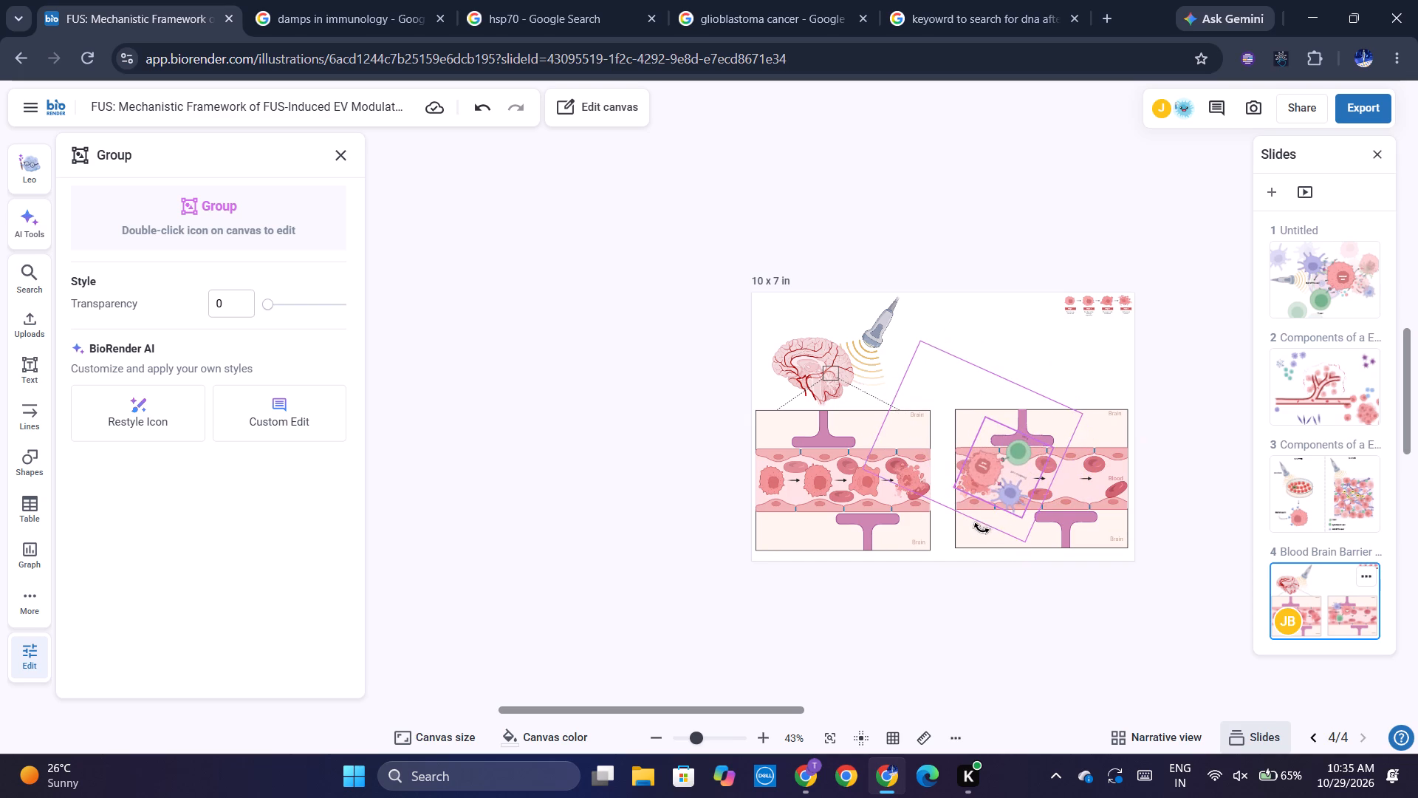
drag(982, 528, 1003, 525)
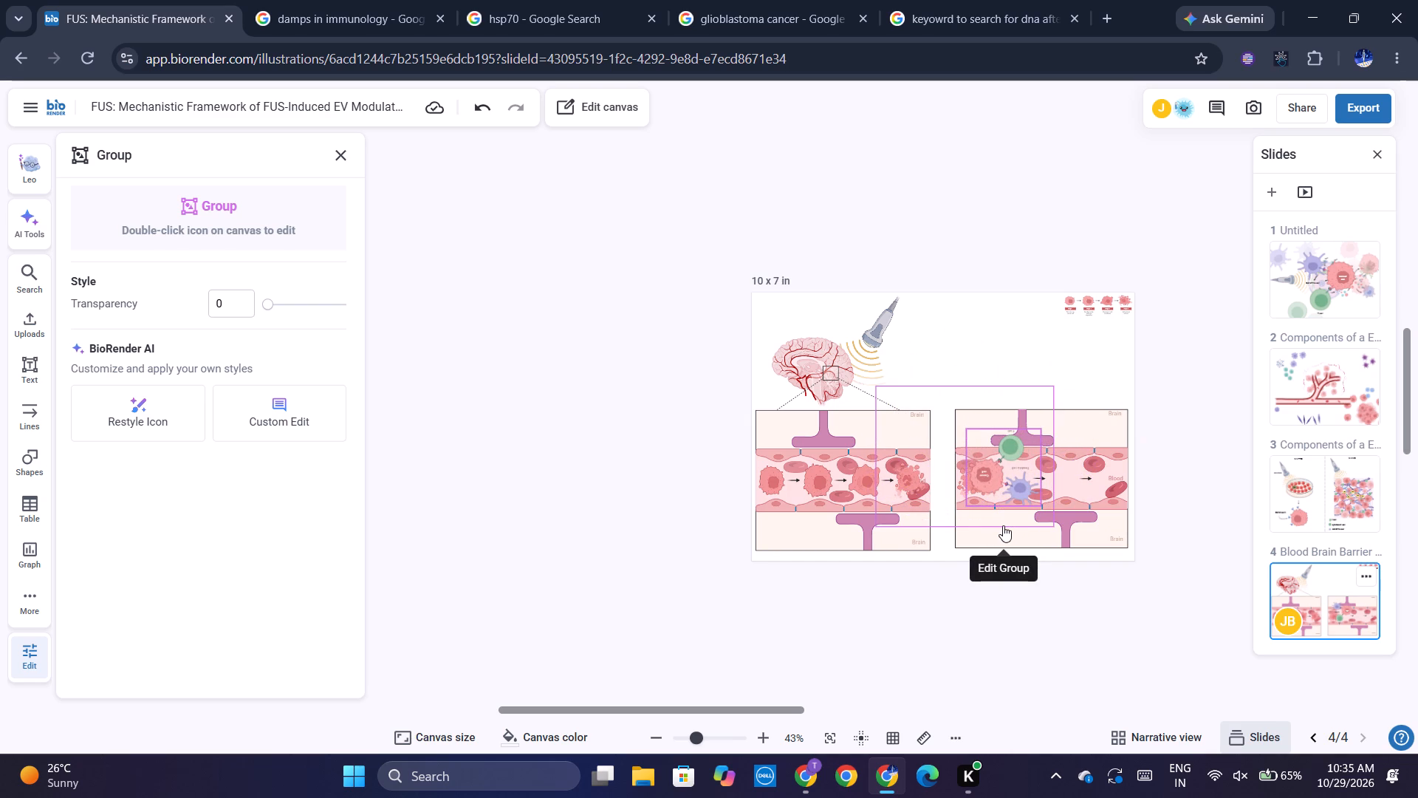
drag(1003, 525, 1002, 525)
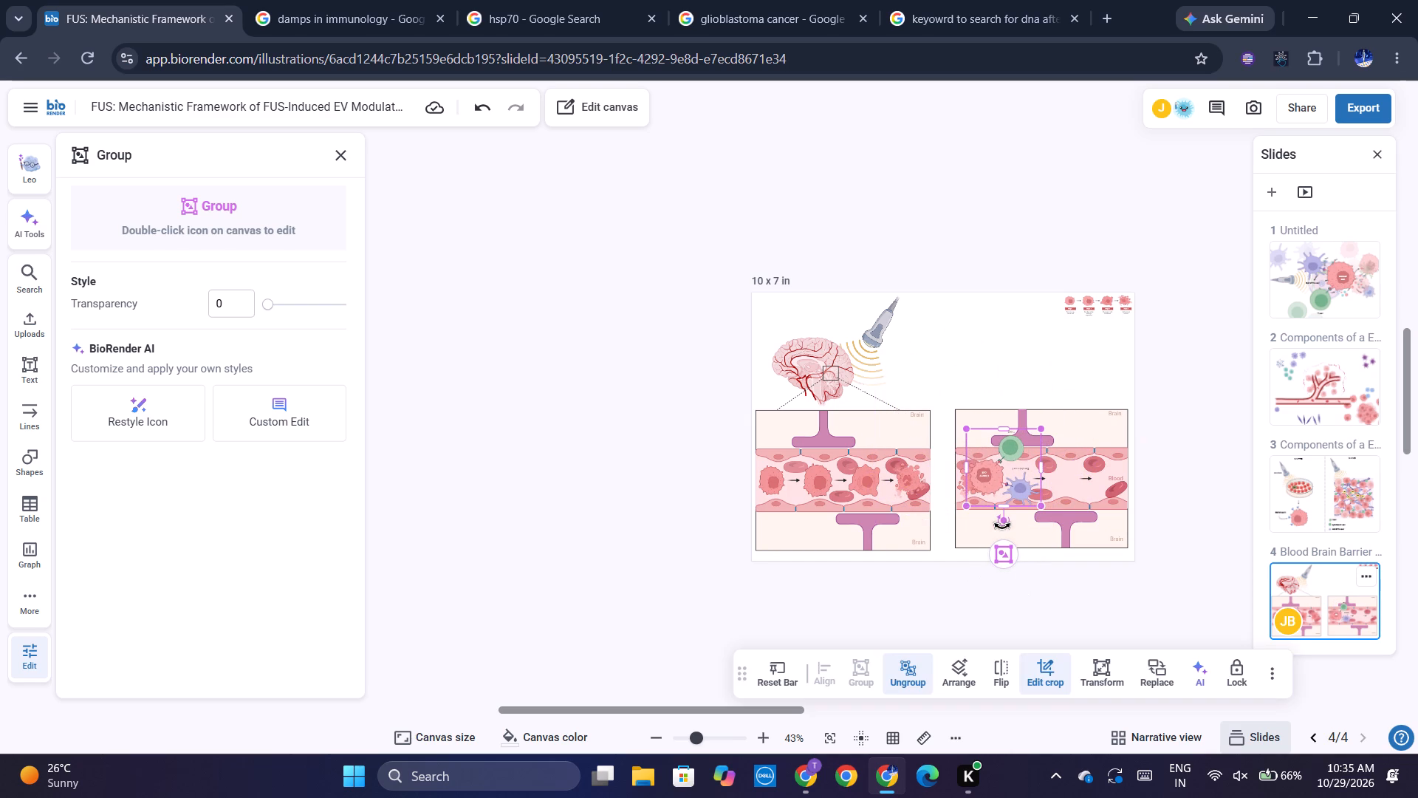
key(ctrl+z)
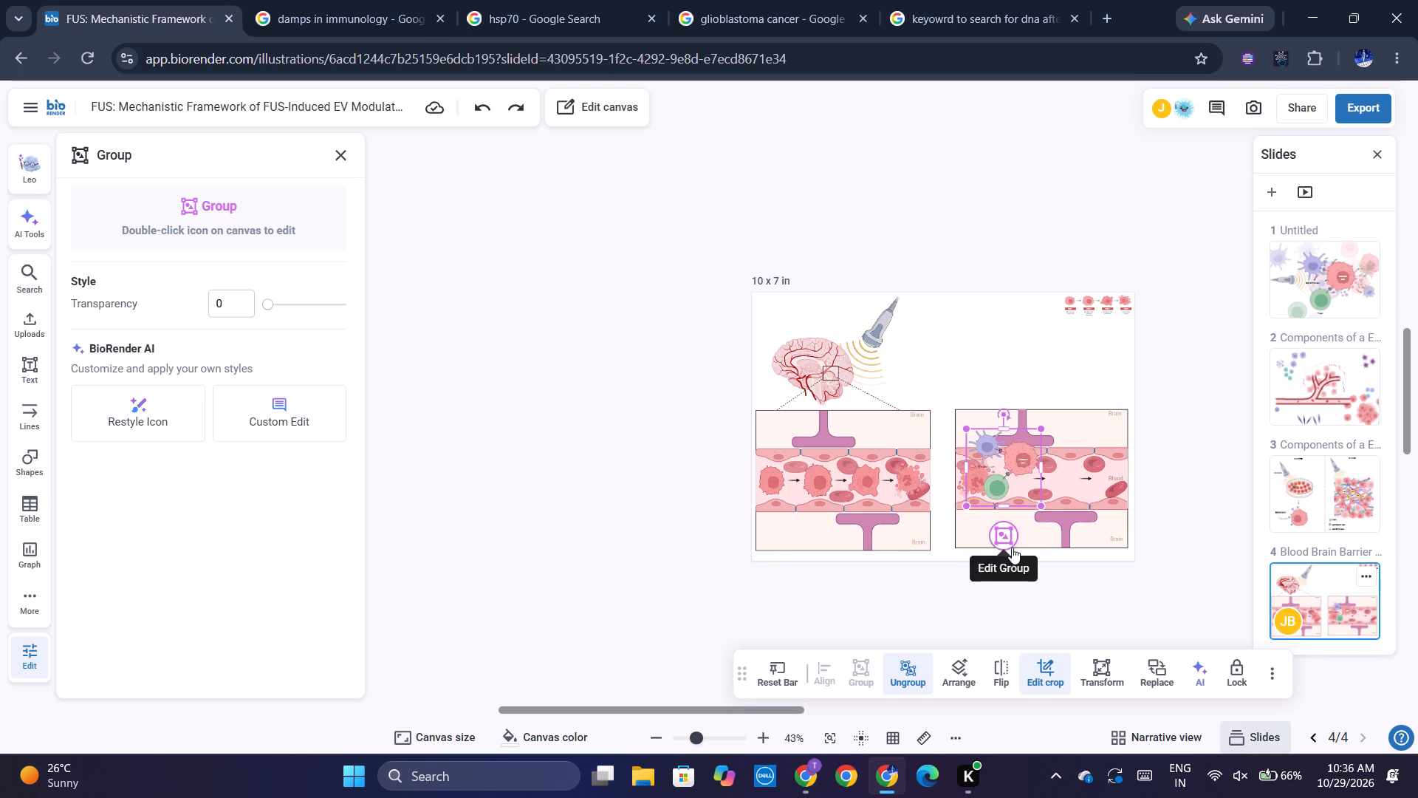
Move the cell interaction group off the second panel into the blank space above it.
drag(1001, 439, 987, 360)
scroll(987, 360, up, 1)
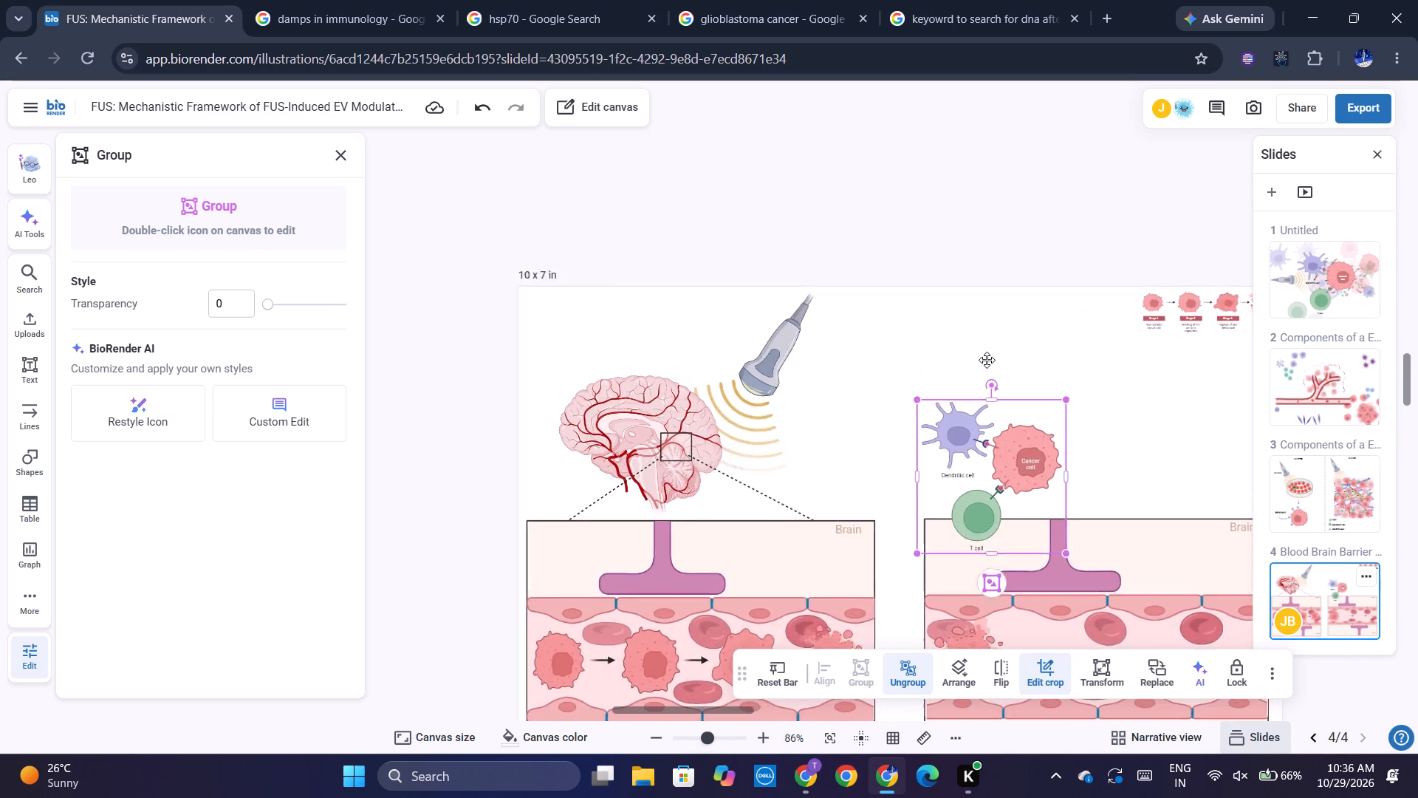
drag(998, 505, 975, 412)
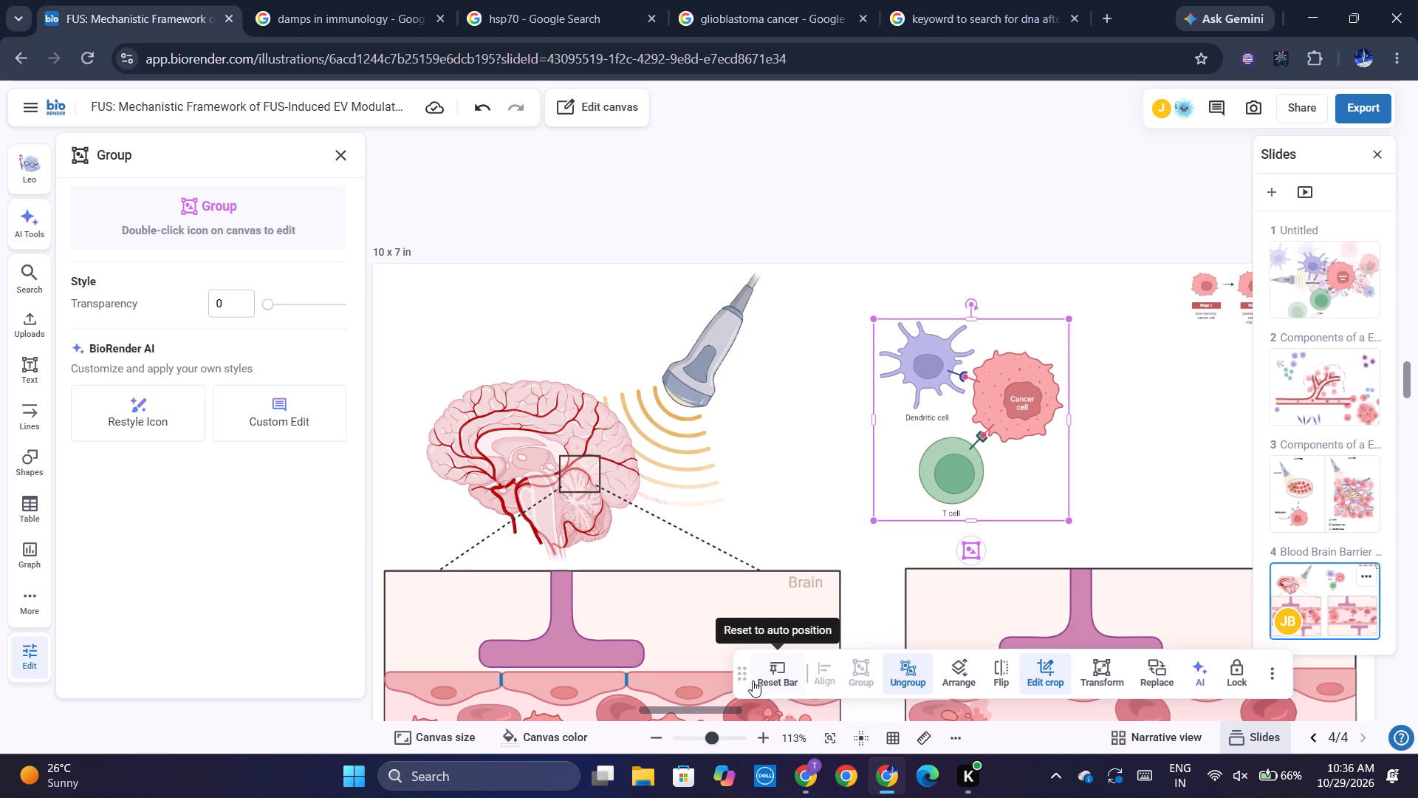
Flip the cell interaction group horizontally, moving the floating edit controls clear of the artwork.
drag(744, 680, 775, 245)
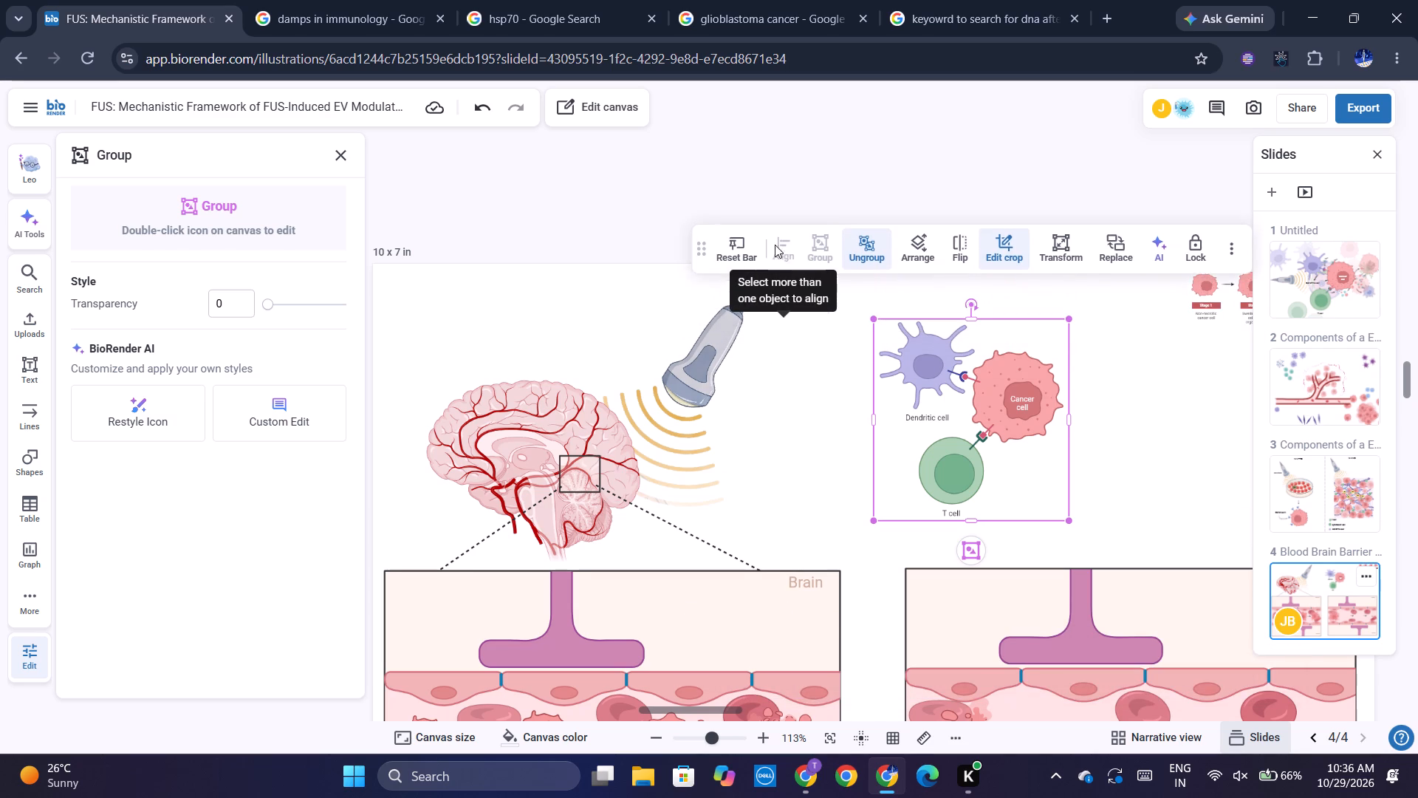
drag(775, 245, 782, 165)
click(948, 168)
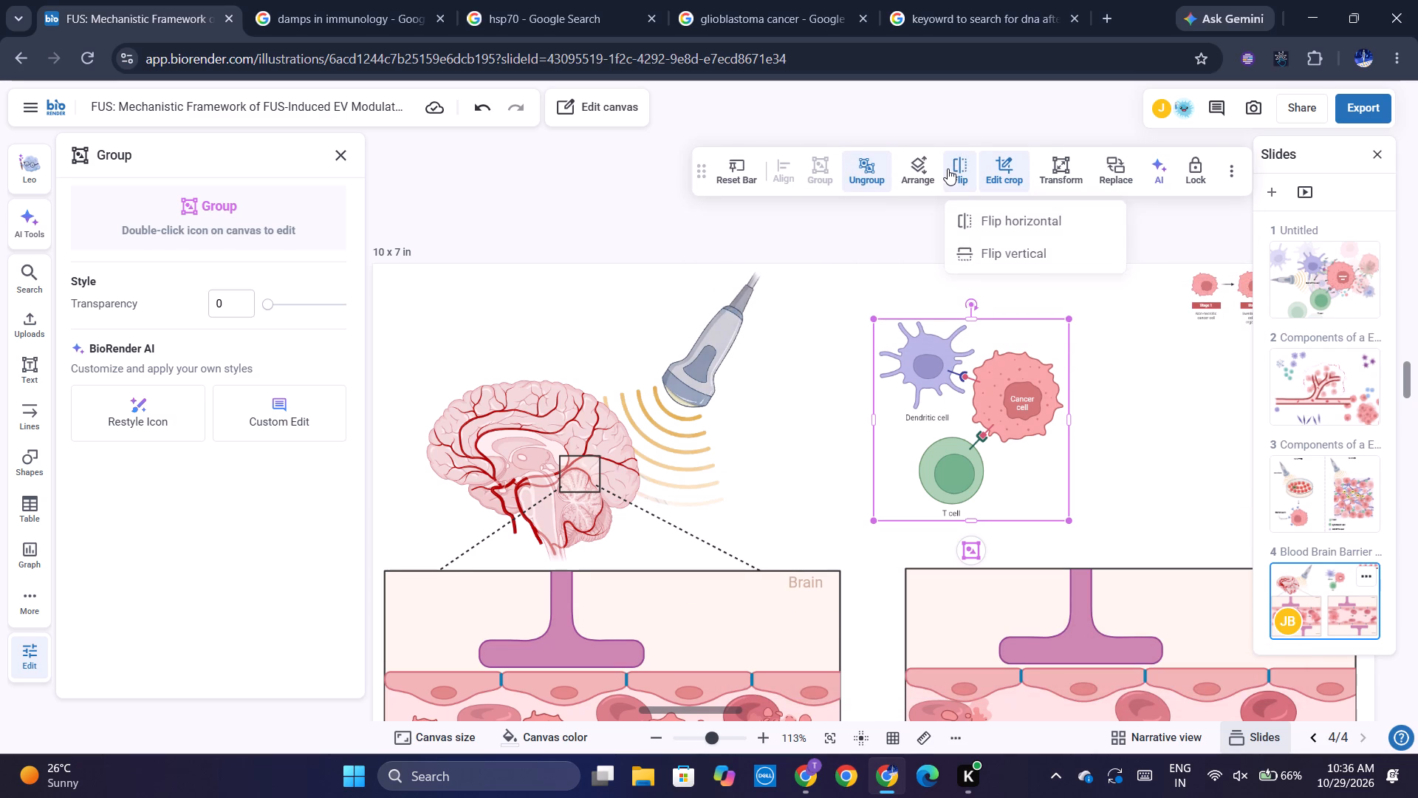
click(970, 219)
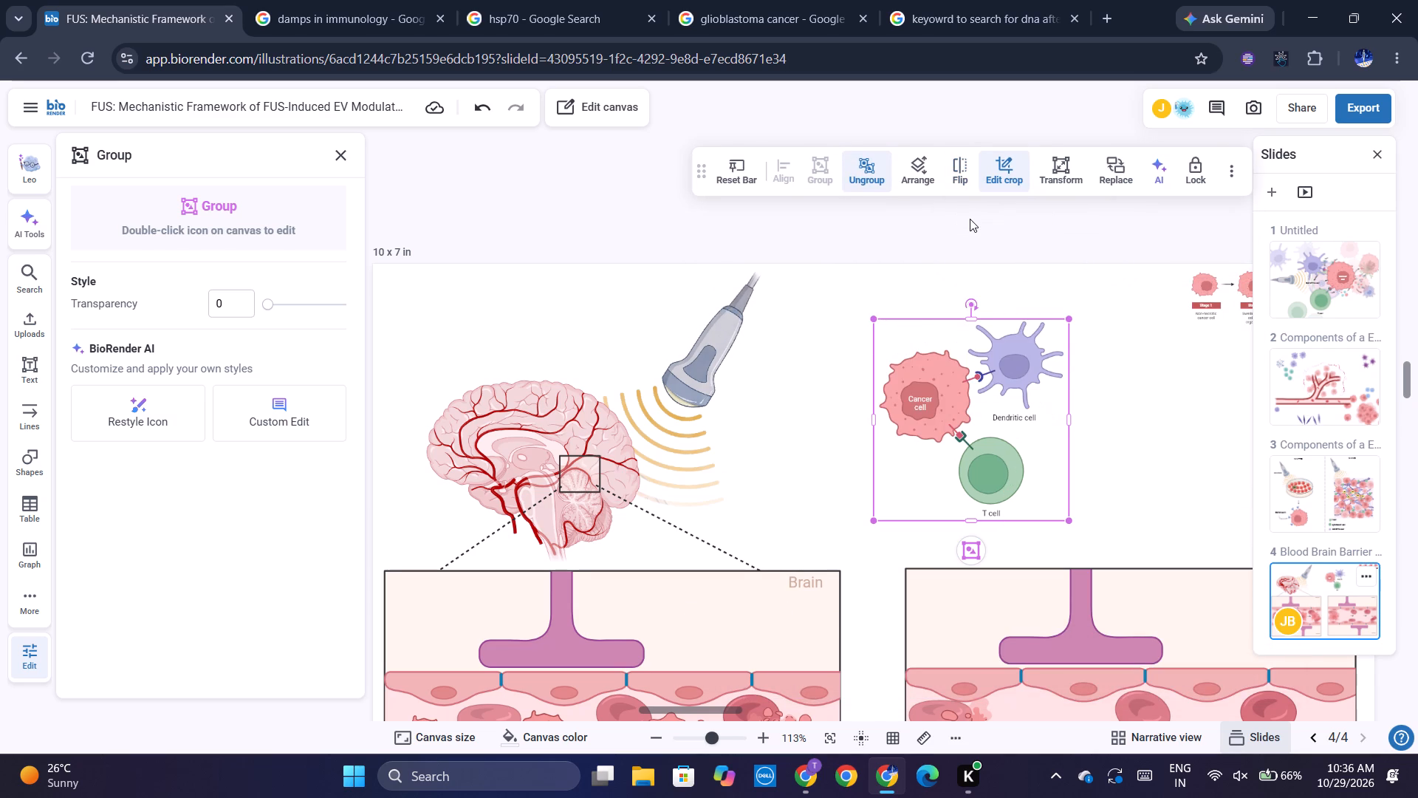
click(803, 432)
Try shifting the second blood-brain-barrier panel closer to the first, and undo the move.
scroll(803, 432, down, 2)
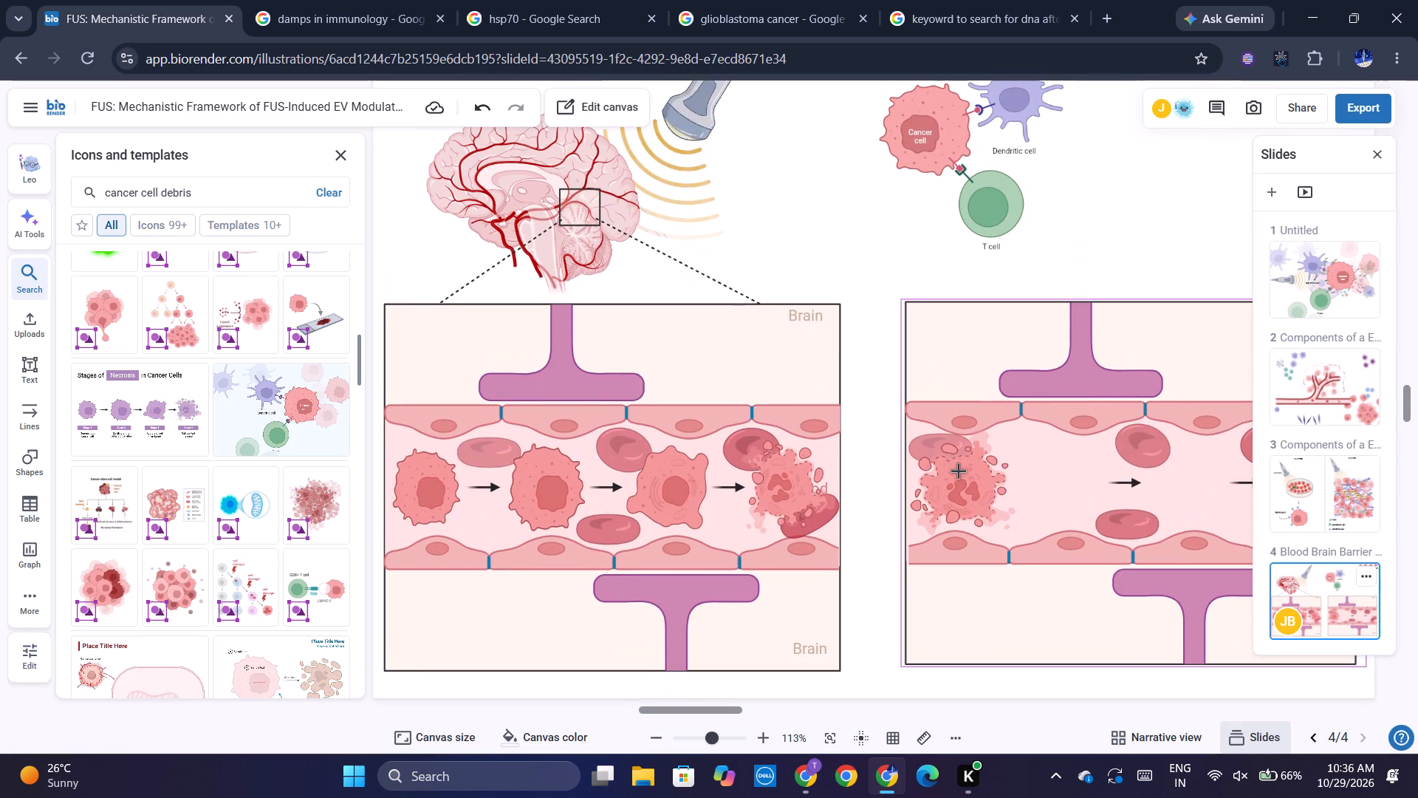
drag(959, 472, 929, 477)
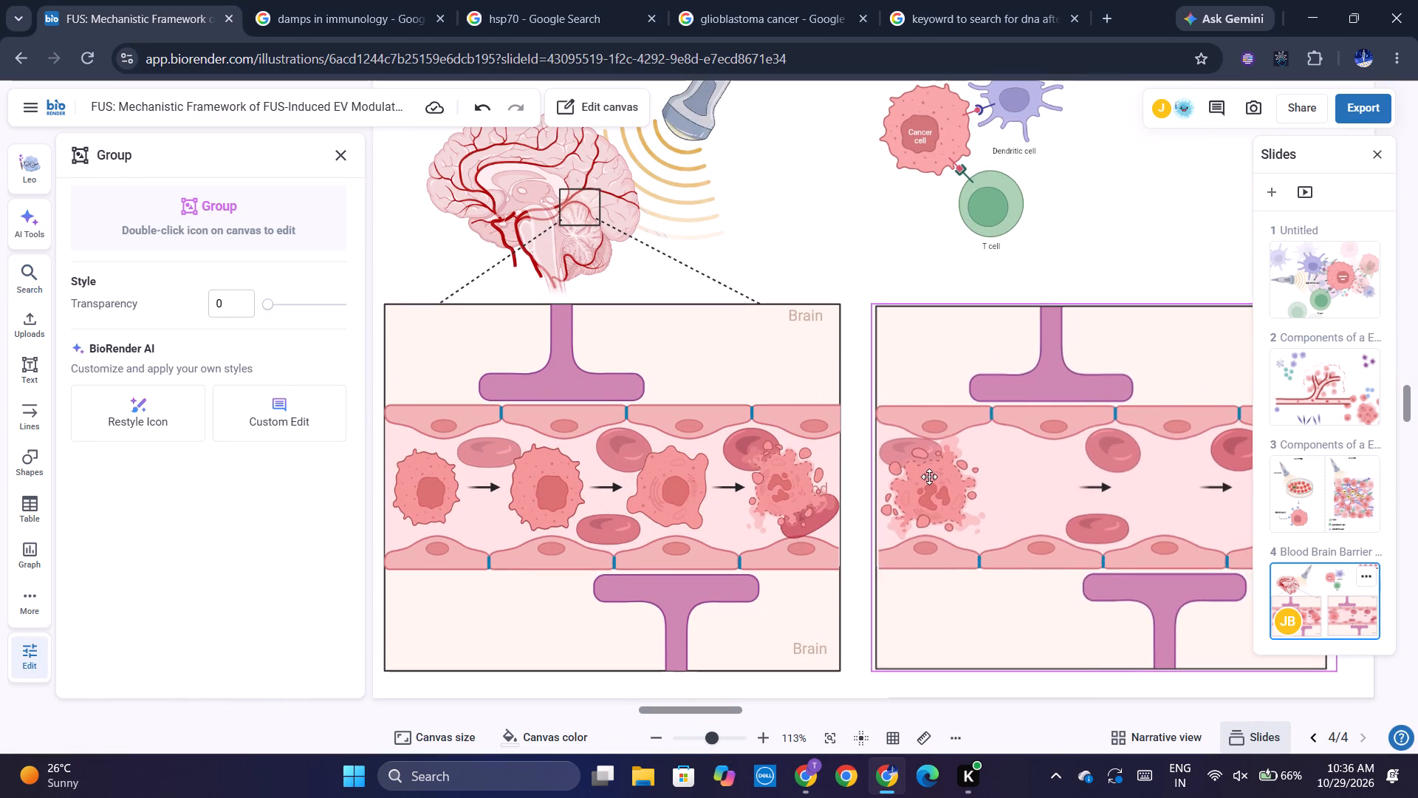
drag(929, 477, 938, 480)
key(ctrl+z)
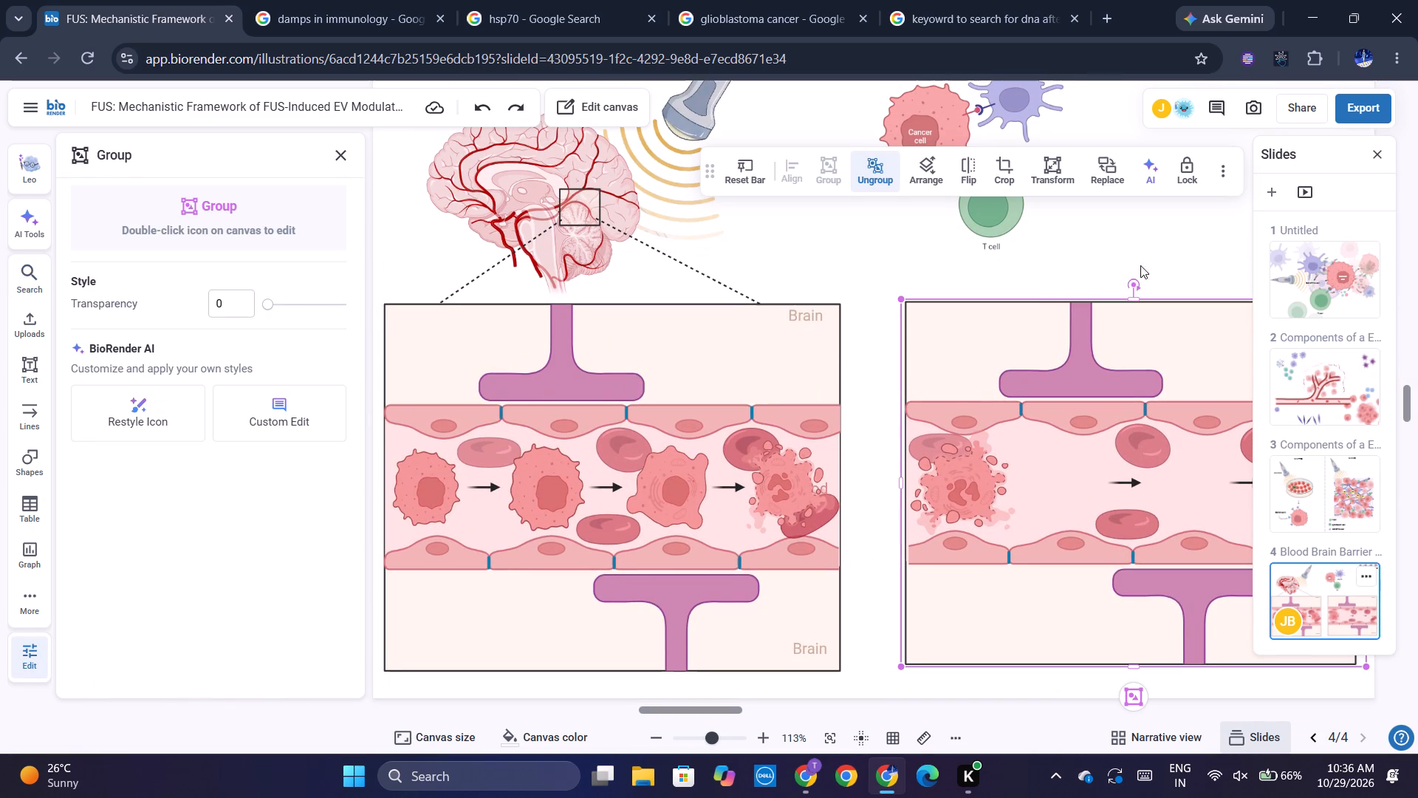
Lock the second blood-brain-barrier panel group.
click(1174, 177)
Close the slide thumbnail list to free space around the canvas.
click(1384, 150)
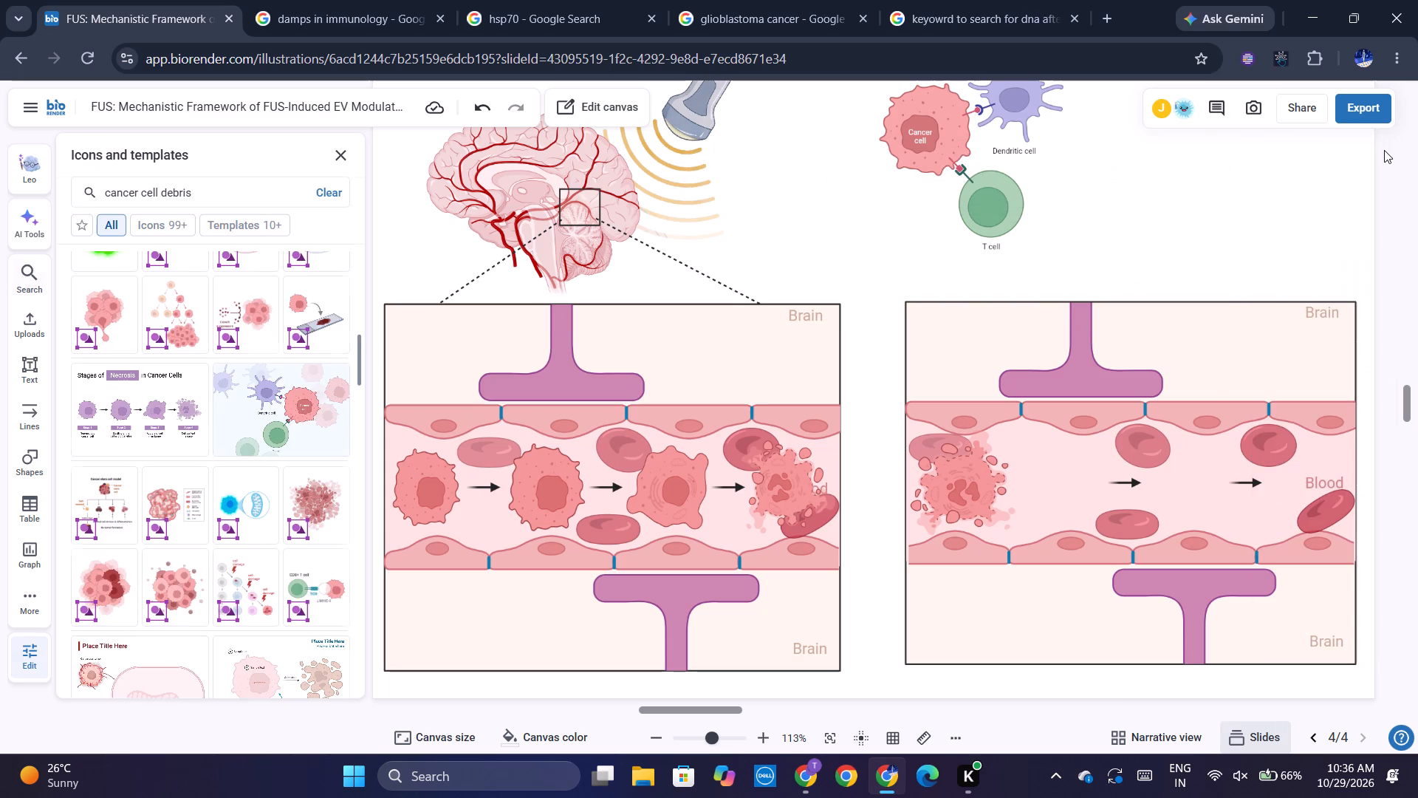
scroll(1246, 242, up, 2)
scroll(1246, 242, down, 1)
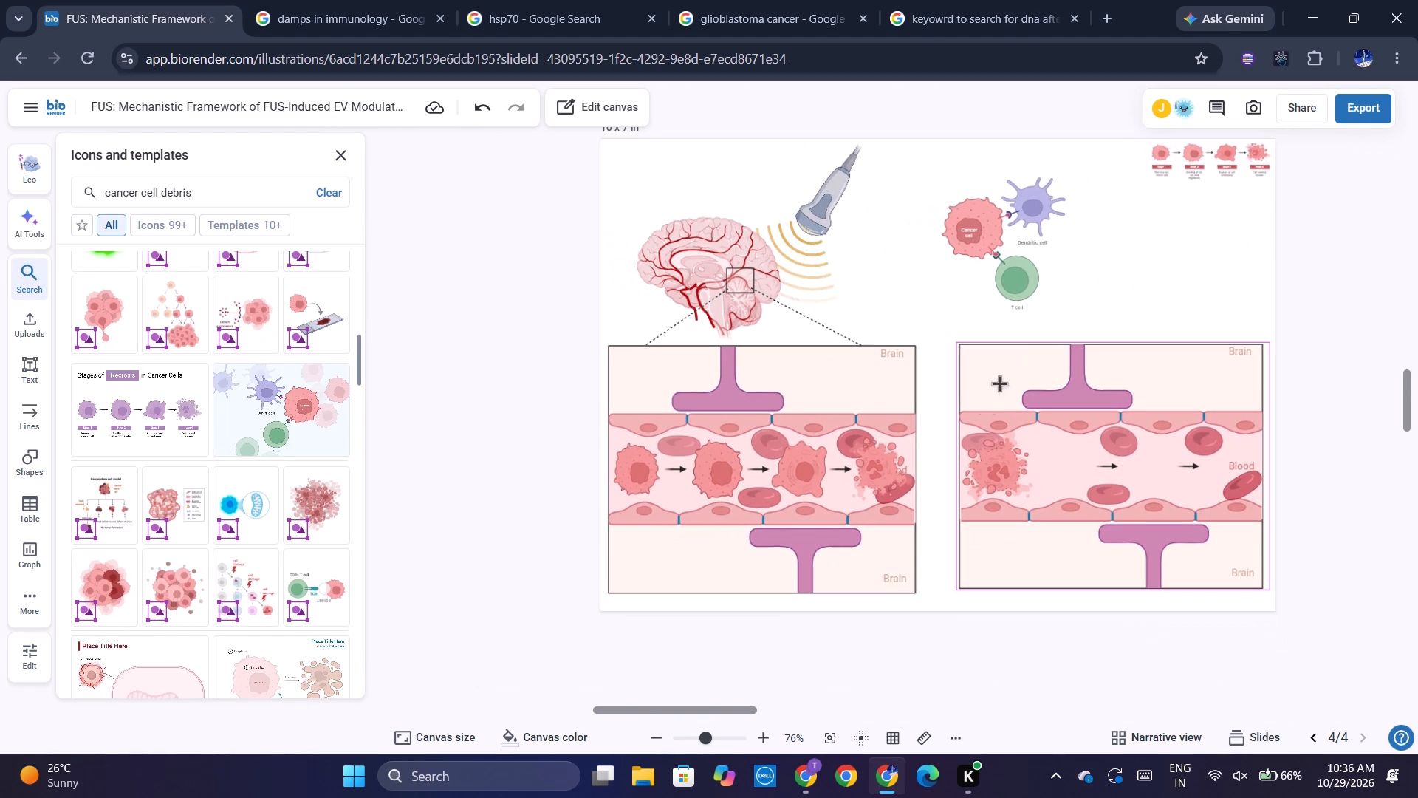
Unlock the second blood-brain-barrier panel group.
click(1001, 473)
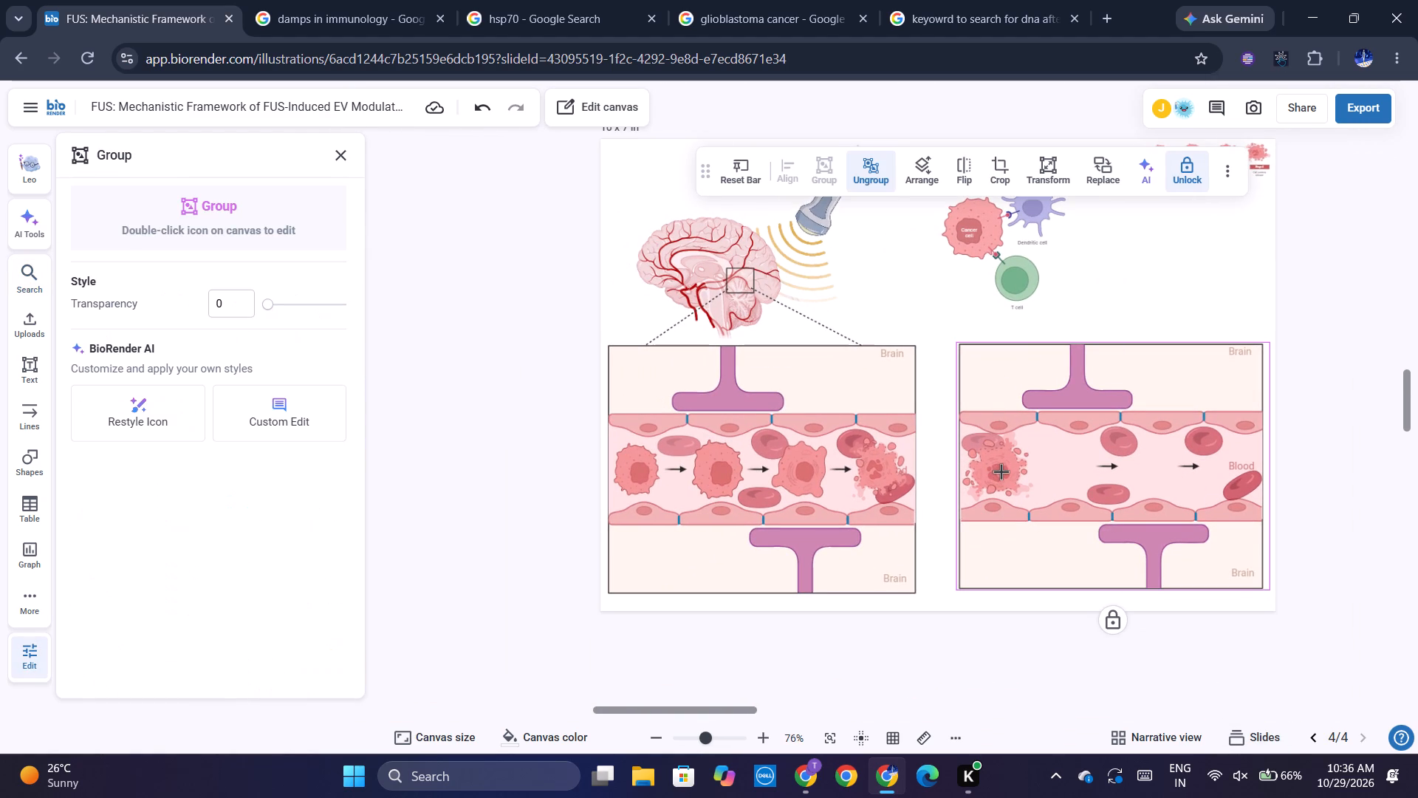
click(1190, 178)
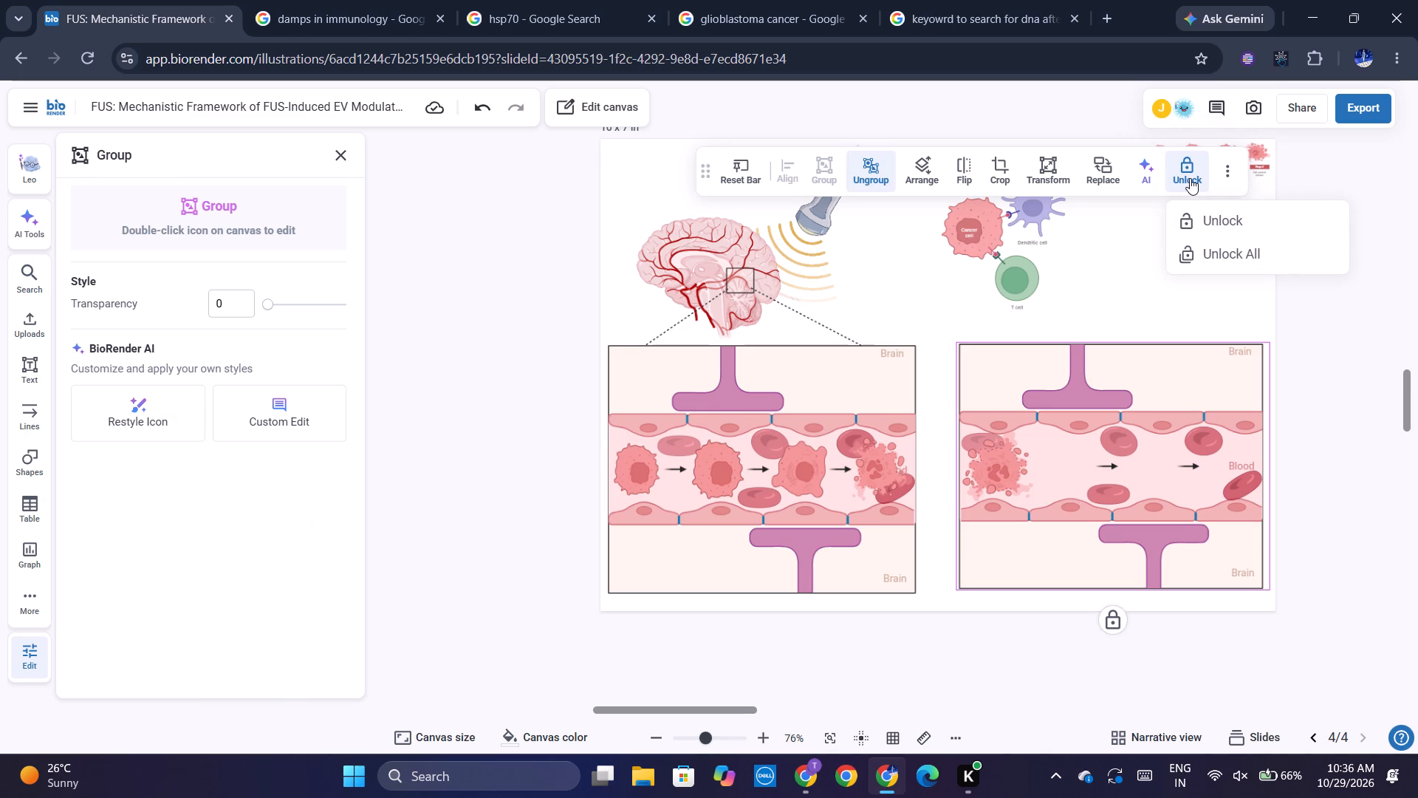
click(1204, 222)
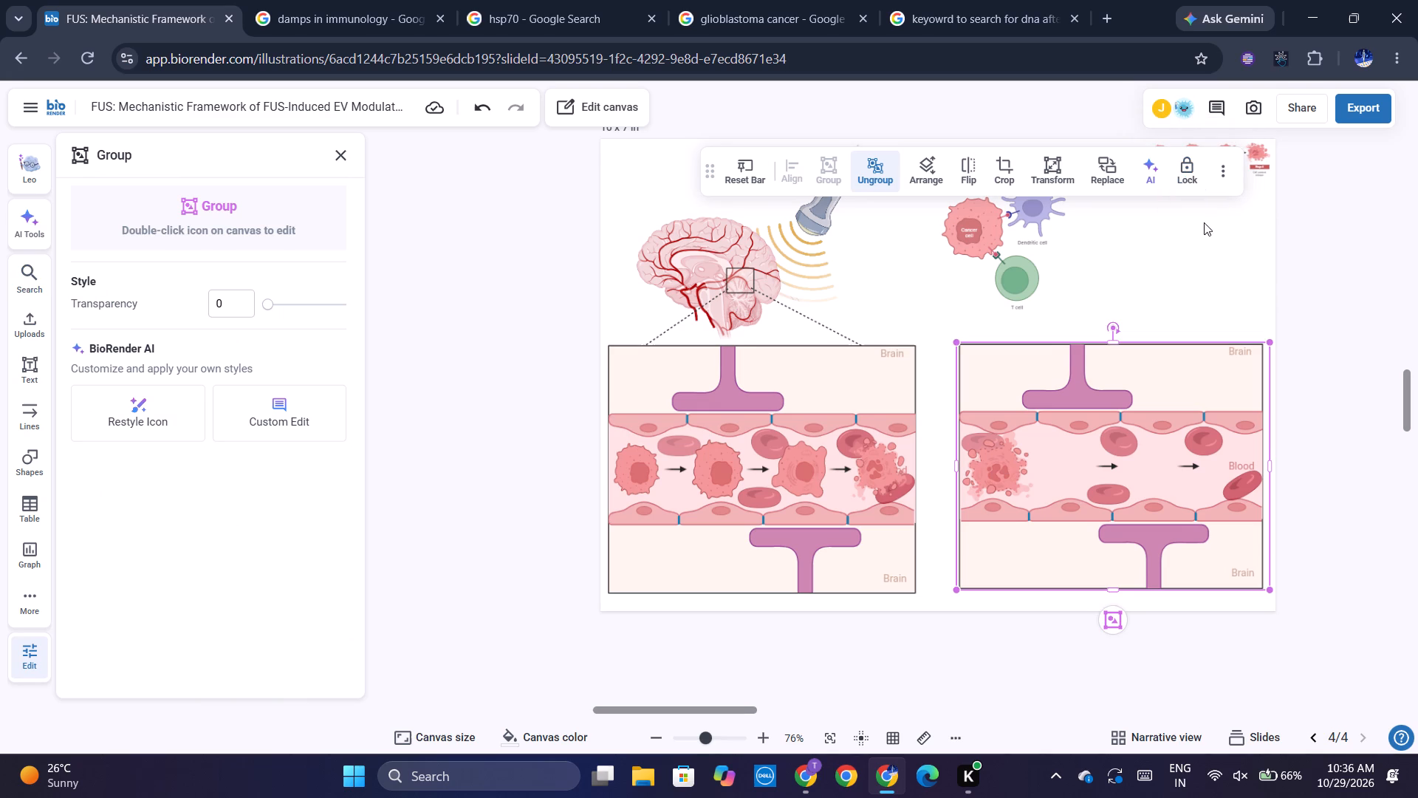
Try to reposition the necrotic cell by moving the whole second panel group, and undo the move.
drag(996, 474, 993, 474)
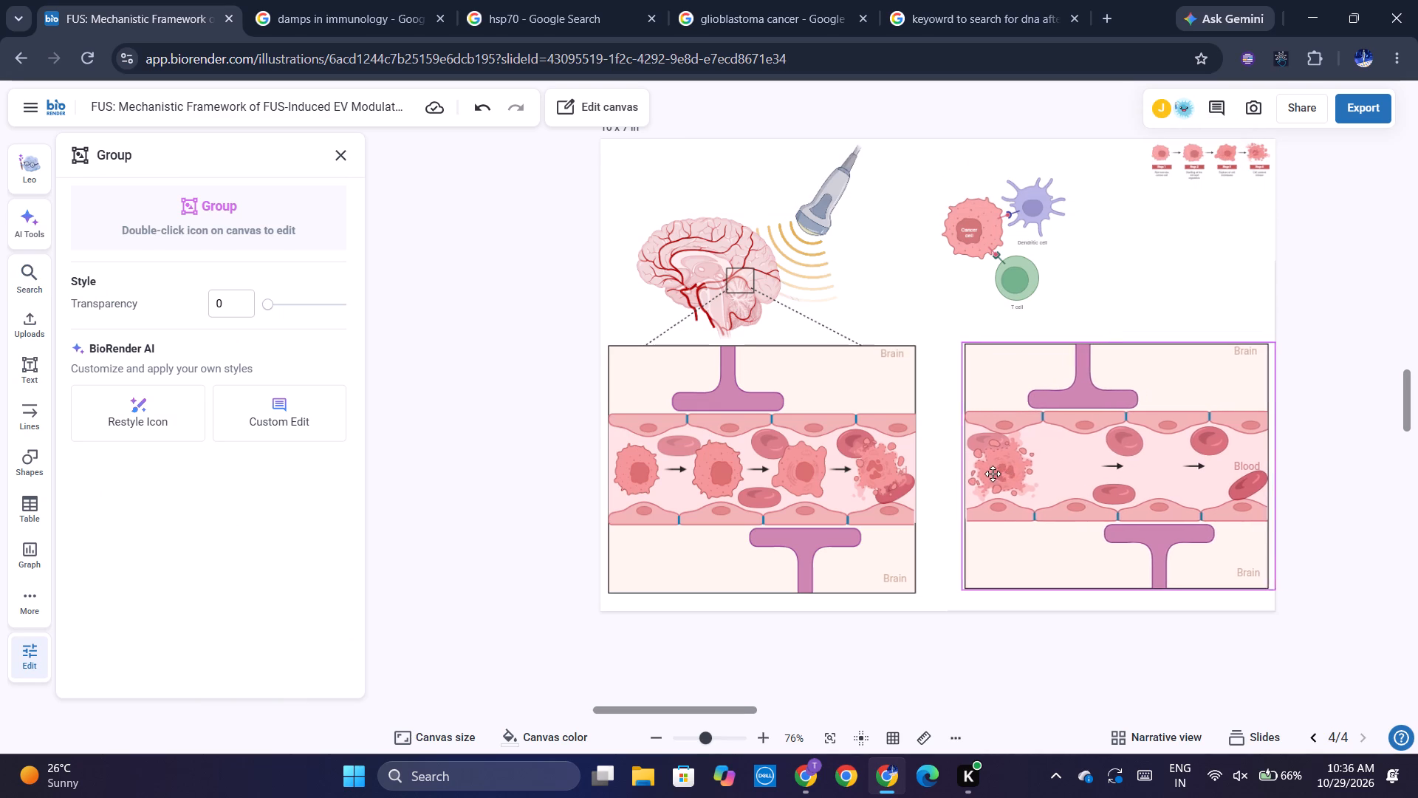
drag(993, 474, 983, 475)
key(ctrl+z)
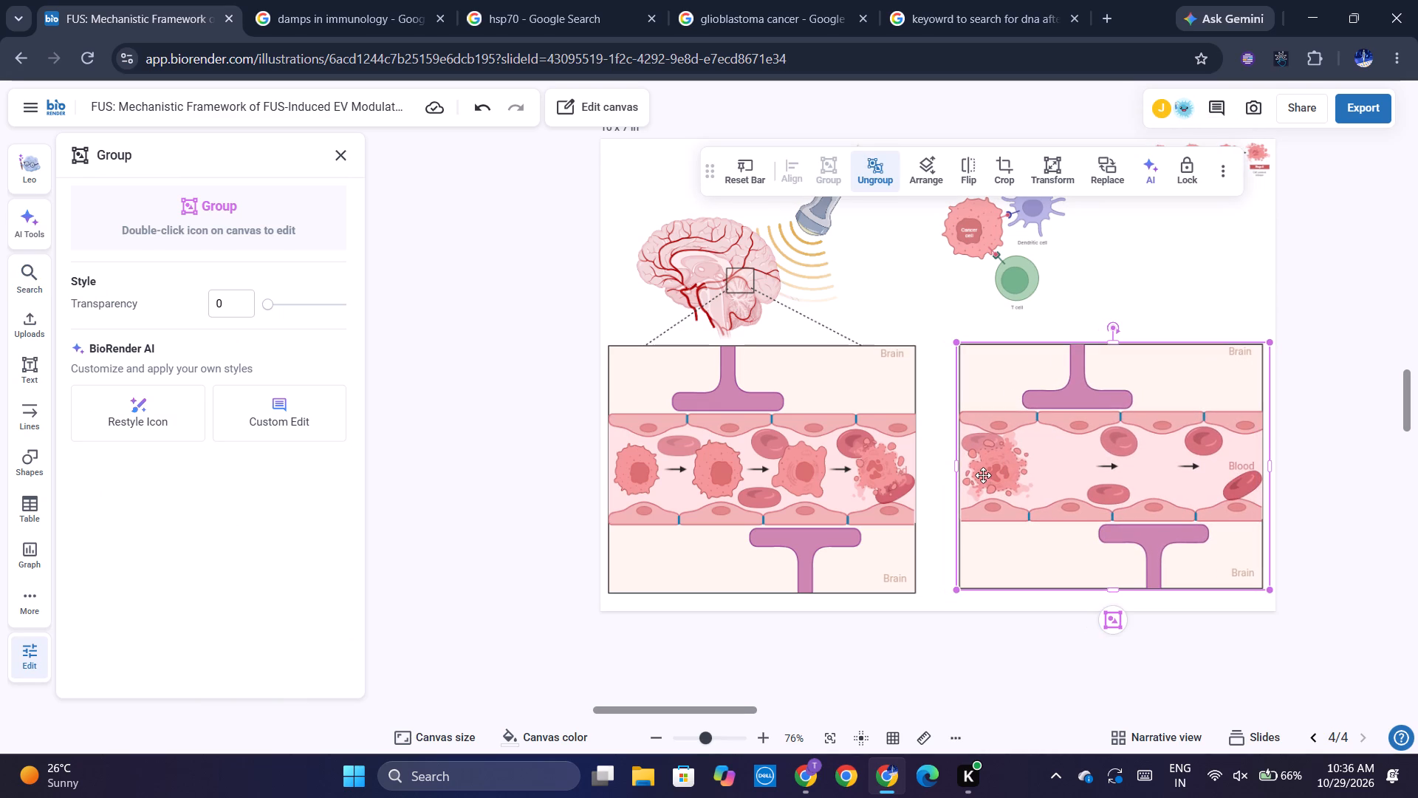
Move the necrotic cell inside the second blood-brain-barrier panel group into the gap between its two arrows.
triple_click(983, 475)
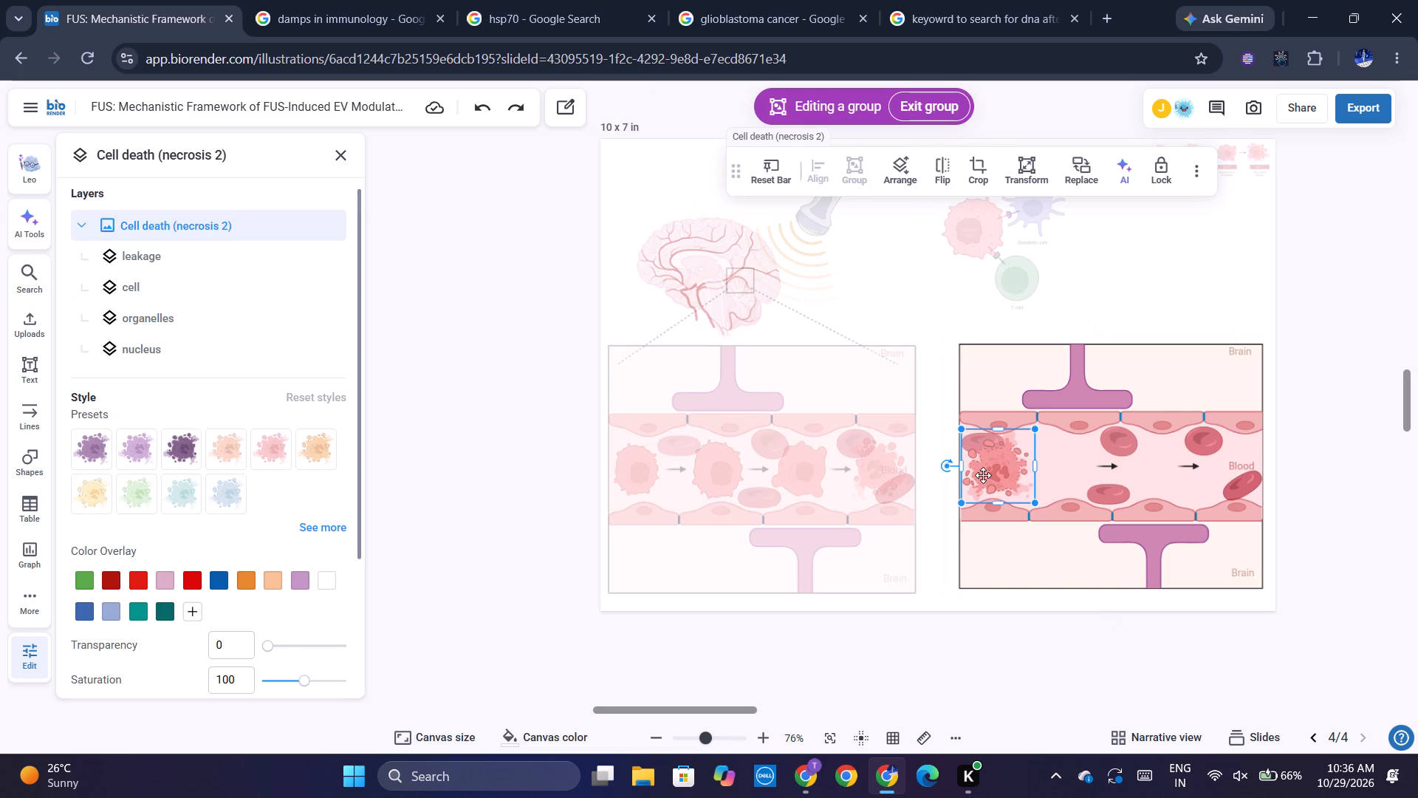
drag(983, 475, 1126, 463)
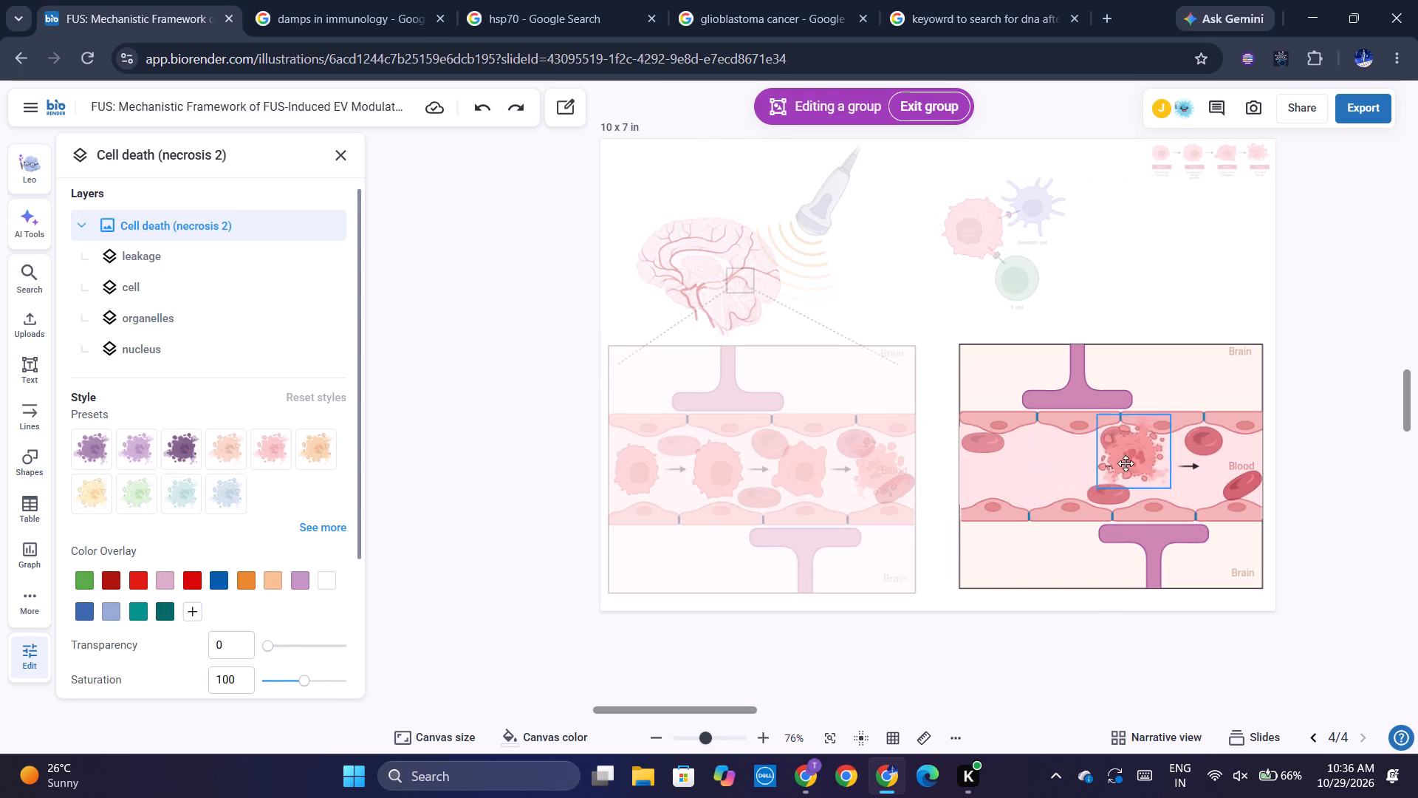
drag(1126, 463, 1137, 474)
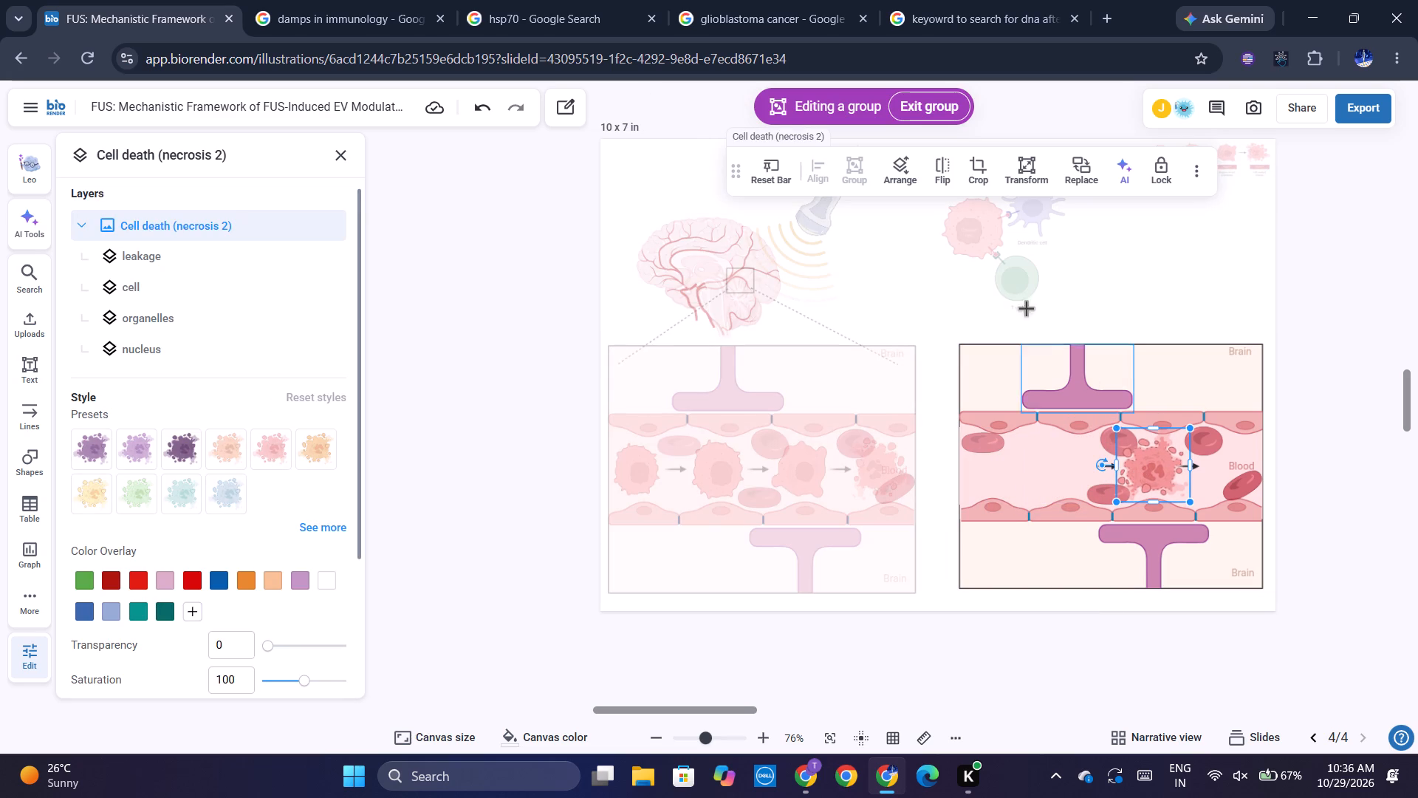
click(981, 235)
Place the cancer cell, dendritic cell and T cell group in the second panel's blood vessel, before the first arrow, shrunk to about two-thirds size.
click(981, 235)
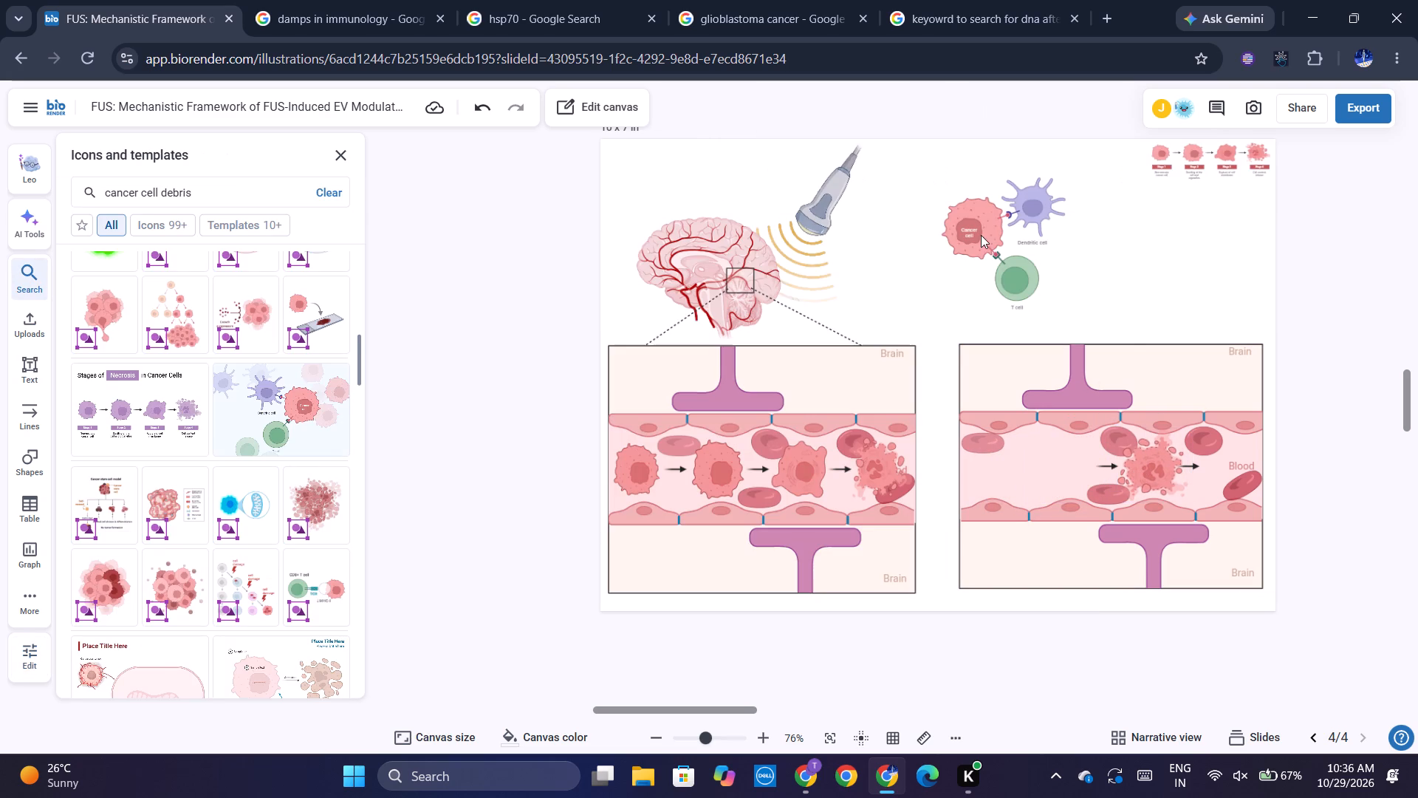
drag(981, 235, 1007, 455)
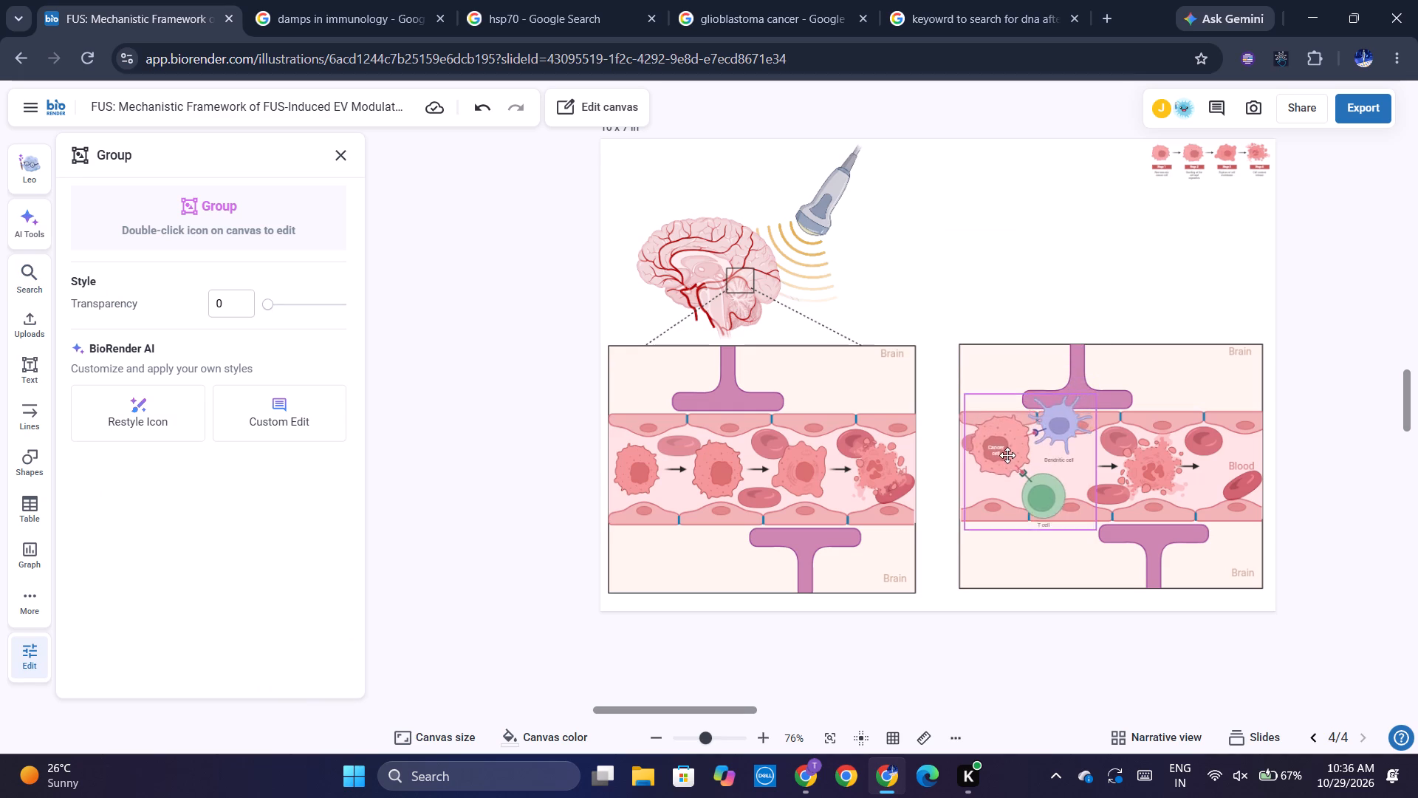
drag(1007, 455, 1005, 465)
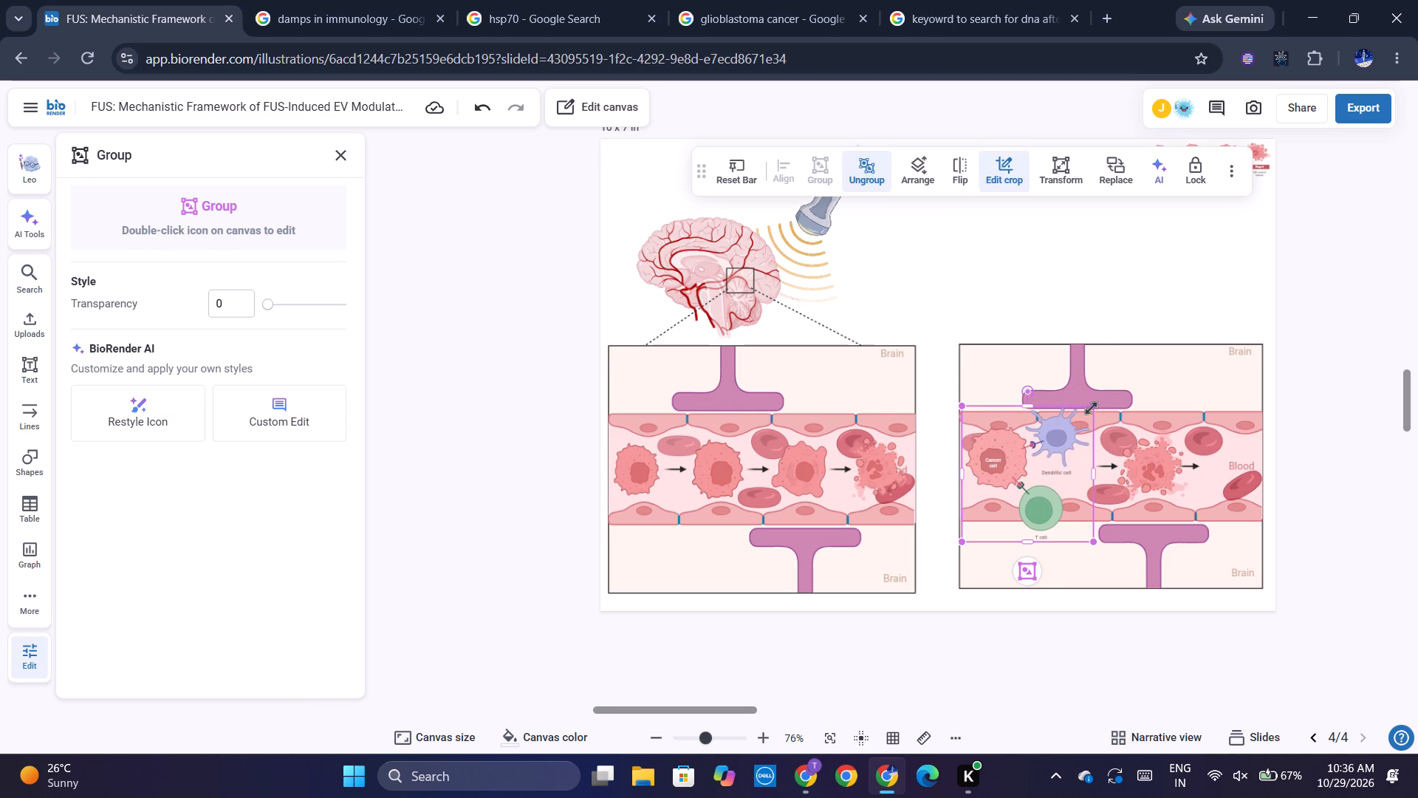
drag(1092, 409, 1026, 456)
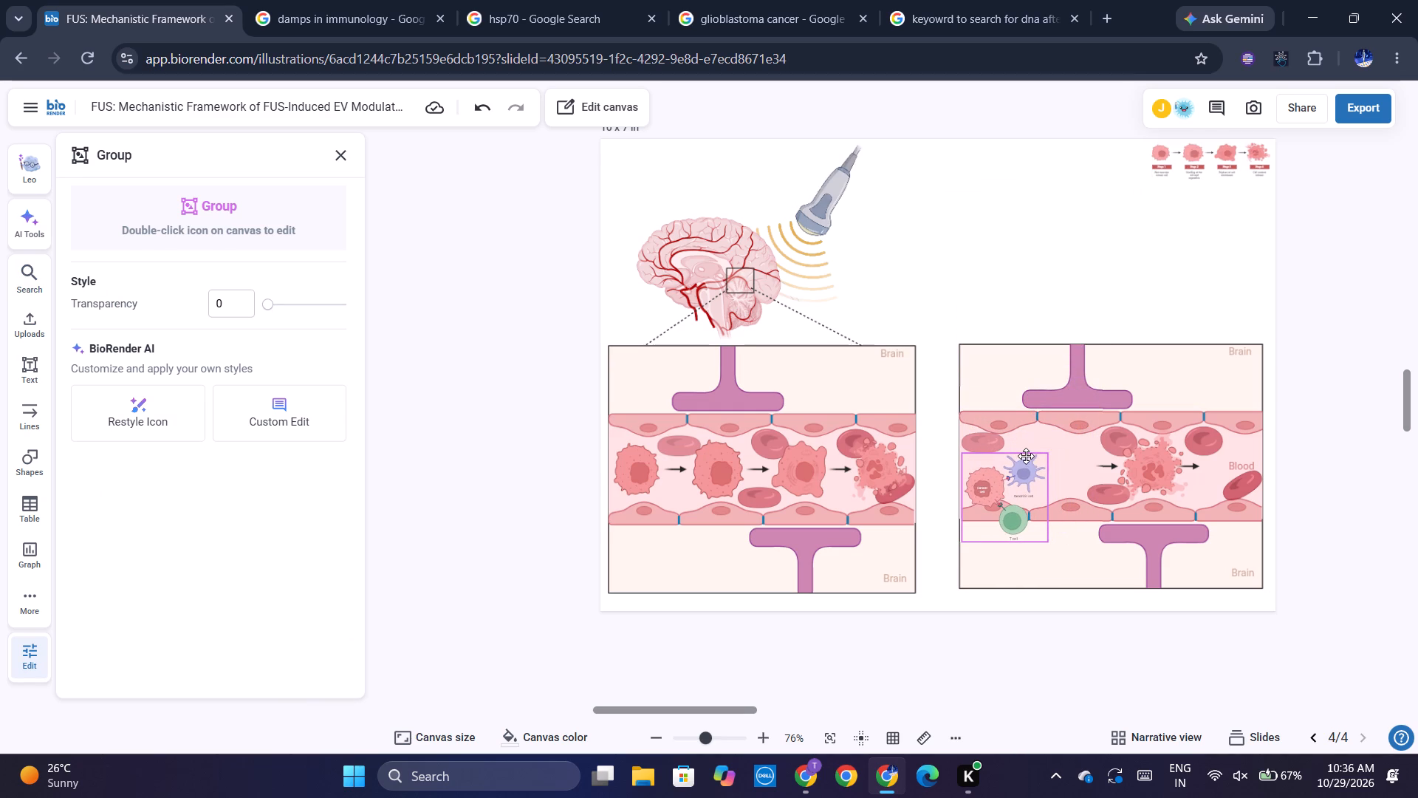
drag(994, 491, 1002, 471)
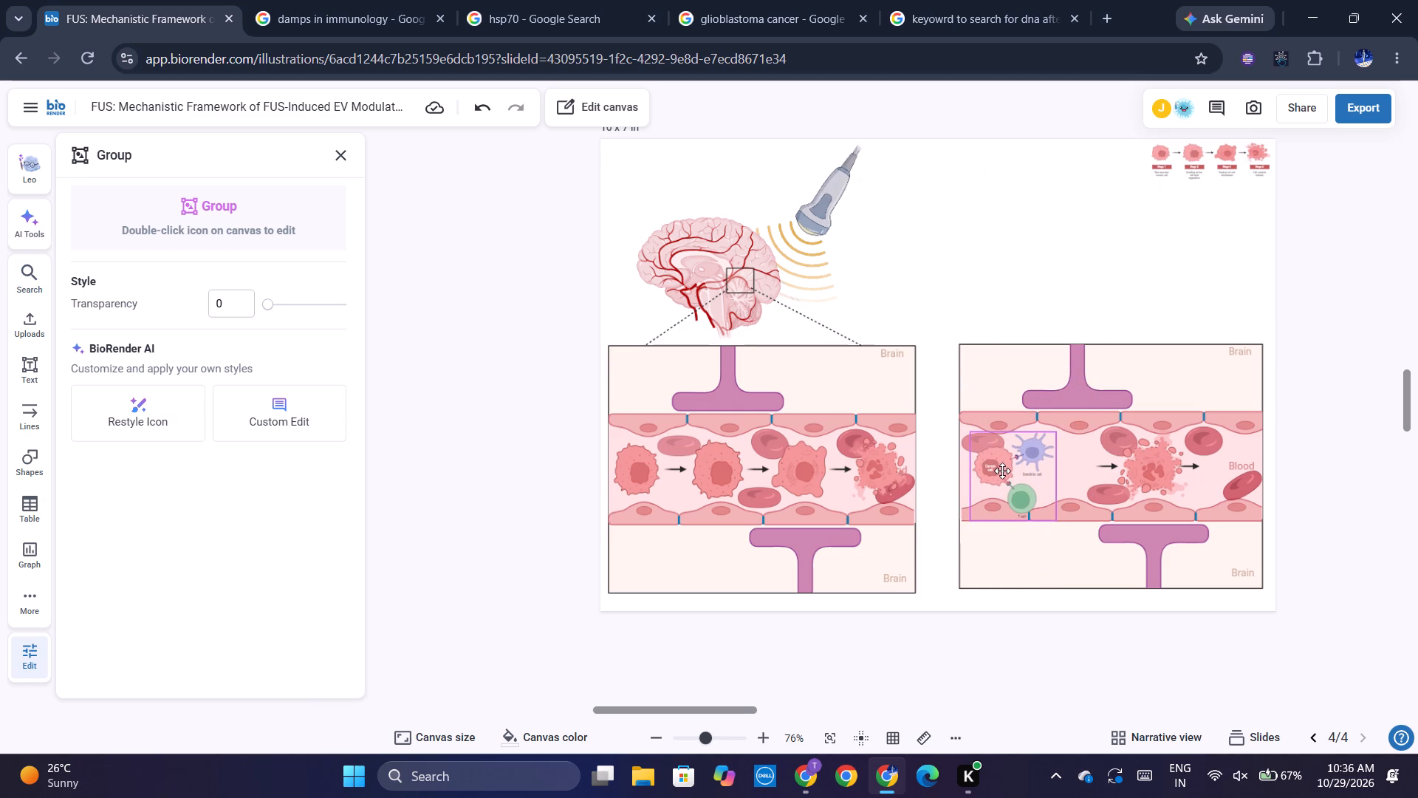
Enlarge the second blood-brain-barrier panel group slightly, extending it up and toward the first panel.
click(948, 309)
click(961, 358)
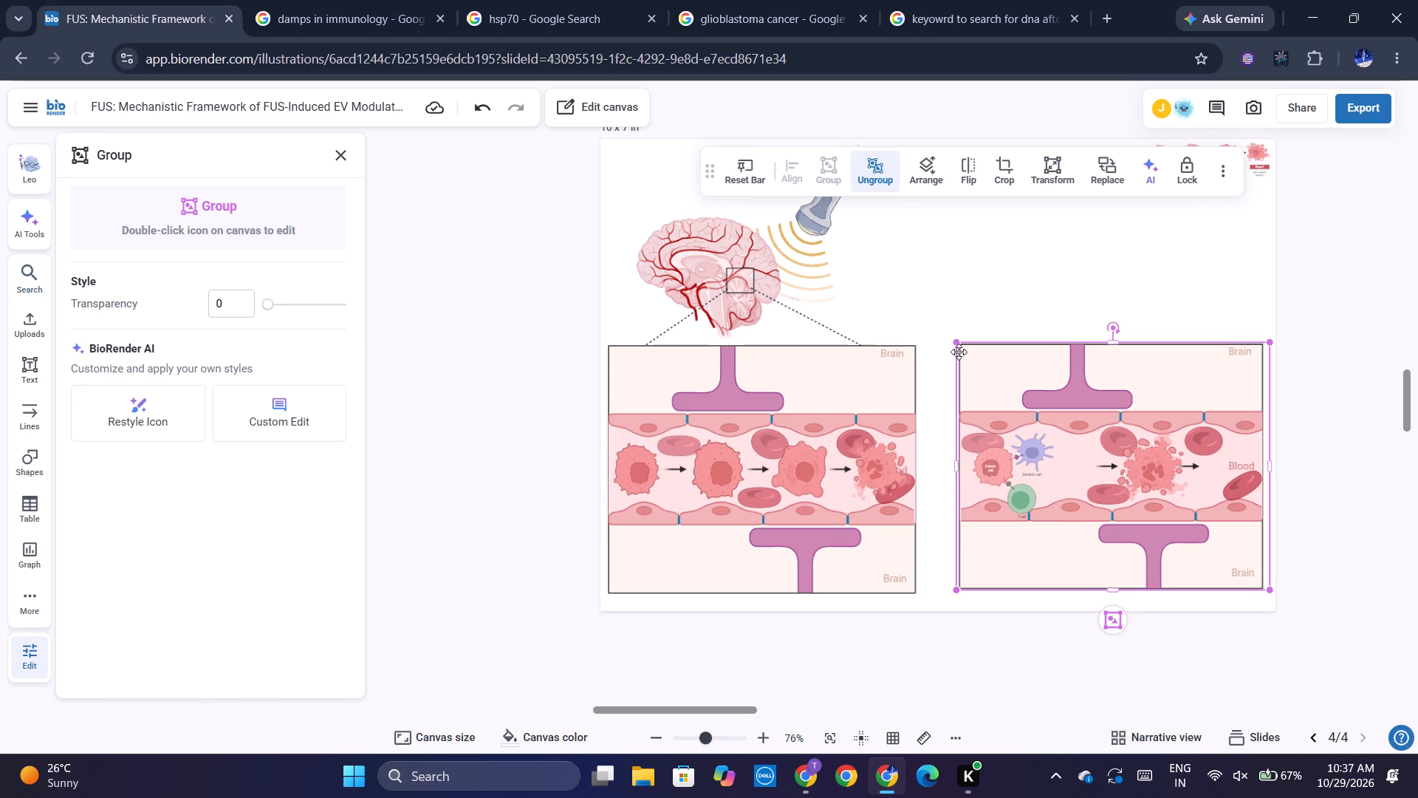
drag(956, 347, 929, 302)
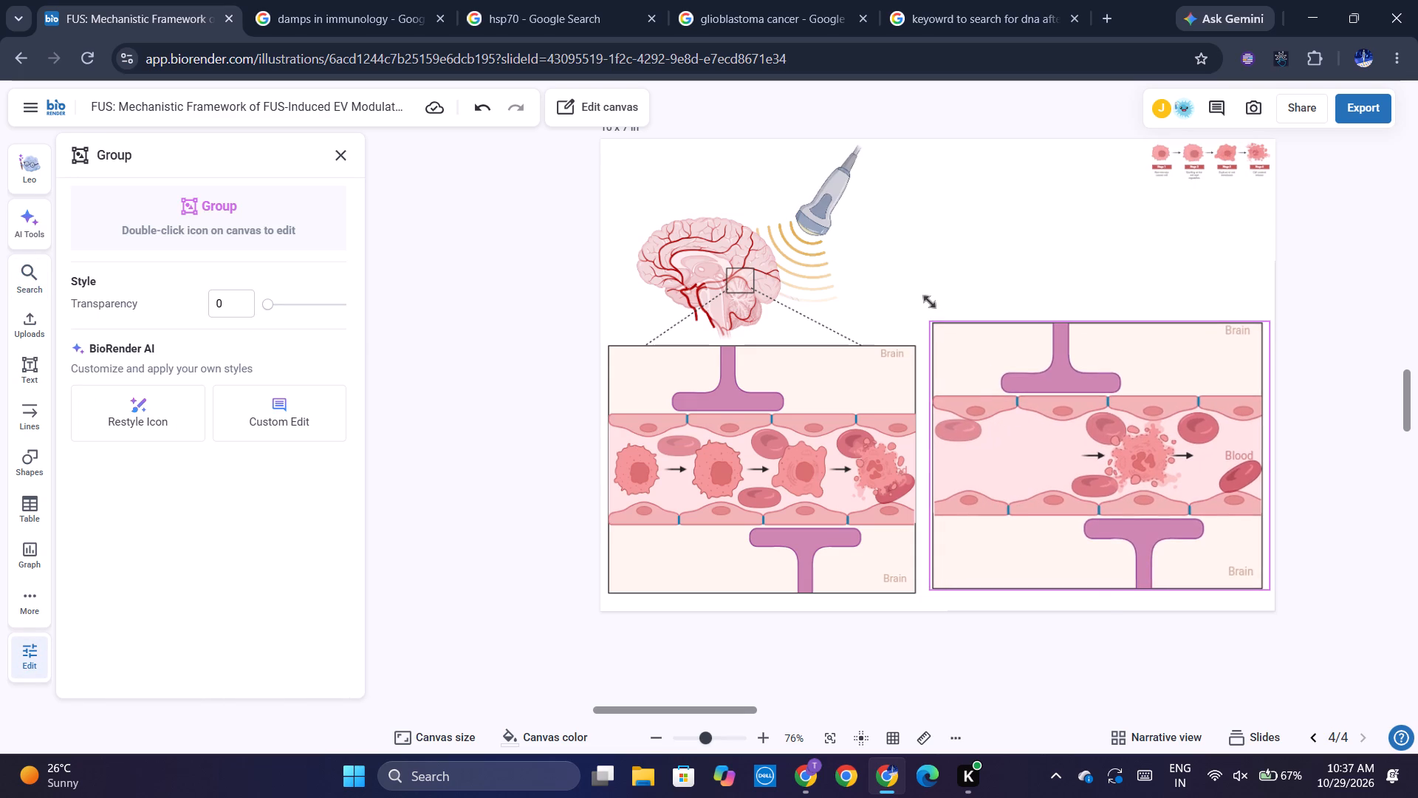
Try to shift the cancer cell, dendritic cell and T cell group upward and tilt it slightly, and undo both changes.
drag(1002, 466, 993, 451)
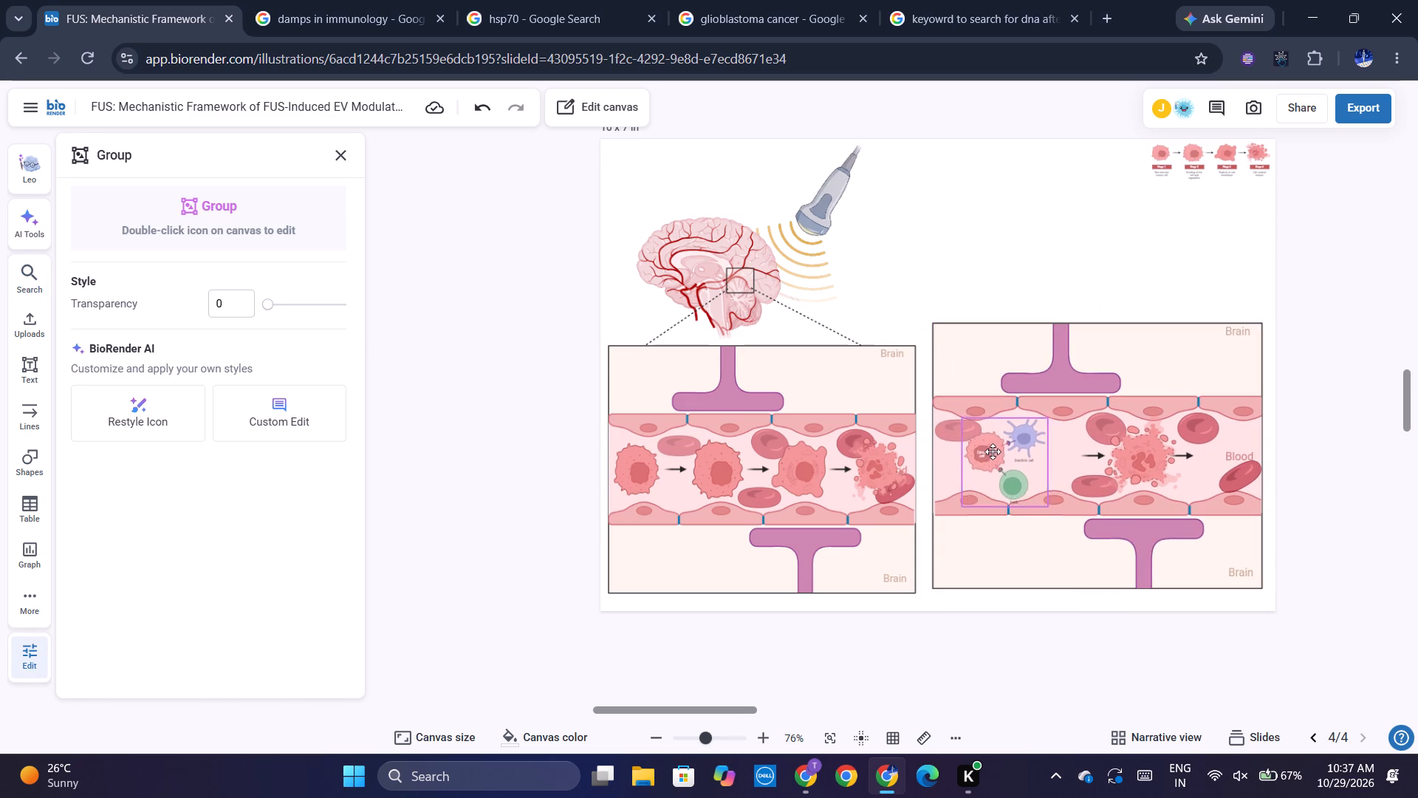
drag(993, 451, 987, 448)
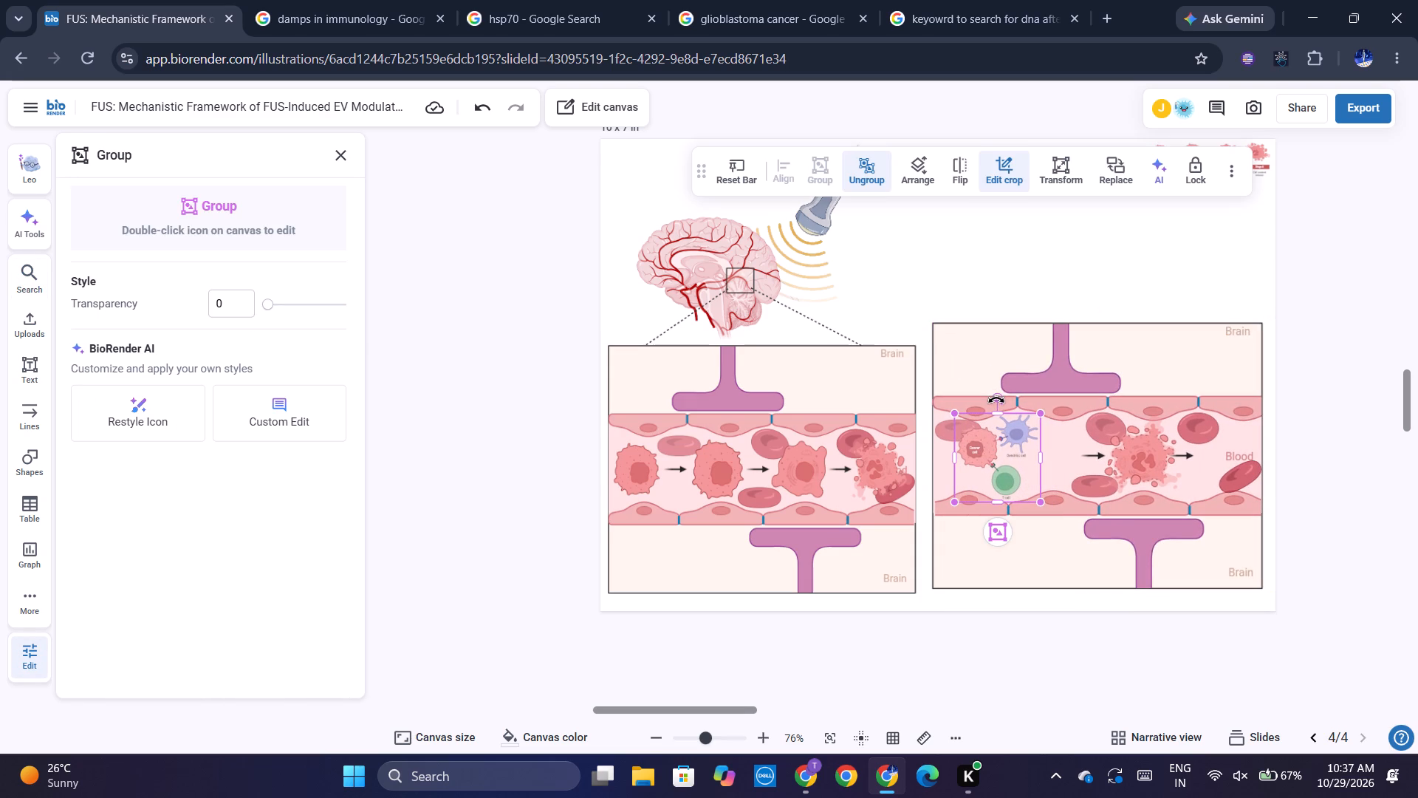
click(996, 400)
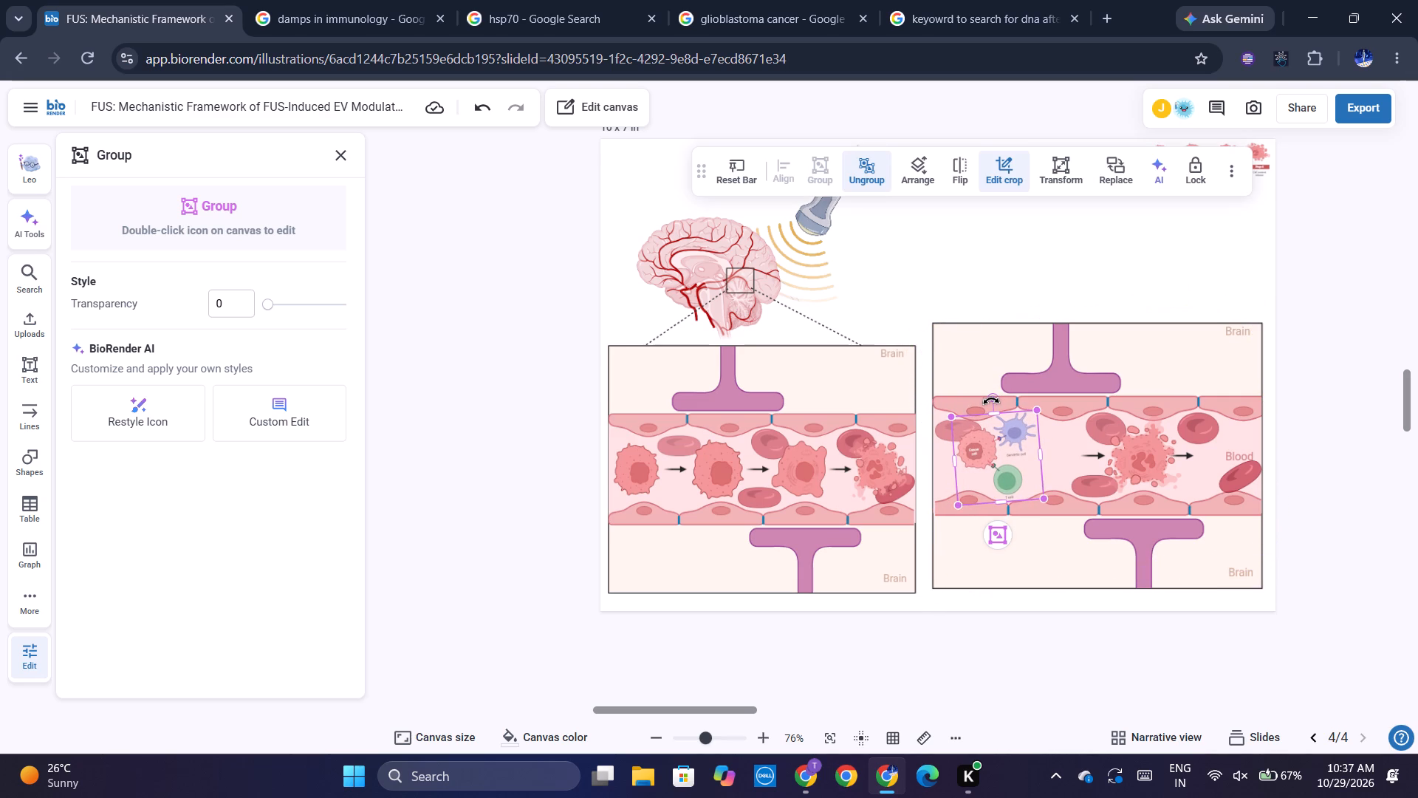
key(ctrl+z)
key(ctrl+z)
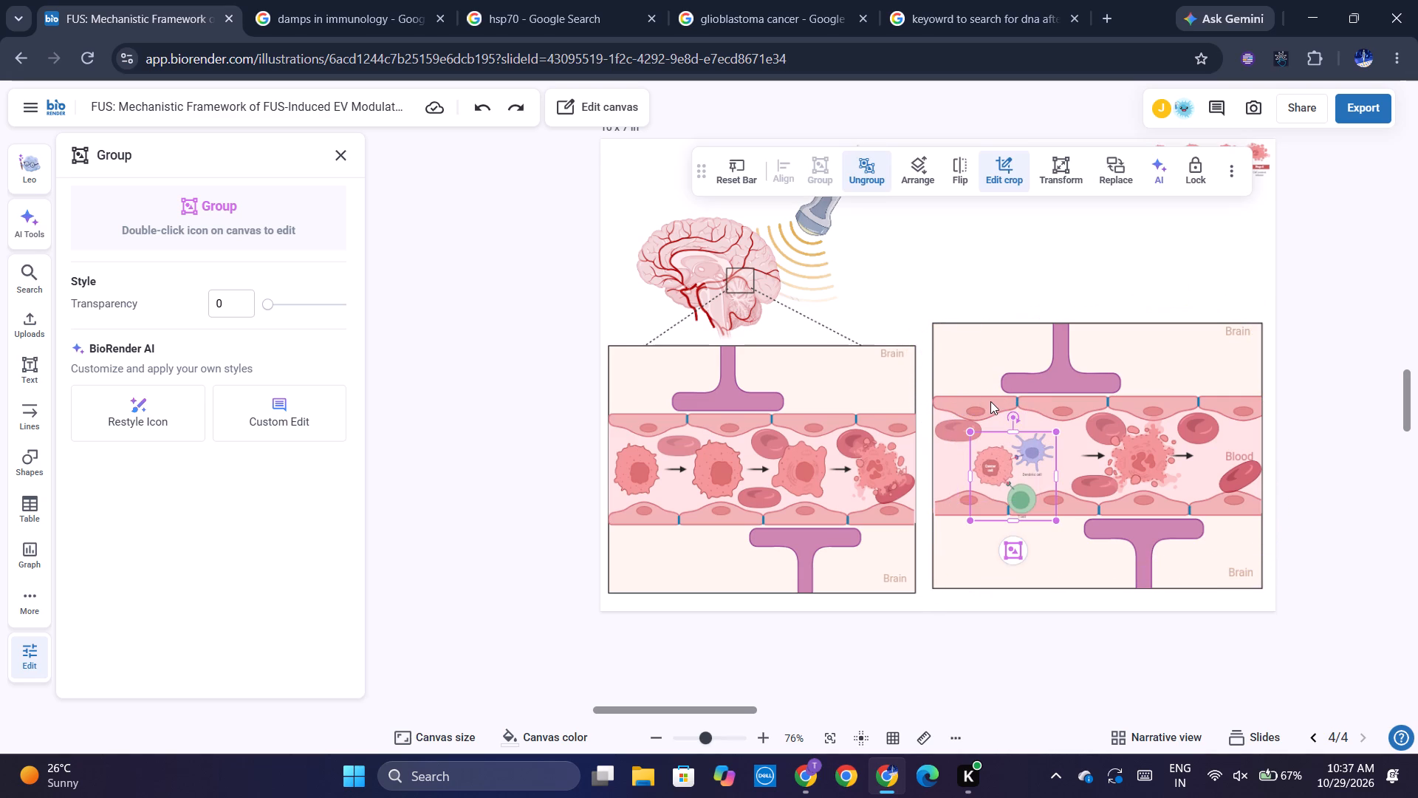
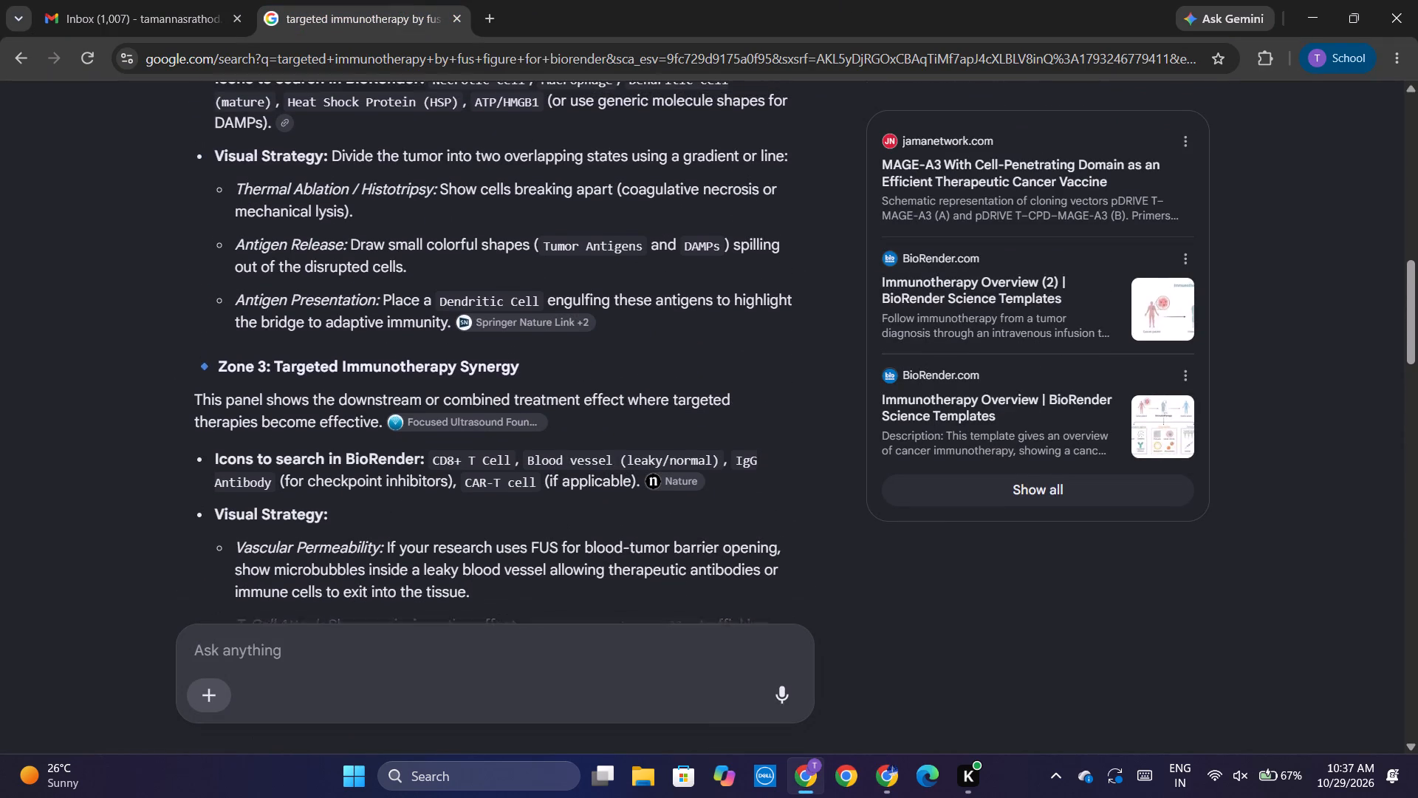
Switch to the BioRender slide and shift the first arrow inside the second panel group slightly toward the dendritic, T and cancer cell group.
scroll(421, 211, up, 2)
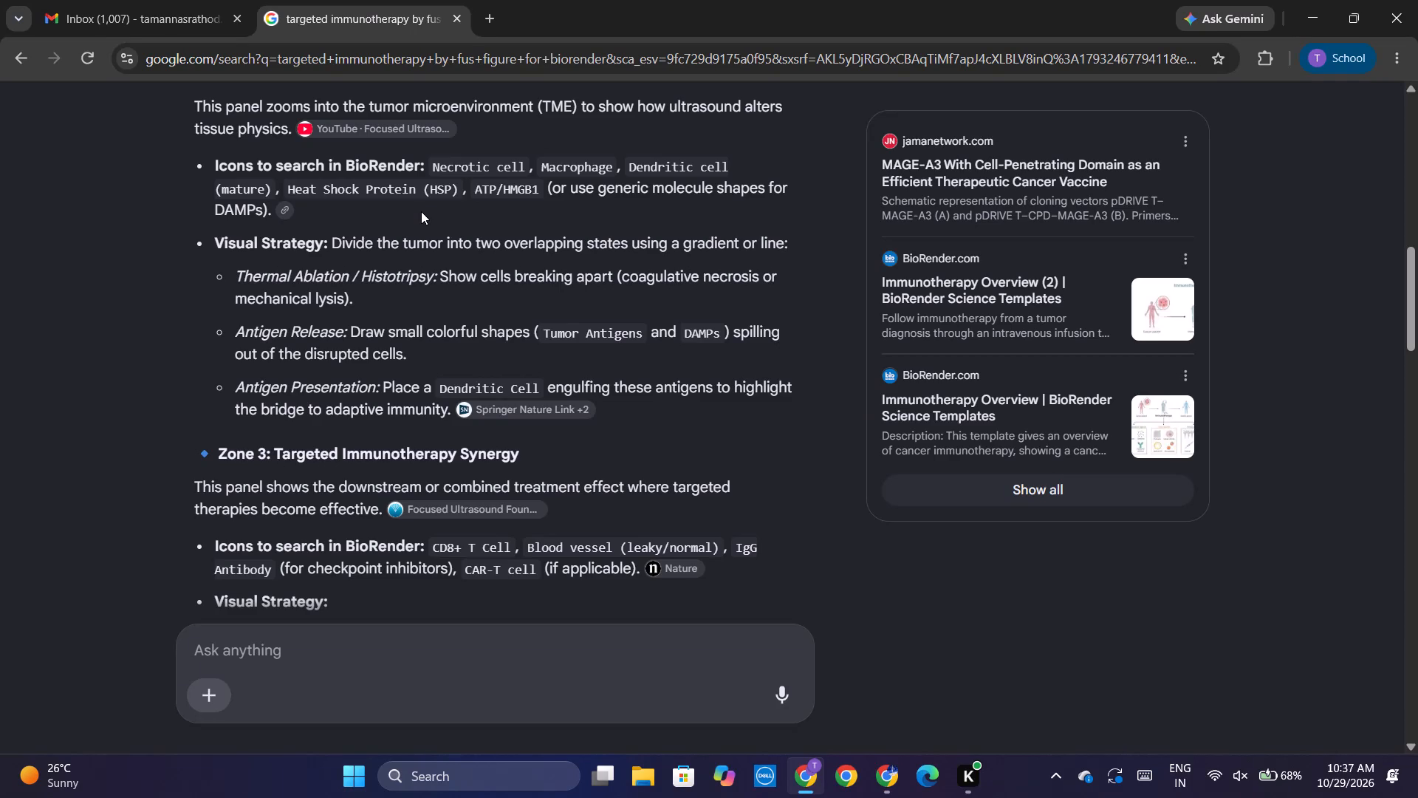
key(alt+Tab)
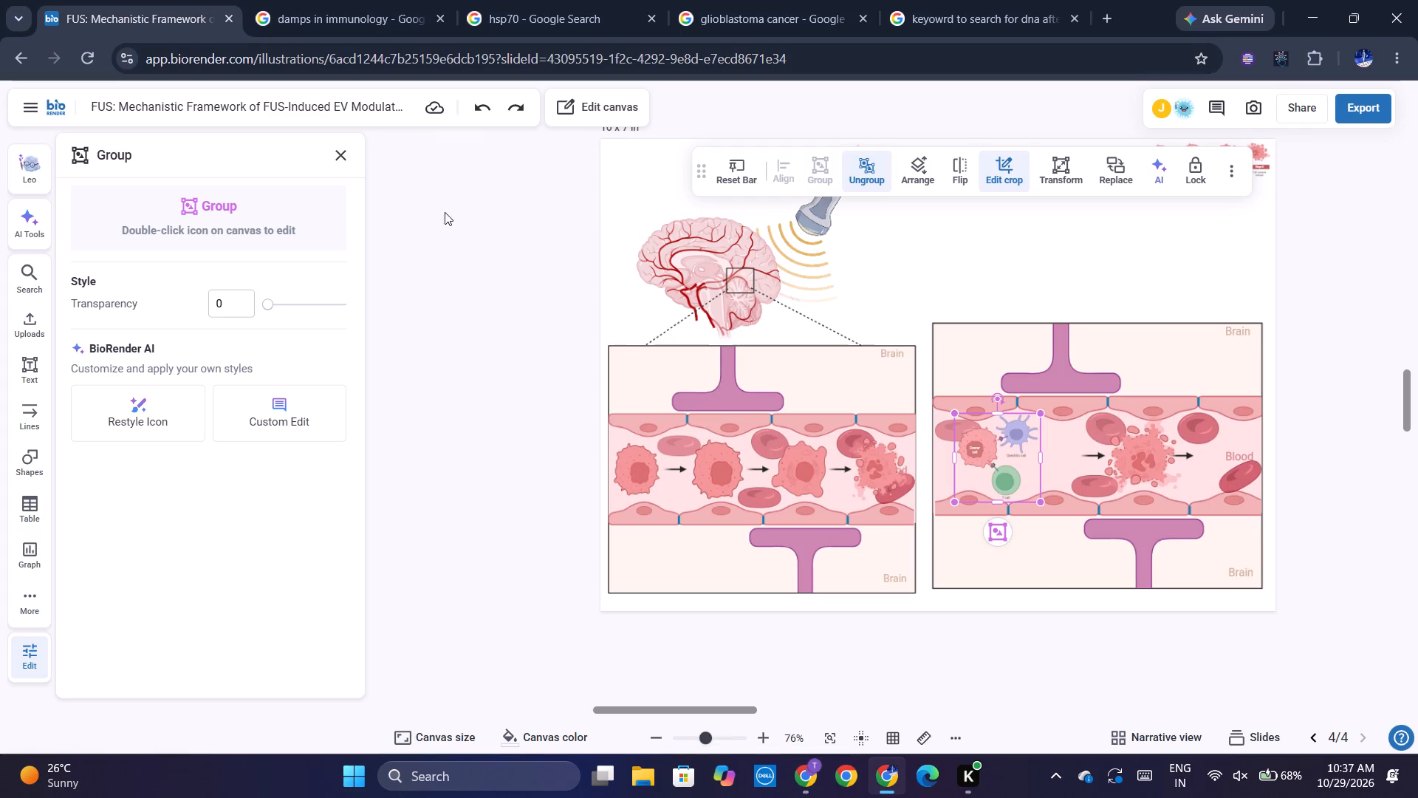
triple_click(1092, 454)
click(1077, 454)
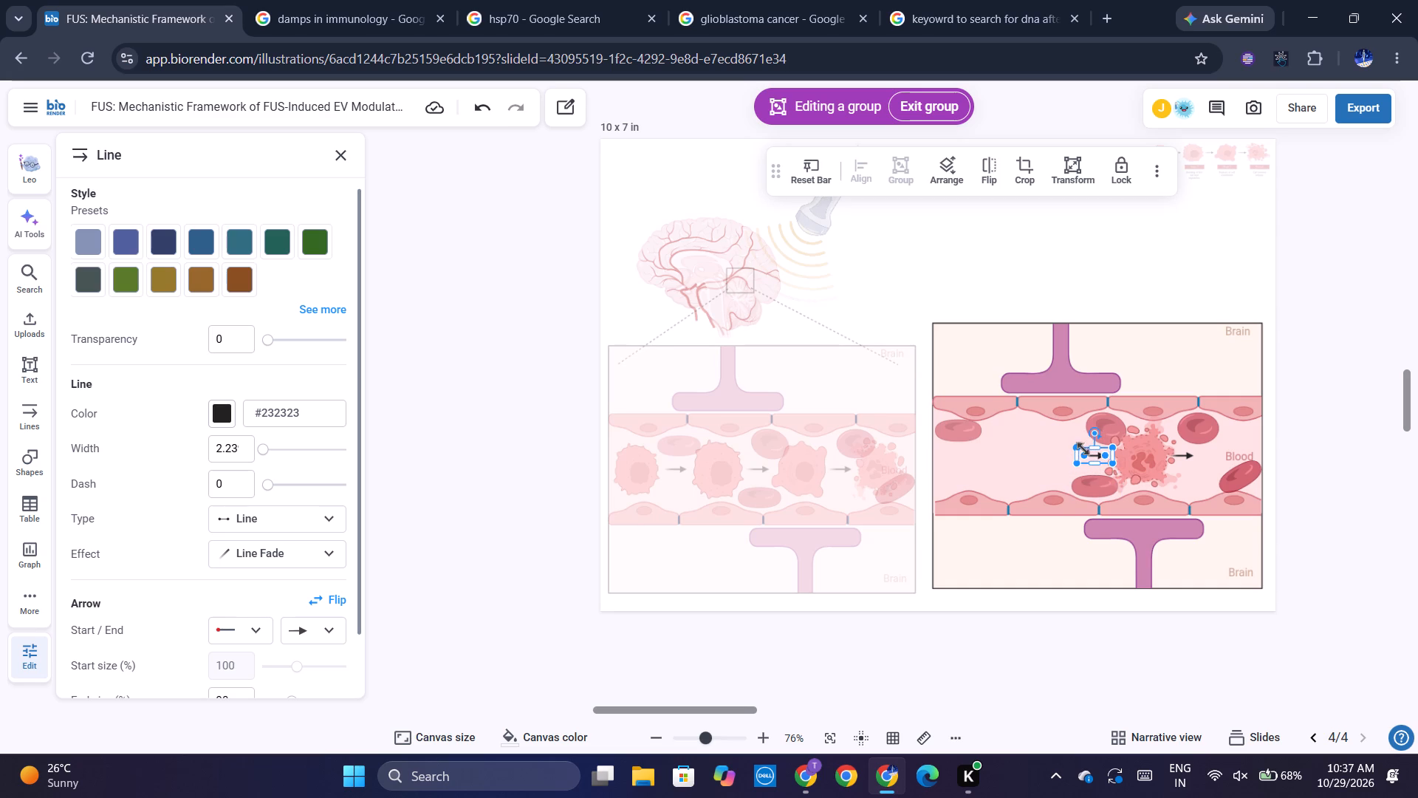
drag(1086, 449, 1060, 453)
click(901, 293)
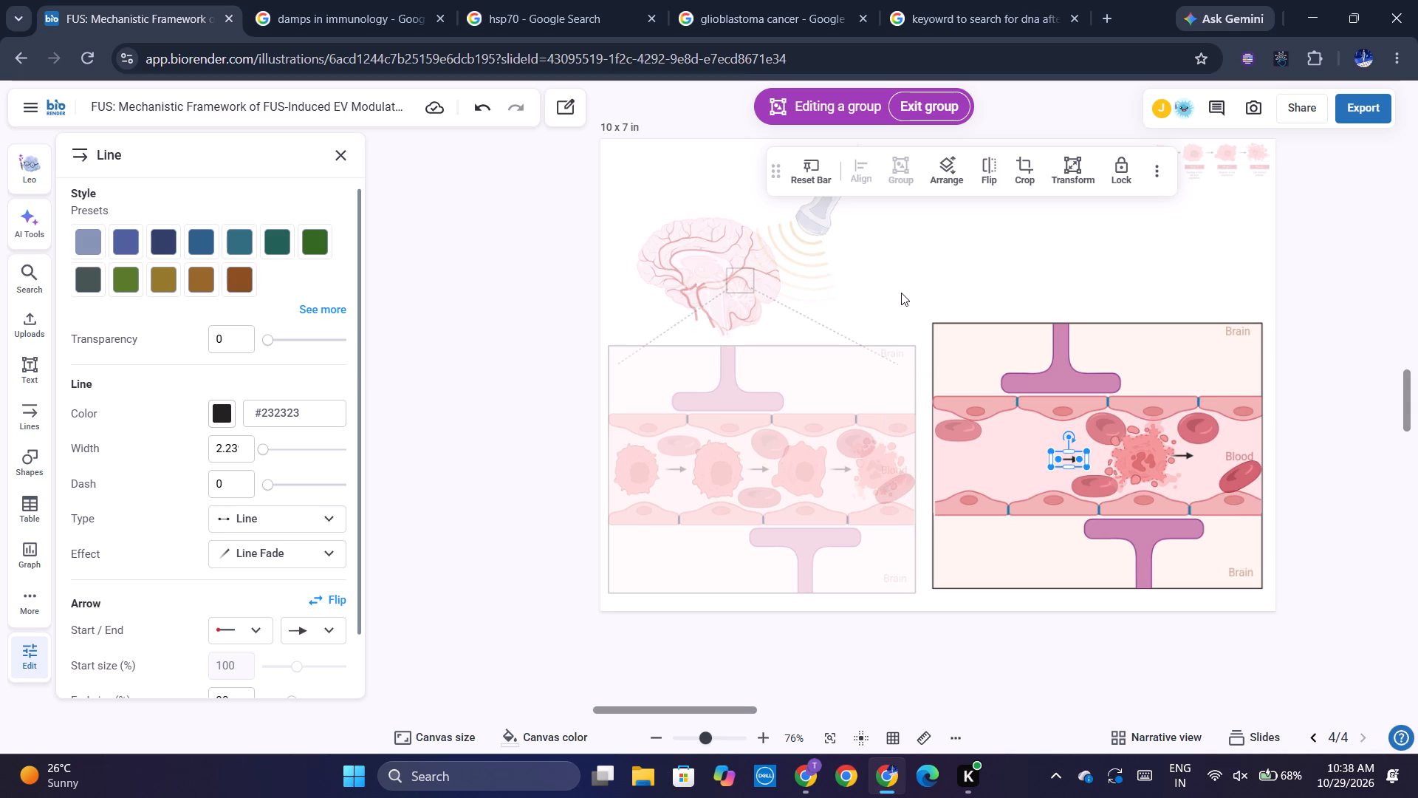
click(901, 293)
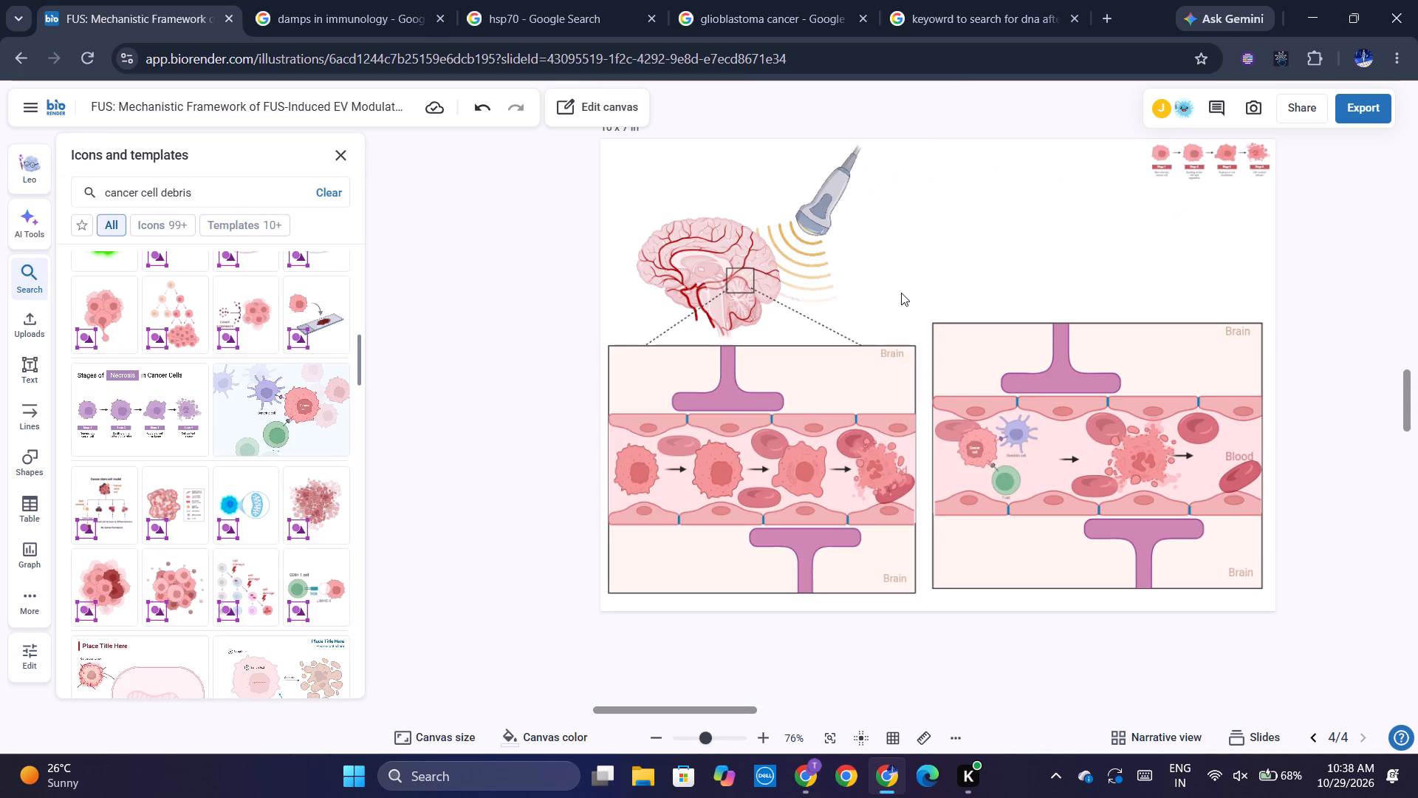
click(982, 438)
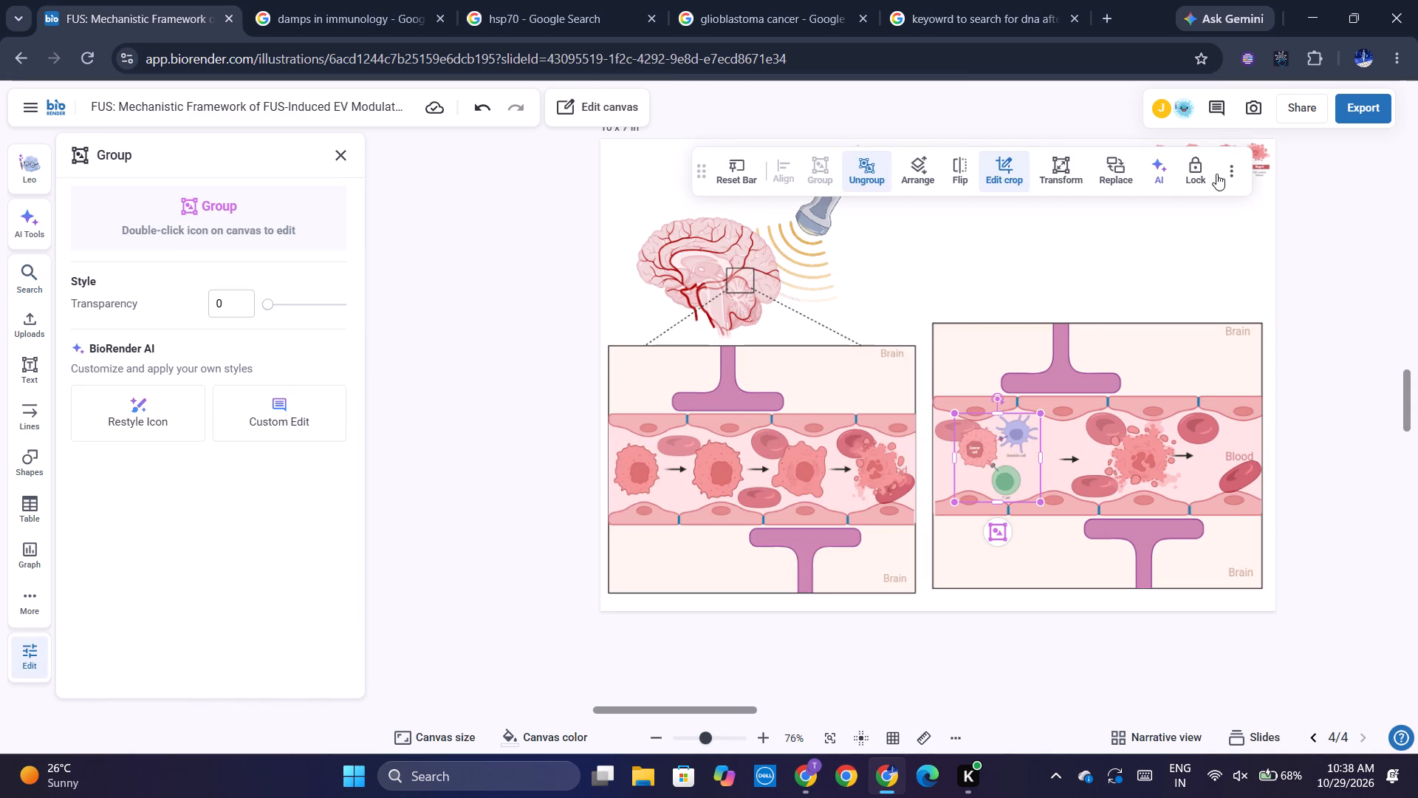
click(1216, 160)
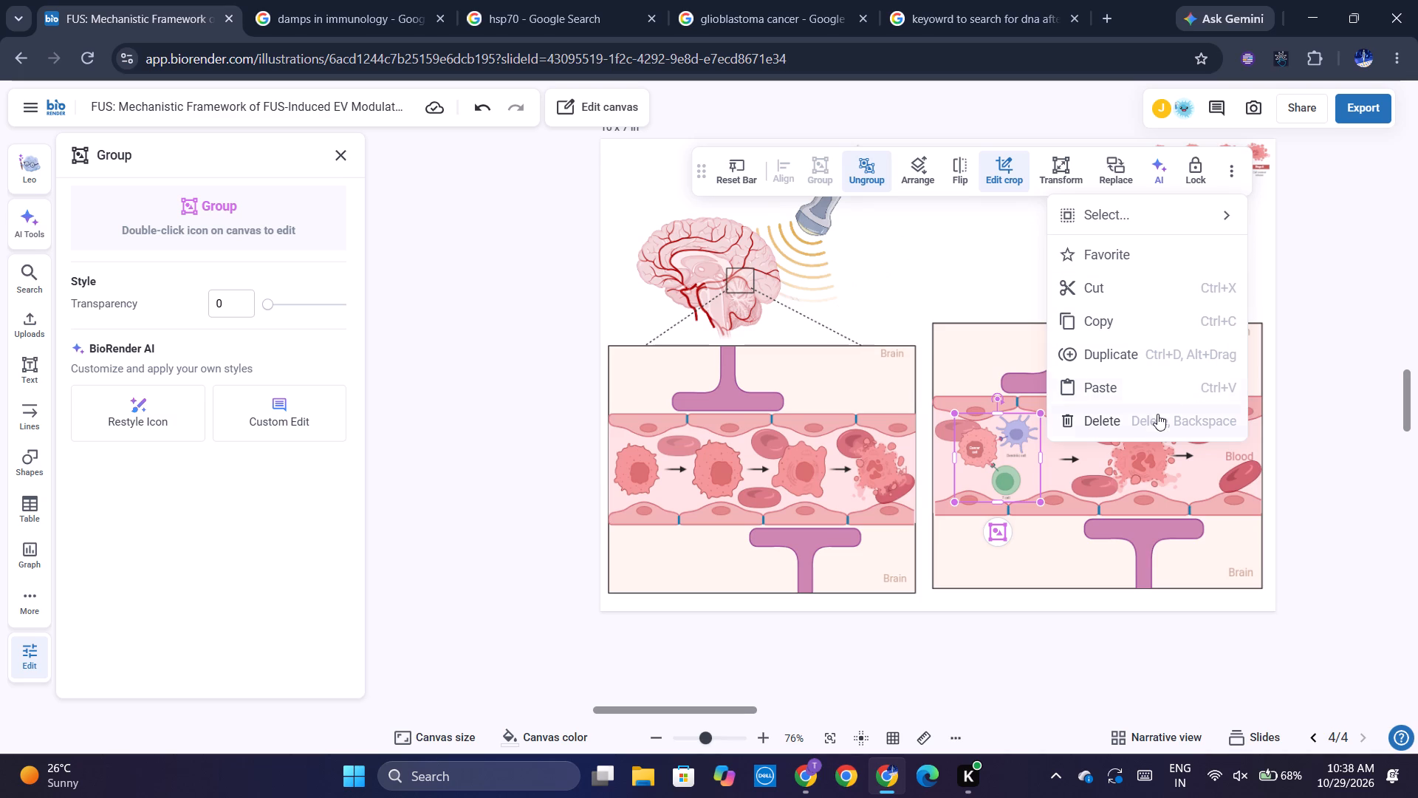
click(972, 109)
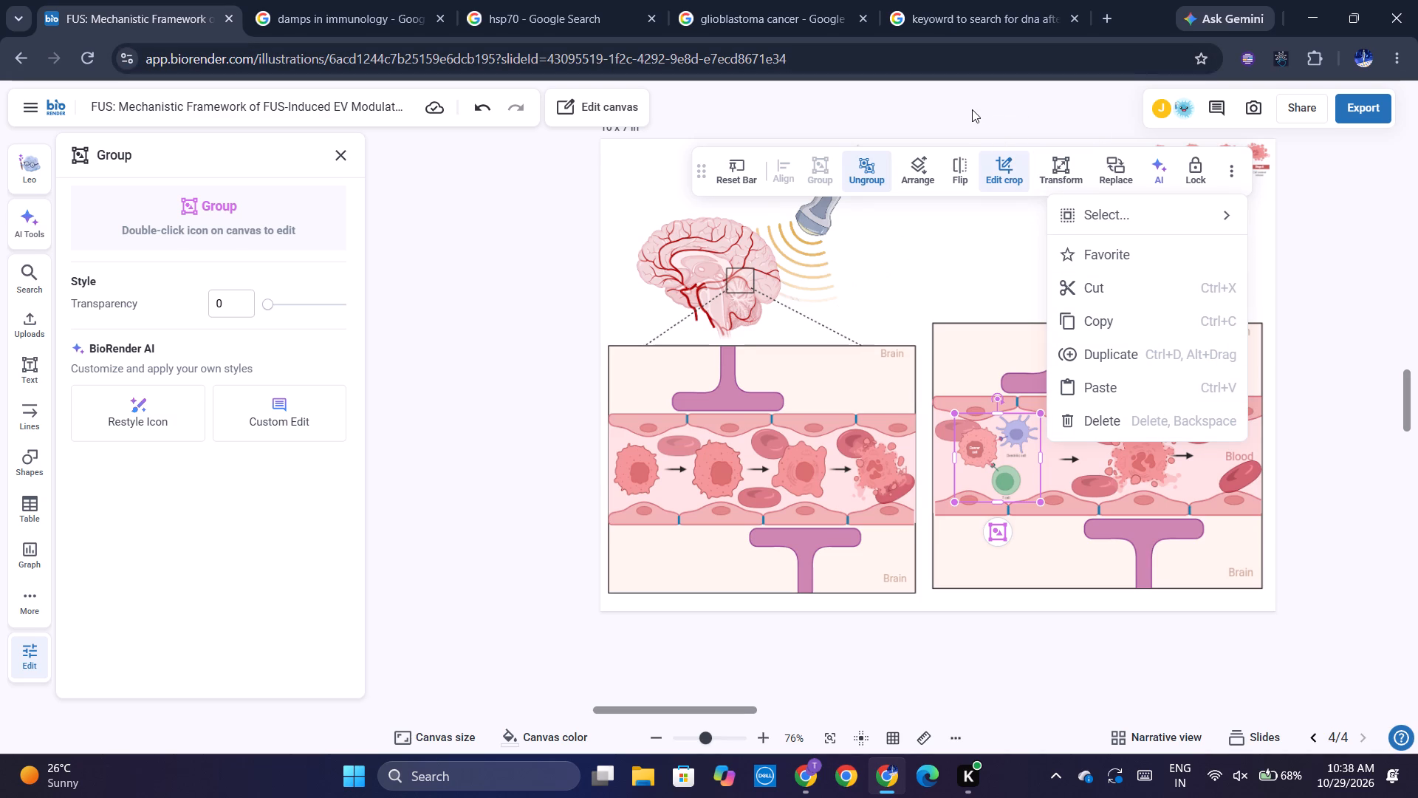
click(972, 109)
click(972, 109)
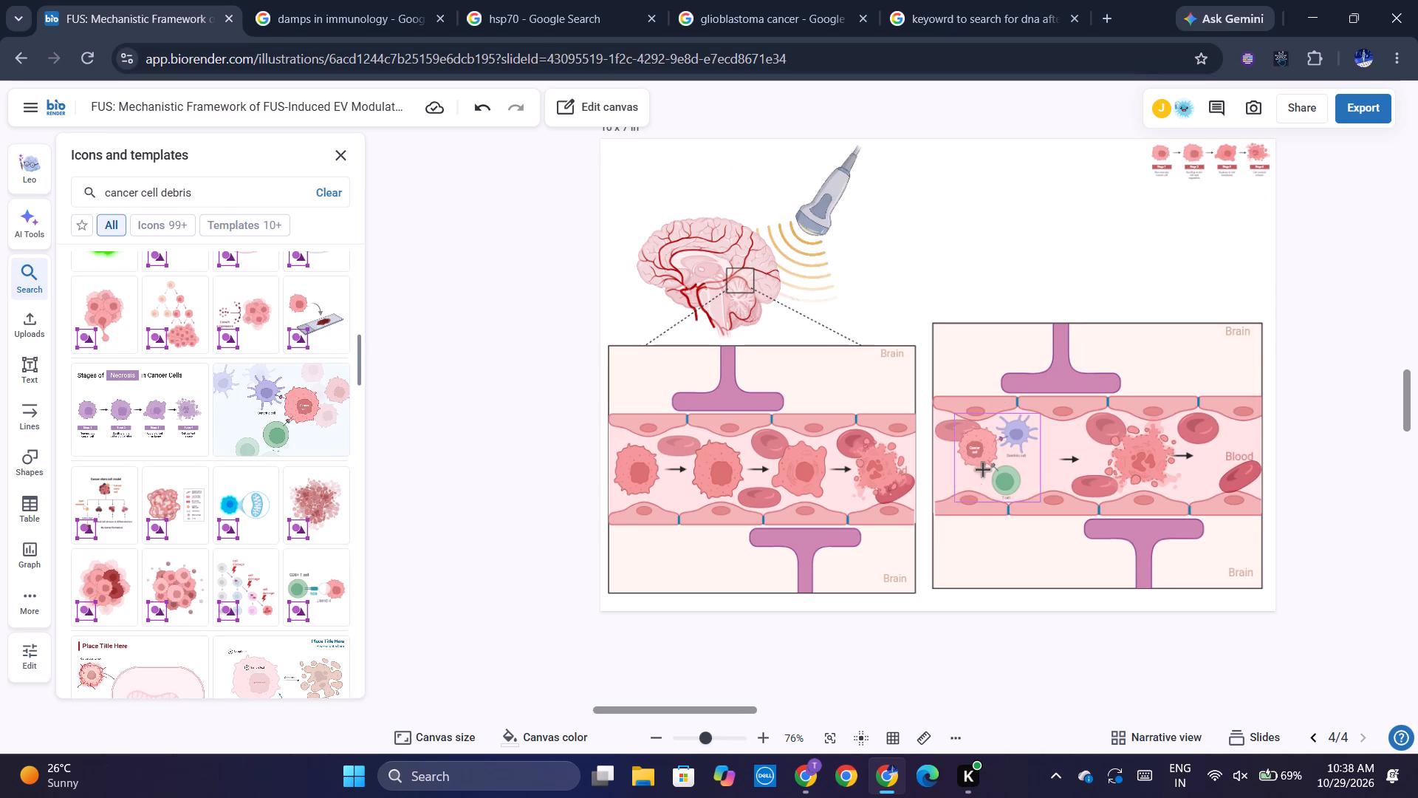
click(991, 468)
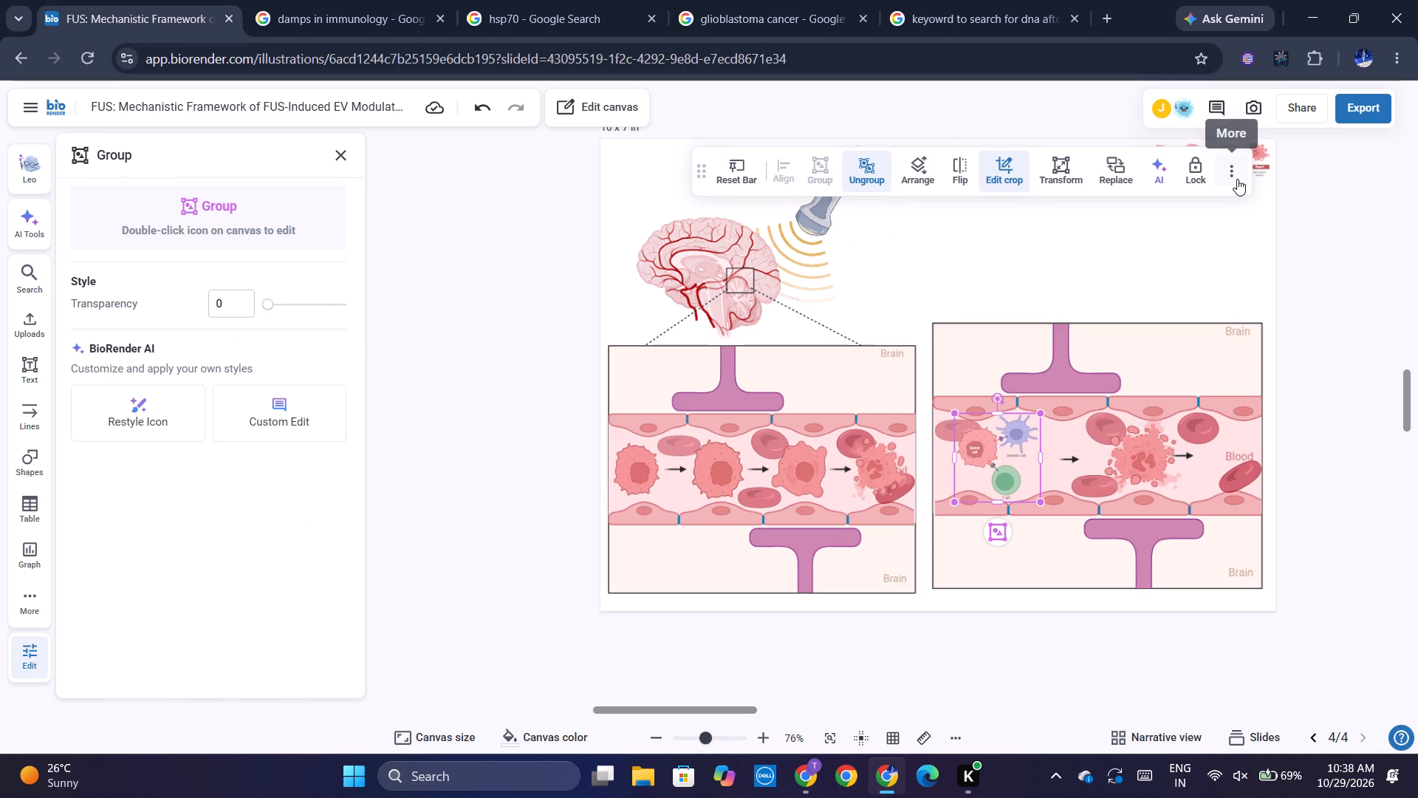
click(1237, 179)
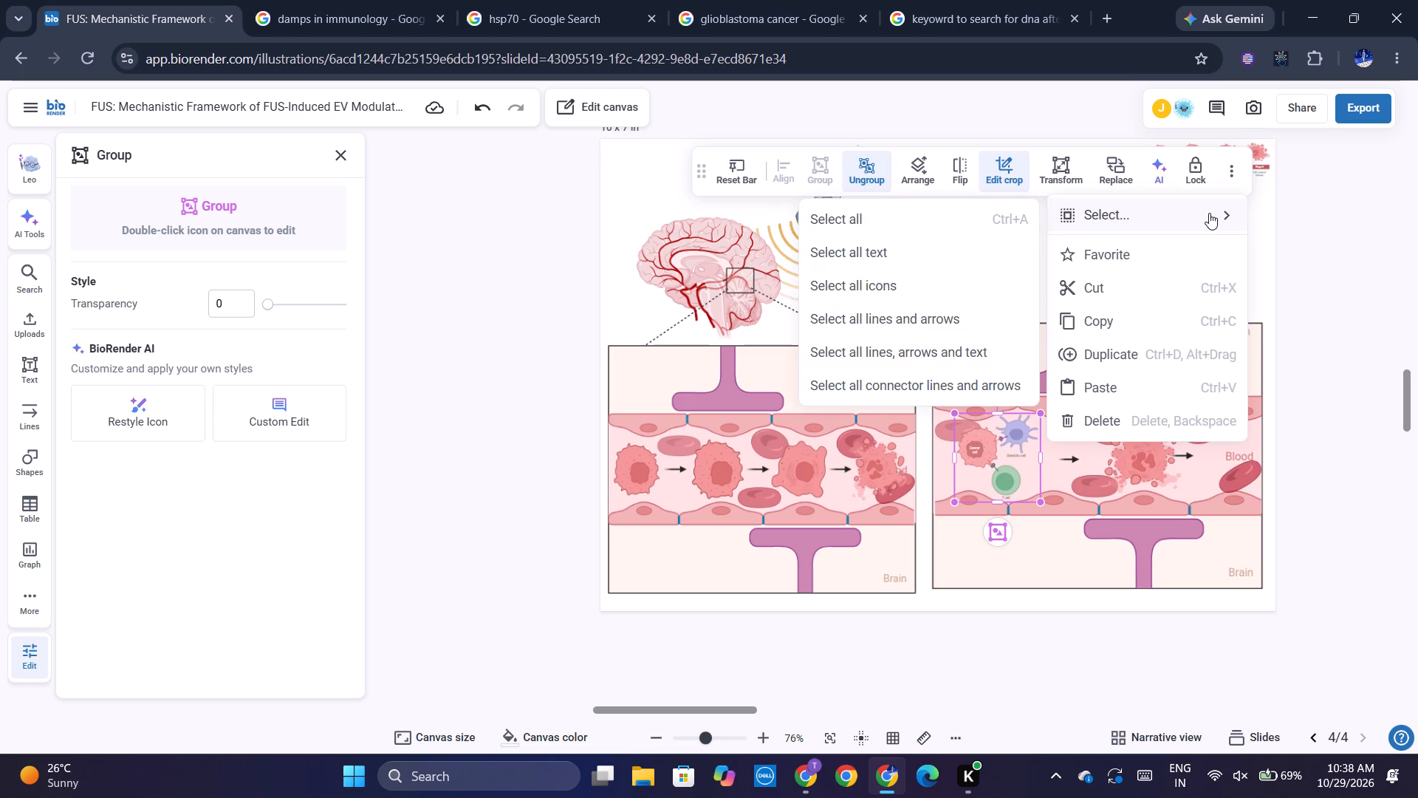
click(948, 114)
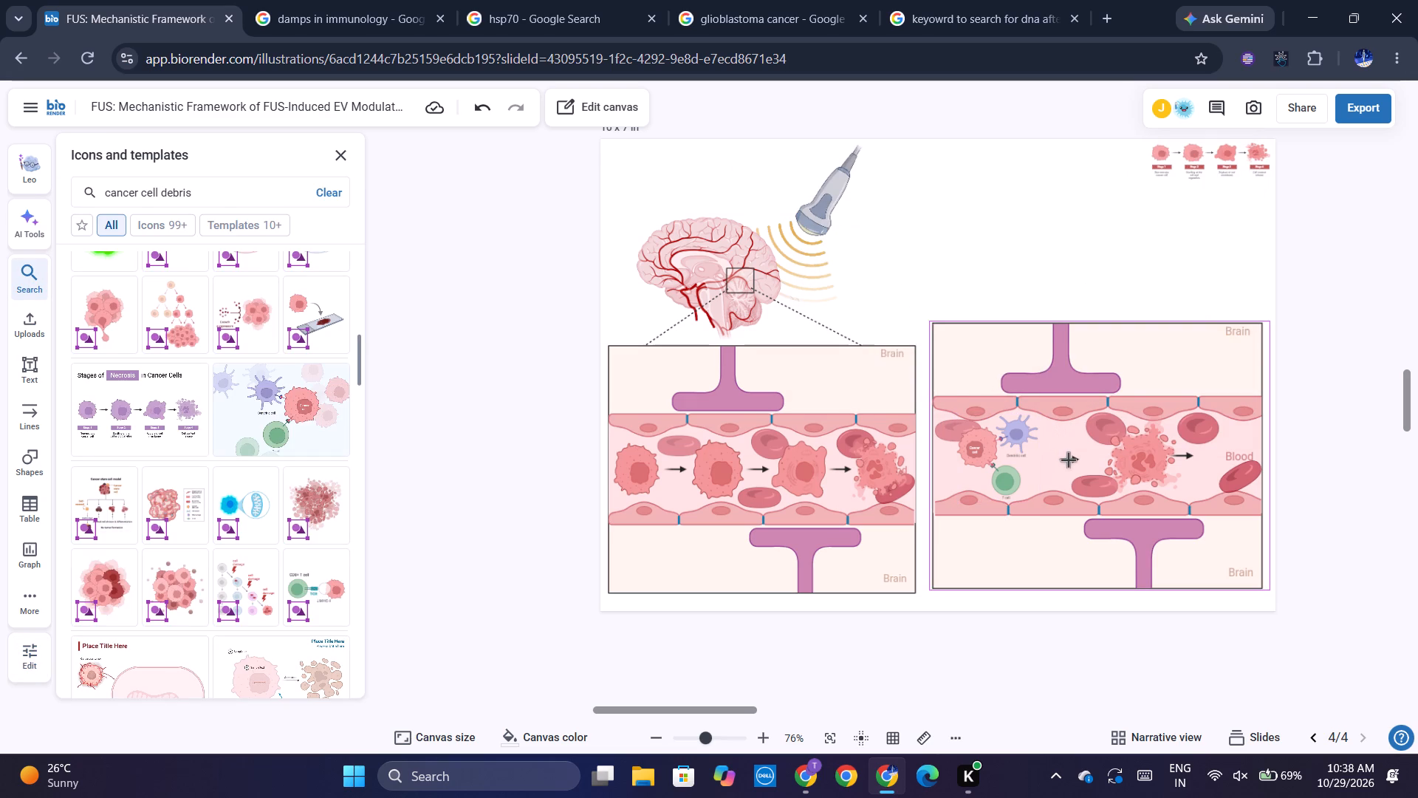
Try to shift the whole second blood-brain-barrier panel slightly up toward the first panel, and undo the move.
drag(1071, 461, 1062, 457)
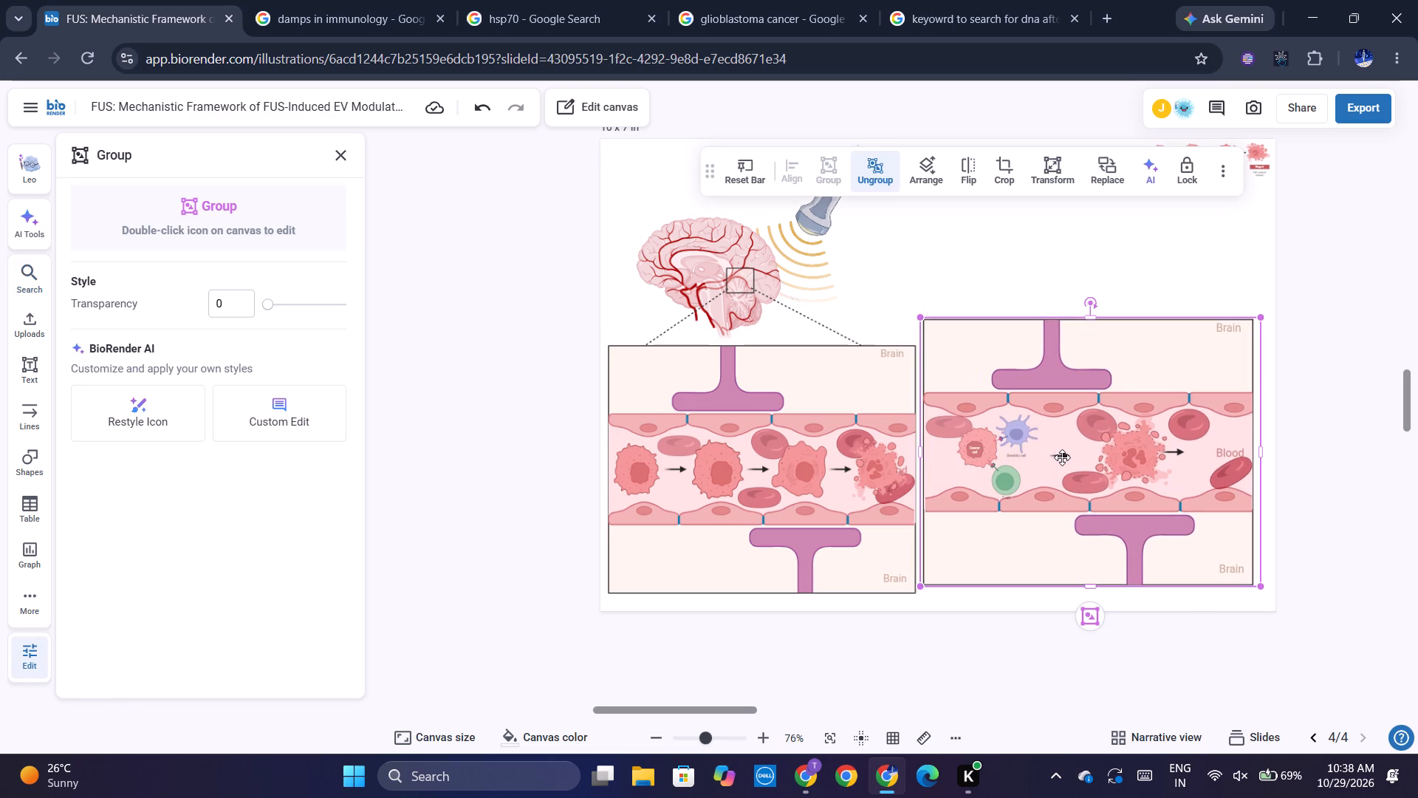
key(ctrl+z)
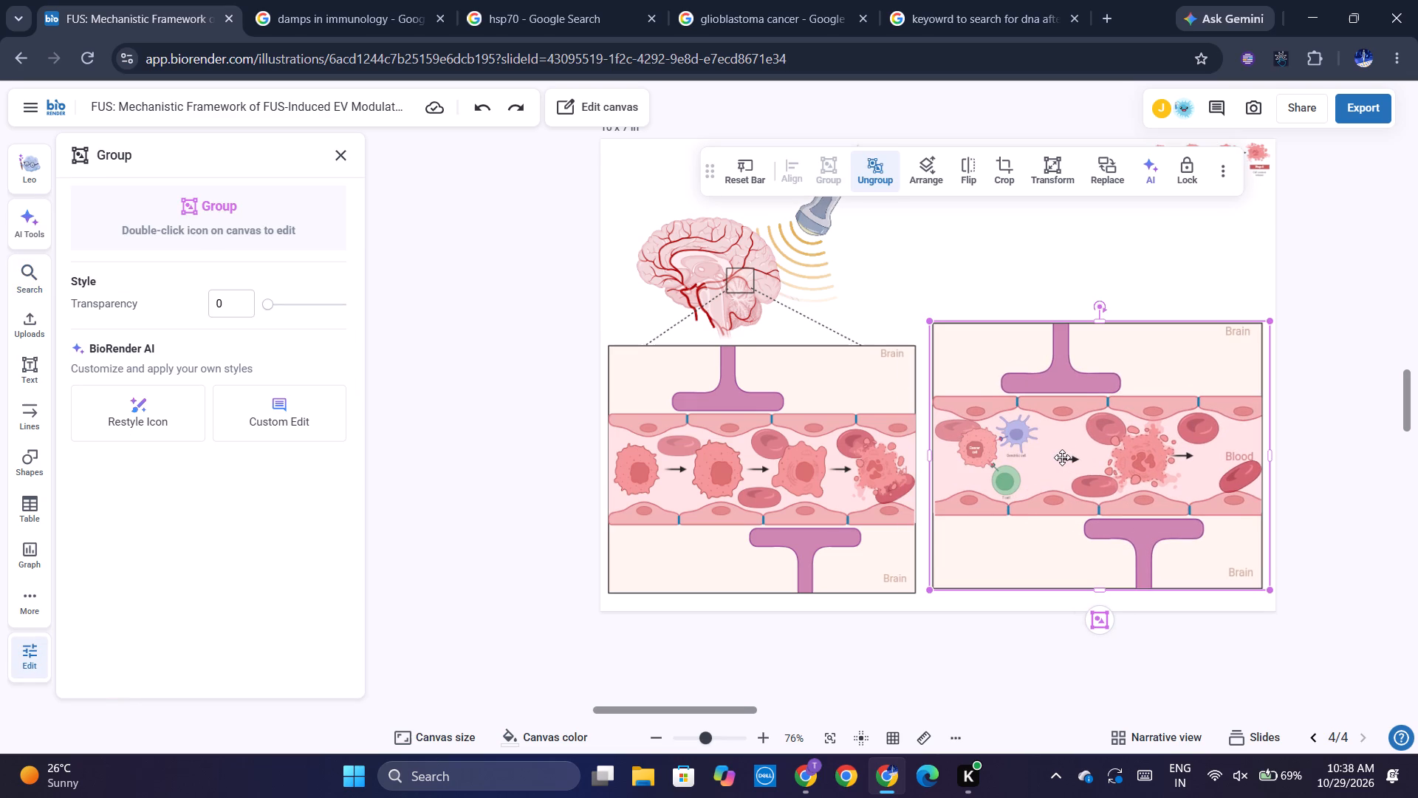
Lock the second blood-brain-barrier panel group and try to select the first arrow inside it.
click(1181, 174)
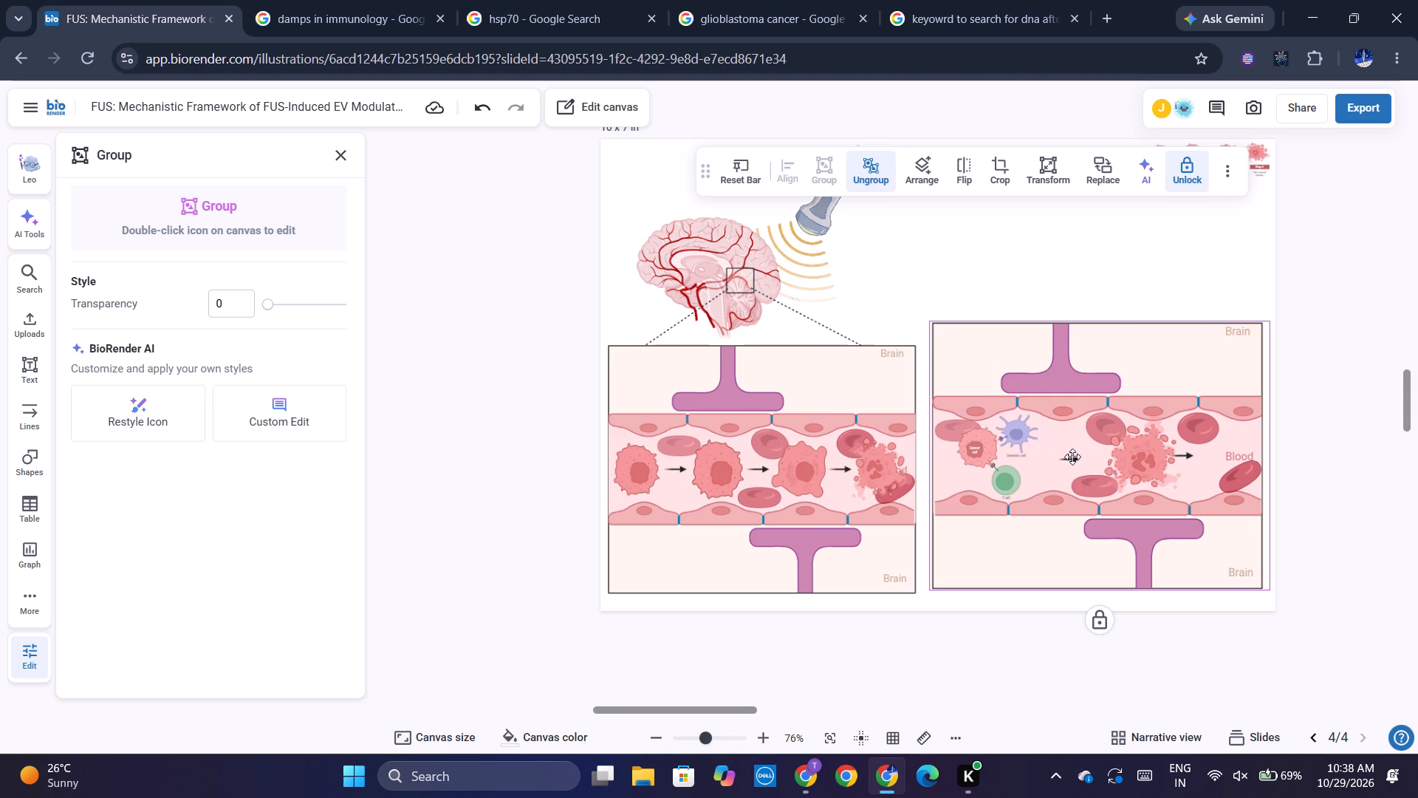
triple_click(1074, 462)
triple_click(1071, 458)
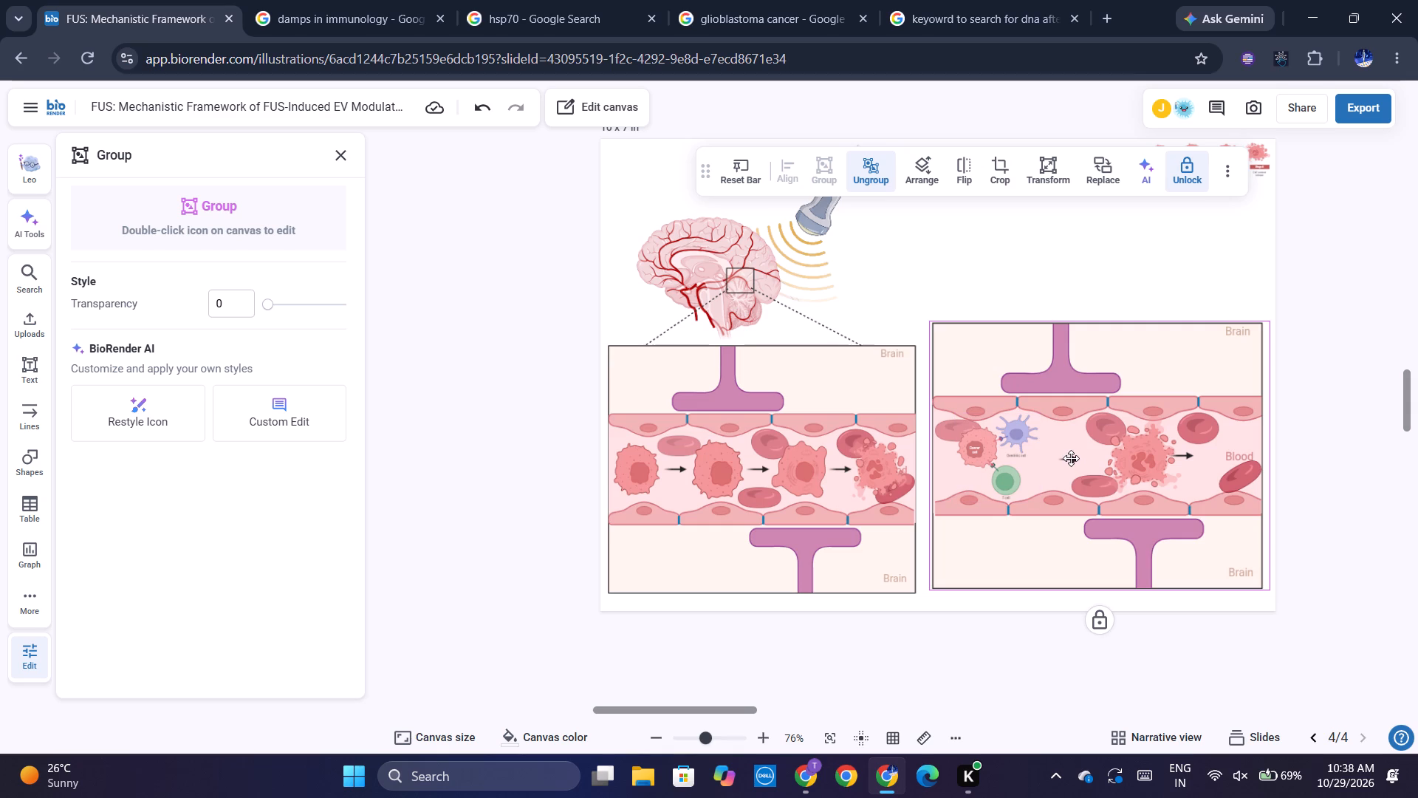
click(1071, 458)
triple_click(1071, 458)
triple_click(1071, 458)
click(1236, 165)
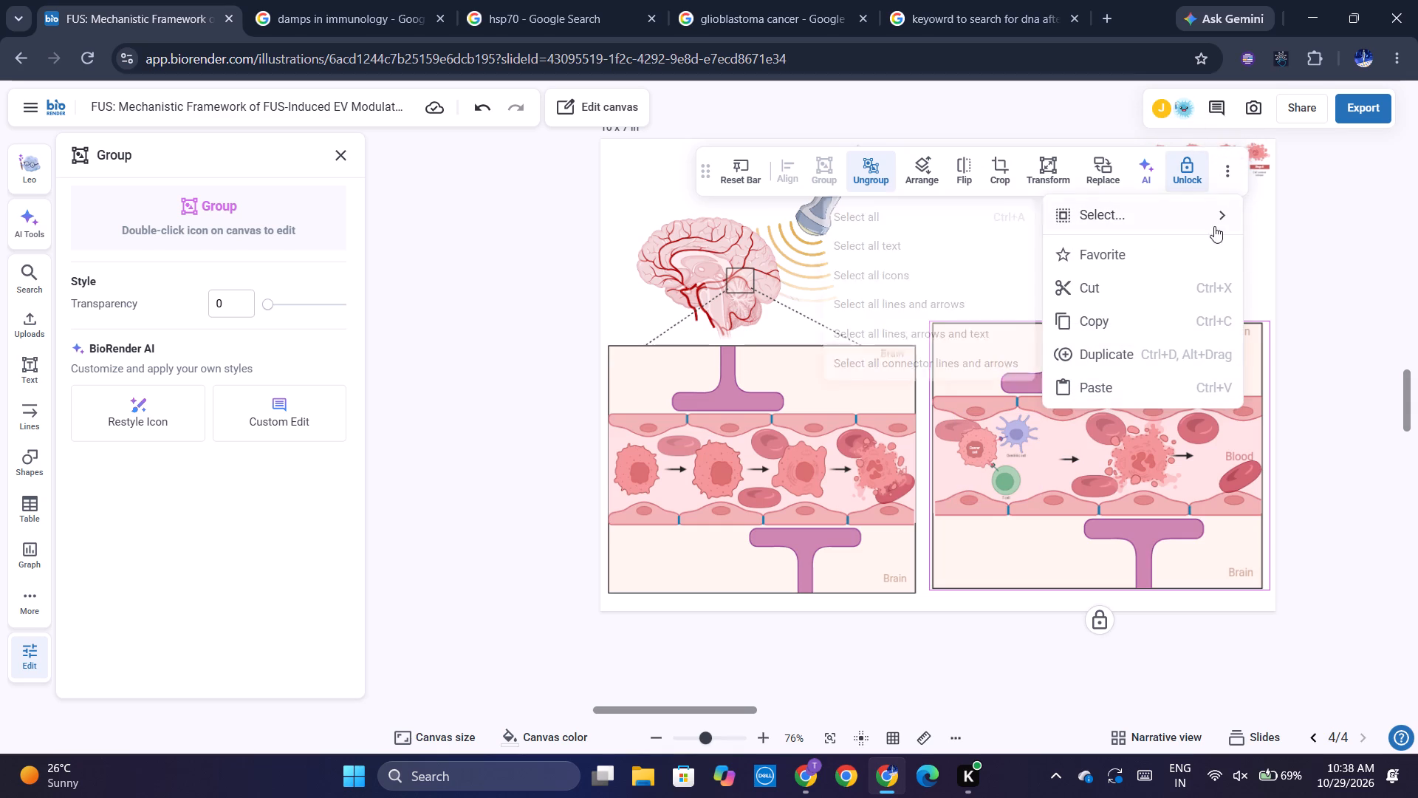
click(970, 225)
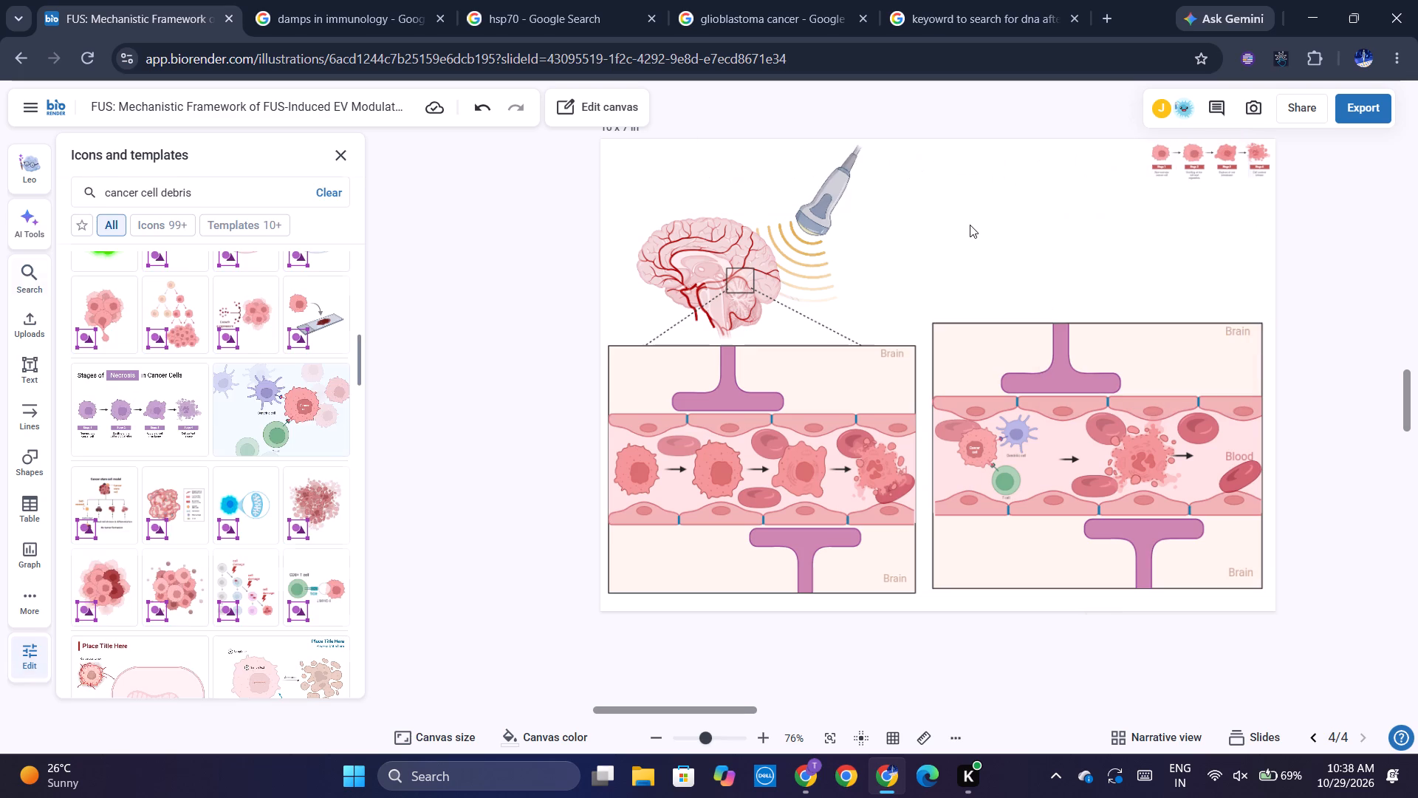
Move the cancer cell, dendritic cell and T cell group slightly closer to the first arrow in the second panel.
drag(1007, 446, 1015, 446)
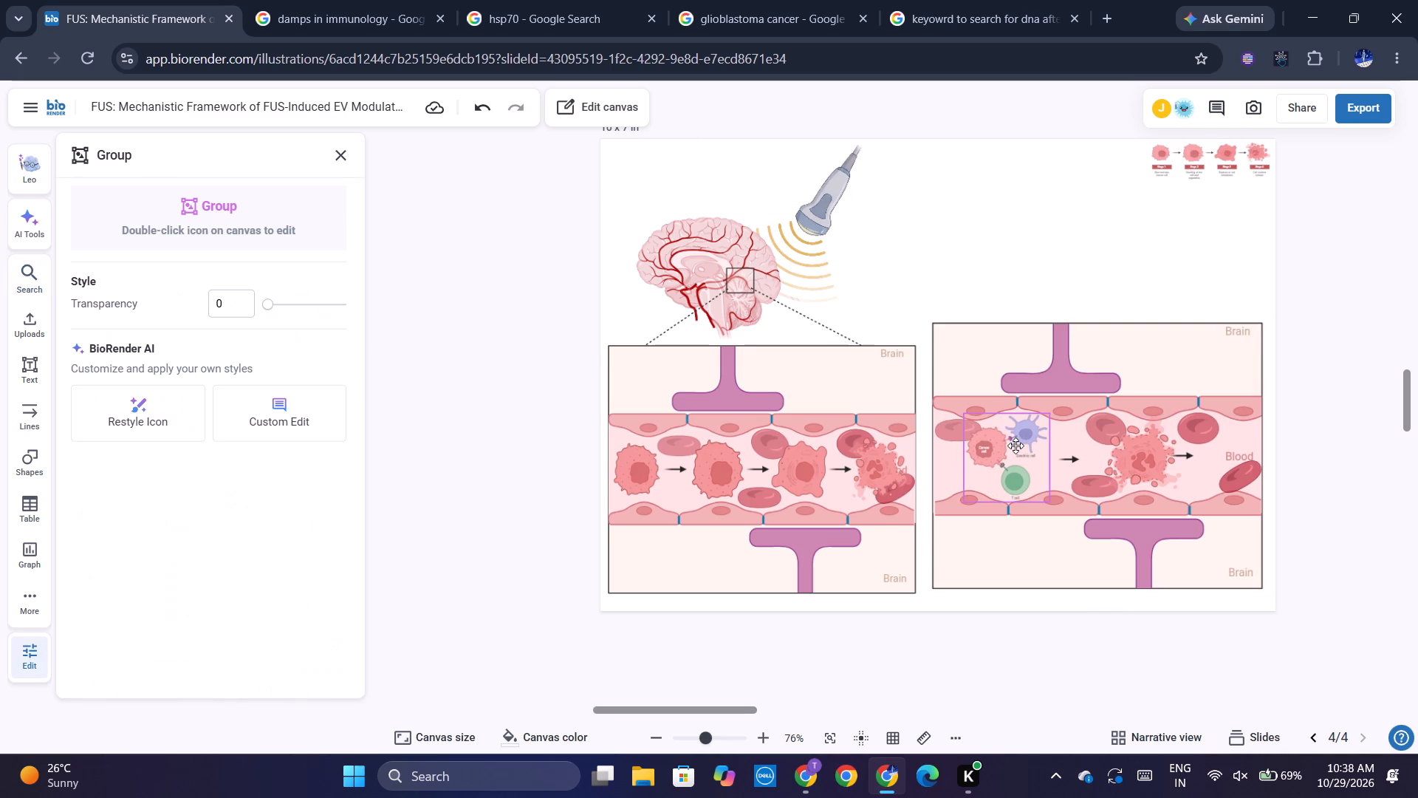
drag(1015, 446, 1015, 445)
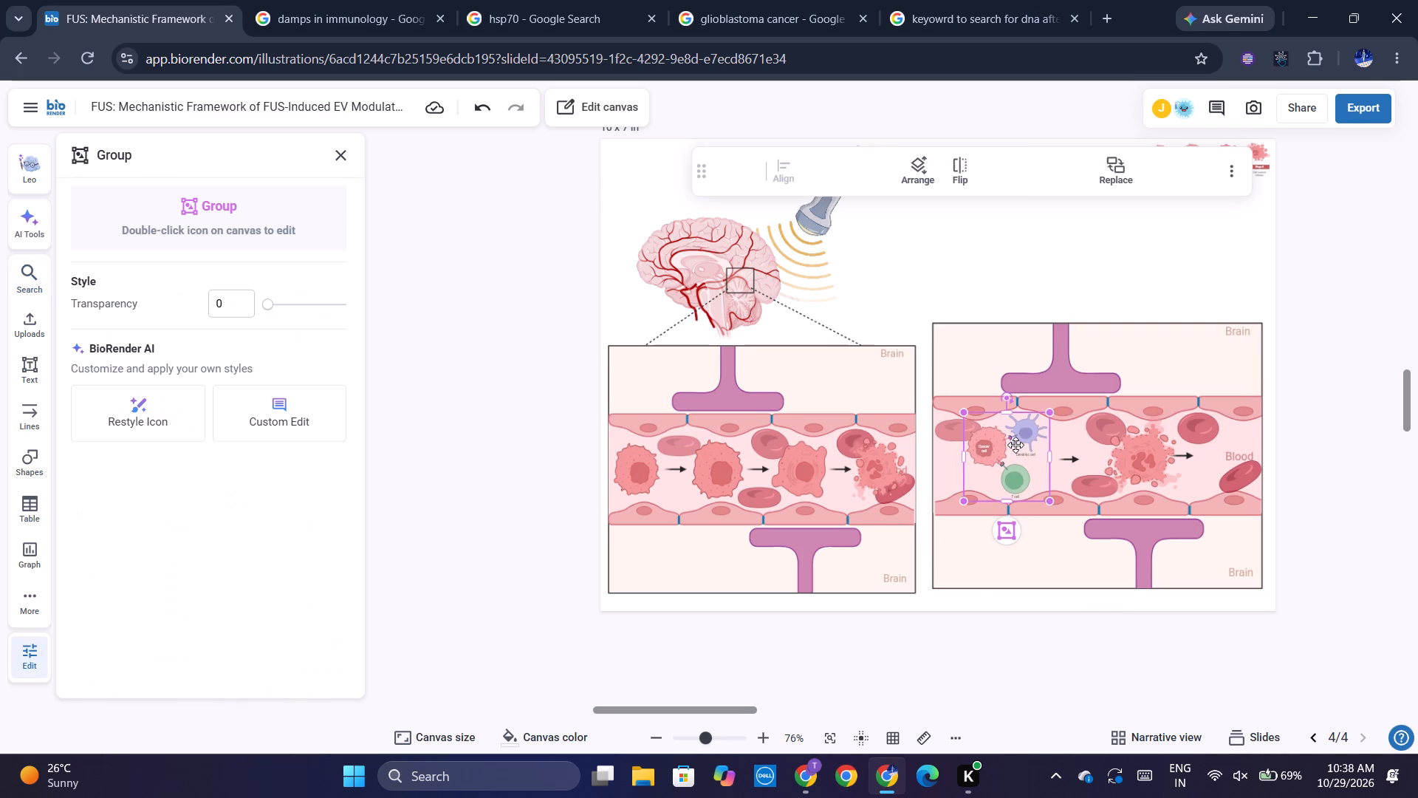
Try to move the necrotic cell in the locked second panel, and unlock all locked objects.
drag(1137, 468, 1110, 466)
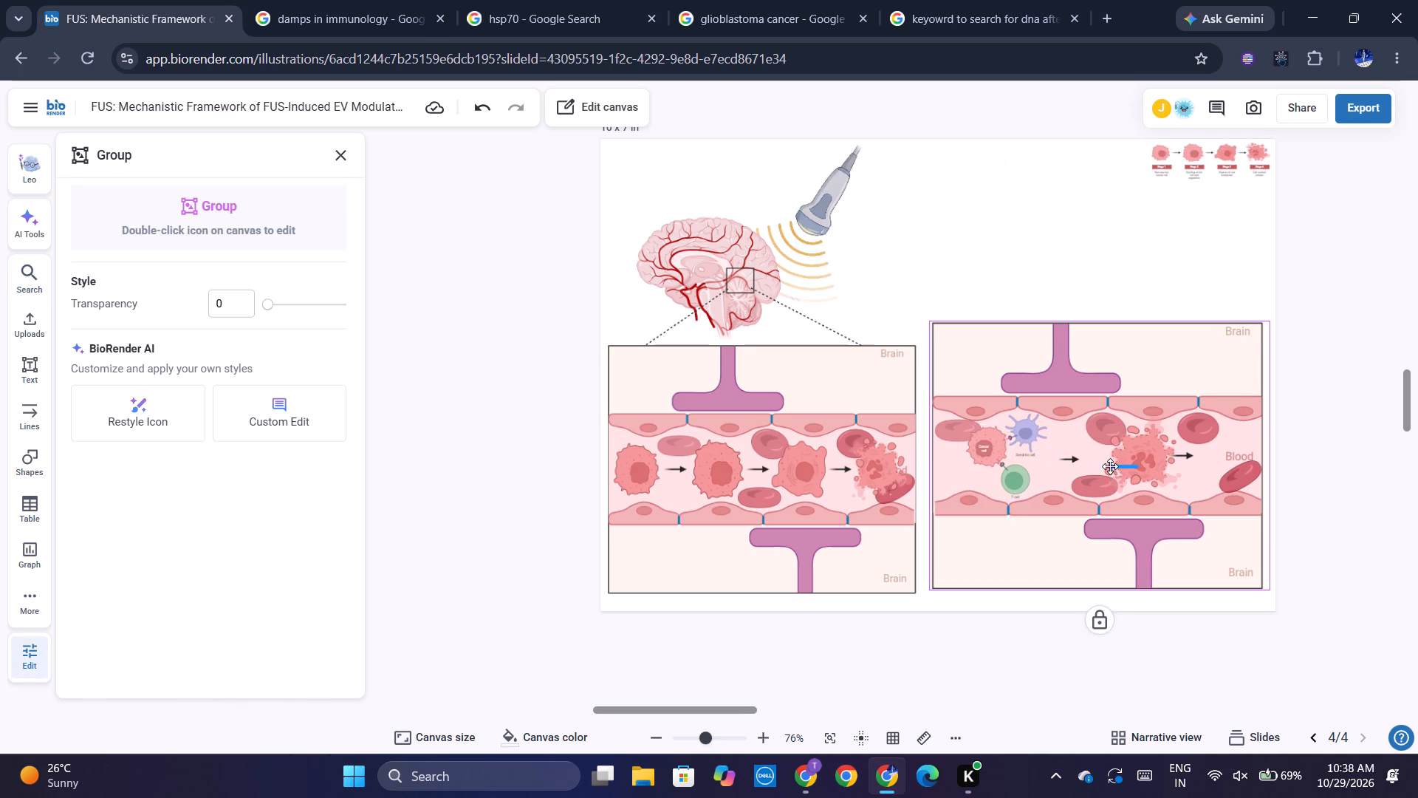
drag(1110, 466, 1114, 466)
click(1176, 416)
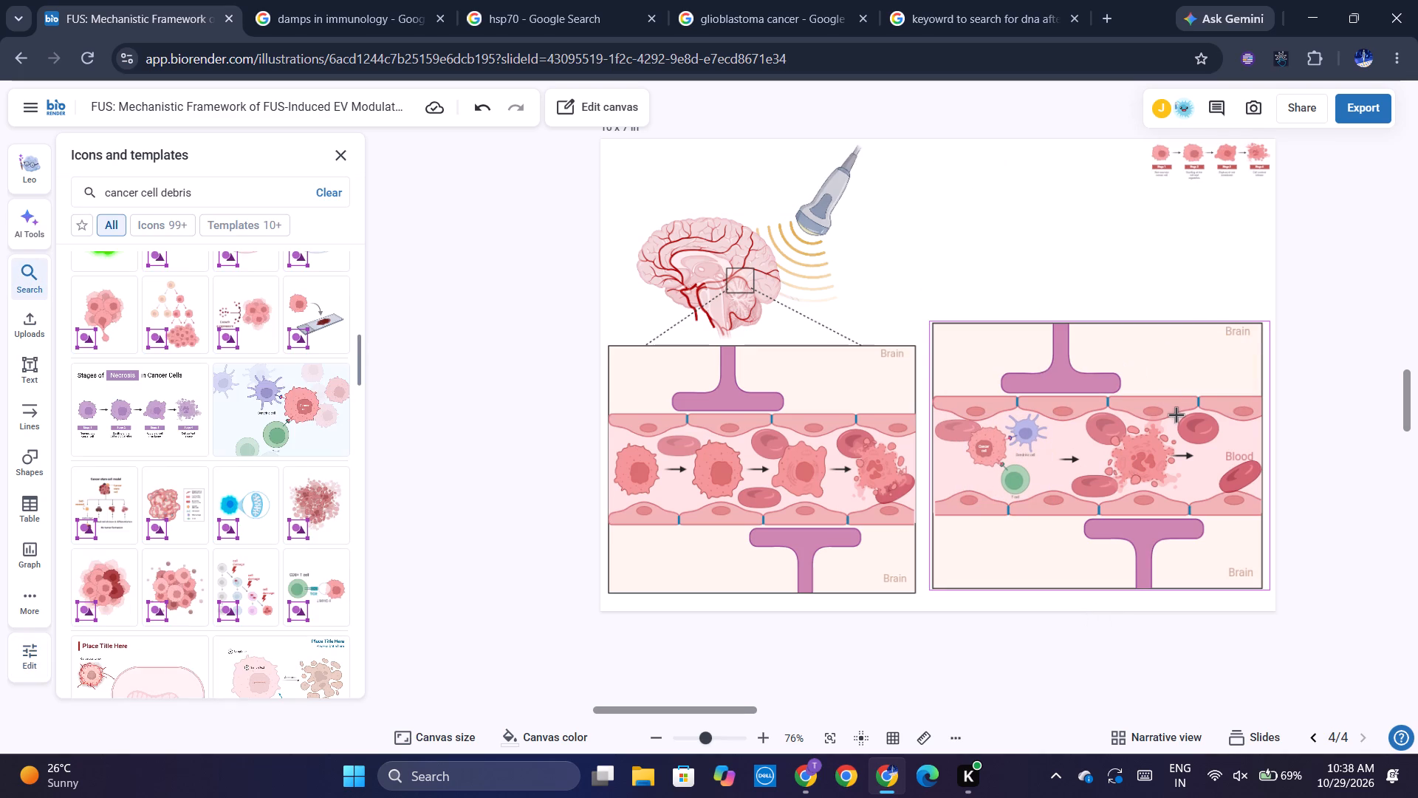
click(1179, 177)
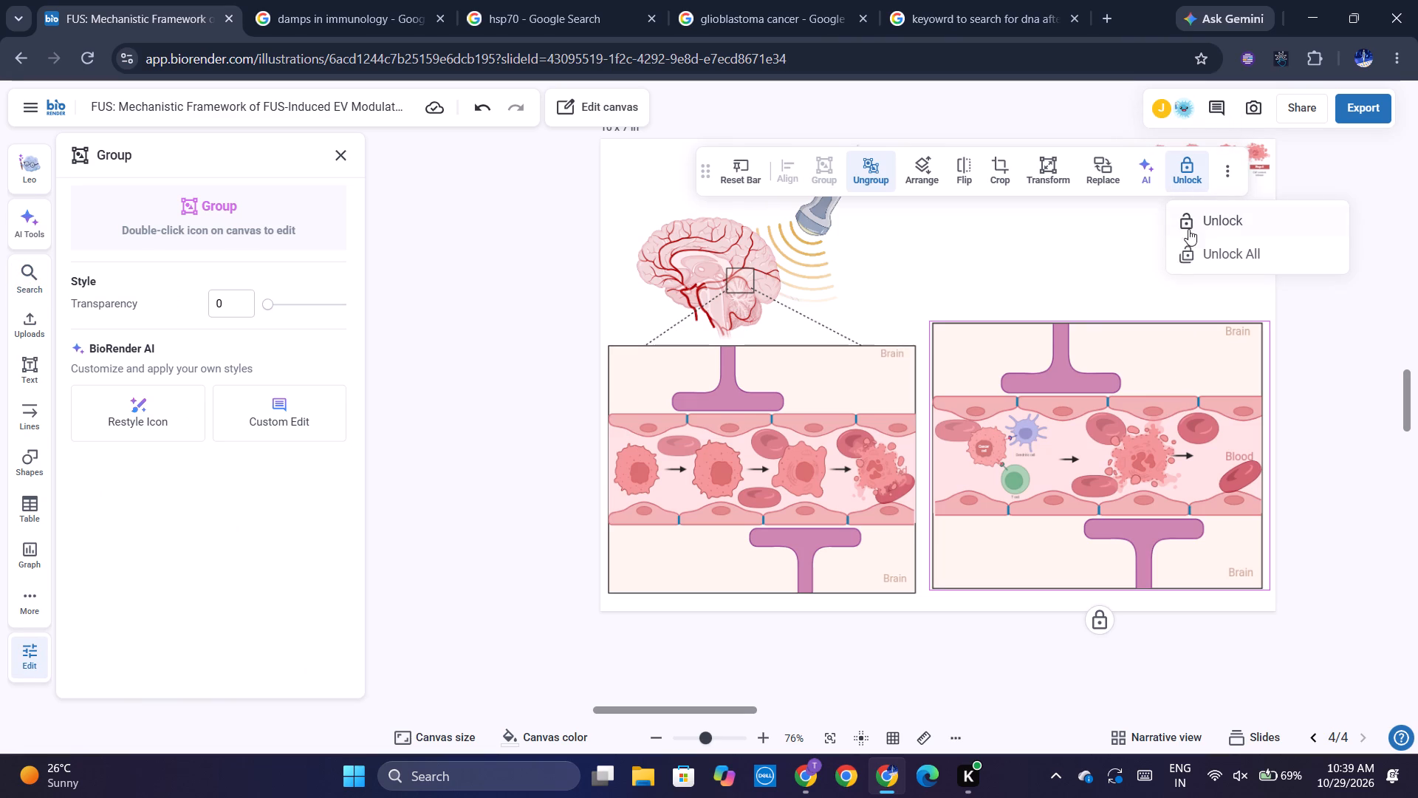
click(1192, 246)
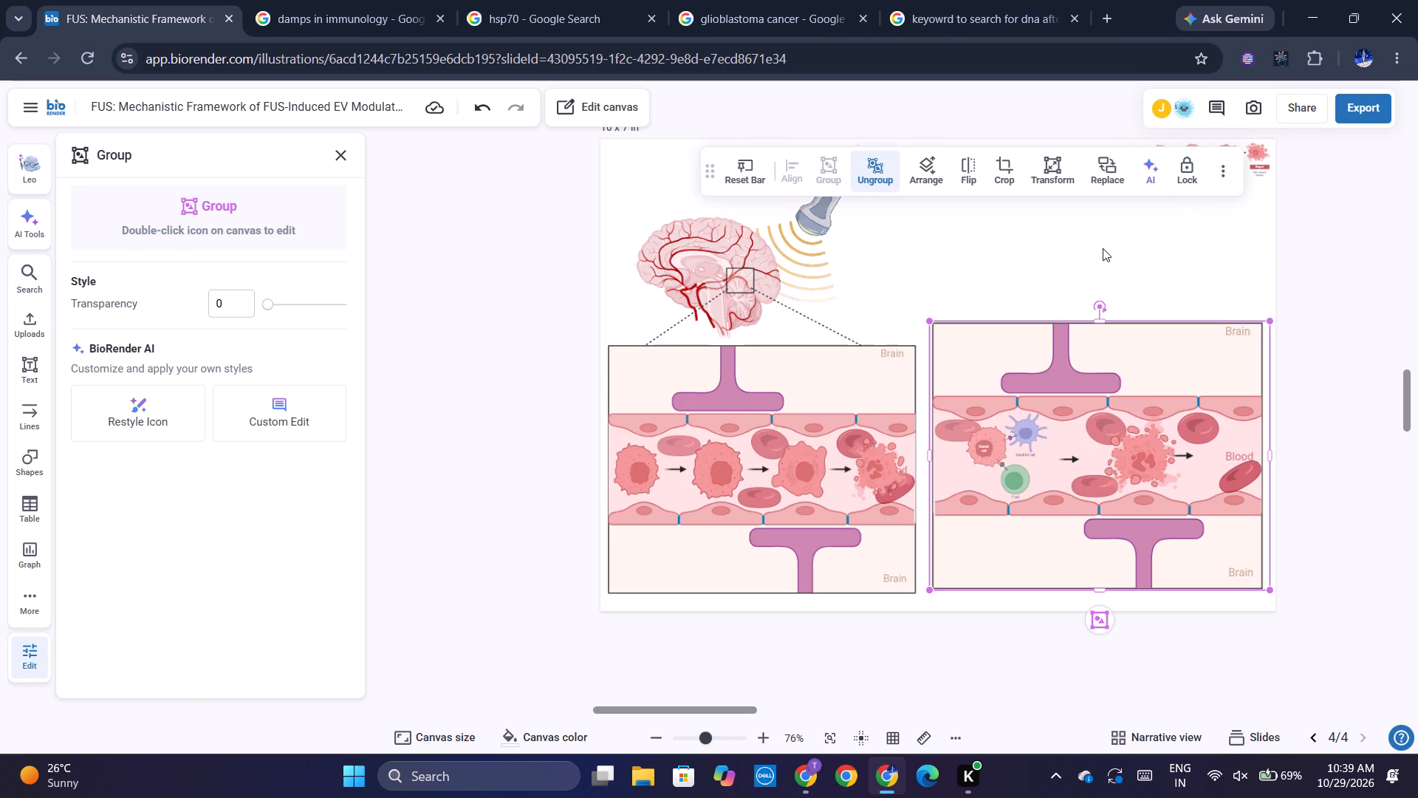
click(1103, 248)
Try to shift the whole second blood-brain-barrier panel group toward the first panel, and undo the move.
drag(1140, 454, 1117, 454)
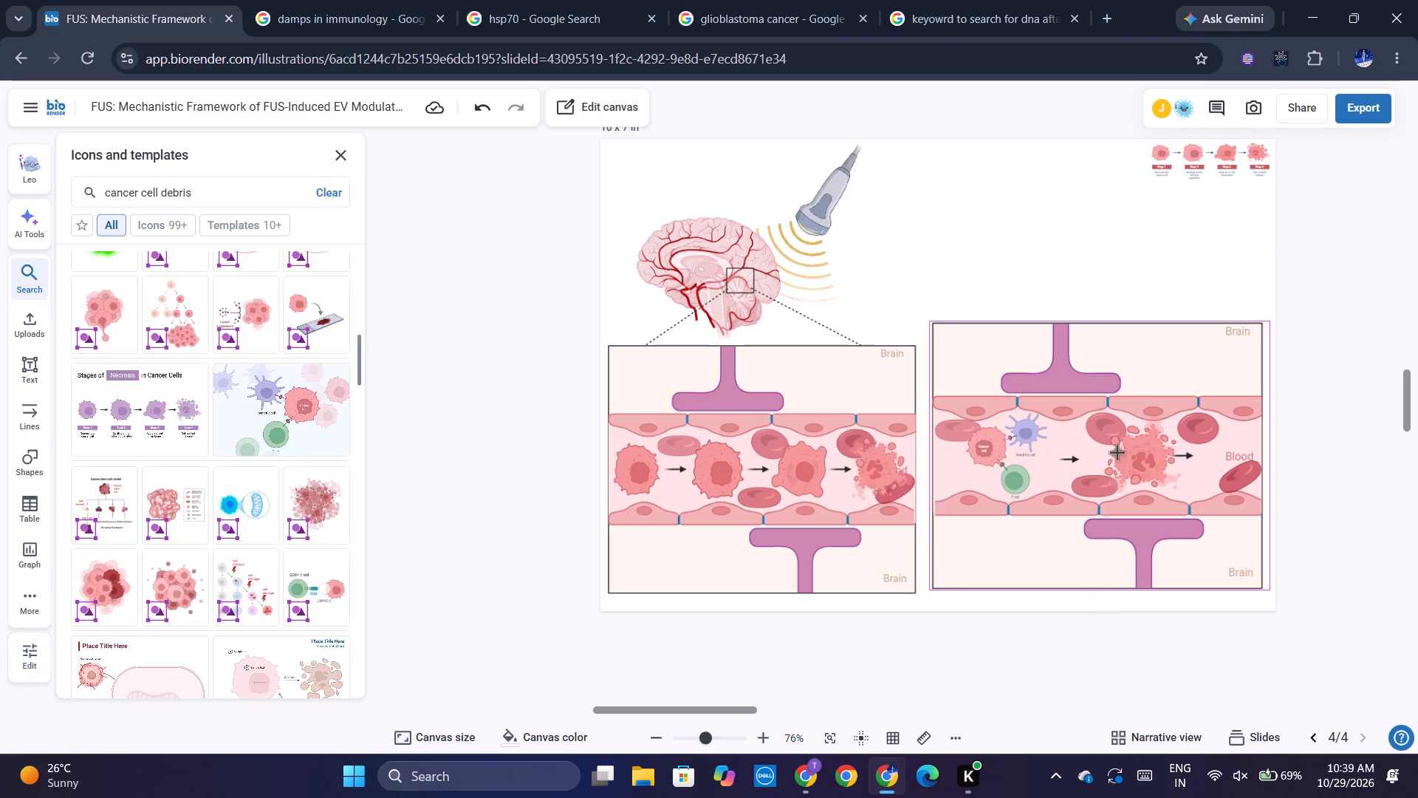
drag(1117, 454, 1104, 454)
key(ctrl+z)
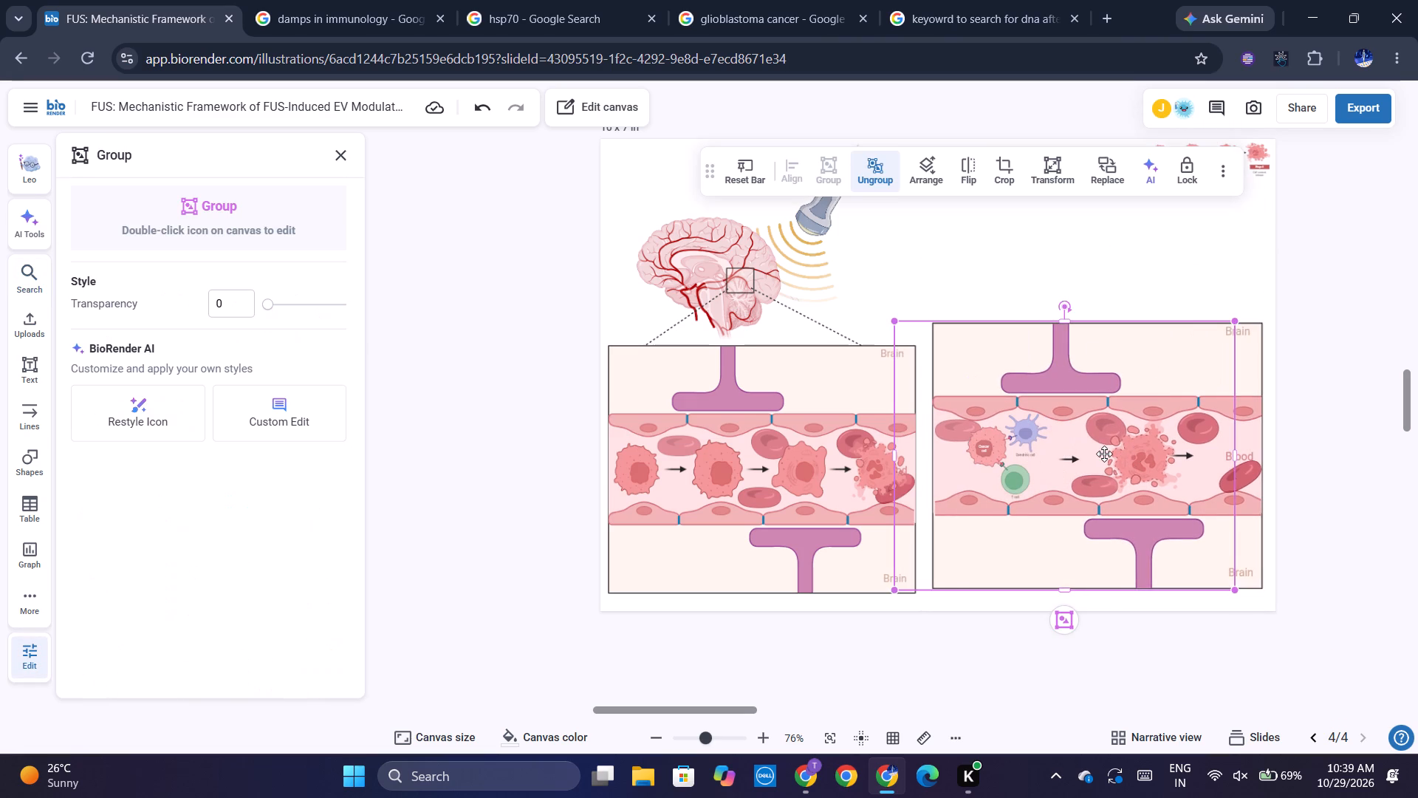
Move the necrotic cell inside the second panel group closer to the first arrow, leaving a gap before the second arrow.
double_click(1131, 459)
drag(1131, 459, 1092, 465)
click(1092, 465)
drag(1092, 465, 1119, 459)
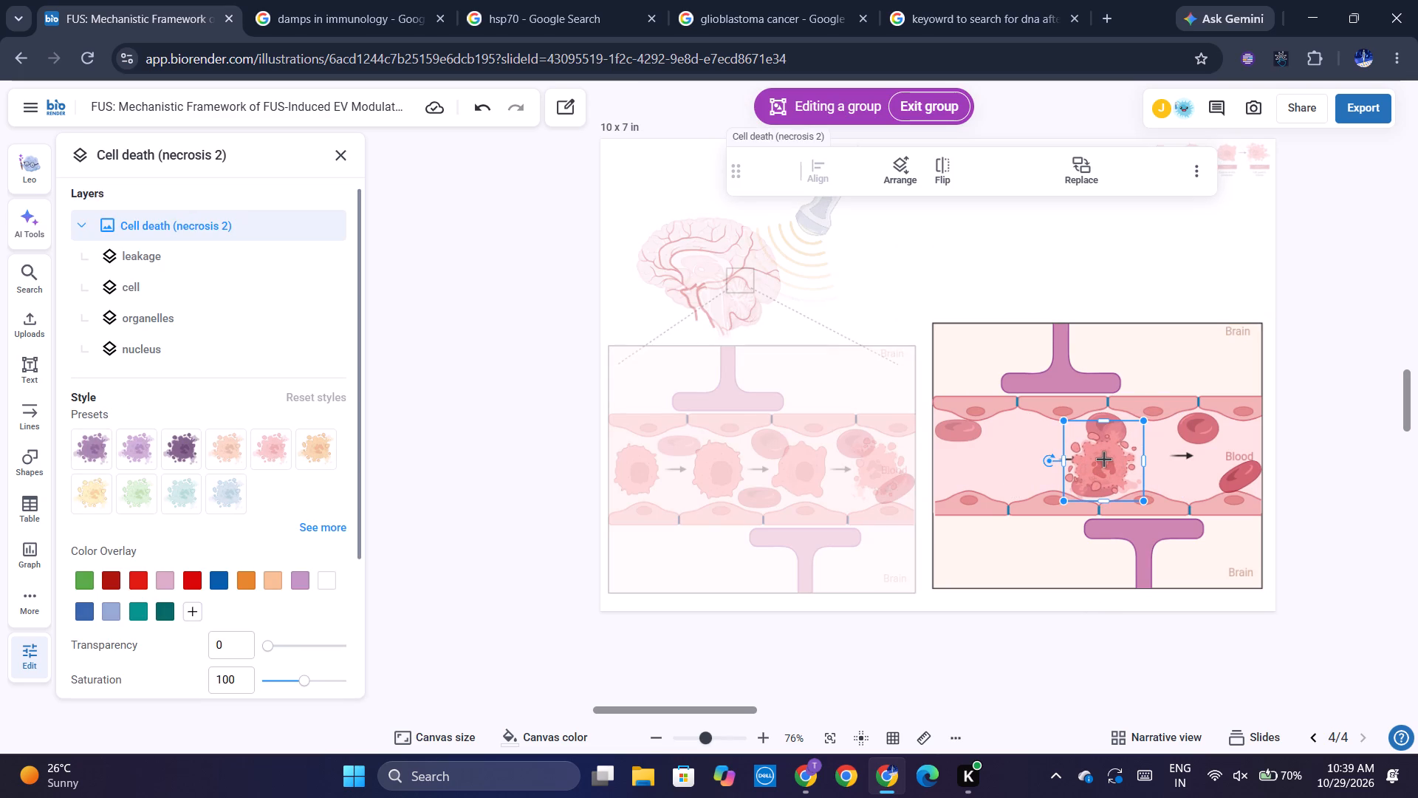
drag(1104, 460, 1121, 458)
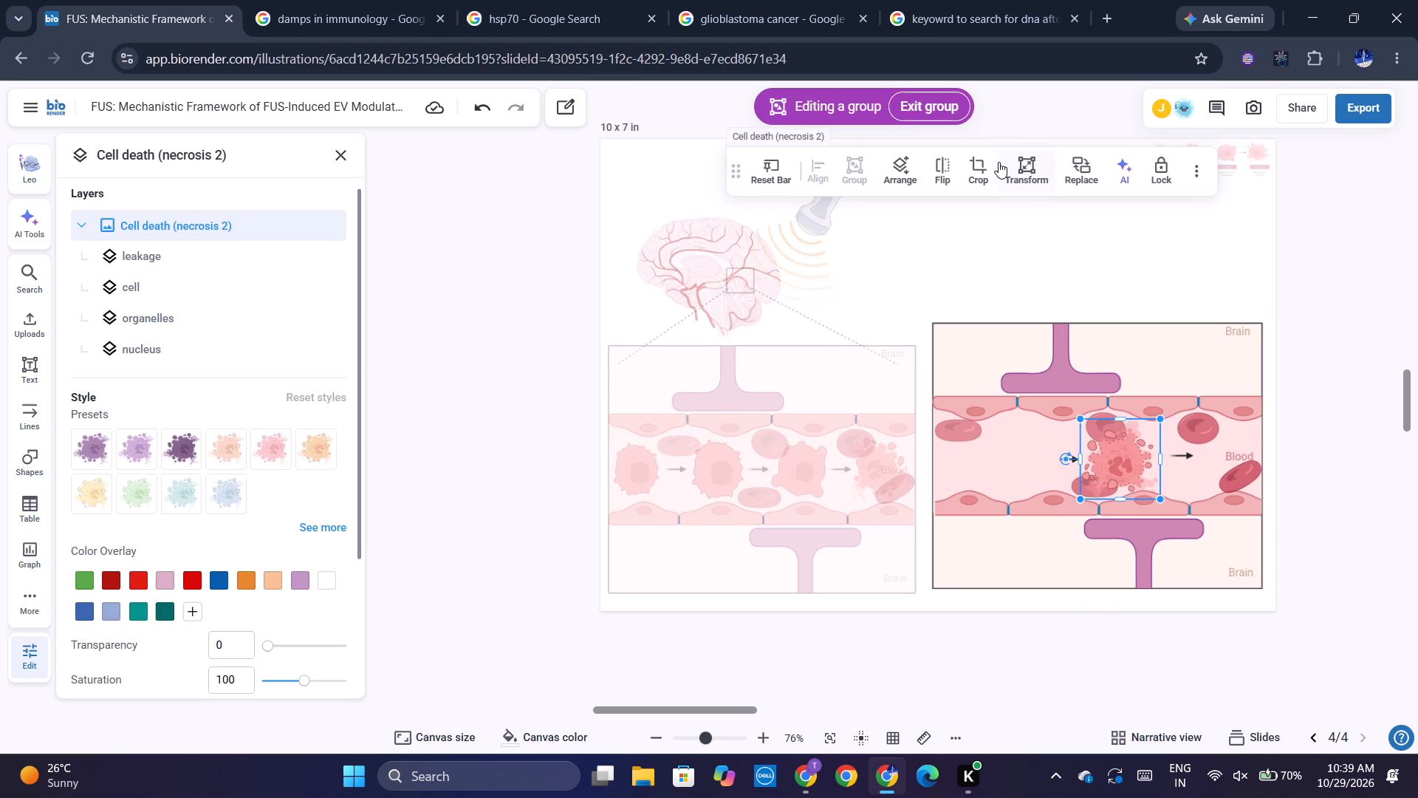
click(1016, 210)
click(1016, 210)
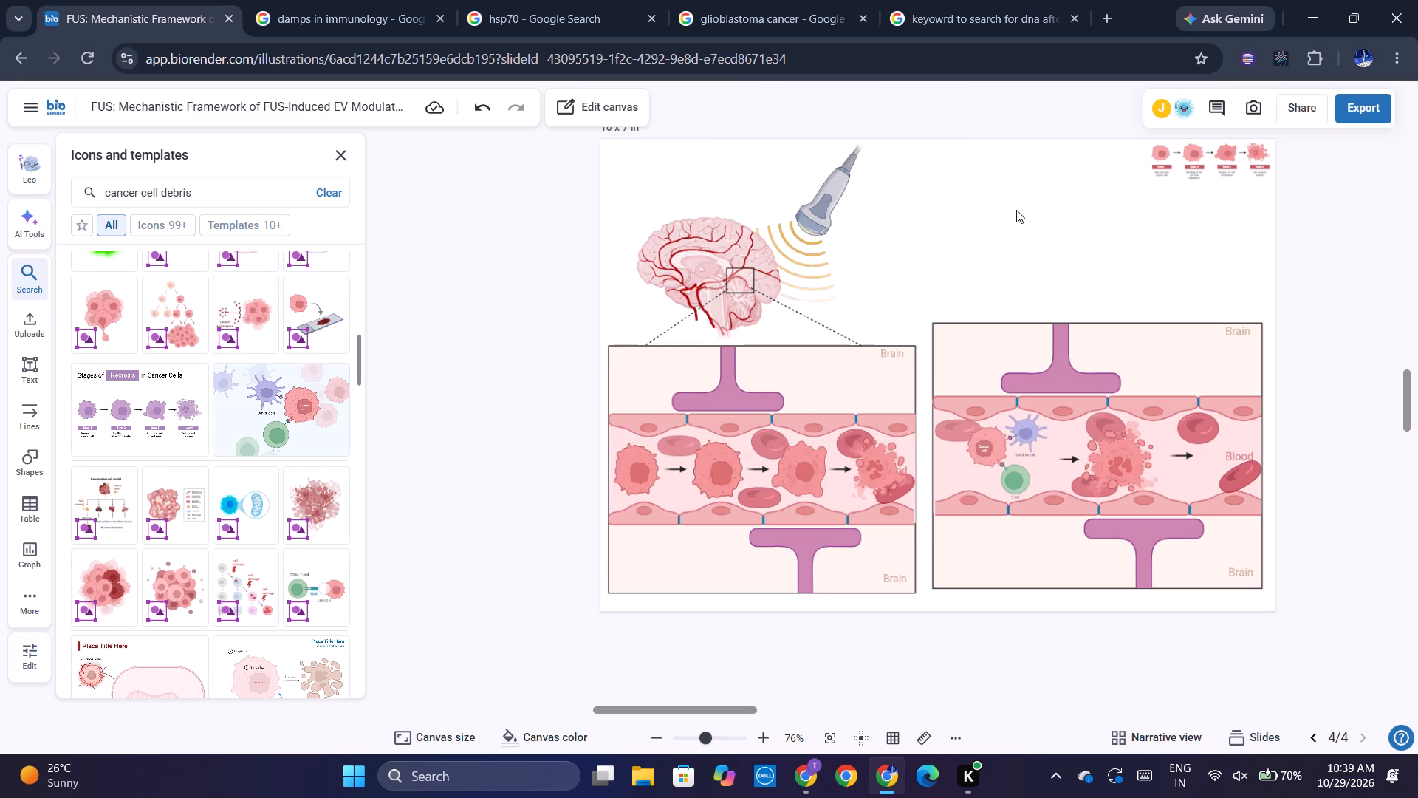
Switch to the Google AI answer and read the Zone 3 targeted immunotherapy strategy and the recommended BioRender library terms.
key(alt+Tab)
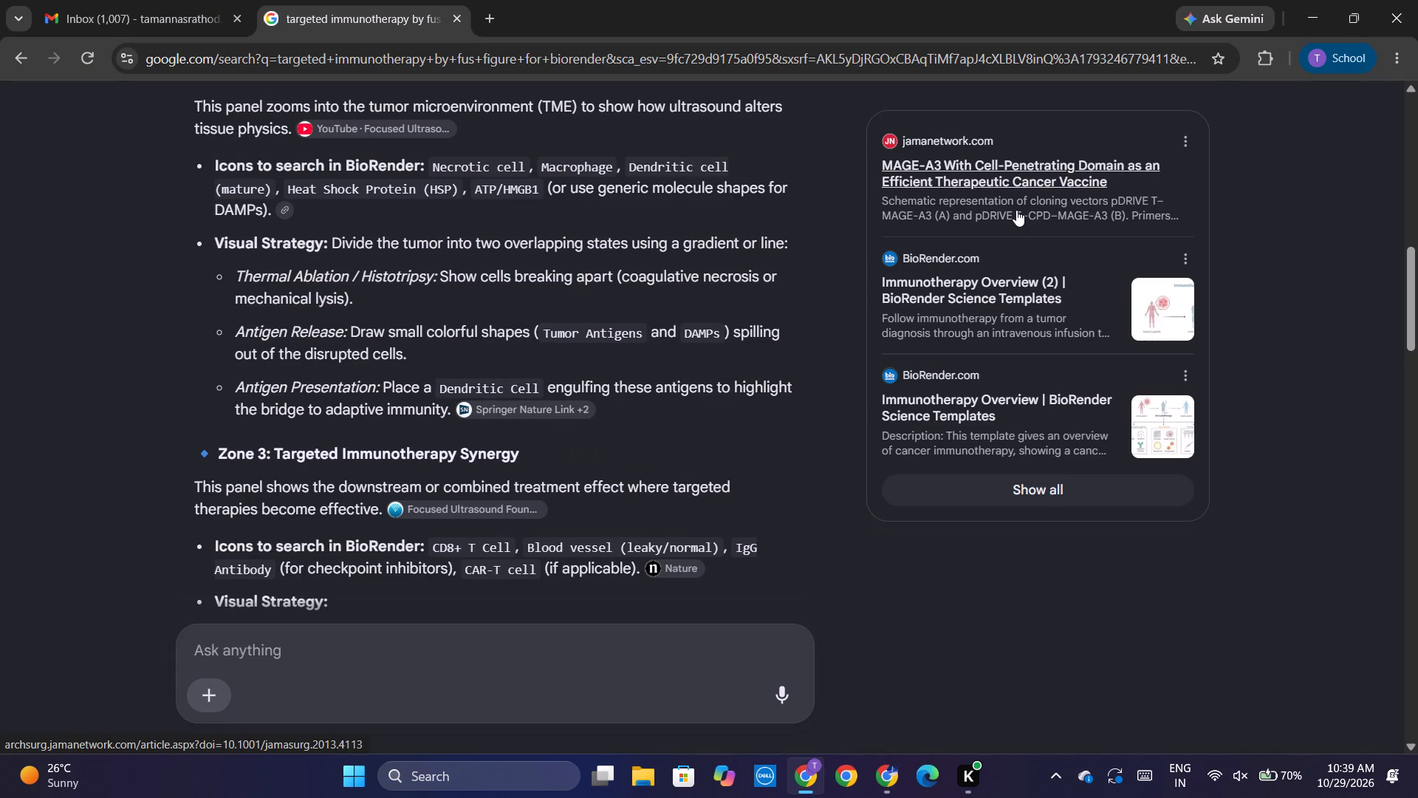
scroll(1016, 210, down, 3)
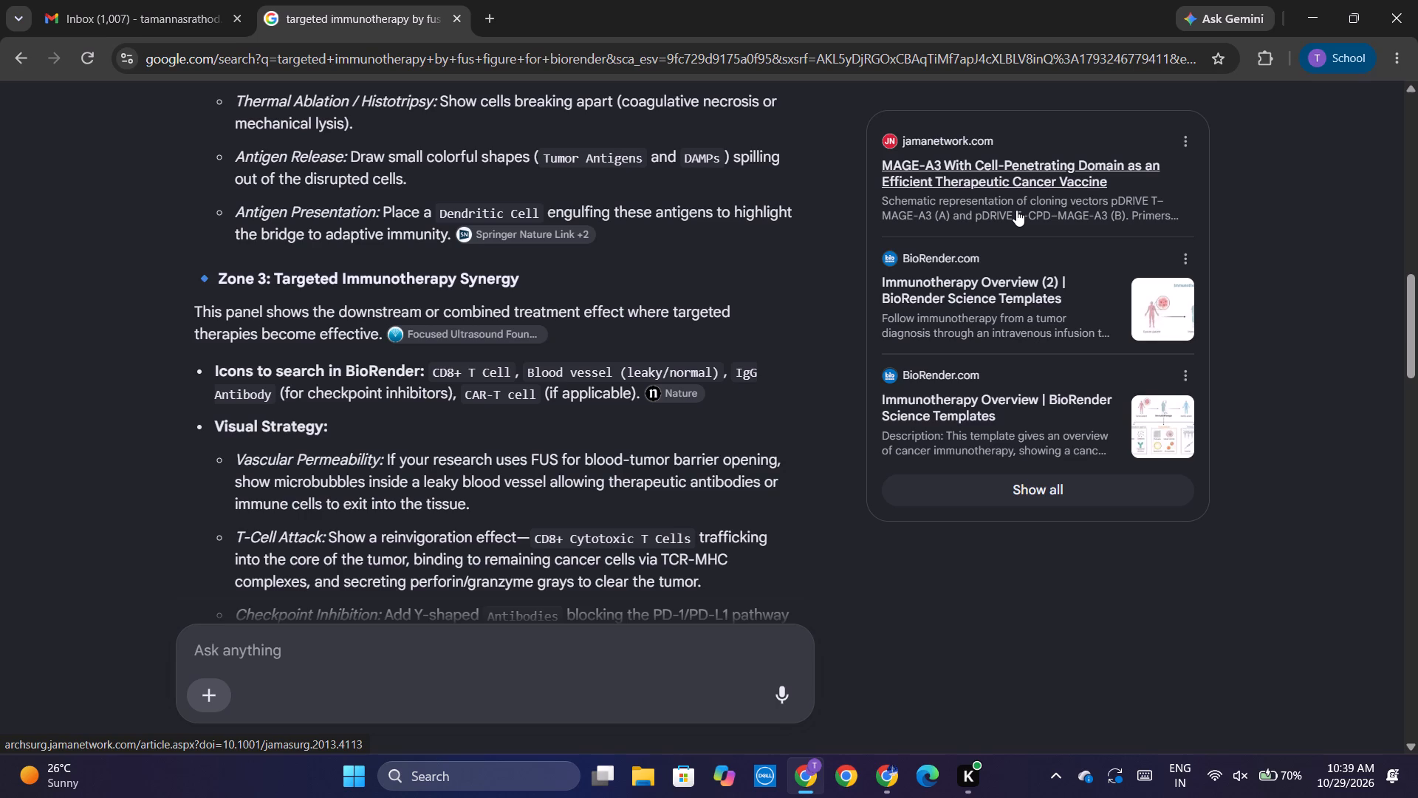
scroll(1016, 210, down, 2)
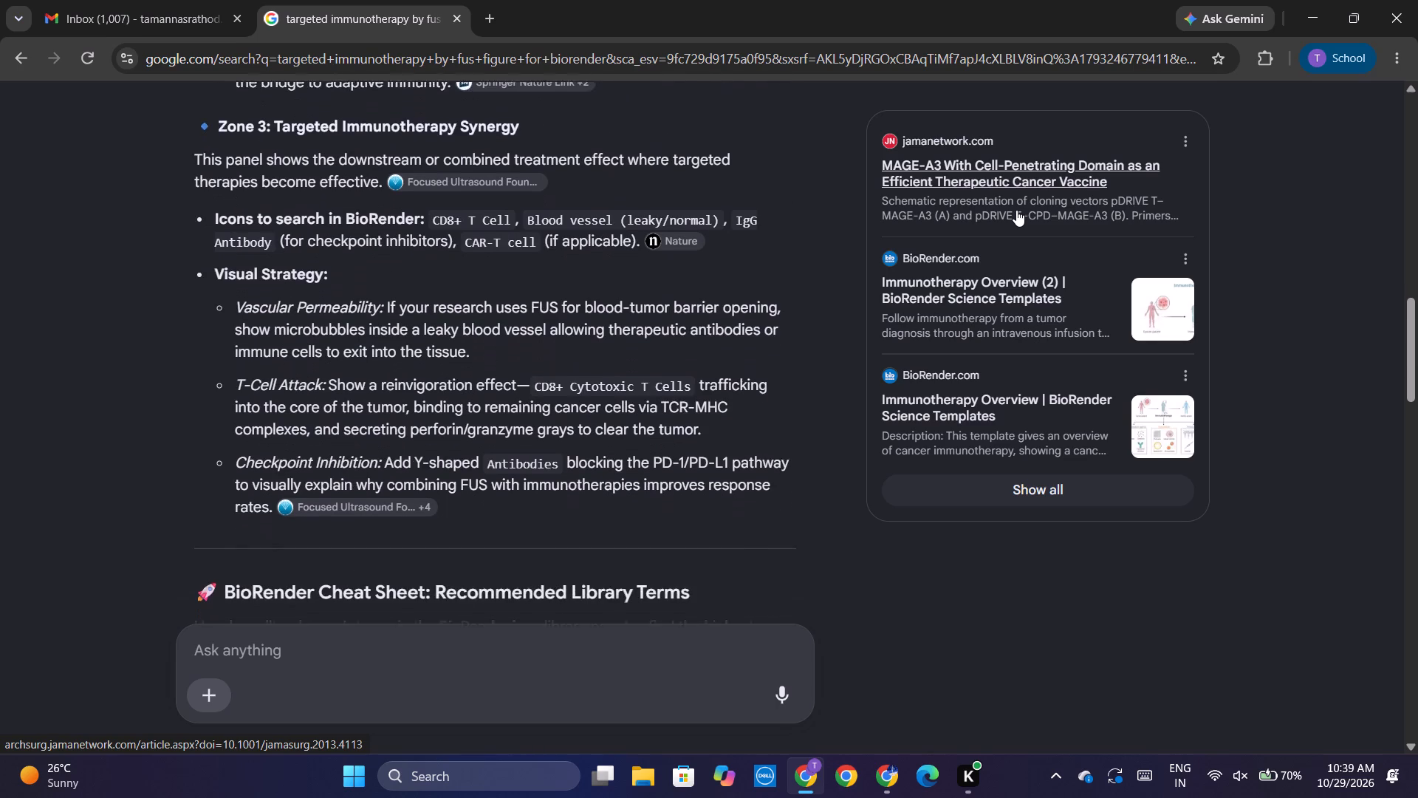
scroll(1016, 210, down, 2)
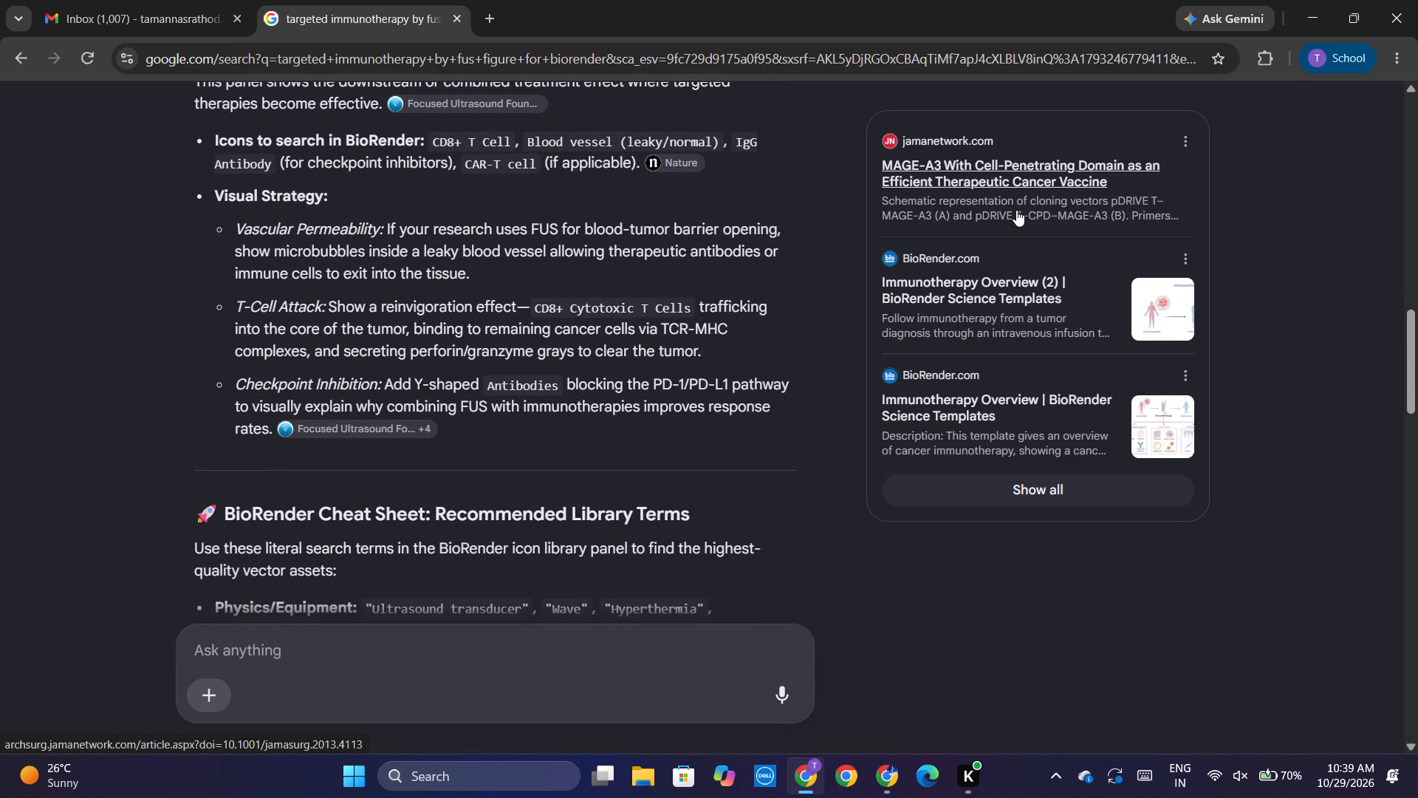
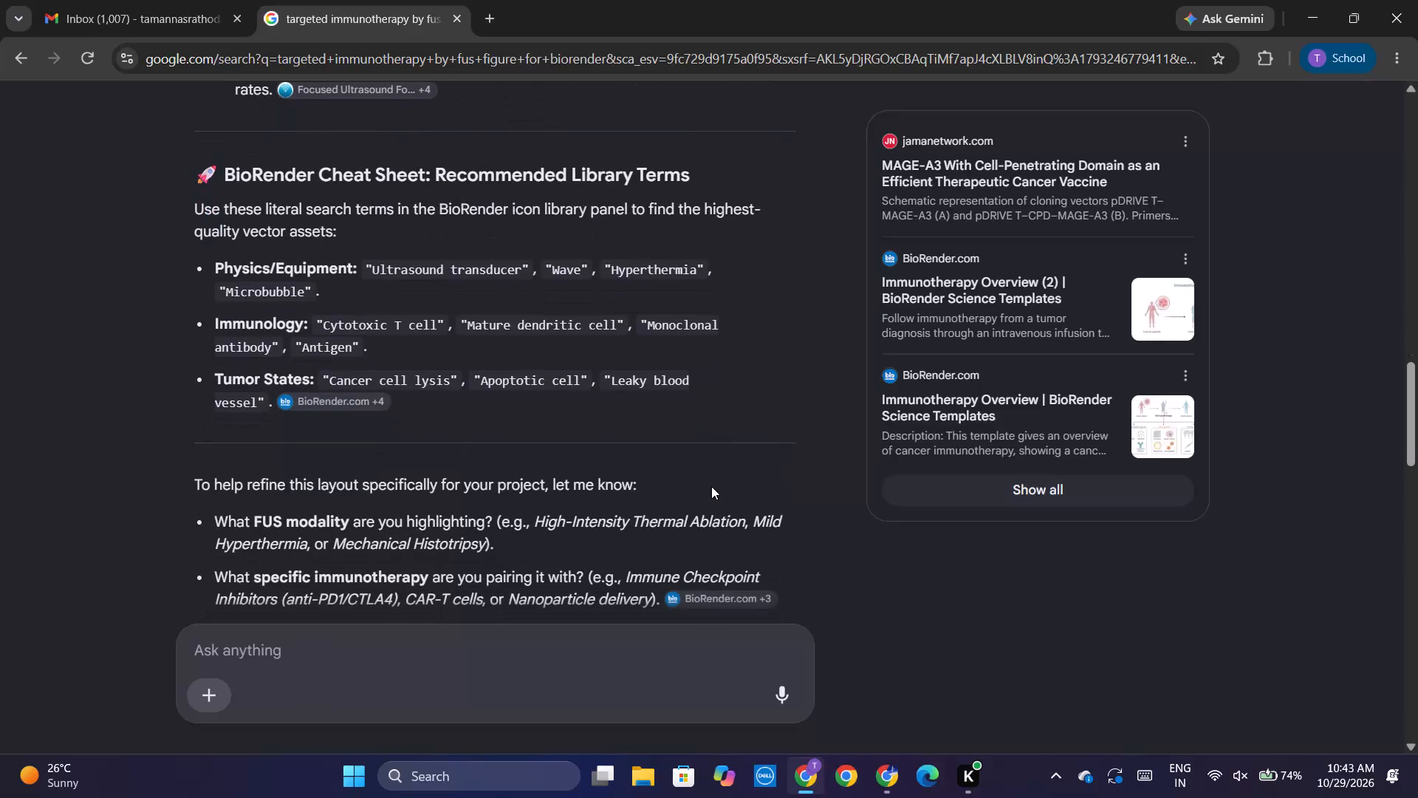
Recheck the Zone 3 visual strategy, then switch back to BioRender and search the icon library for "perforin".
scroll(711, 486, up, 5)
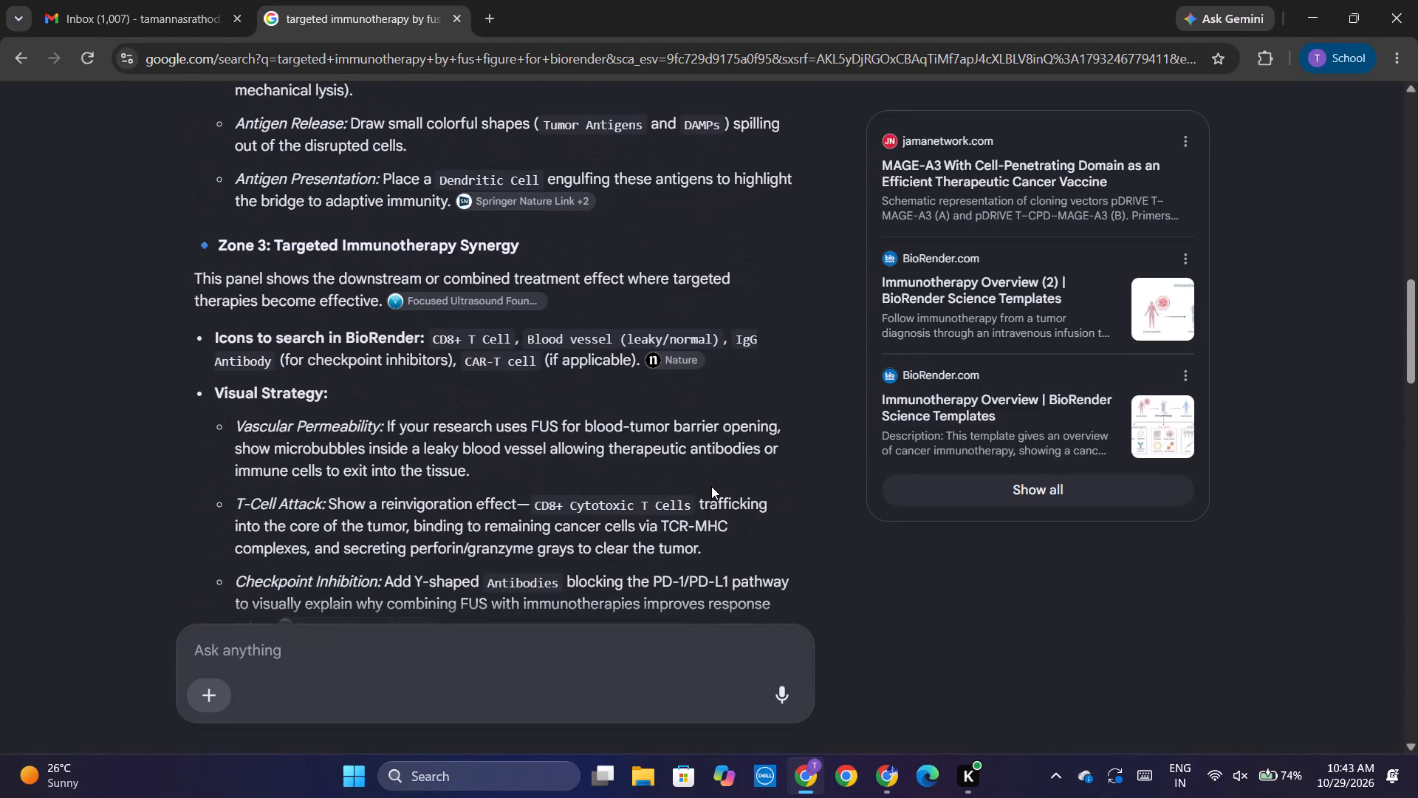
scroll(711, 486, down, 1)
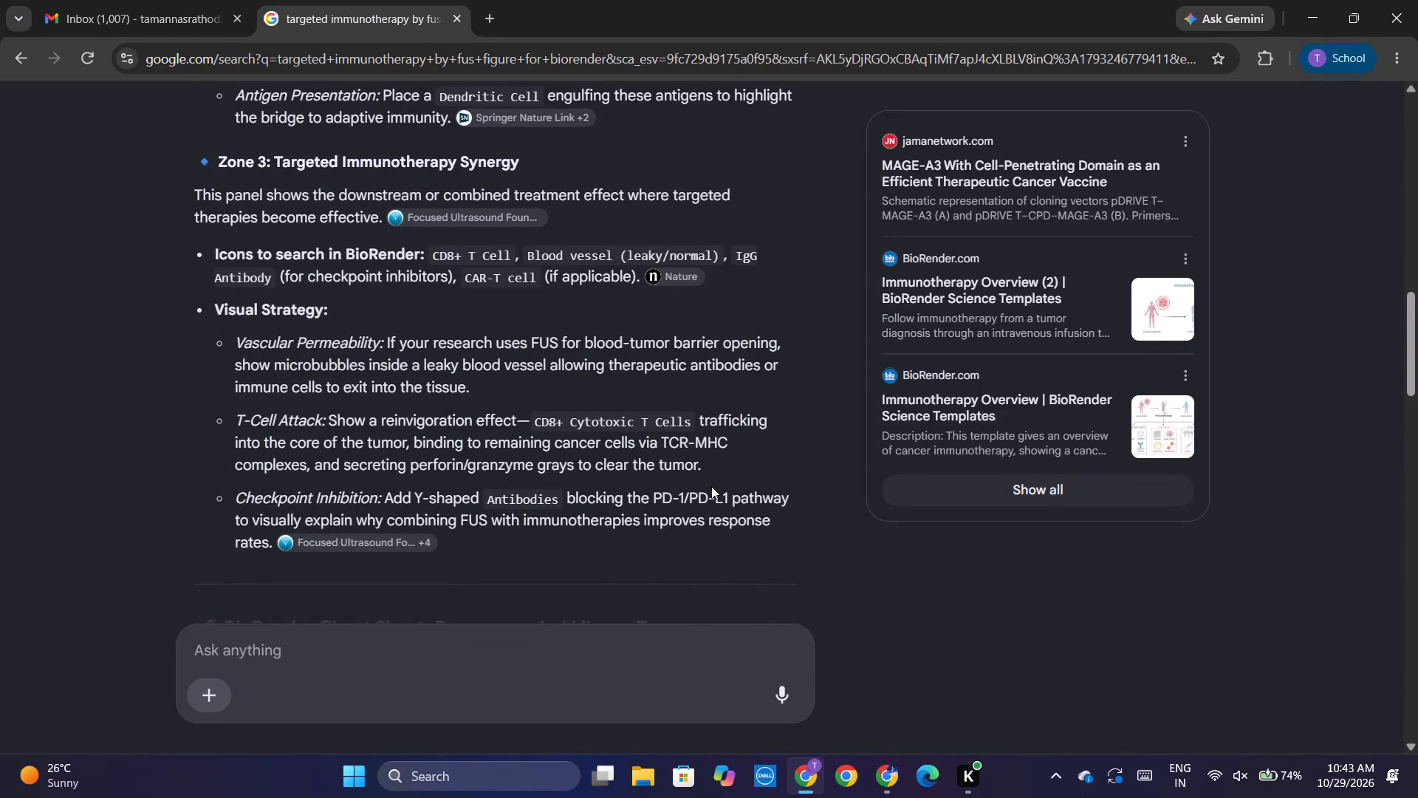
scroll(711, 486, down, 1)
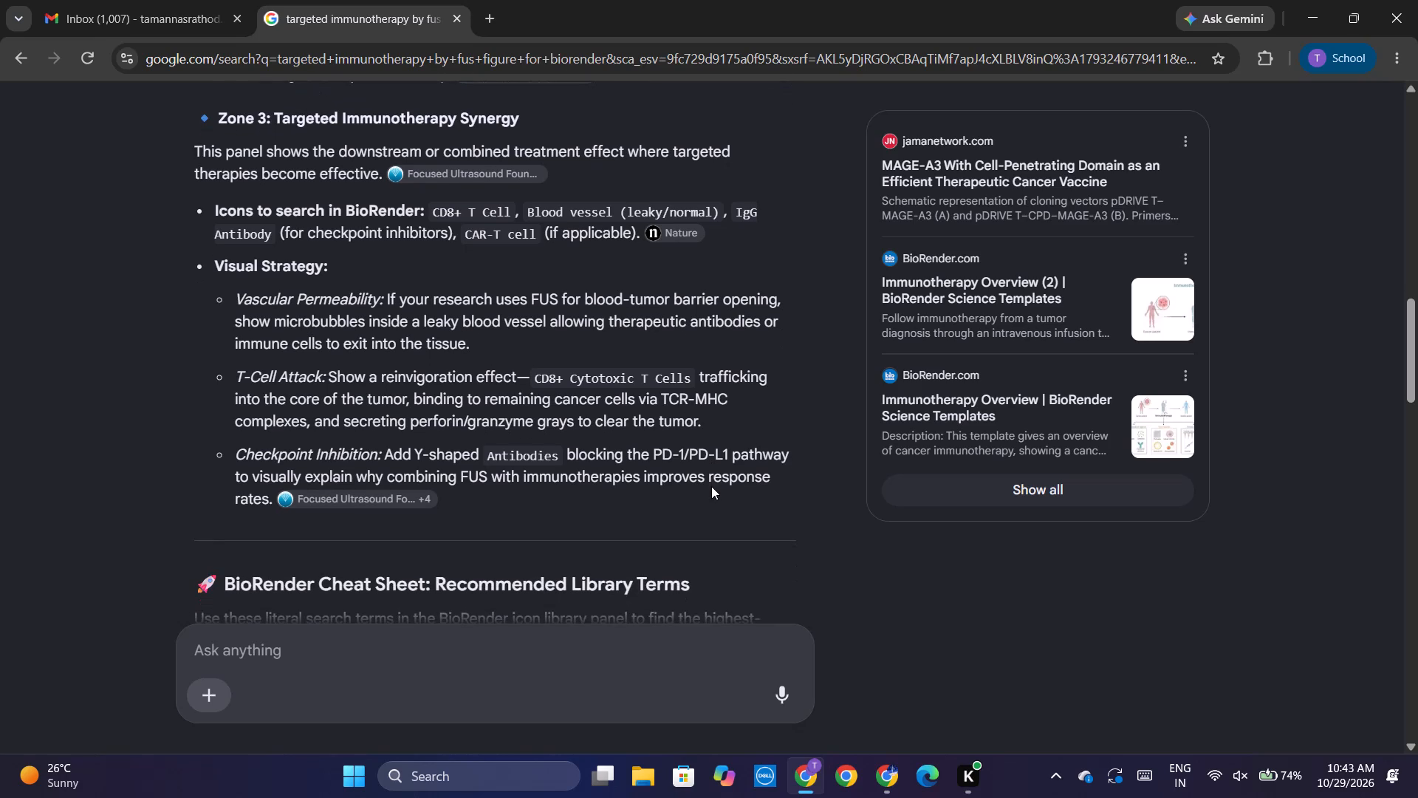
click(884, 797)
click(324, 192)
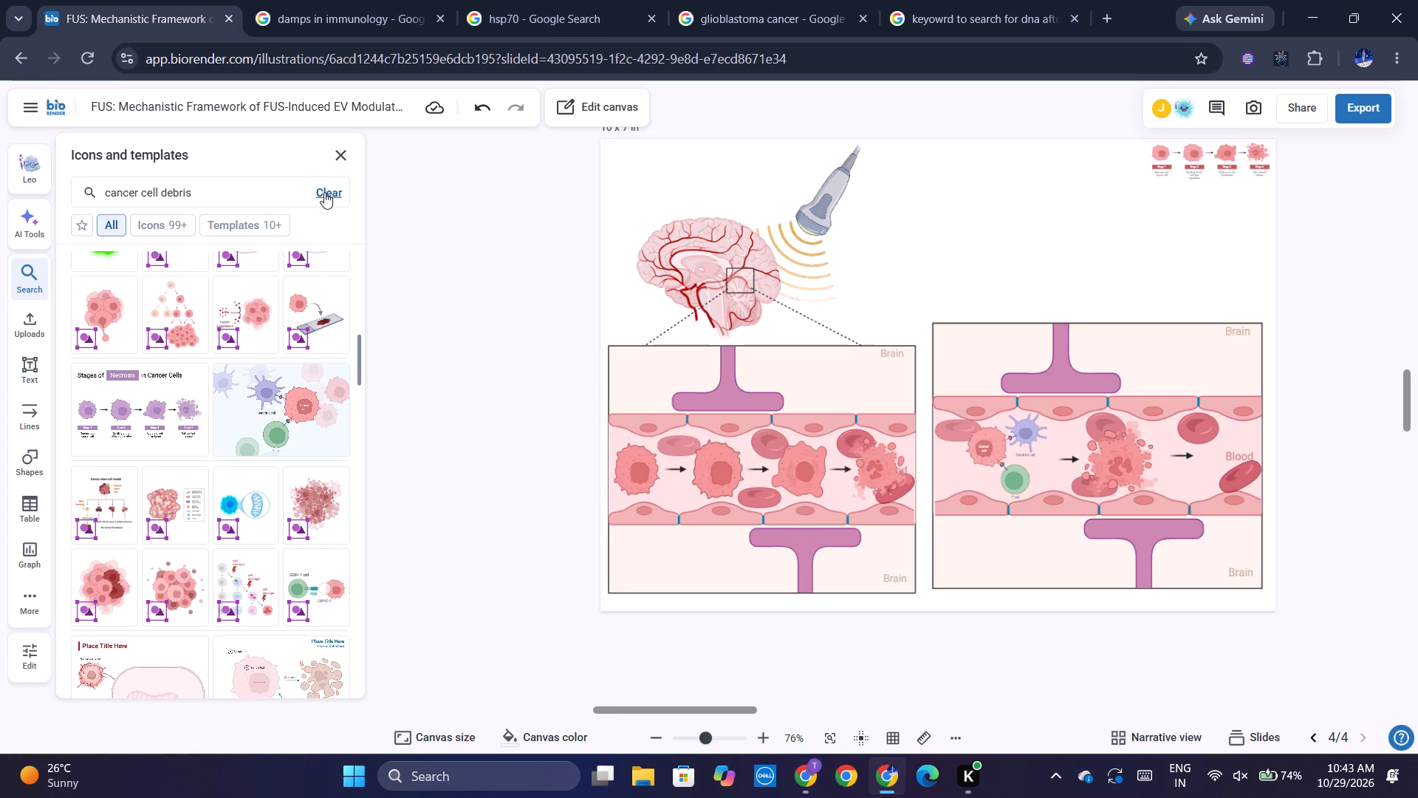
click(270, 192)
text(perforin)
key(Return)
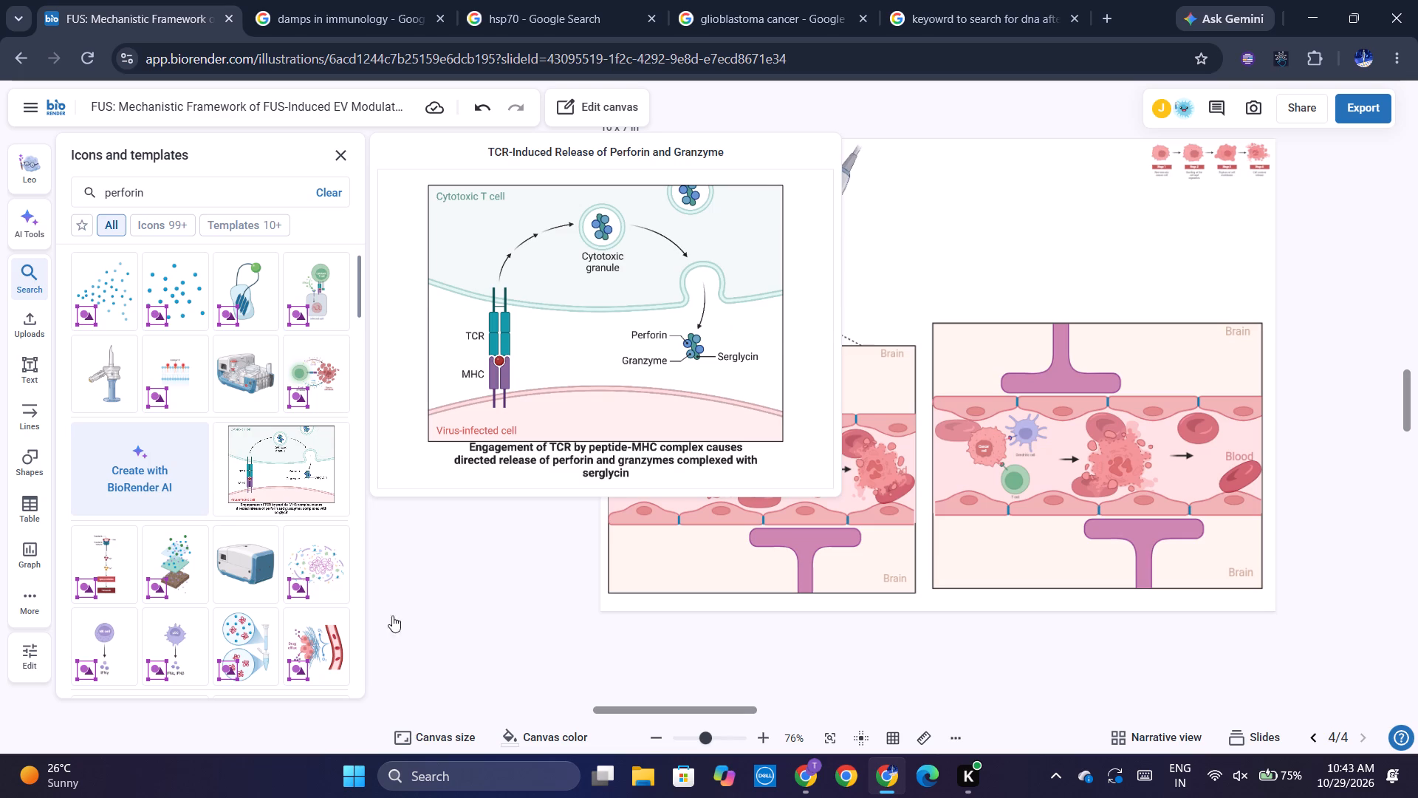
click(459, 621)
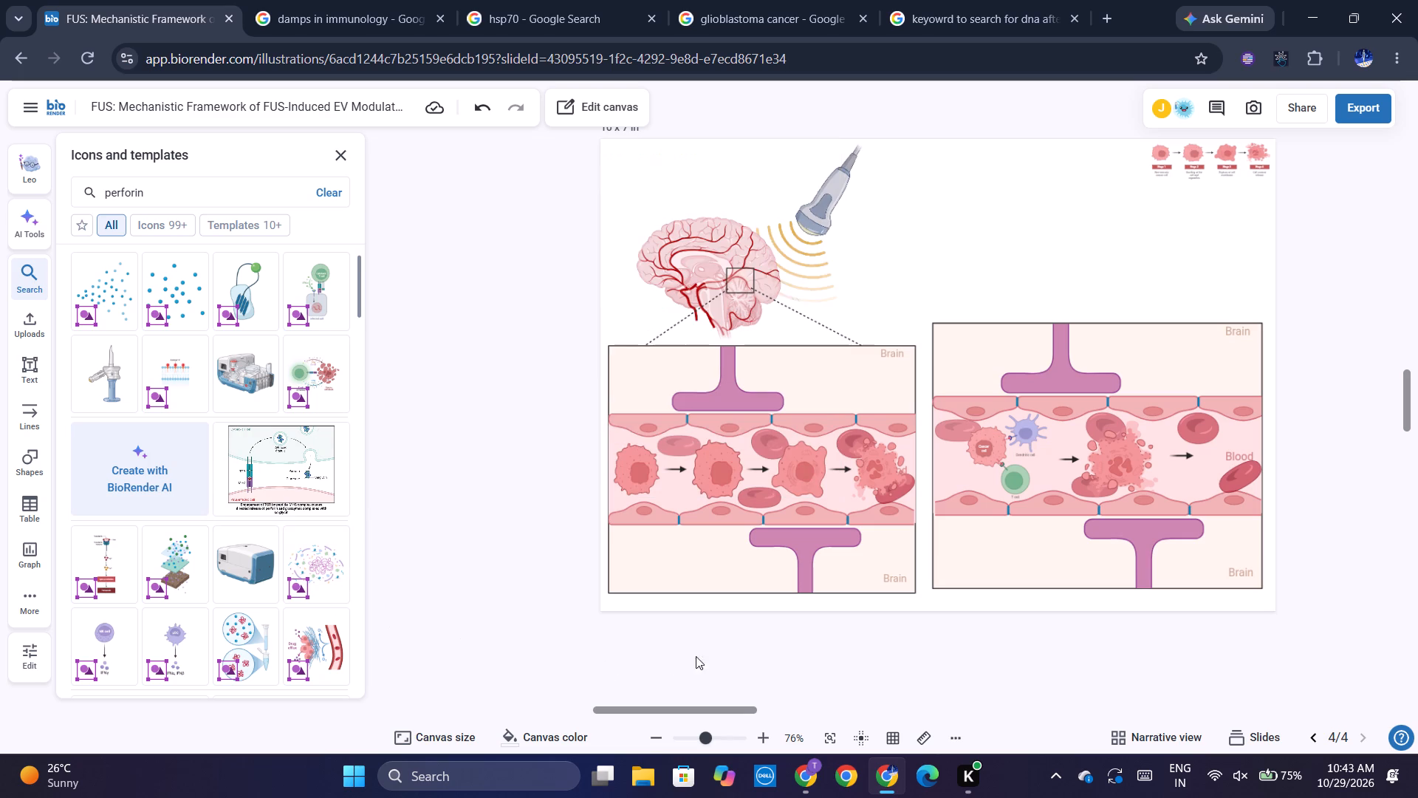
Move the immune cell interaction cluster in the second panel nearer the arrow and stretch it wider on the side away from the arrow.
drag(1009, 469, 1033, 479)
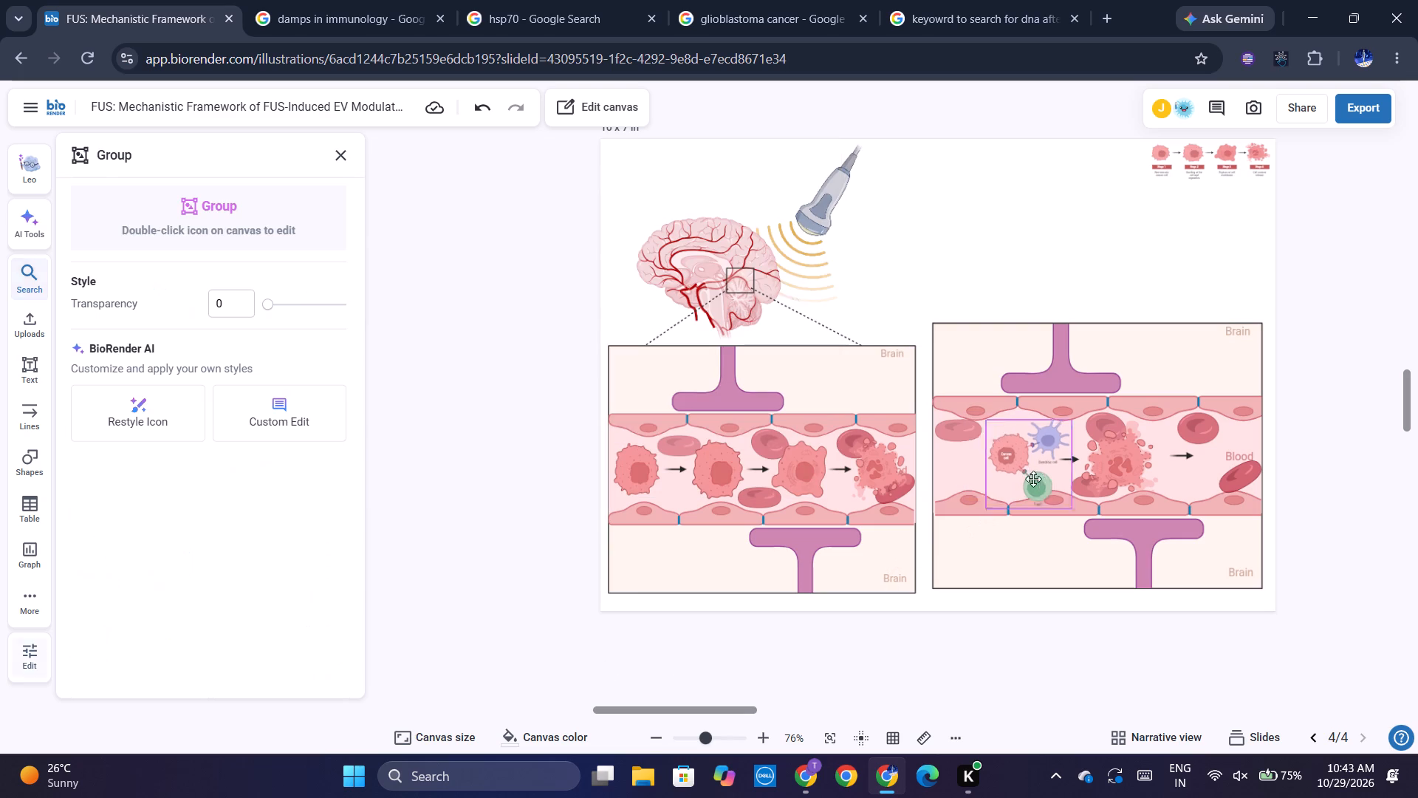
drag(1033, 479, 1025, 469)
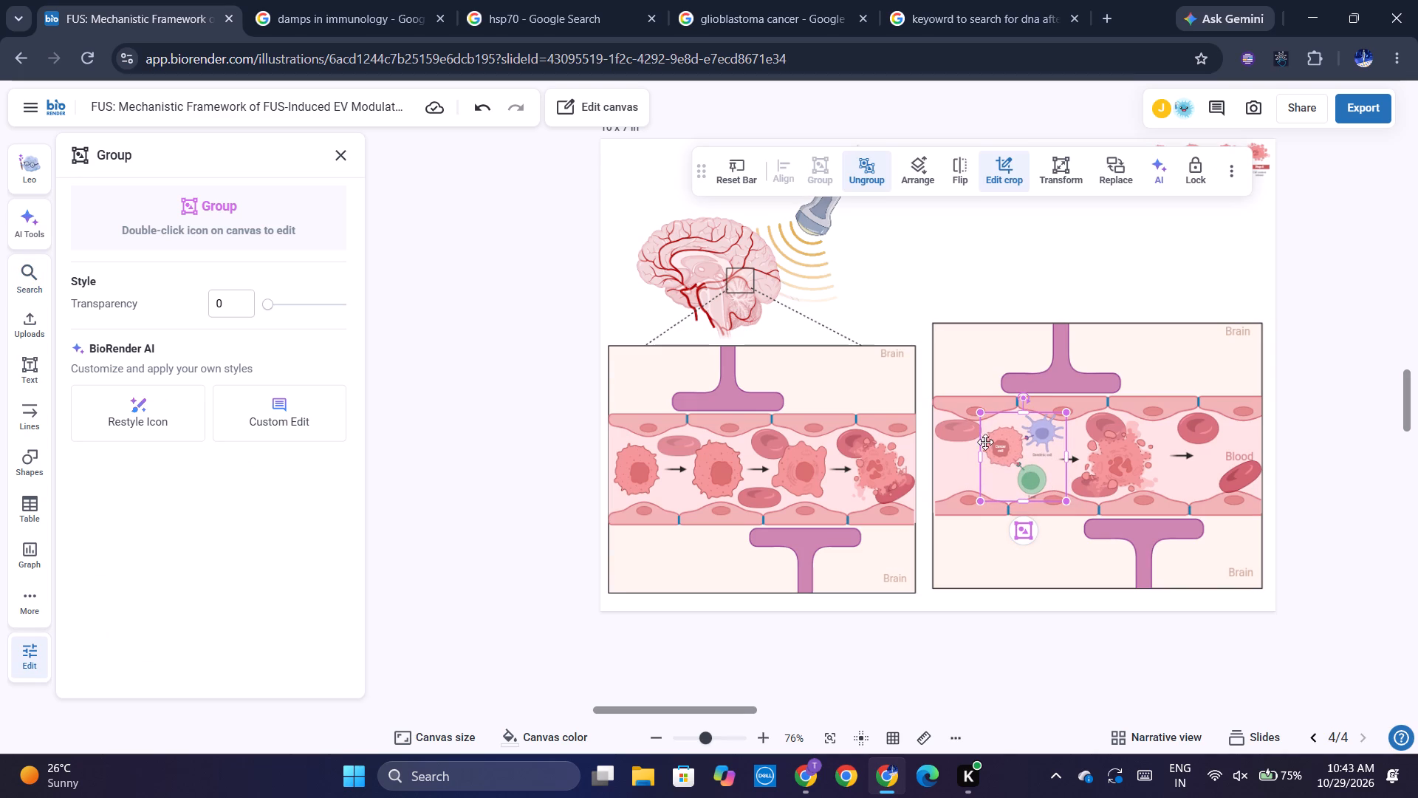
click(975, 424)
click(1001, 460)
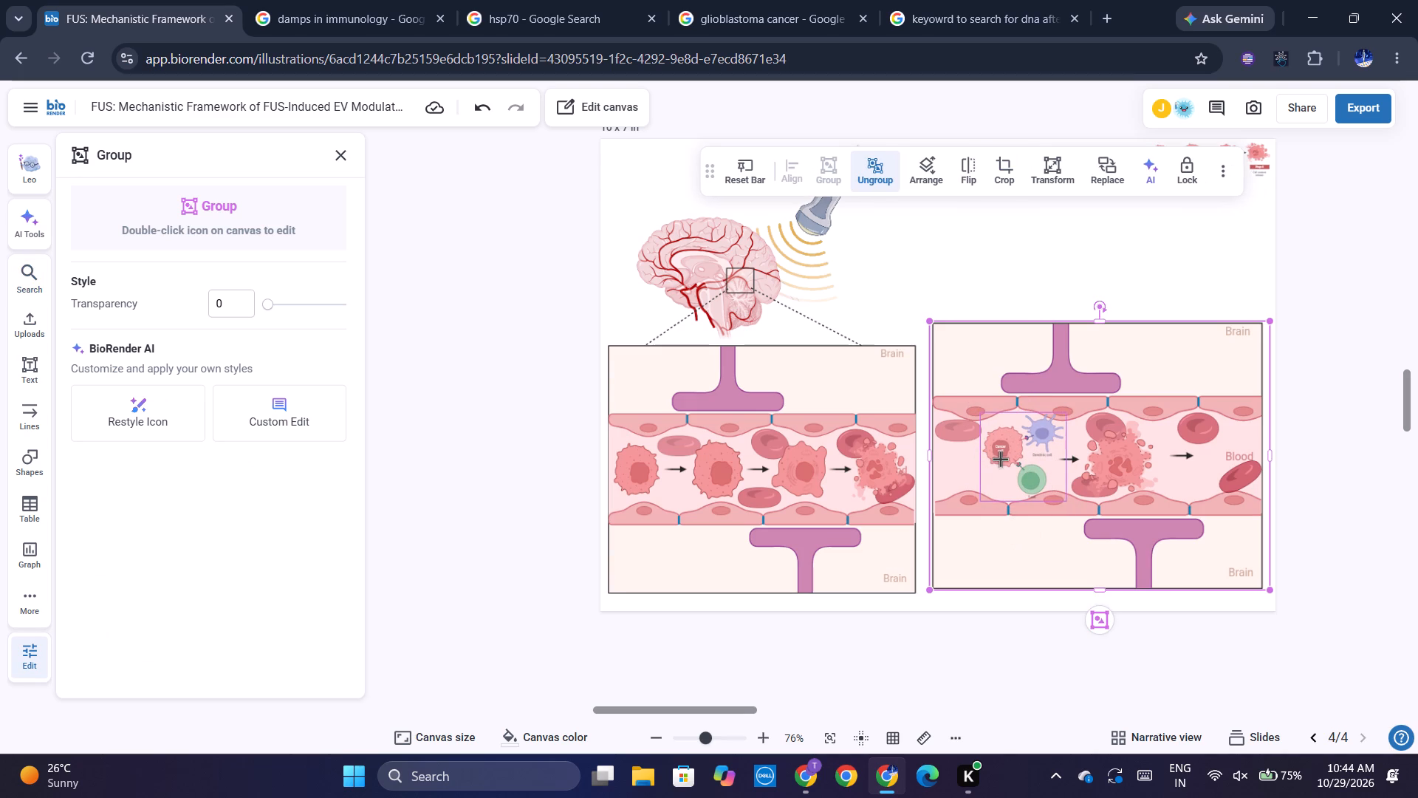
drag(986, 454, 965, 467)
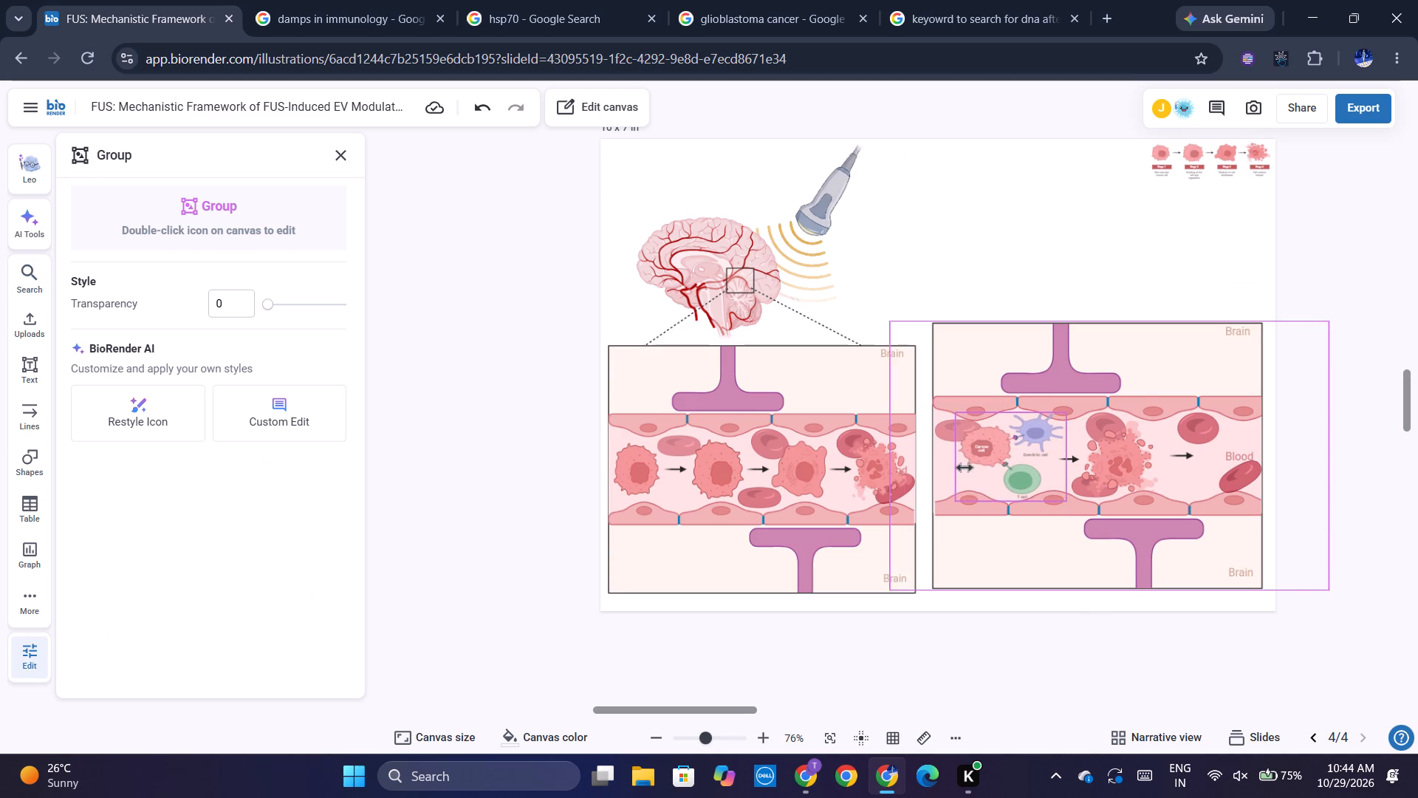
drag(965, 467, 972, 466)
click(1039, 279)
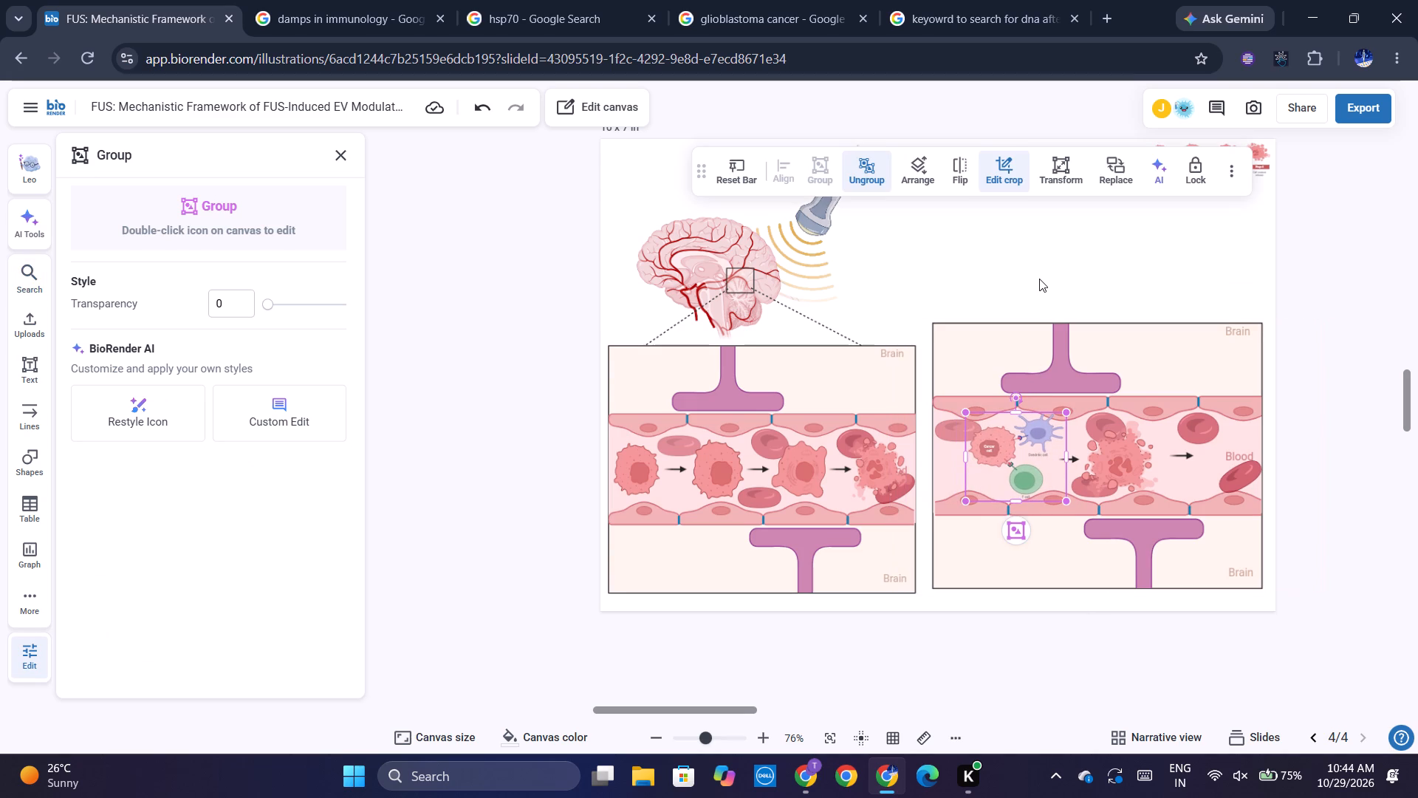
Delete the arrow between the necrotic cell and the Blood label inside the second panel group.
click(1188, 462)
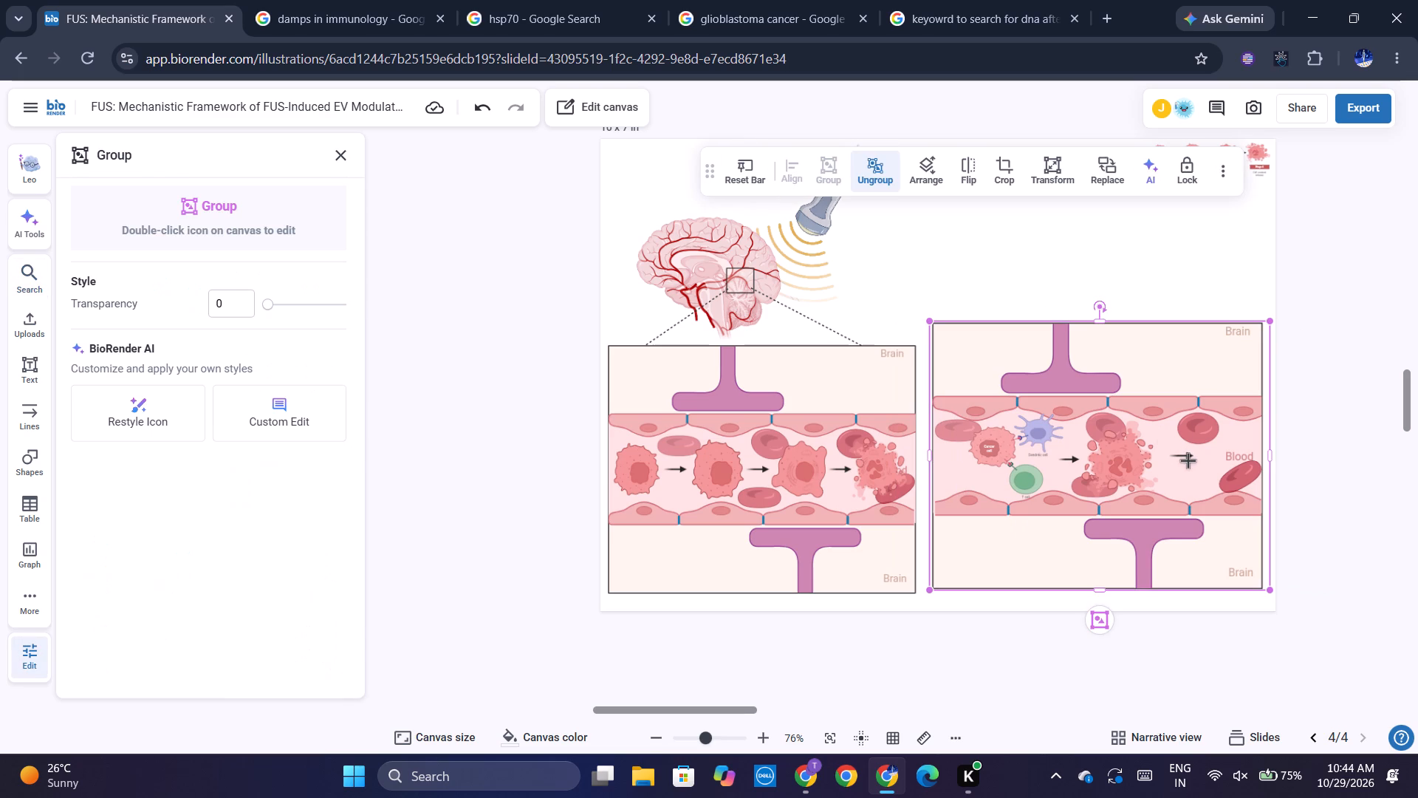
click(1184, 451)
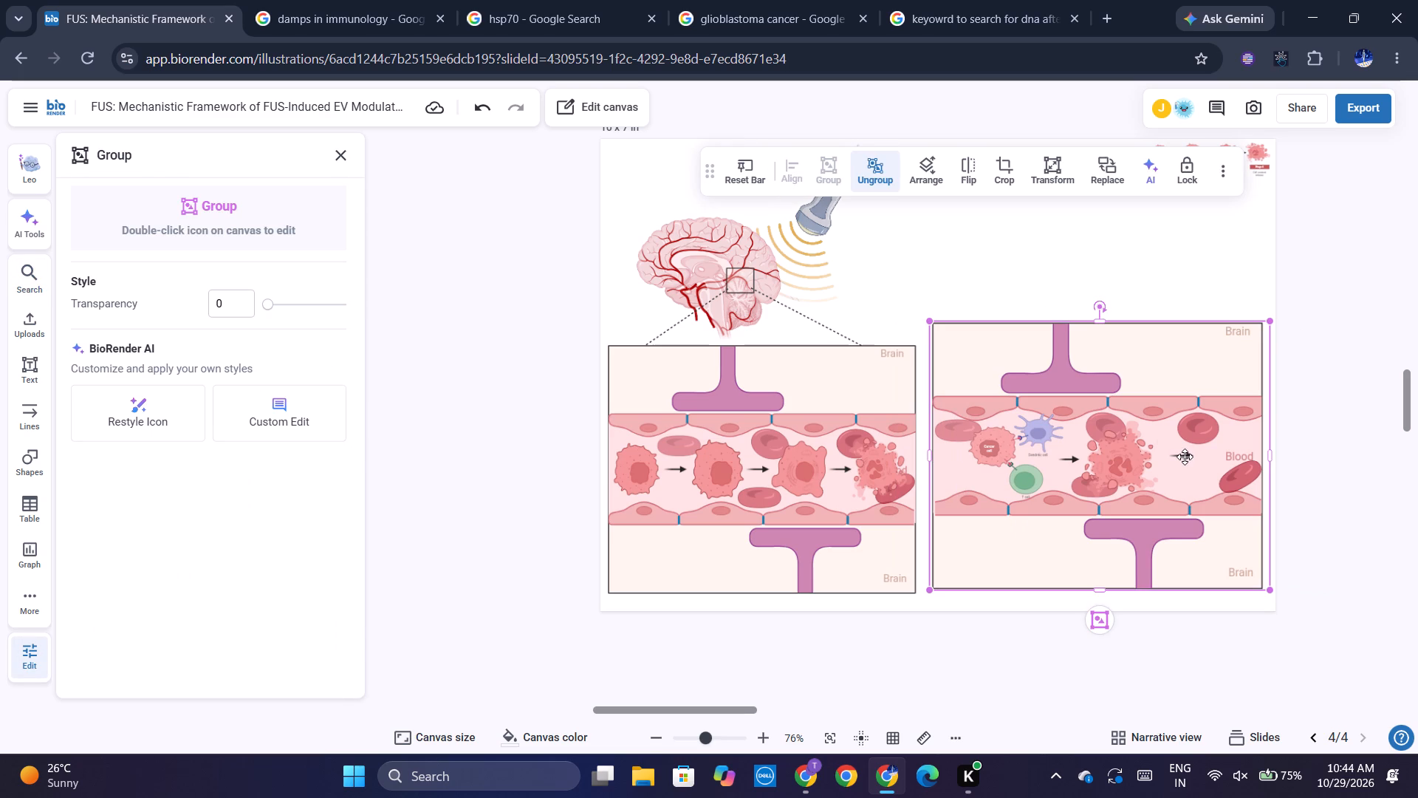
triple_click(1185, 457)
click(1185, 457)
key(Delete)
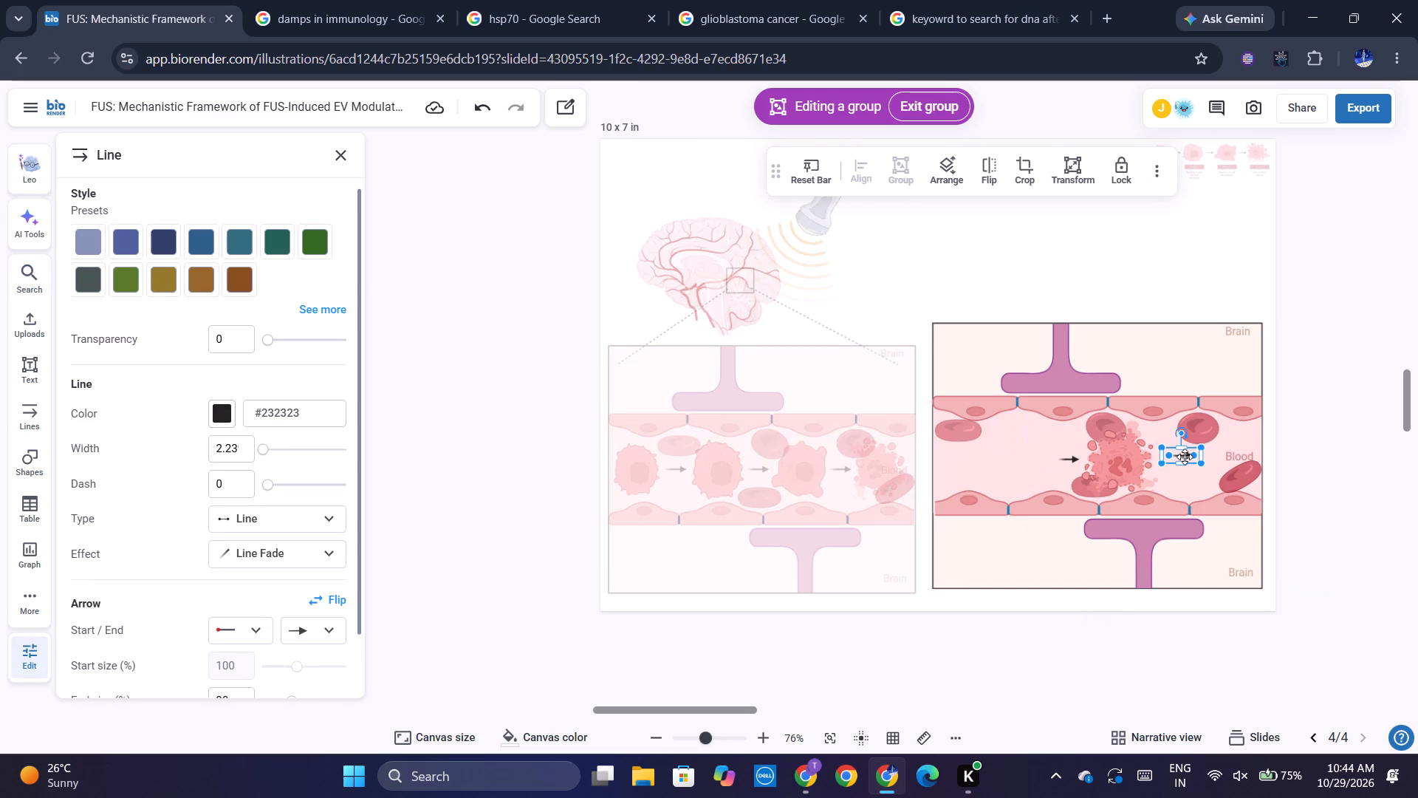
click(1185, 457)
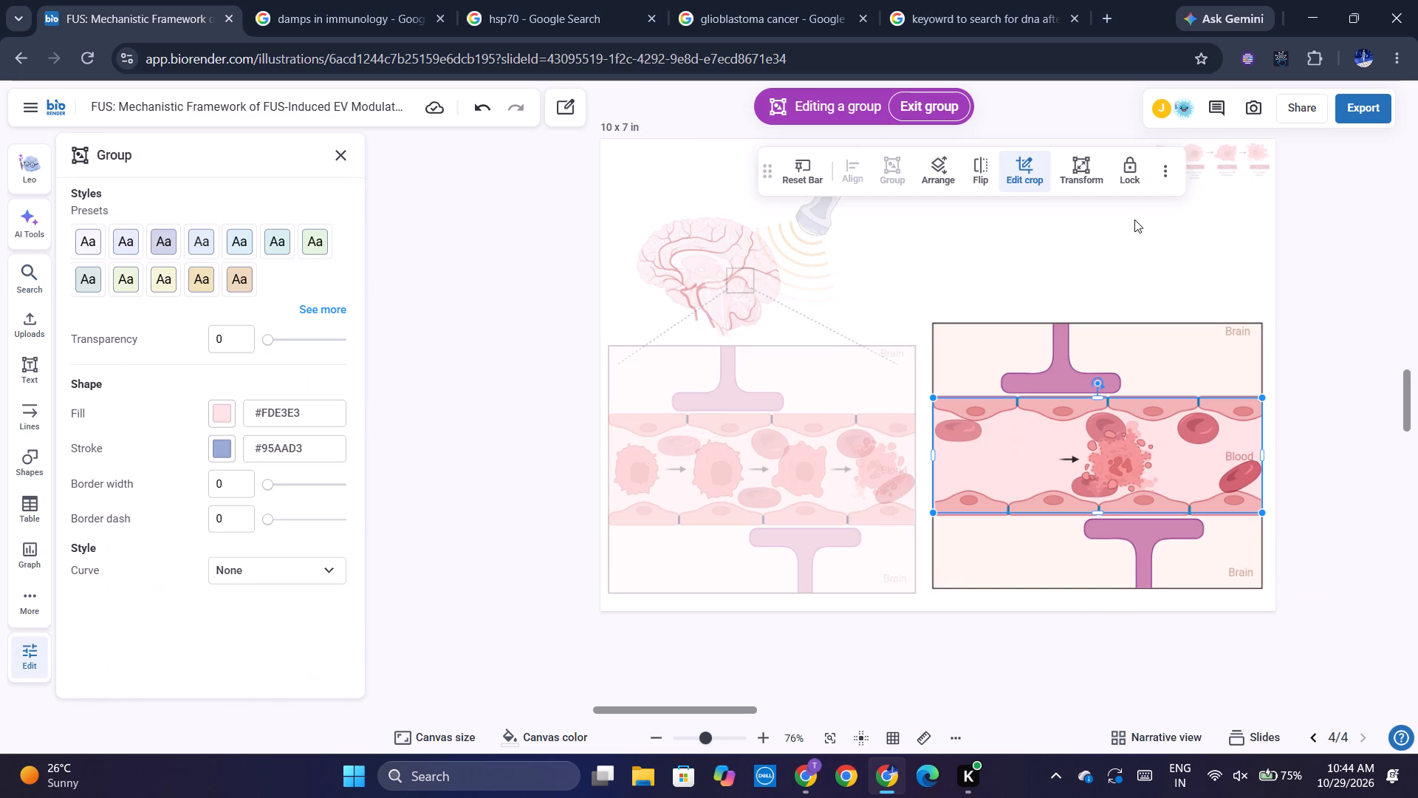
click(1134, 219)
click(1134, 219)
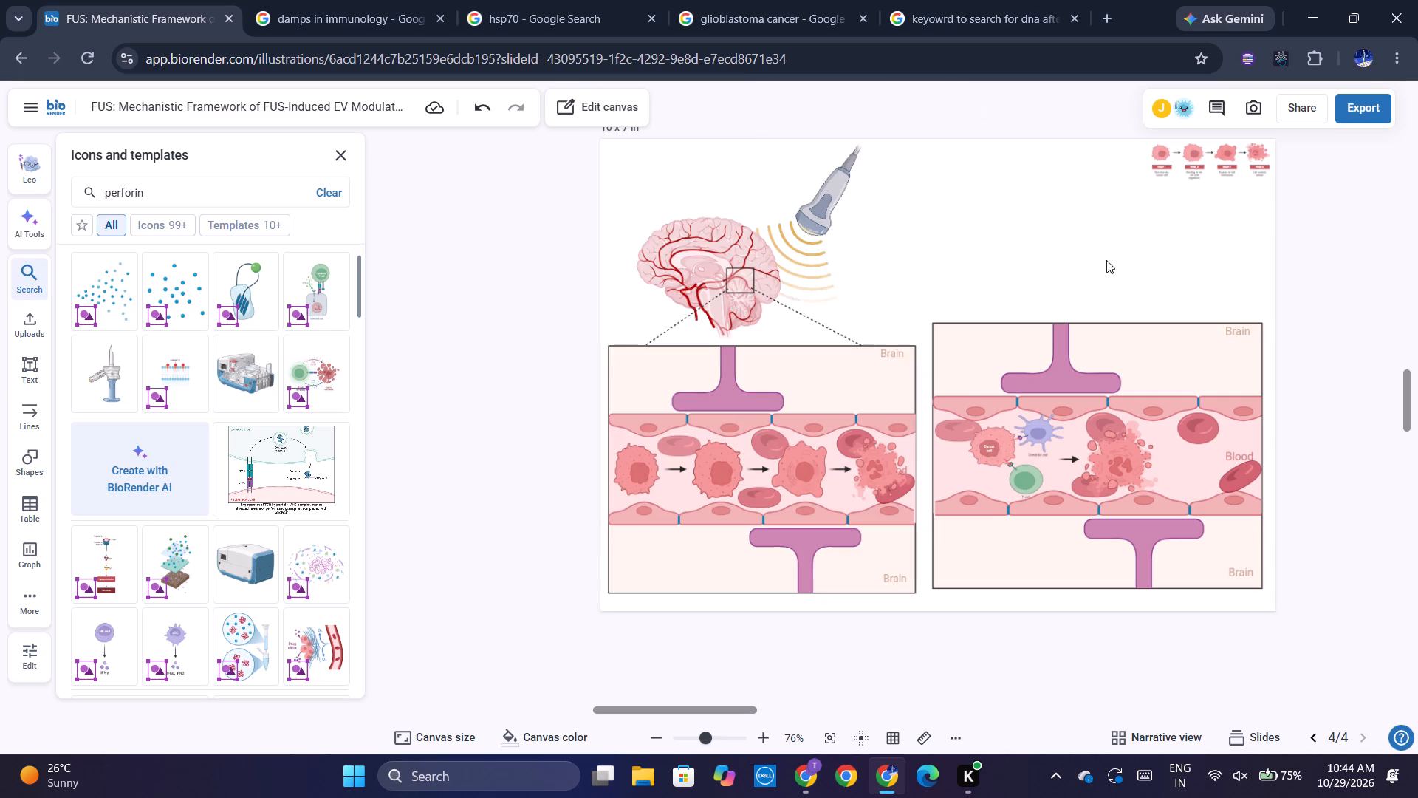
Group the immune cell interaction cluster together with the second blood-brain-barrier panel.
click(931, 323)
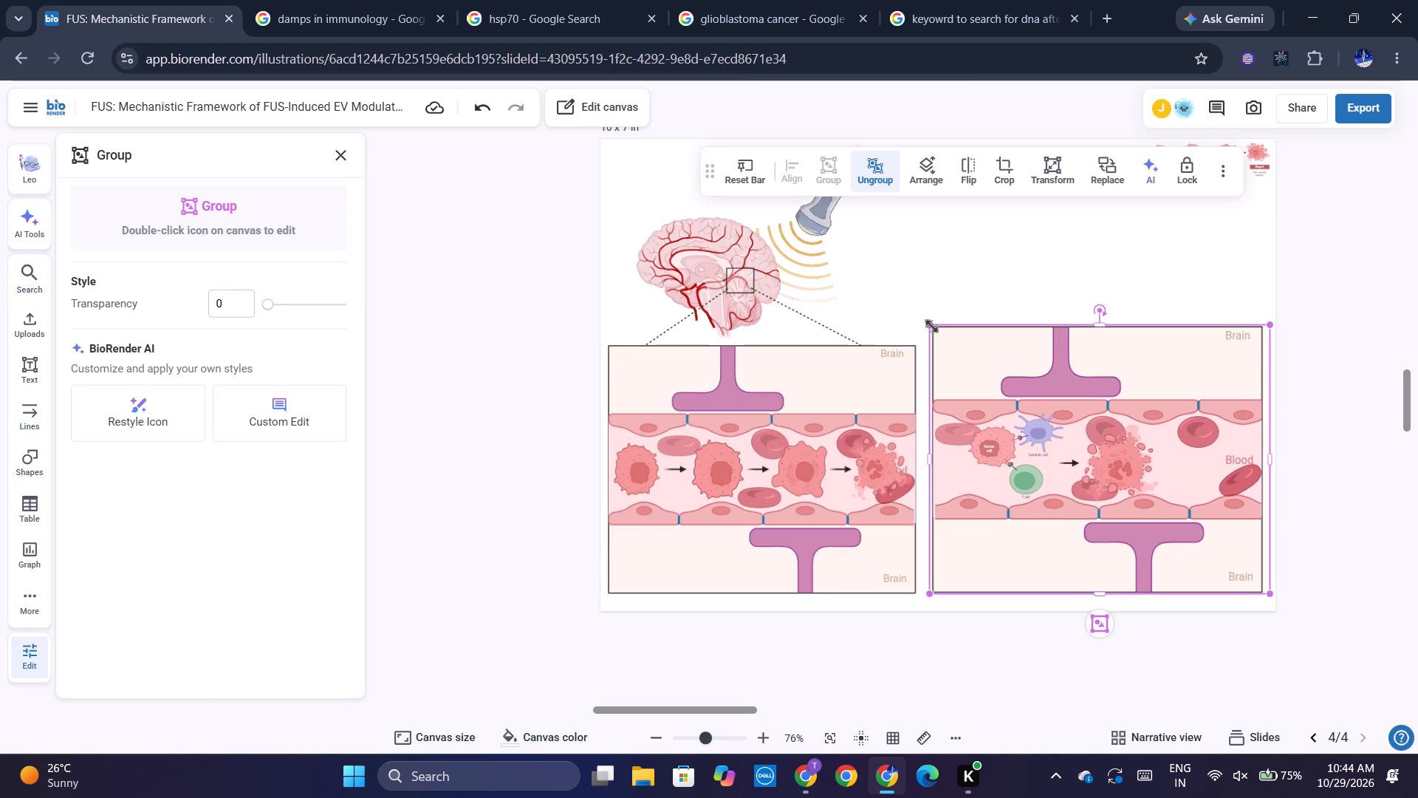
drag(928, 262, 1047, 504)
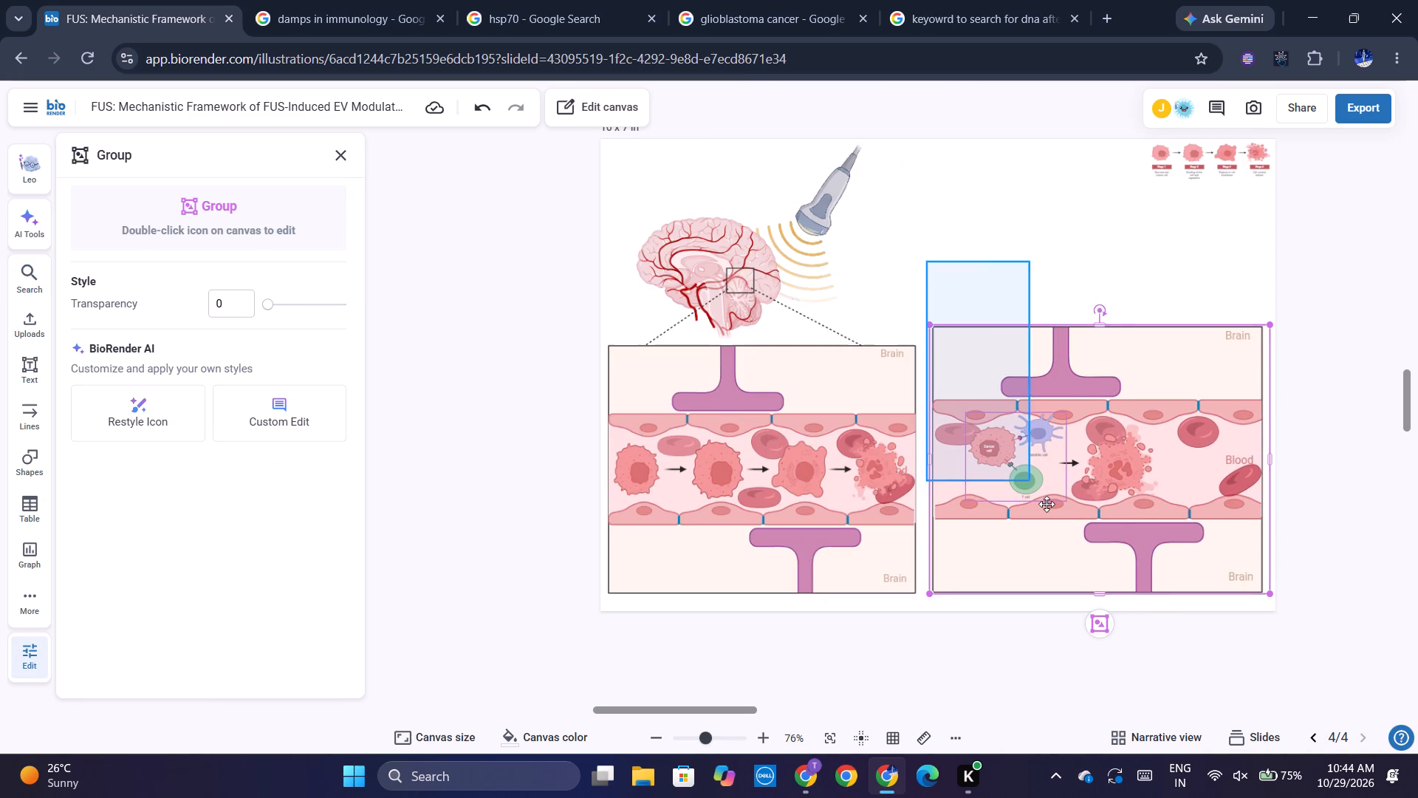
drag(1047, 504, 1125, 582)
click(872, 168)
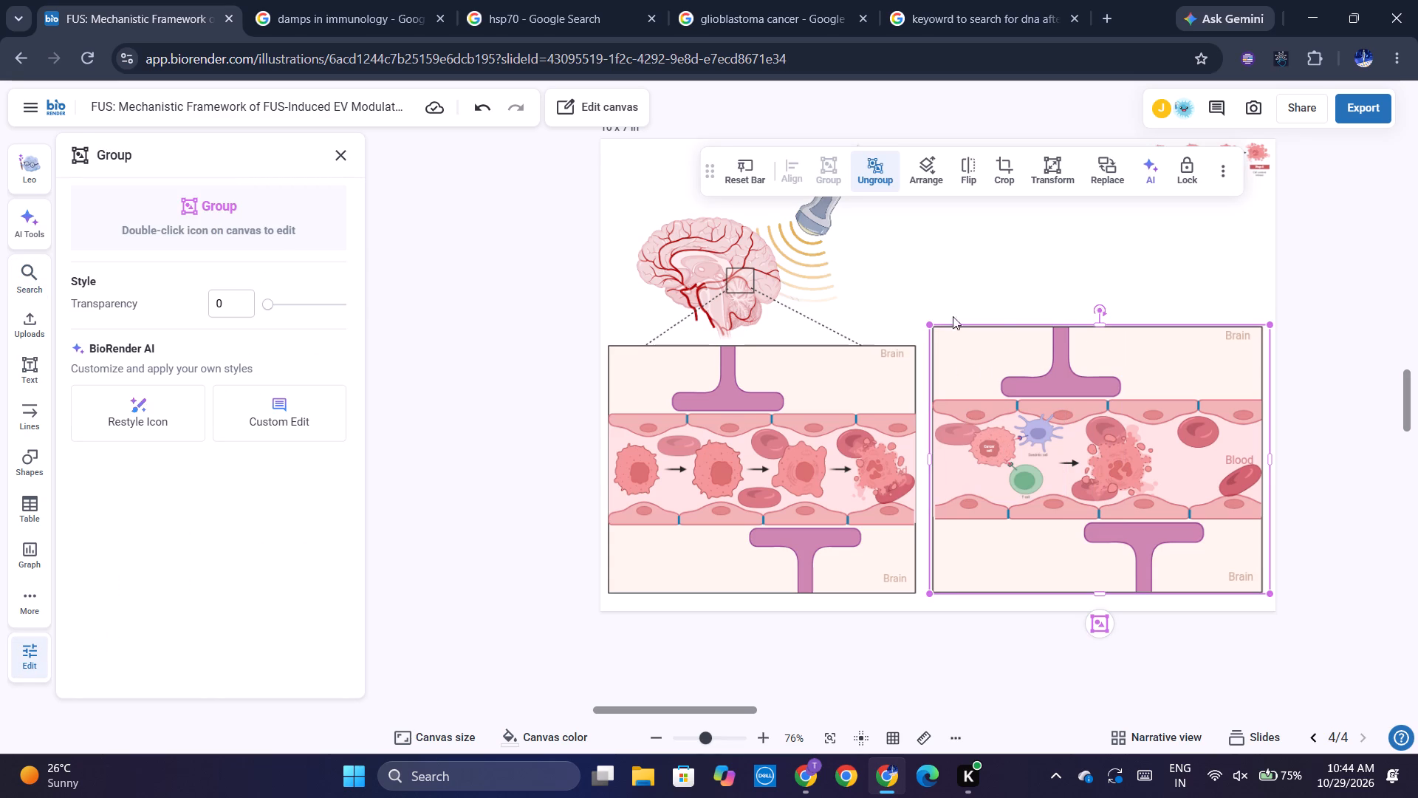
Shift the immune cell interaction cluster inside the second panel group slightly down and away from the arrow.
click(1012, 446)
drag(1012, 446, 1012, 453)
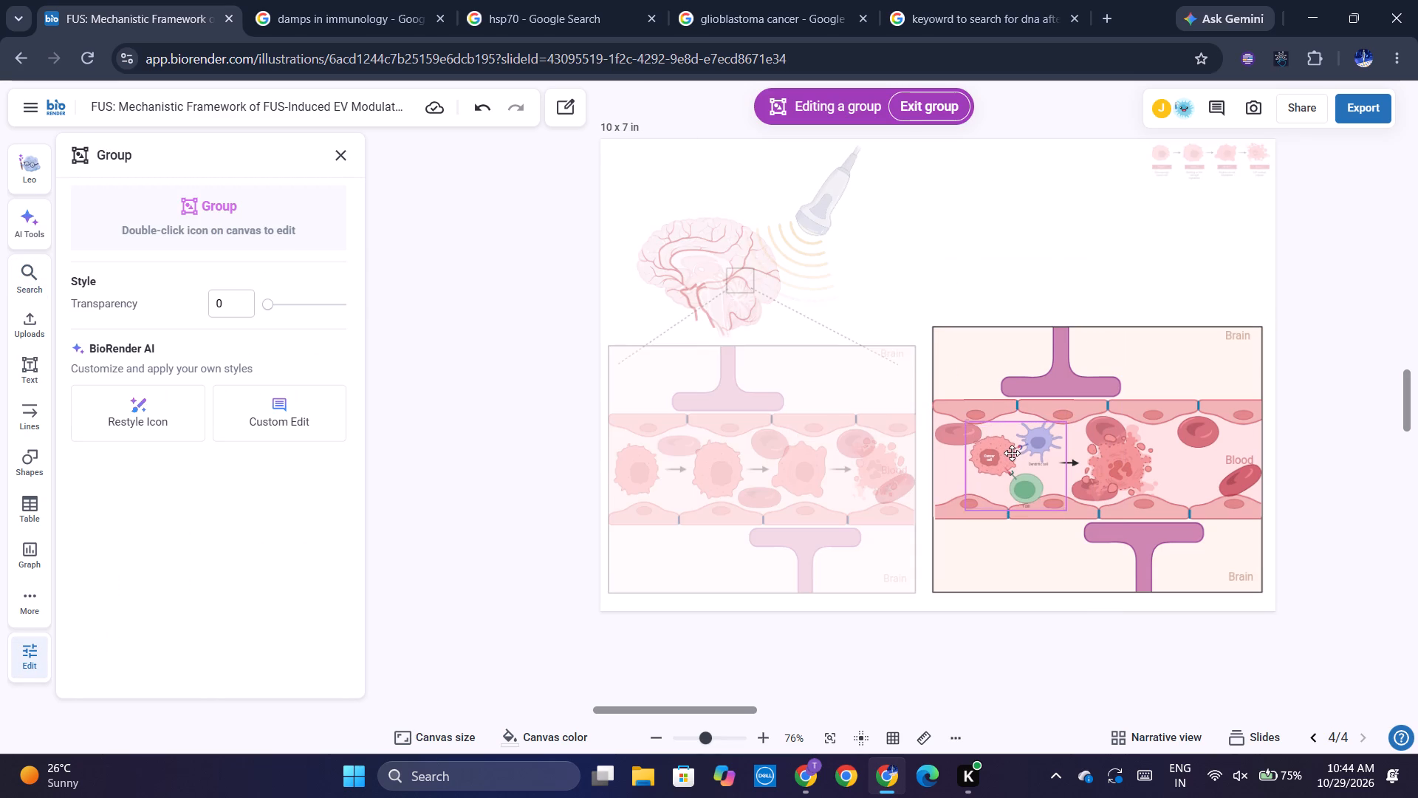
drag(1012, 453, 1003, 451)
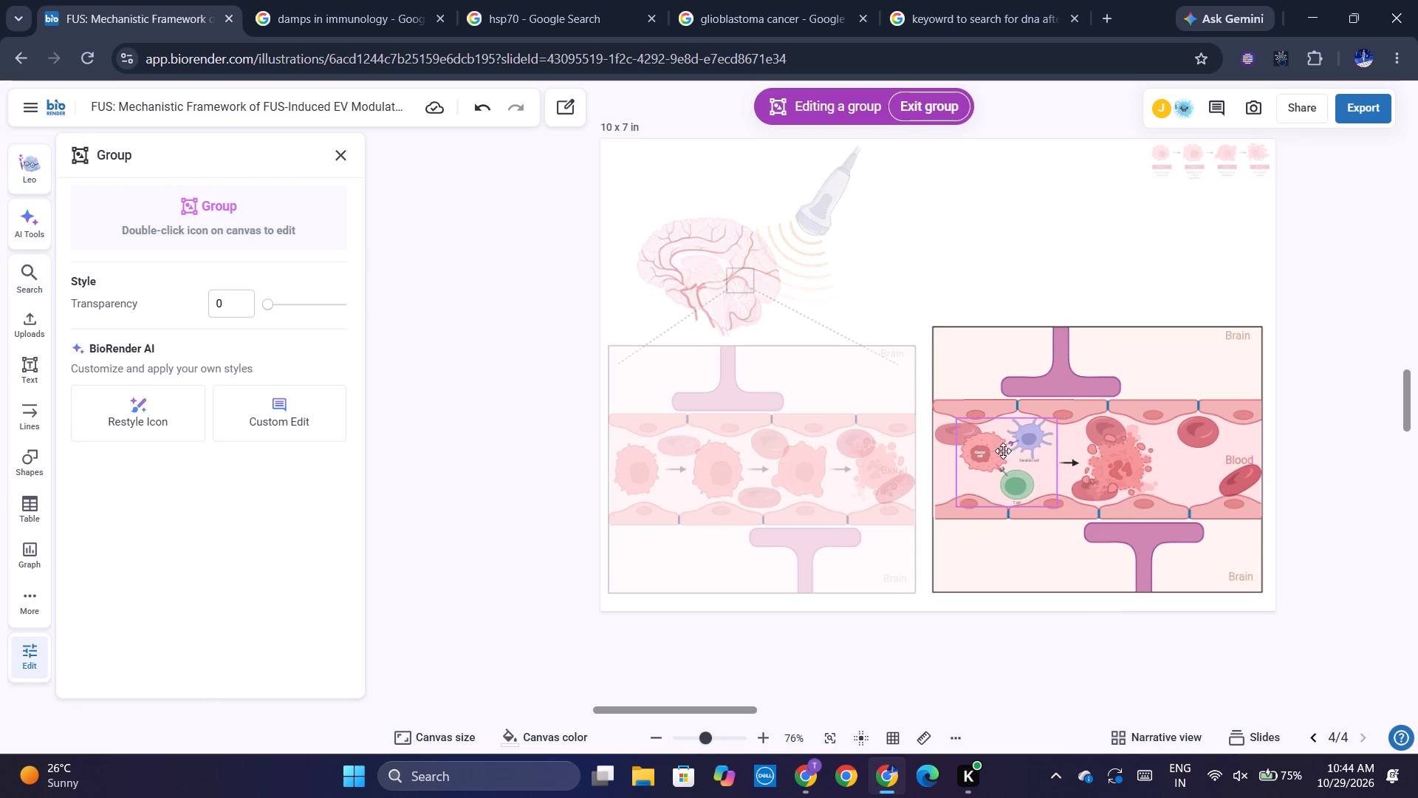
click(1021, 299)
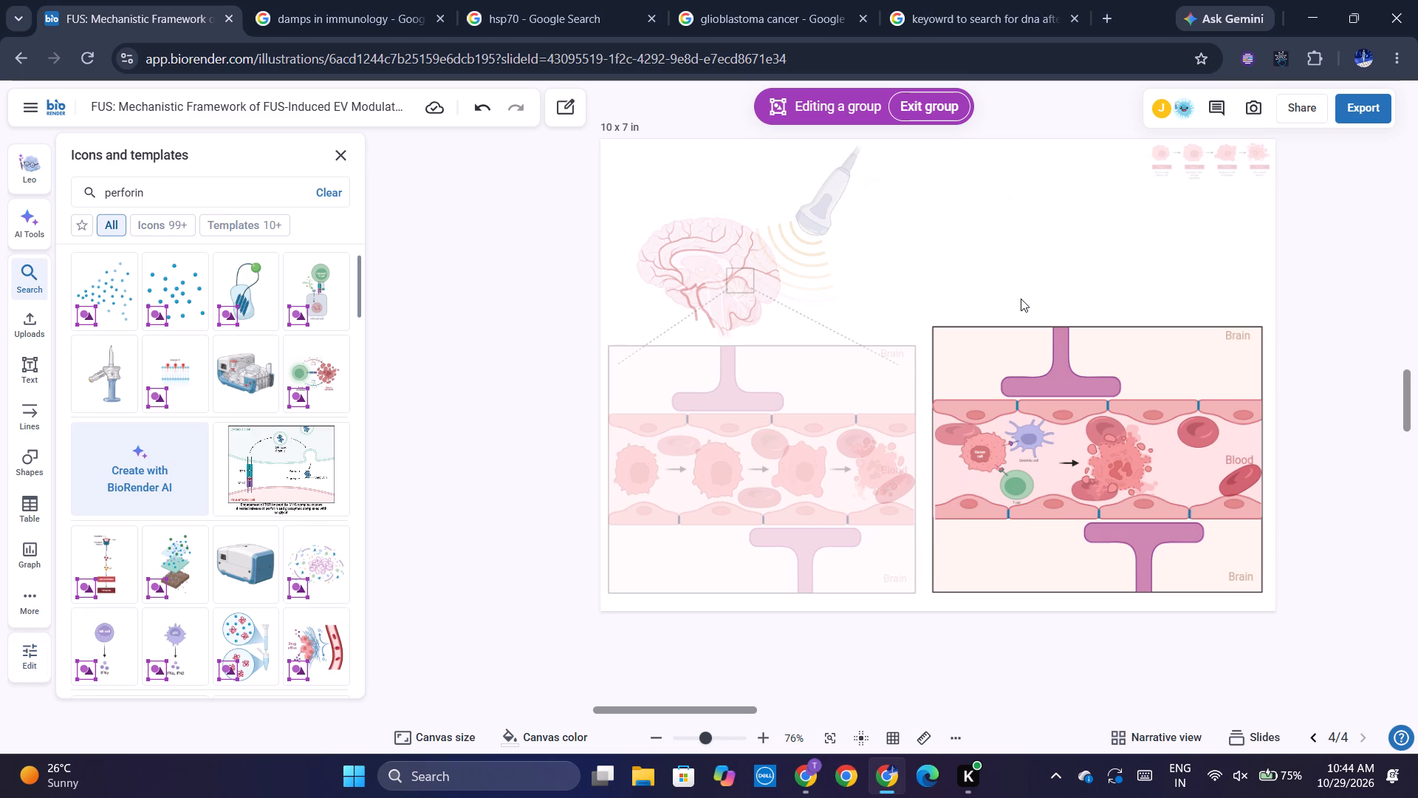
click(1021, 299)
Move the whole second panel group slightly down and closer to the first panel, bringing the two vessels roughly level.
drag(969, 349, 973, 357)
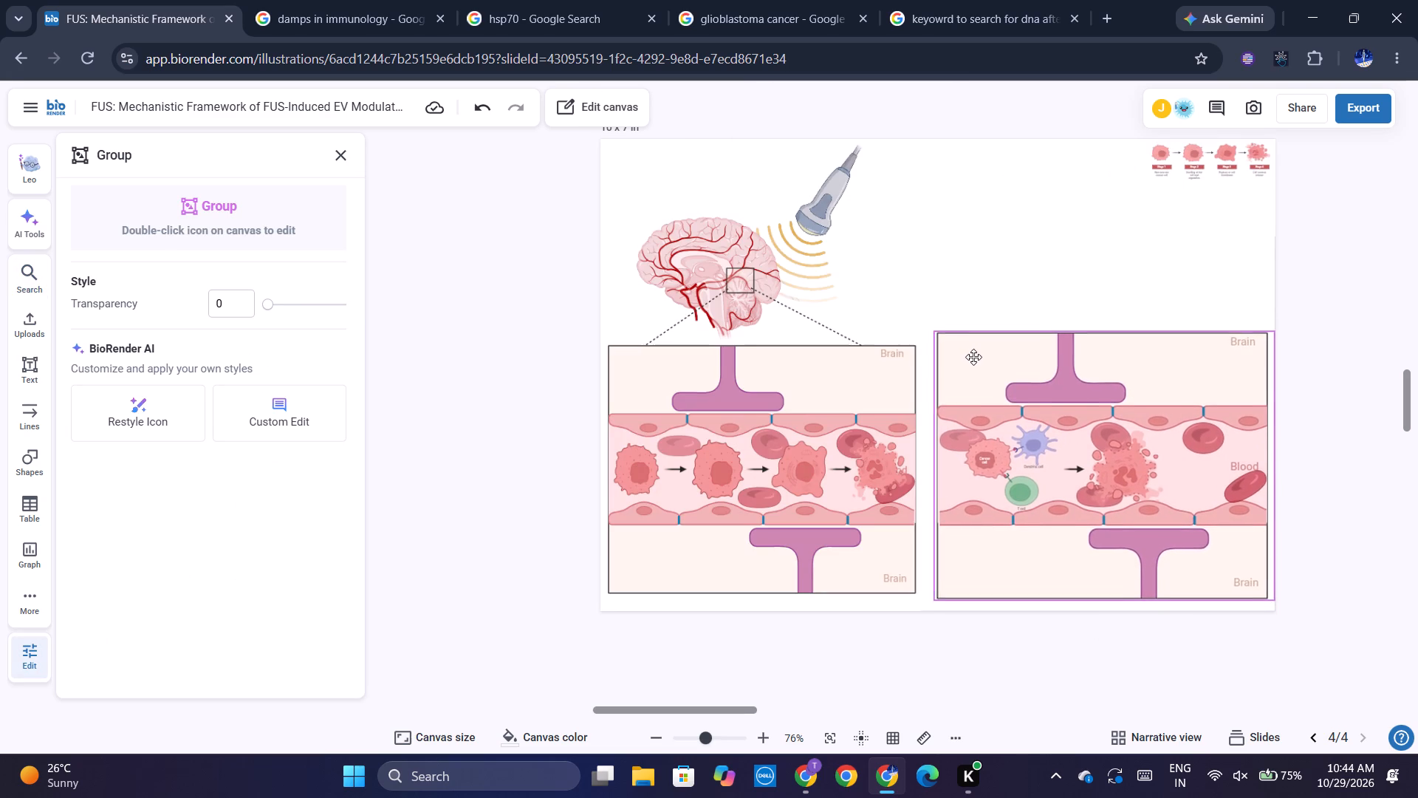
drag(973, 357, 962, 358)
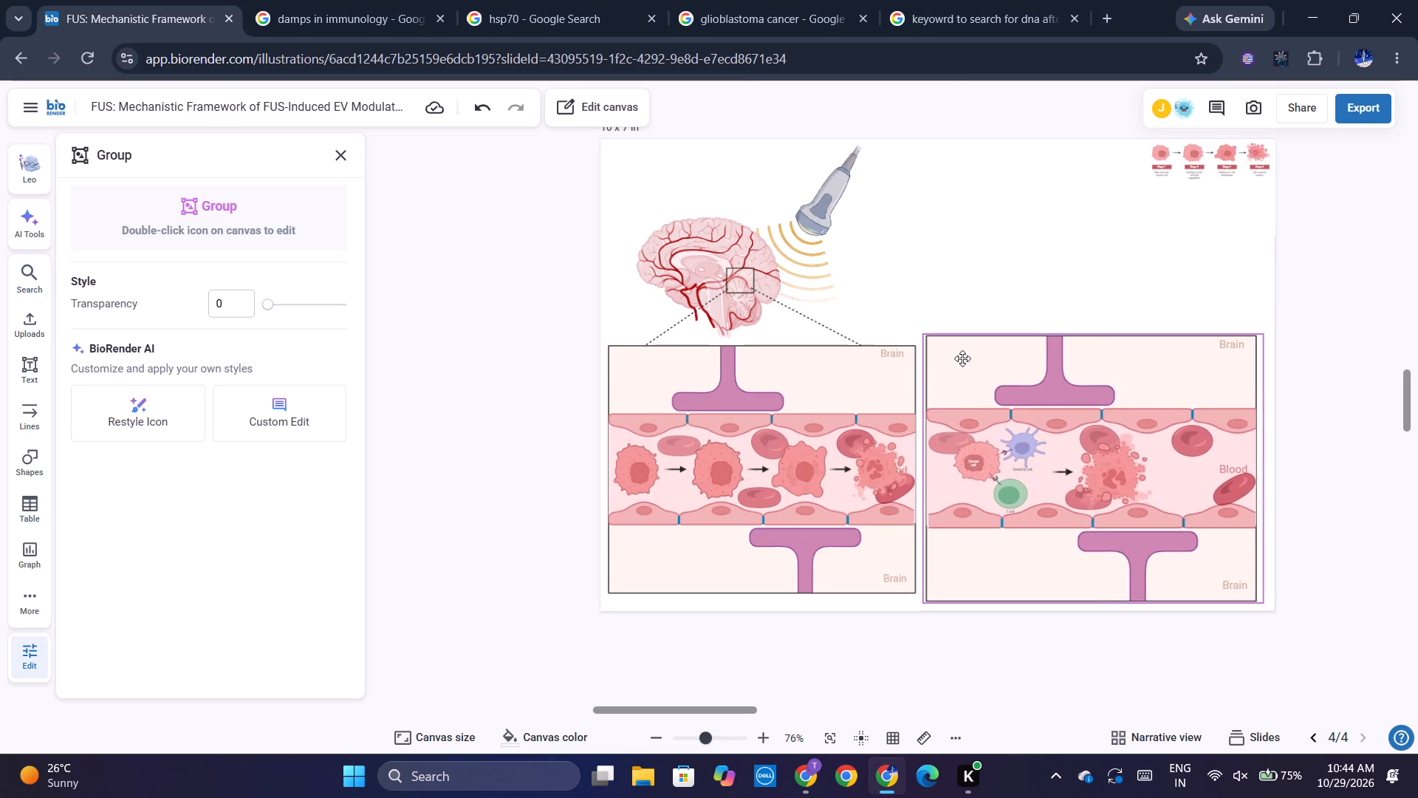
click(955, 208)
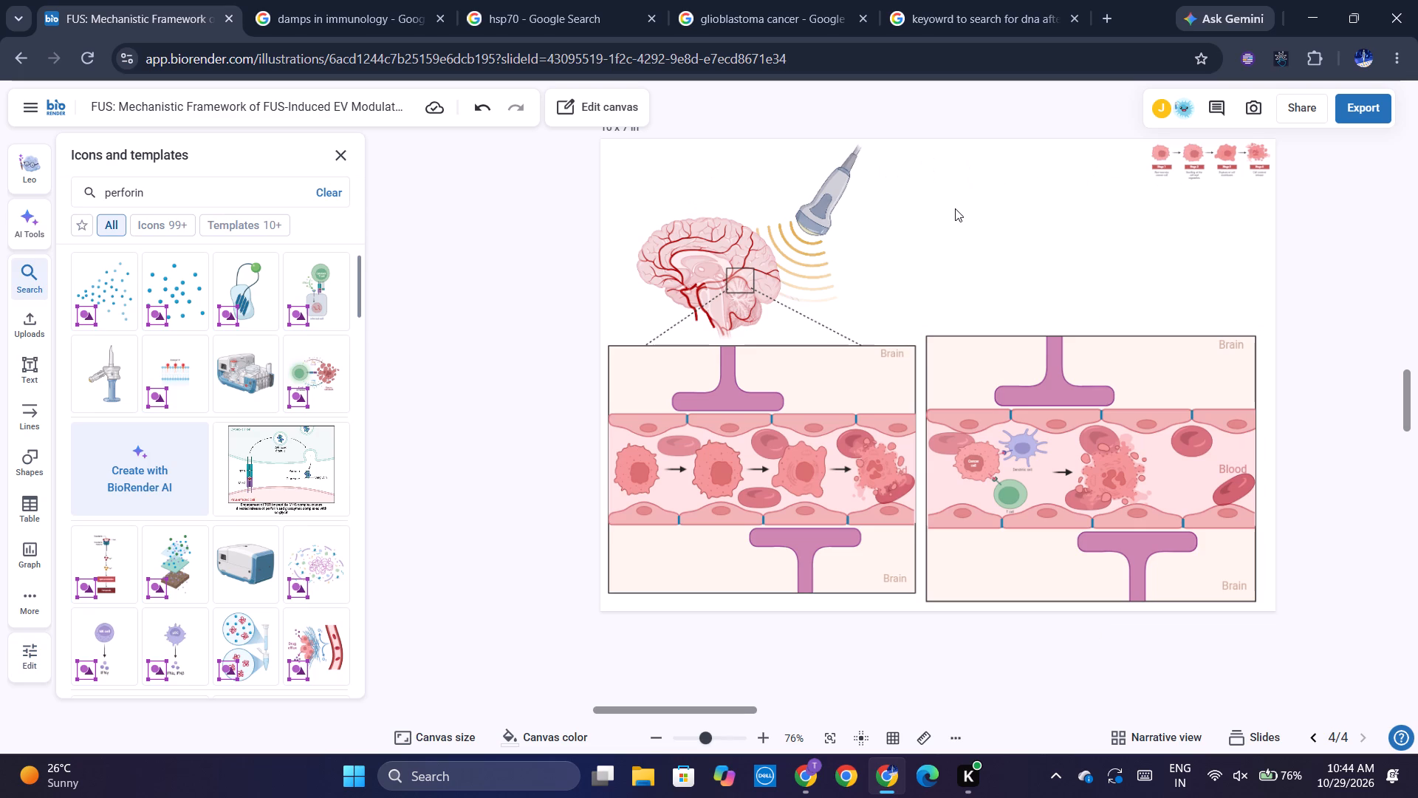
click(955, 208)
Switch to the Google AI answer and ask "what title to give to this image if i skipped the zone 3 on some basis?".
click(401, 0)
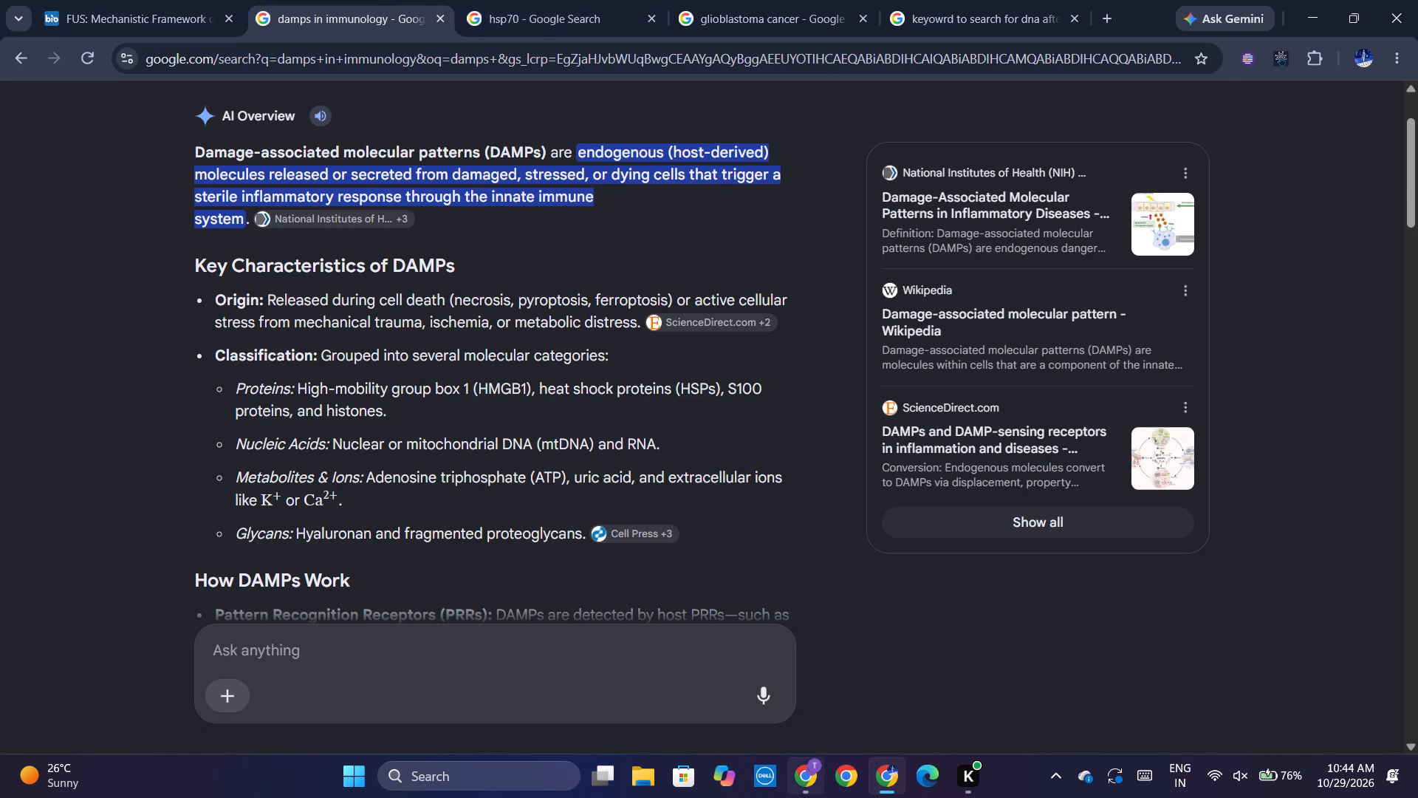
click(804, 797)
scroll(516, 365, up, 5)
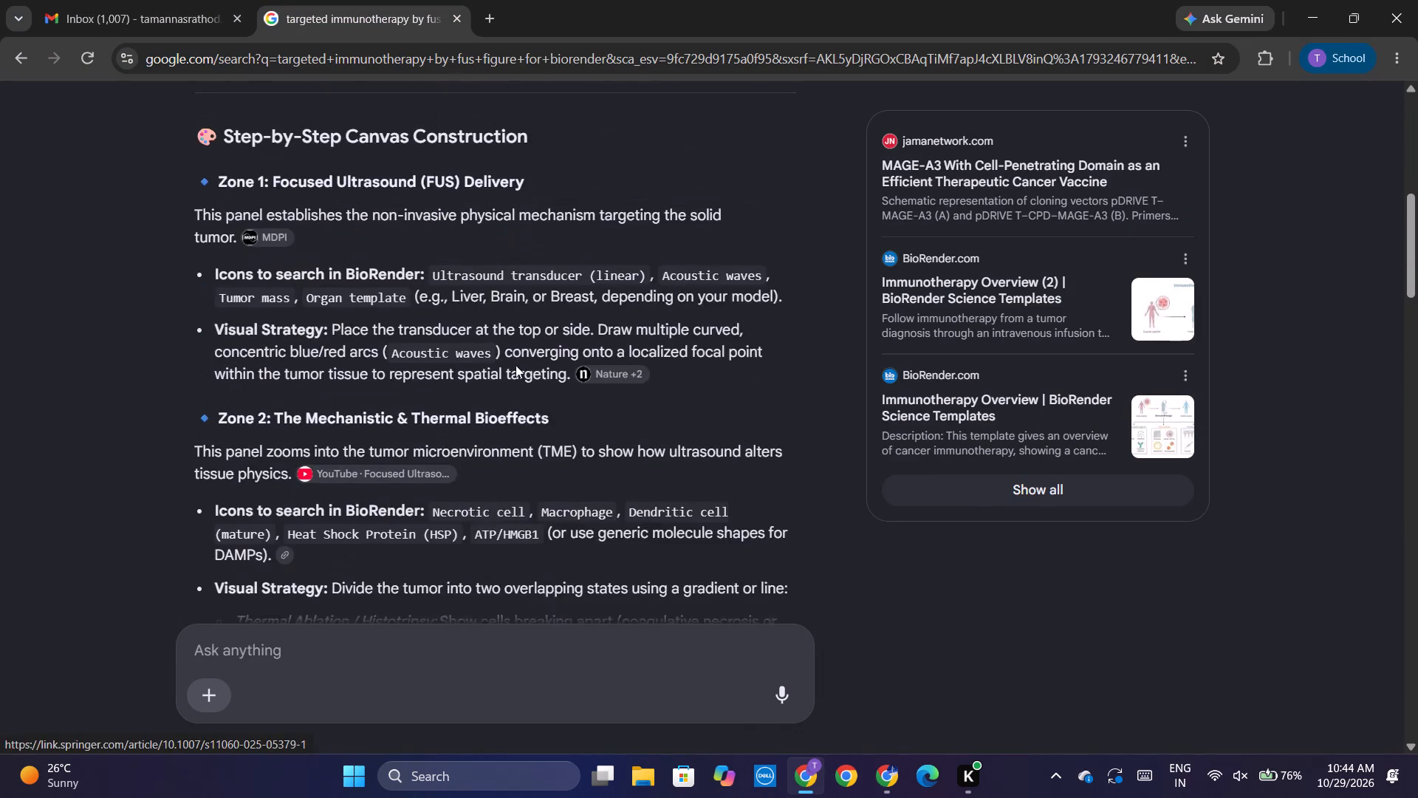
scroll(516, 365, up, 6)
scroll(516, 365, down, 2)
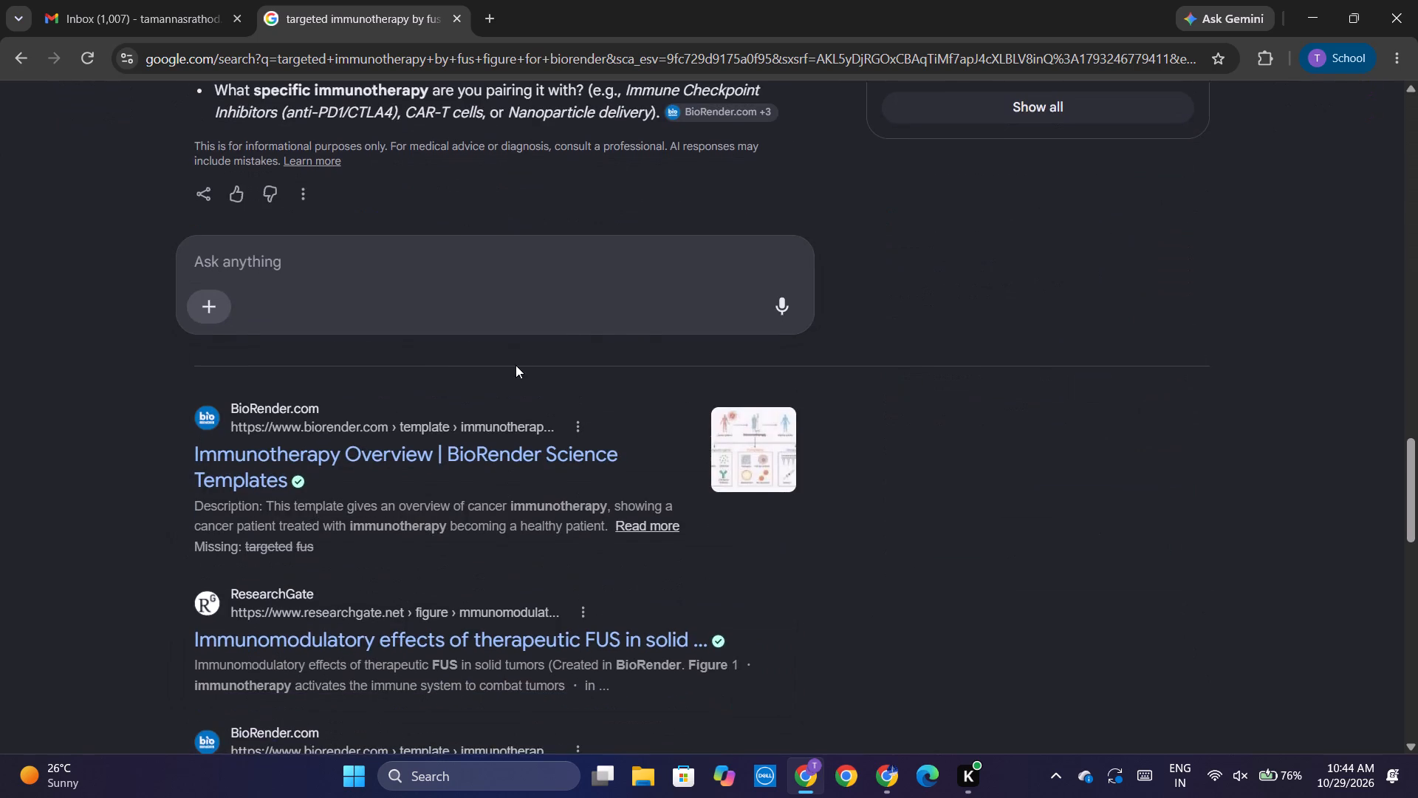
scroll(516, 353, up, 5)
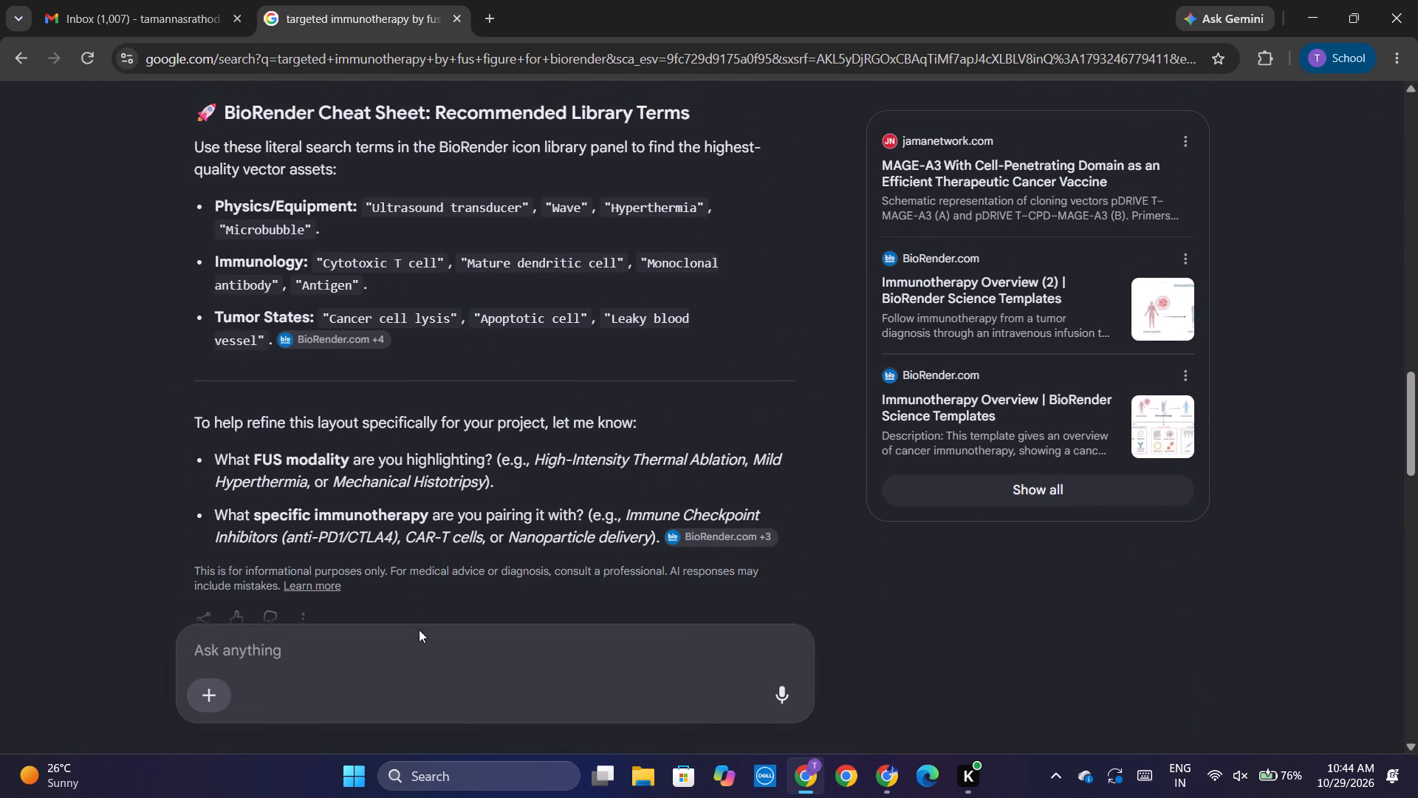
click(419, 630)
text(what title to give to this imga)
key(BackSpace)
key(BackSpace)
text(age if i skipped the)
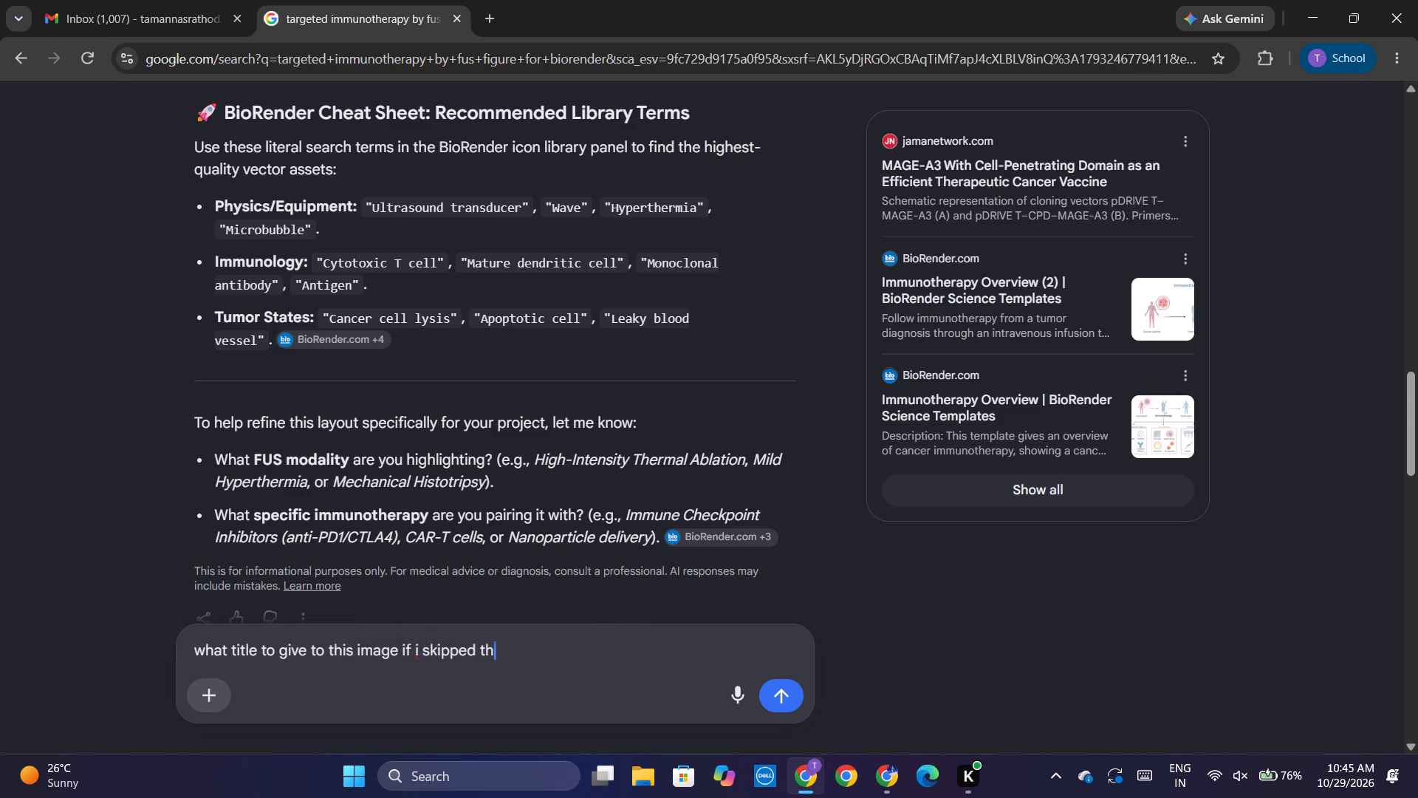
key(space)
scroll(352, 356, up, 3)
scroll(352, 356, left, 1)
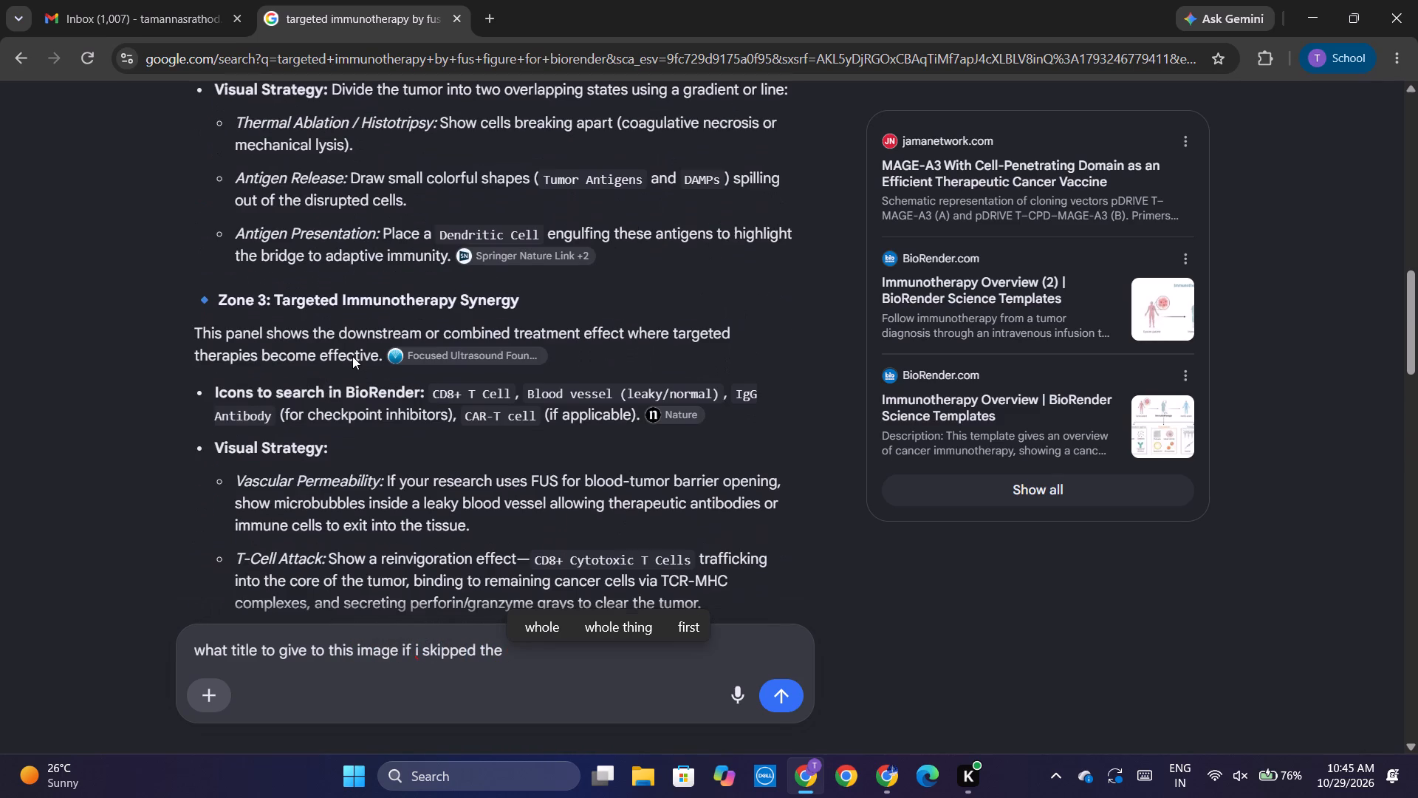
scroll(352, 356, left, 3)
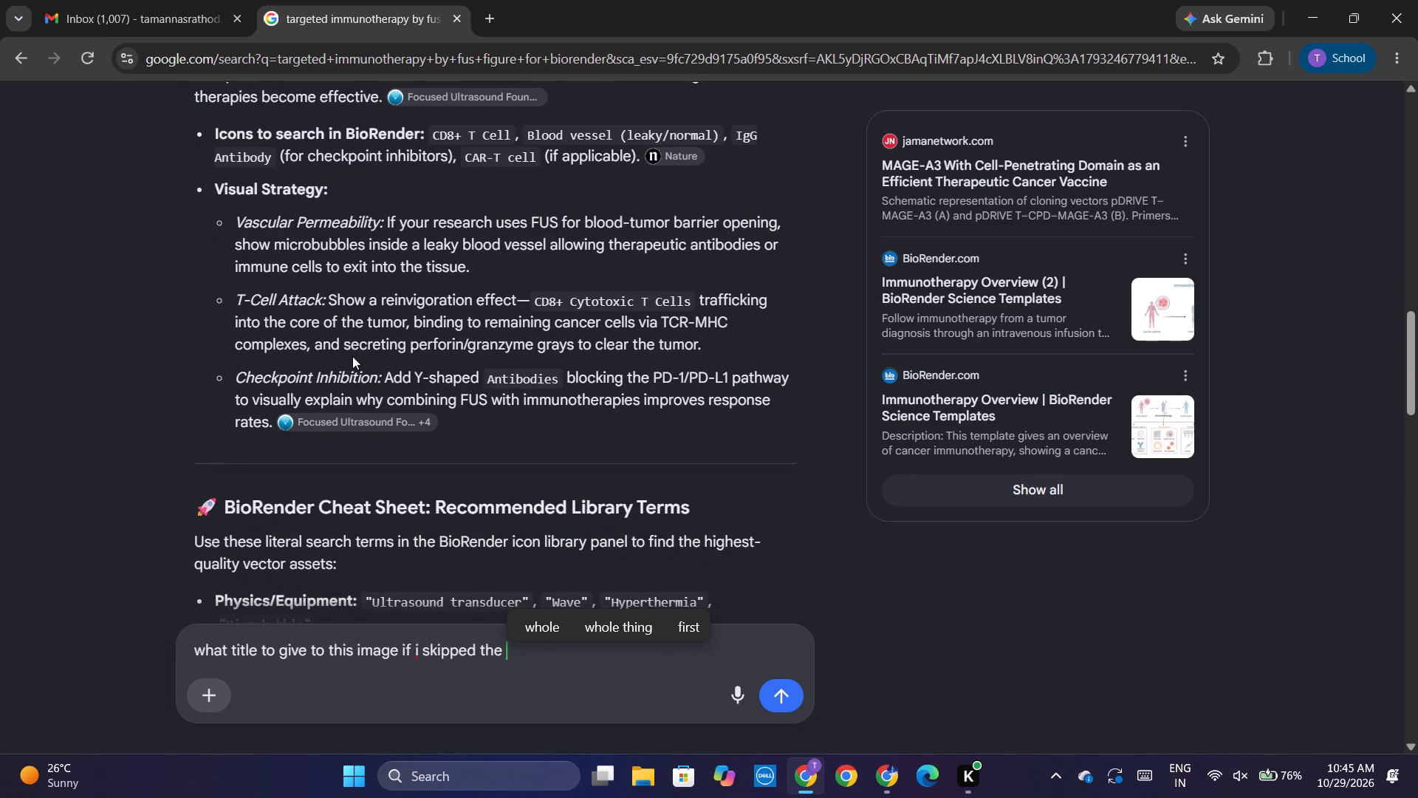
scroll(352, 356, left, 1)
text(zone)
key(space)
text(3 on somr)
key(space)
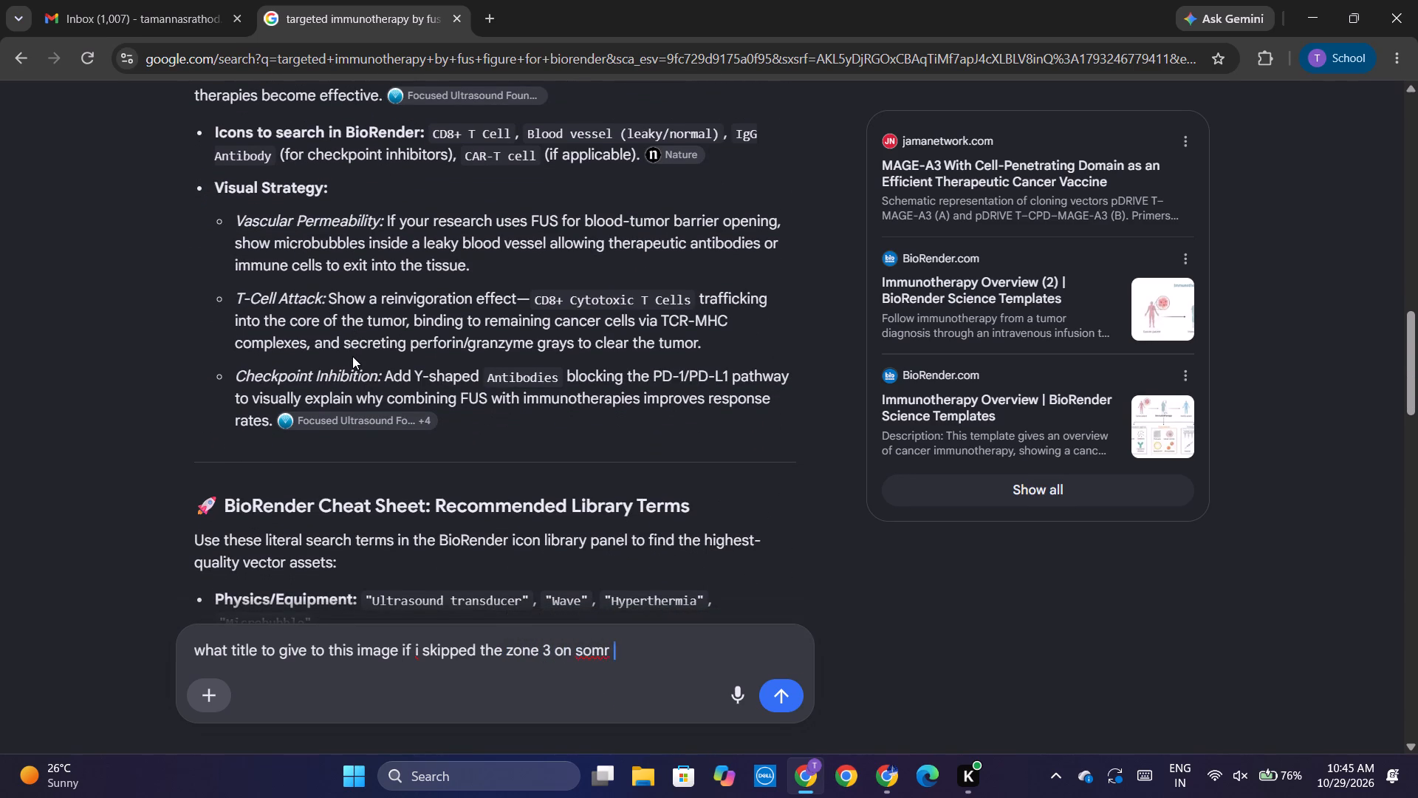
key(BackSpace)
key(BackSpace)
text(e basis?)
key(Return)
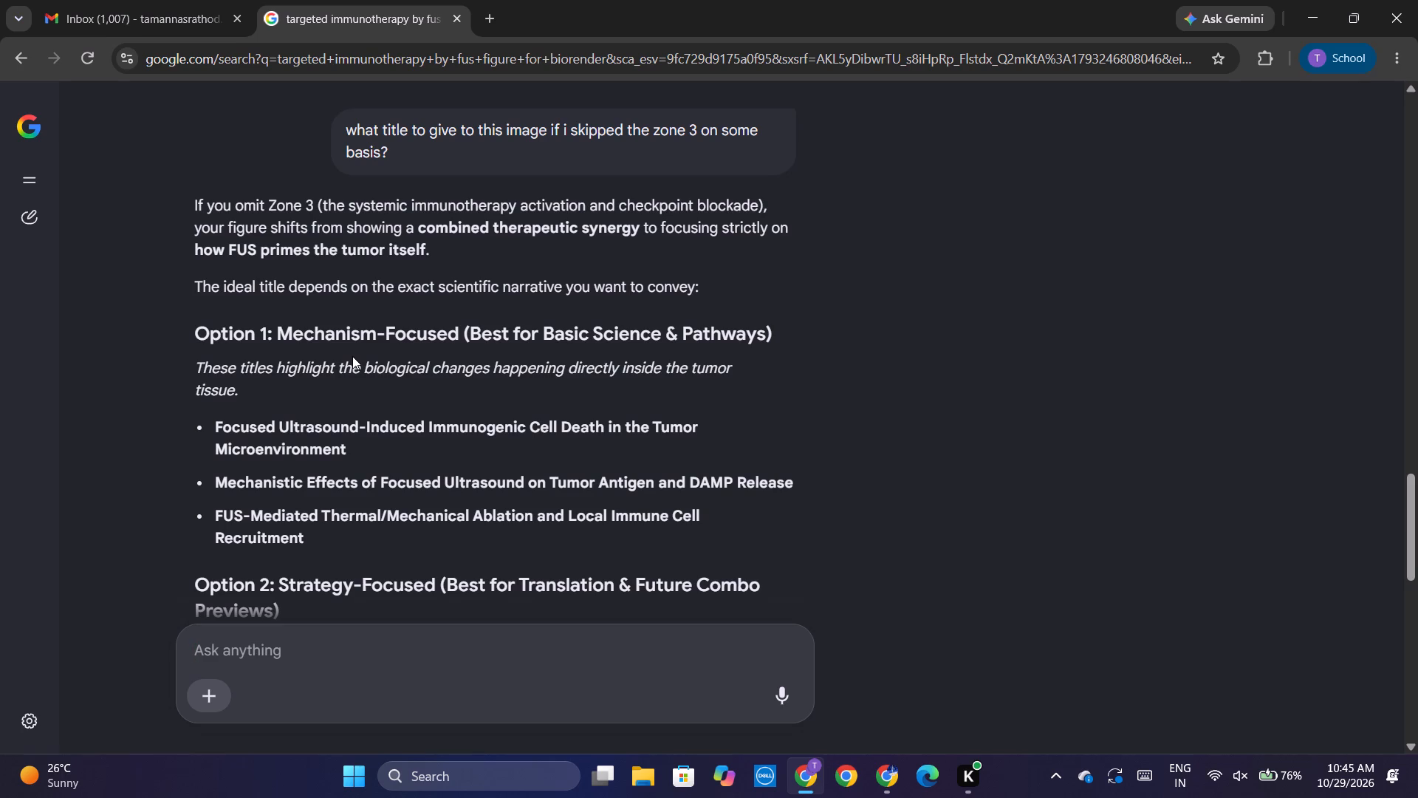
Copy the suggested title "Focused Ultrasound Modulation of the Localized Antitumor Immune Response" from the AI answer and read through the remaining suggestions.
scroll(352, 356, down, 4)
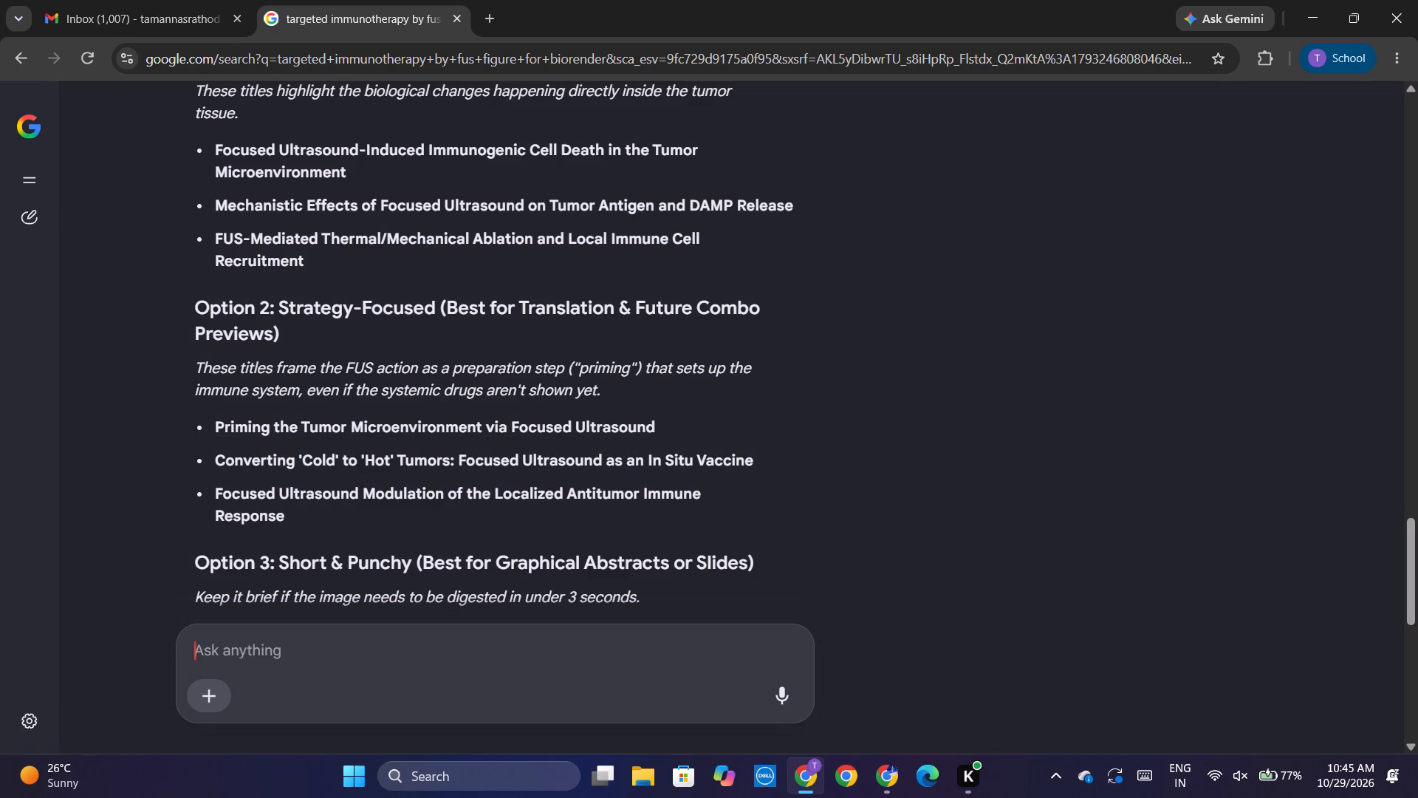
scroll(261, 529, down, 3)
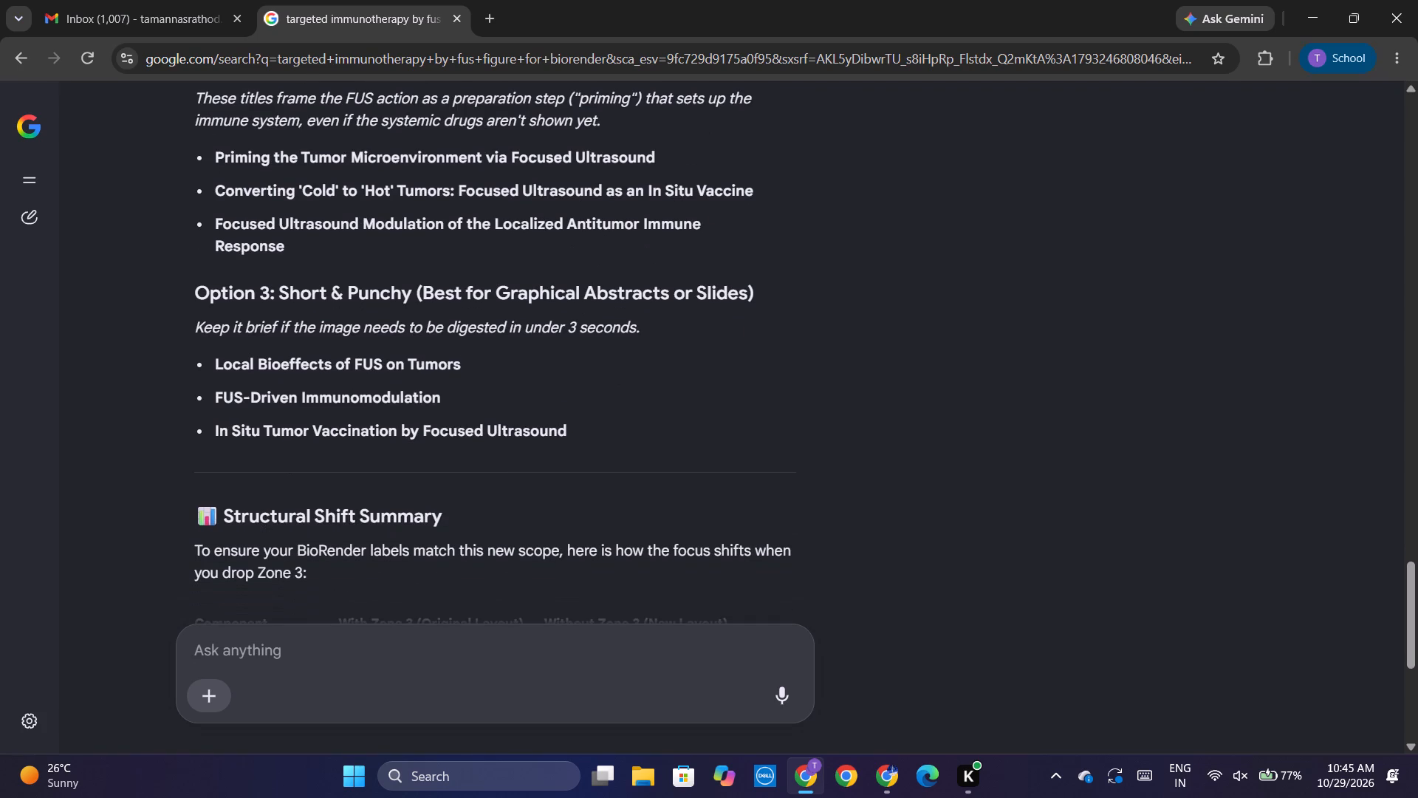
drag(313, 236, 213, 216)
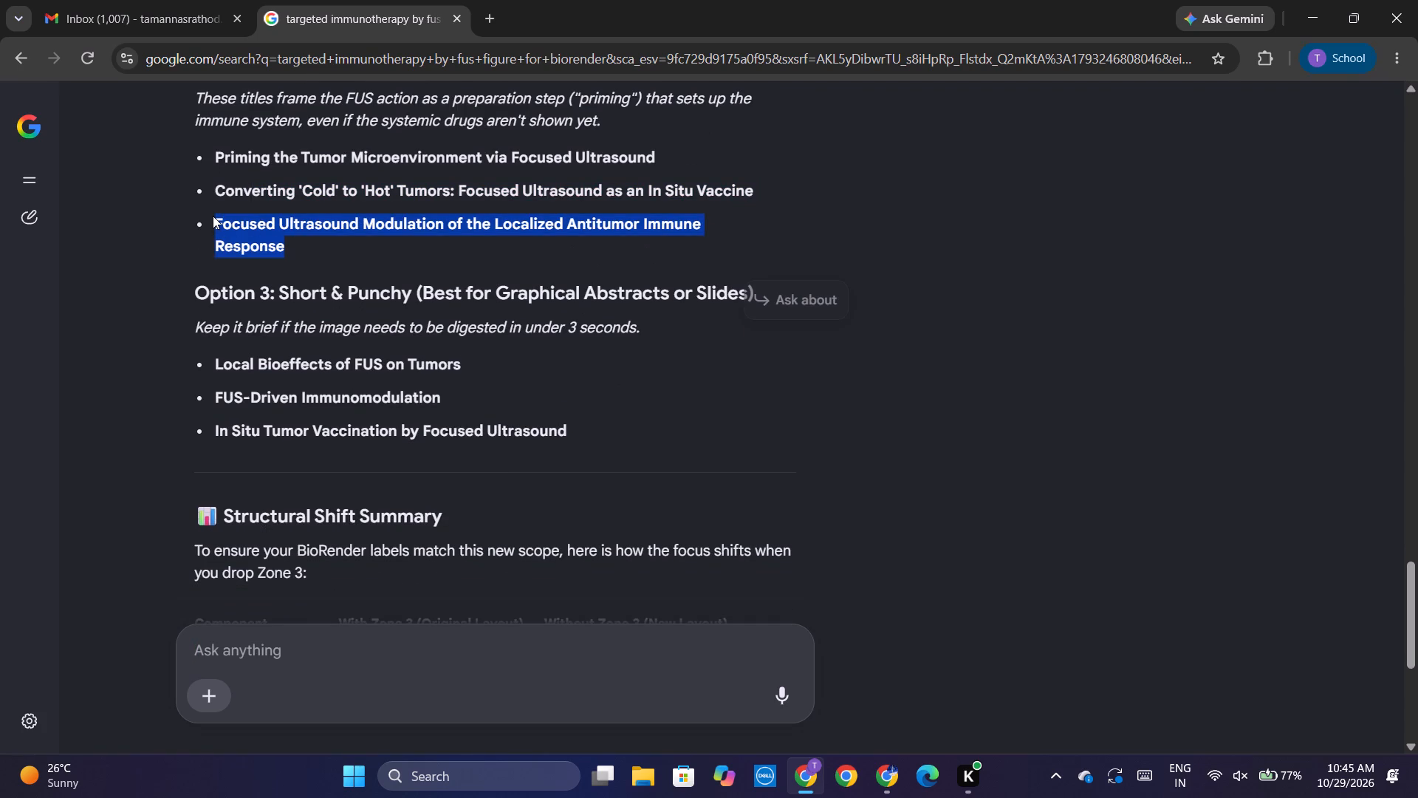
key(ctrl+c)
scroll(213, 216, down, 4)
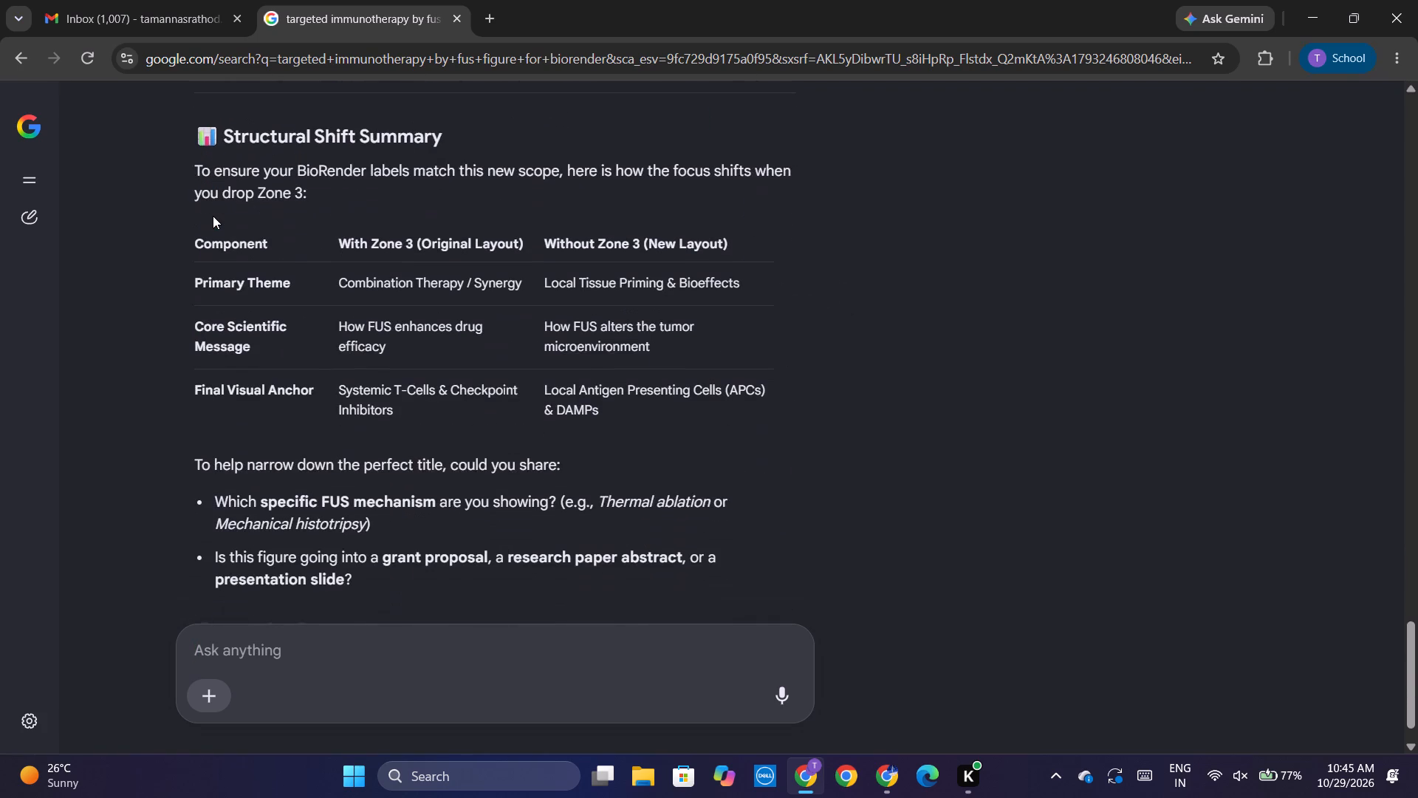
scroll(213, 216, down, 2)
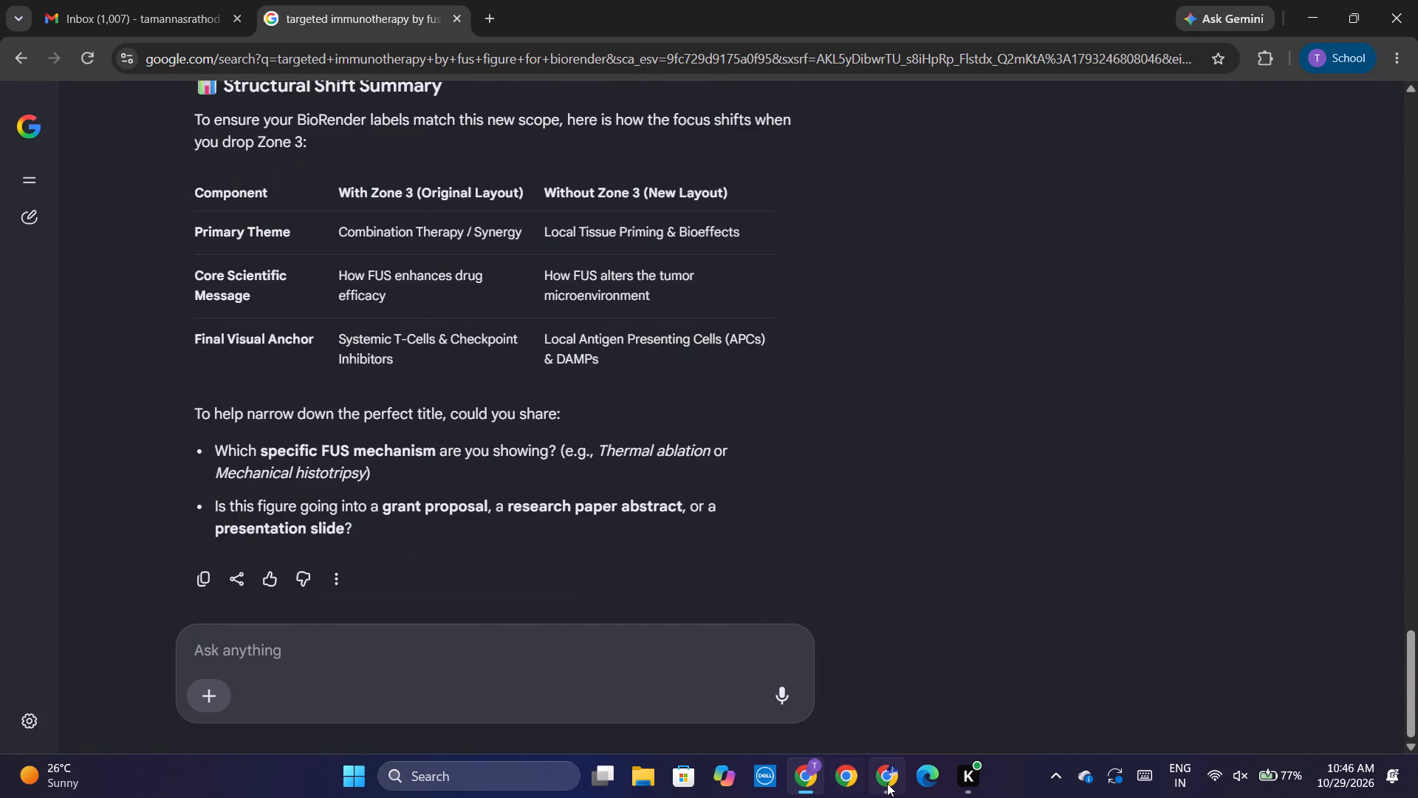
Switch to BioRender and add a text reading "figure:" followed by the copied title in the empty area above the second panel.
click(887, 783)
click(151, 0)
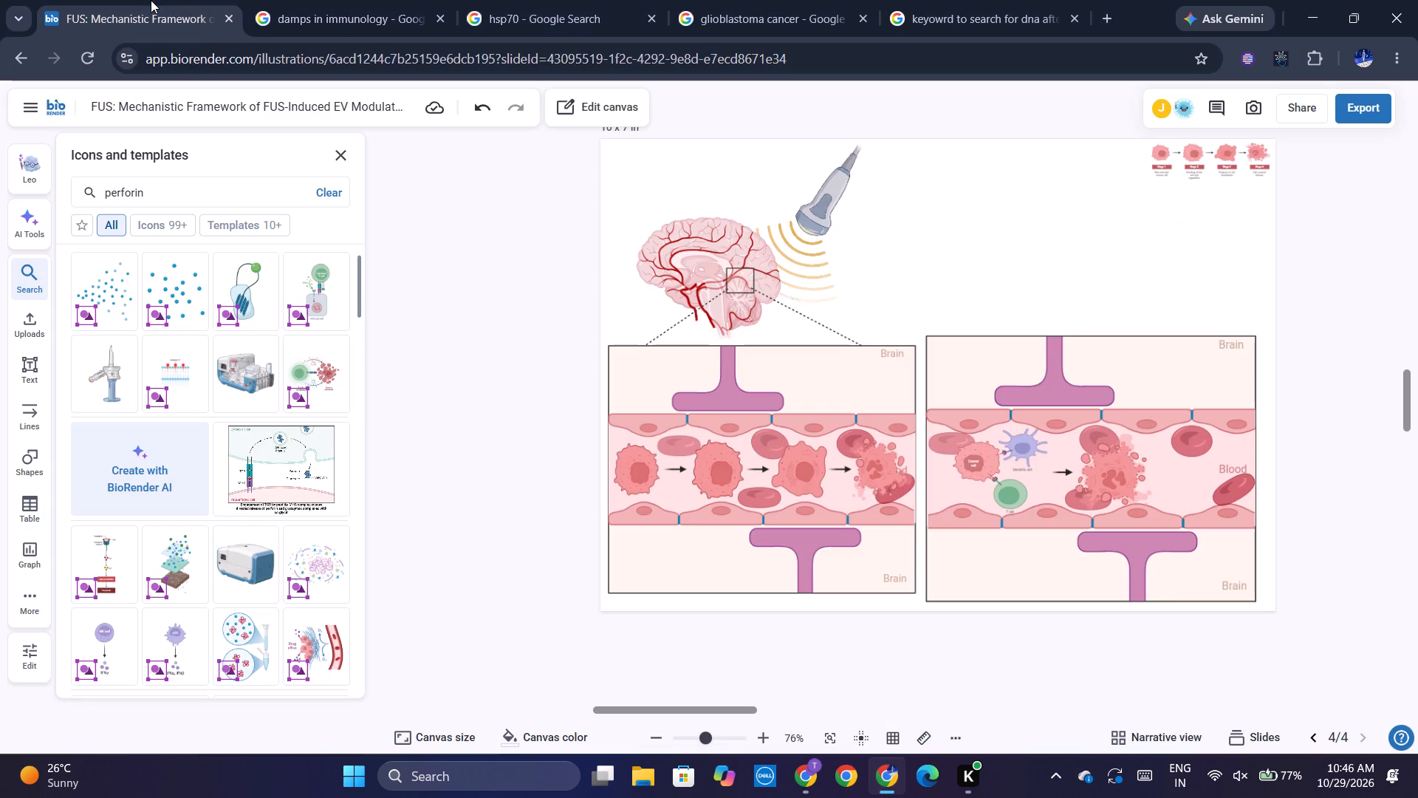
click(996, 197)
click(19, 379)
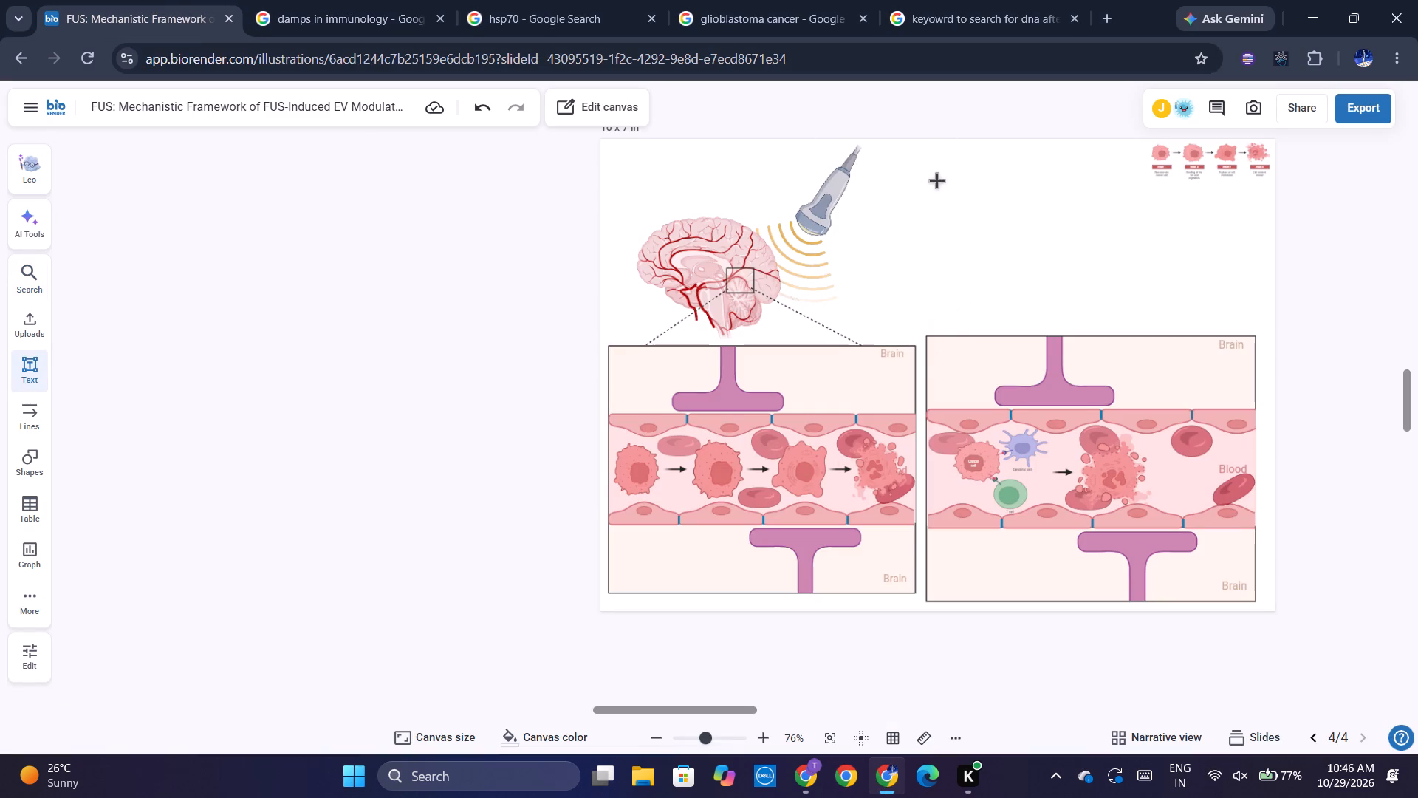
click(937, 182)
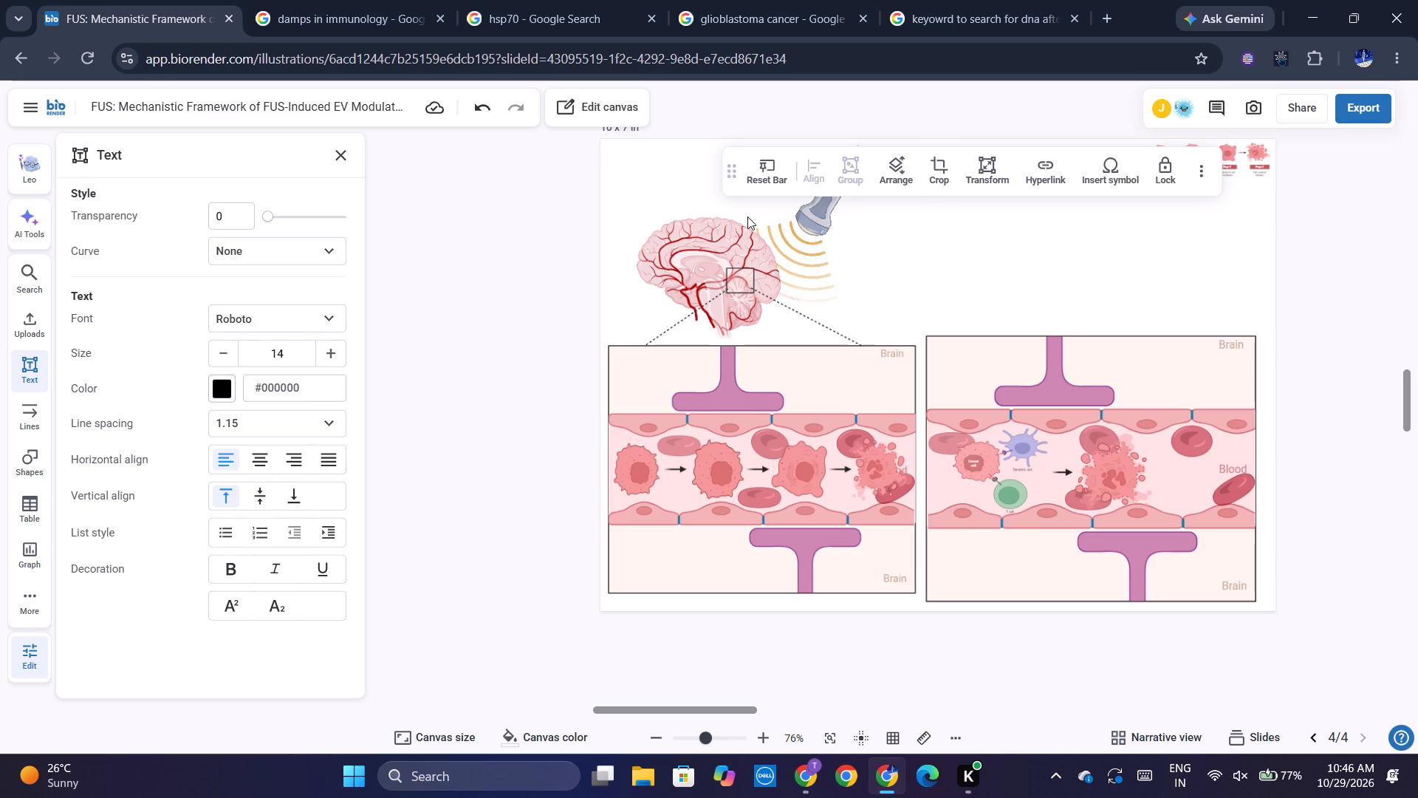
text(figure)
key(Return)
click(741, 174)
click(986, 182)
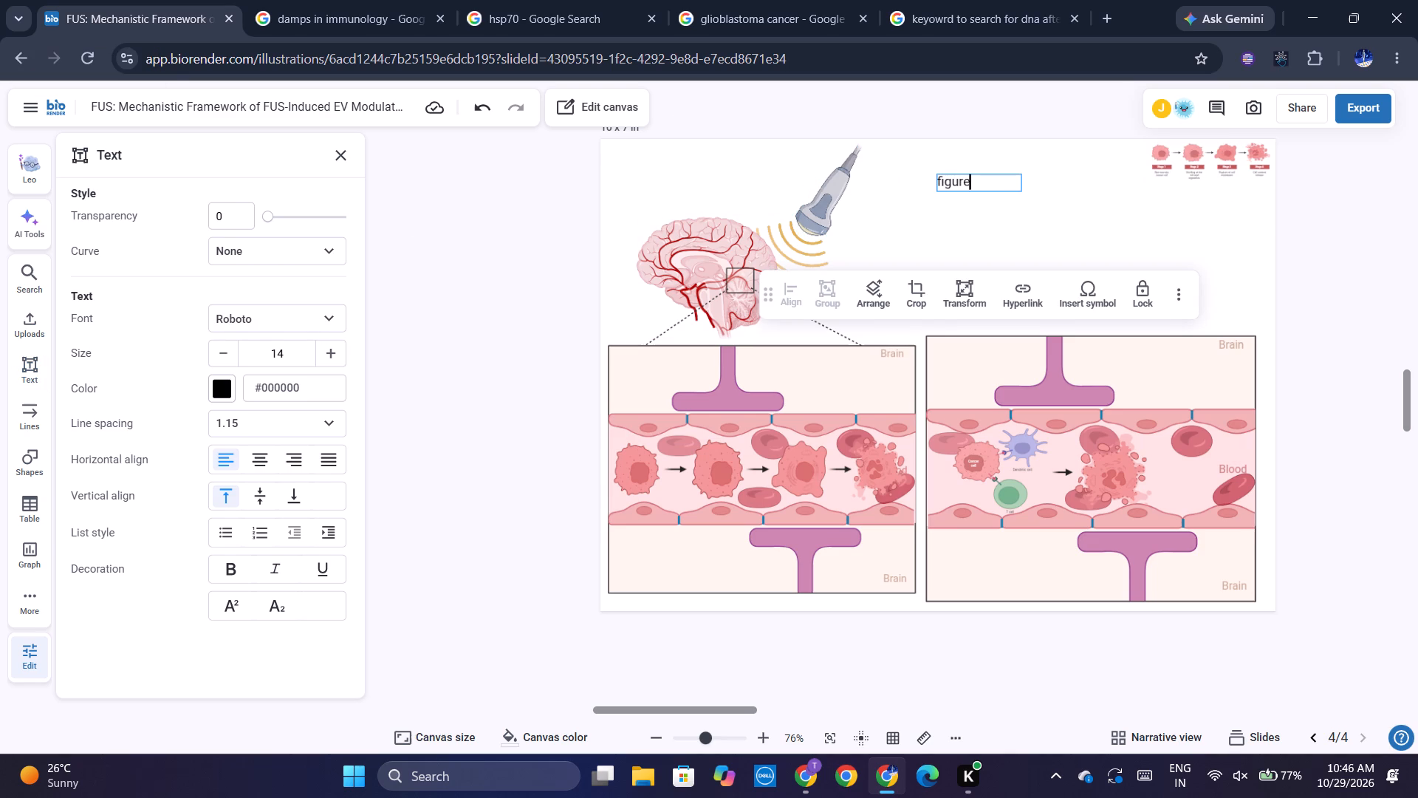
text(:)
key(space)
key(ctrl+v)
click(1069, 242)
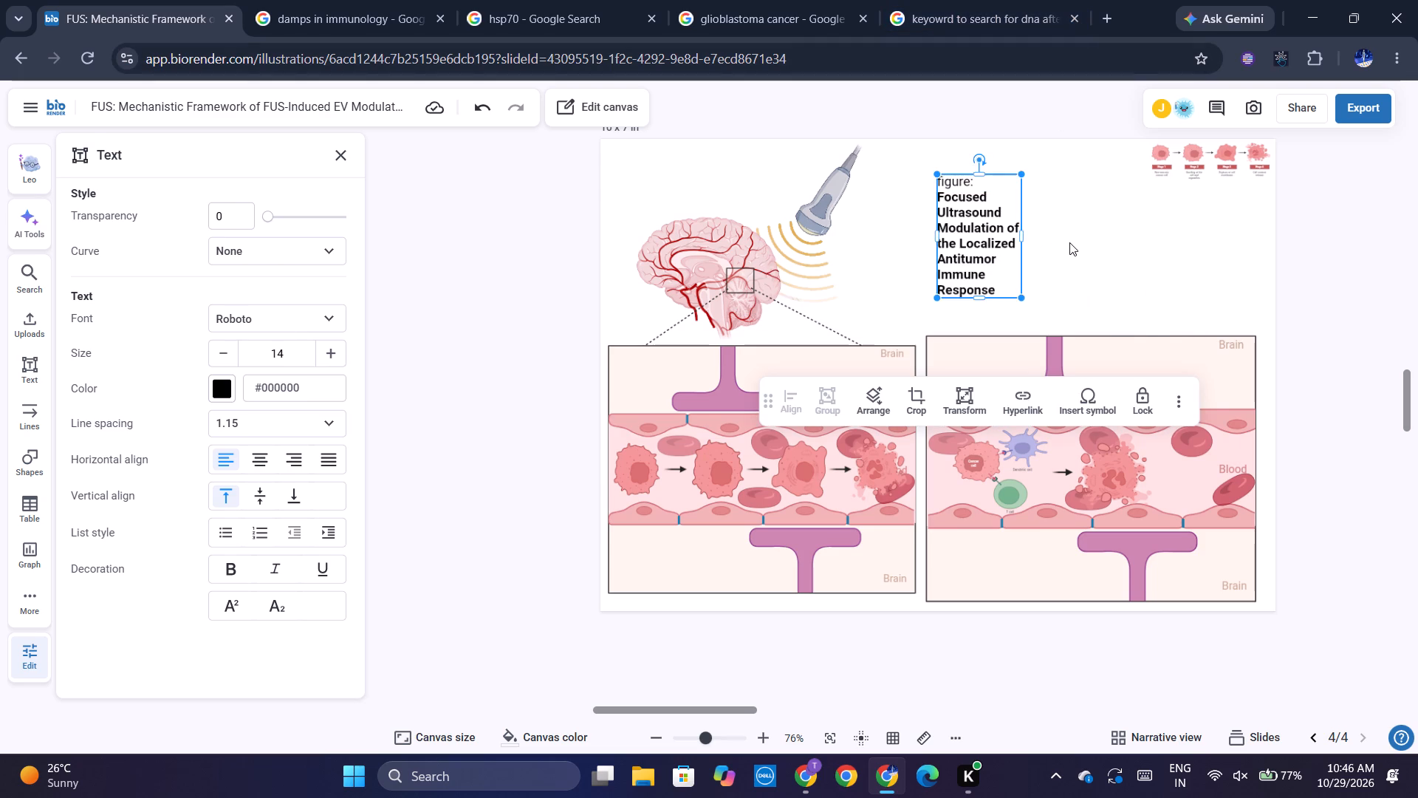
Widen the title's text box so the title wraps onto three lines.
click(996, 216)
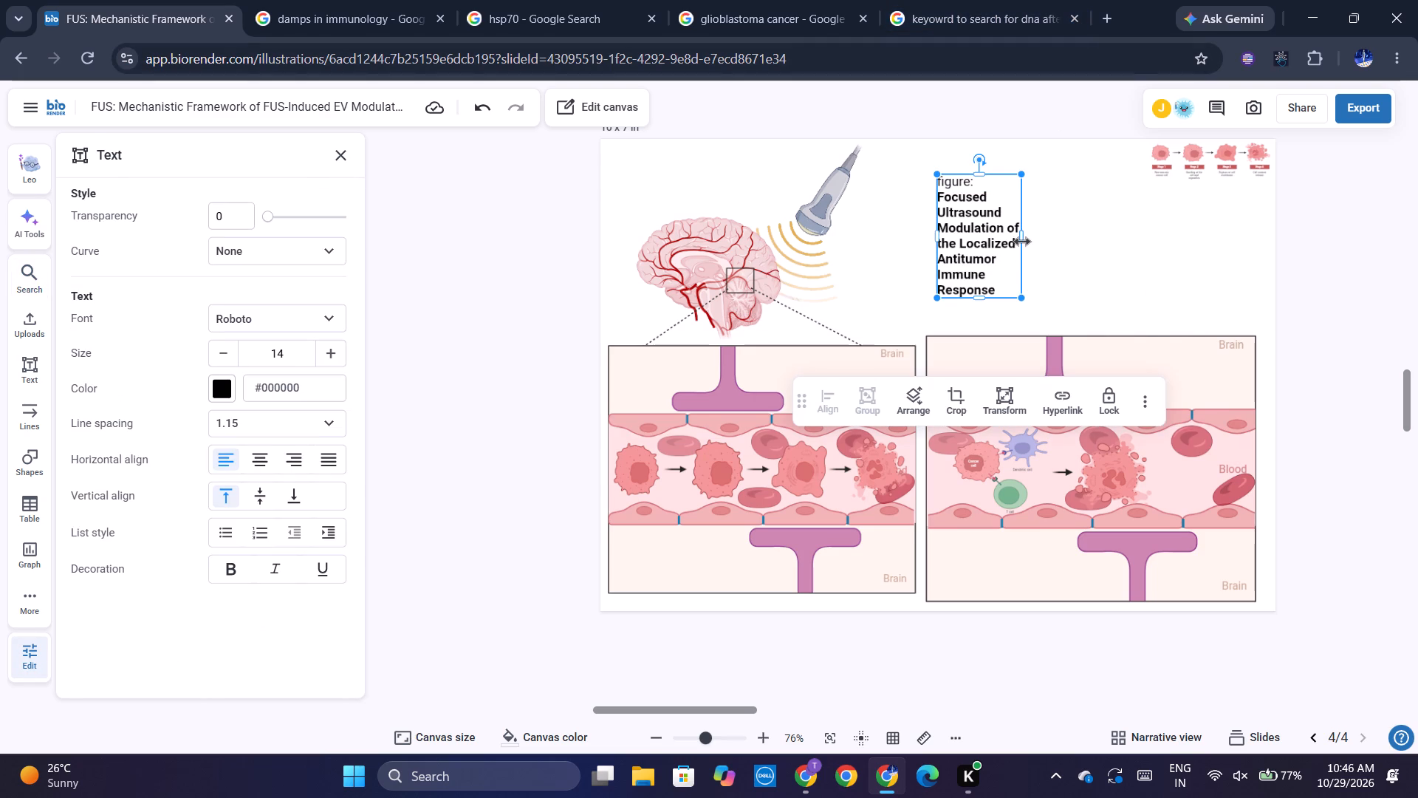
drag(1021, 239, 1191, 266)
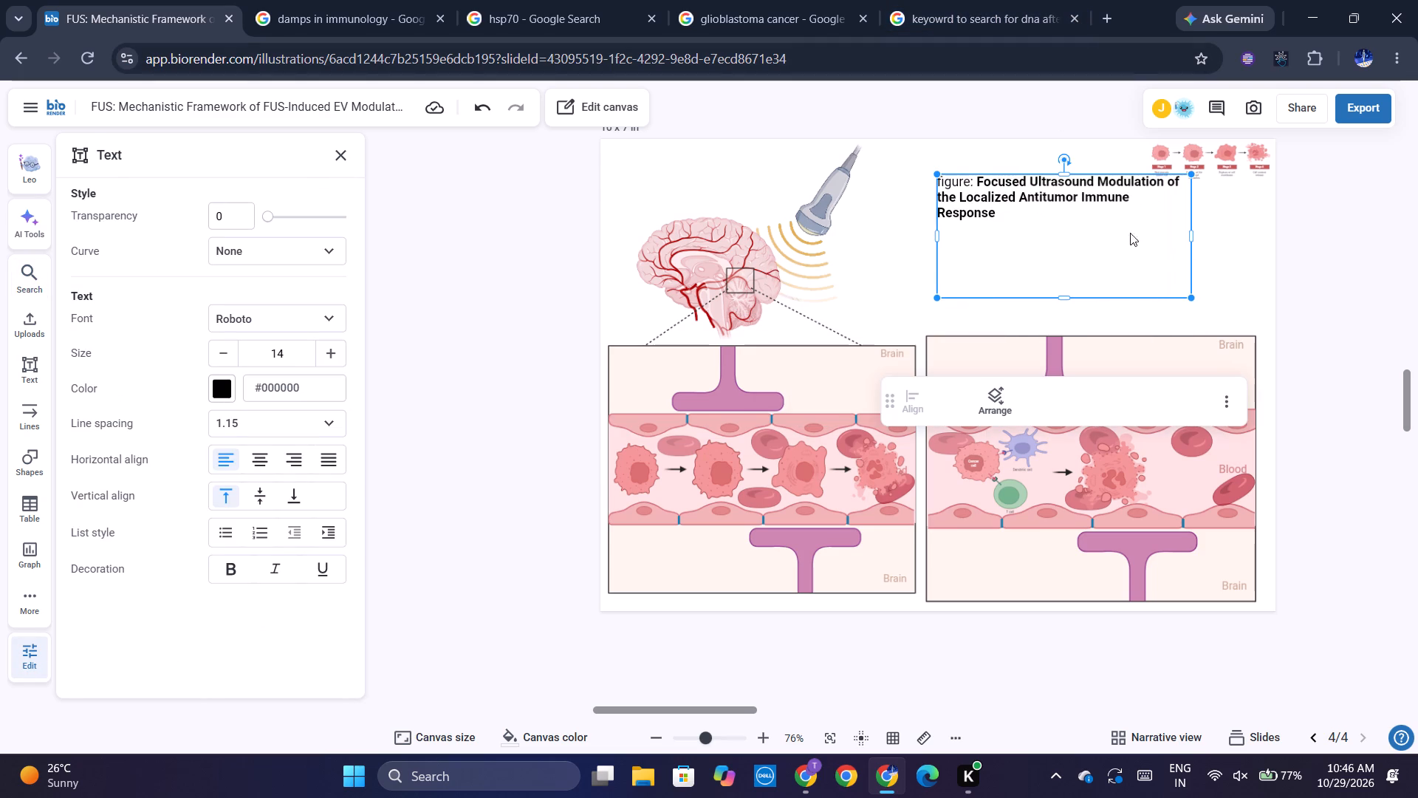
drag(1093, 229, 1099, 271)
click(1099, 271)
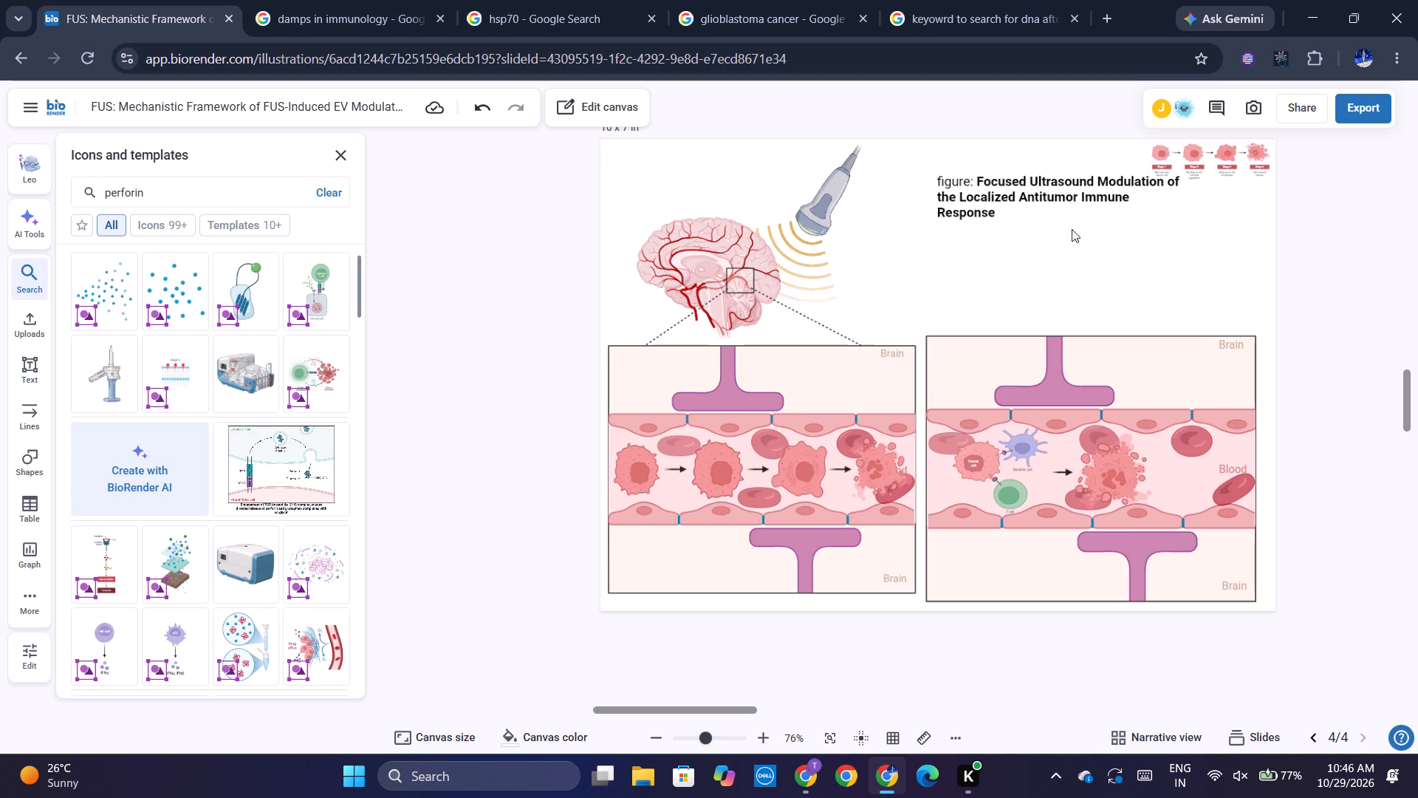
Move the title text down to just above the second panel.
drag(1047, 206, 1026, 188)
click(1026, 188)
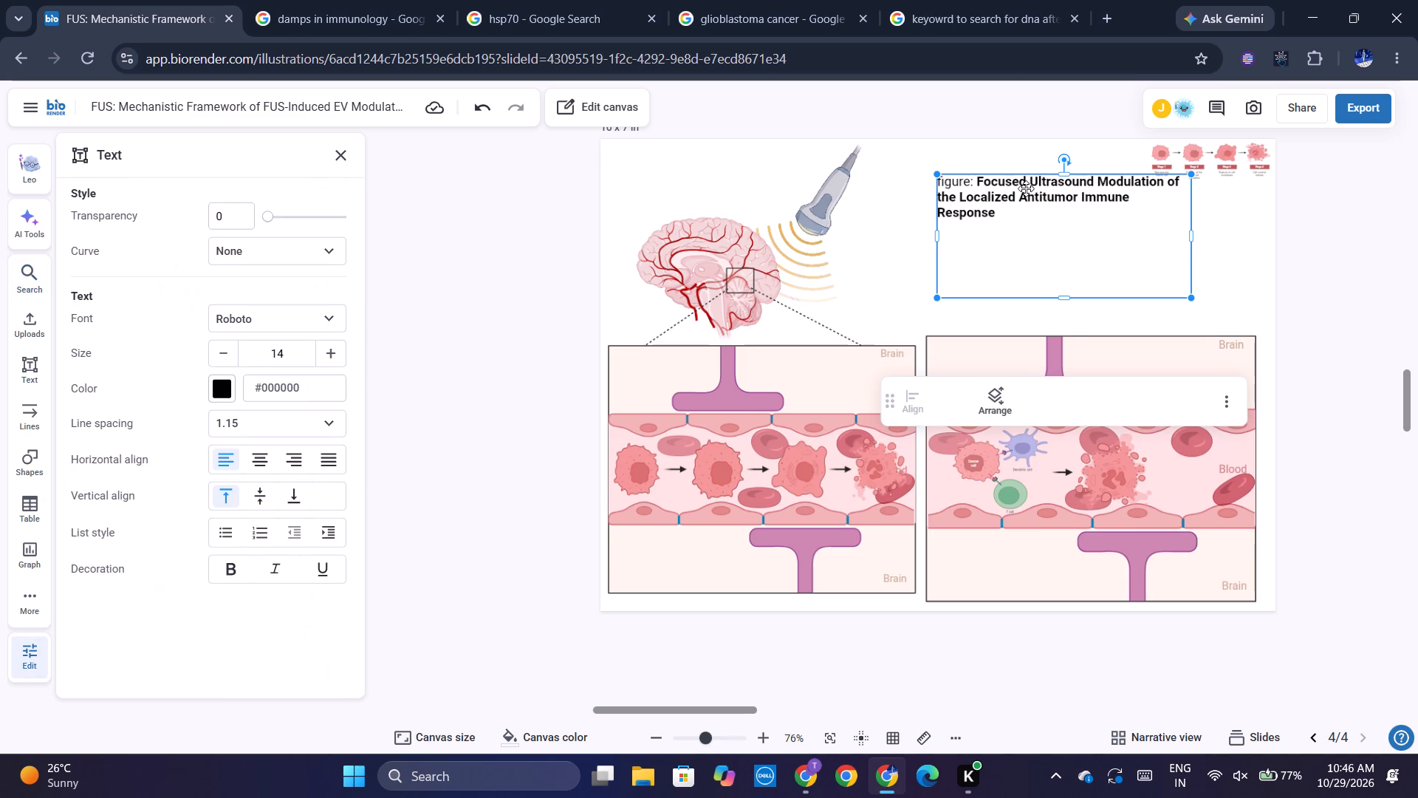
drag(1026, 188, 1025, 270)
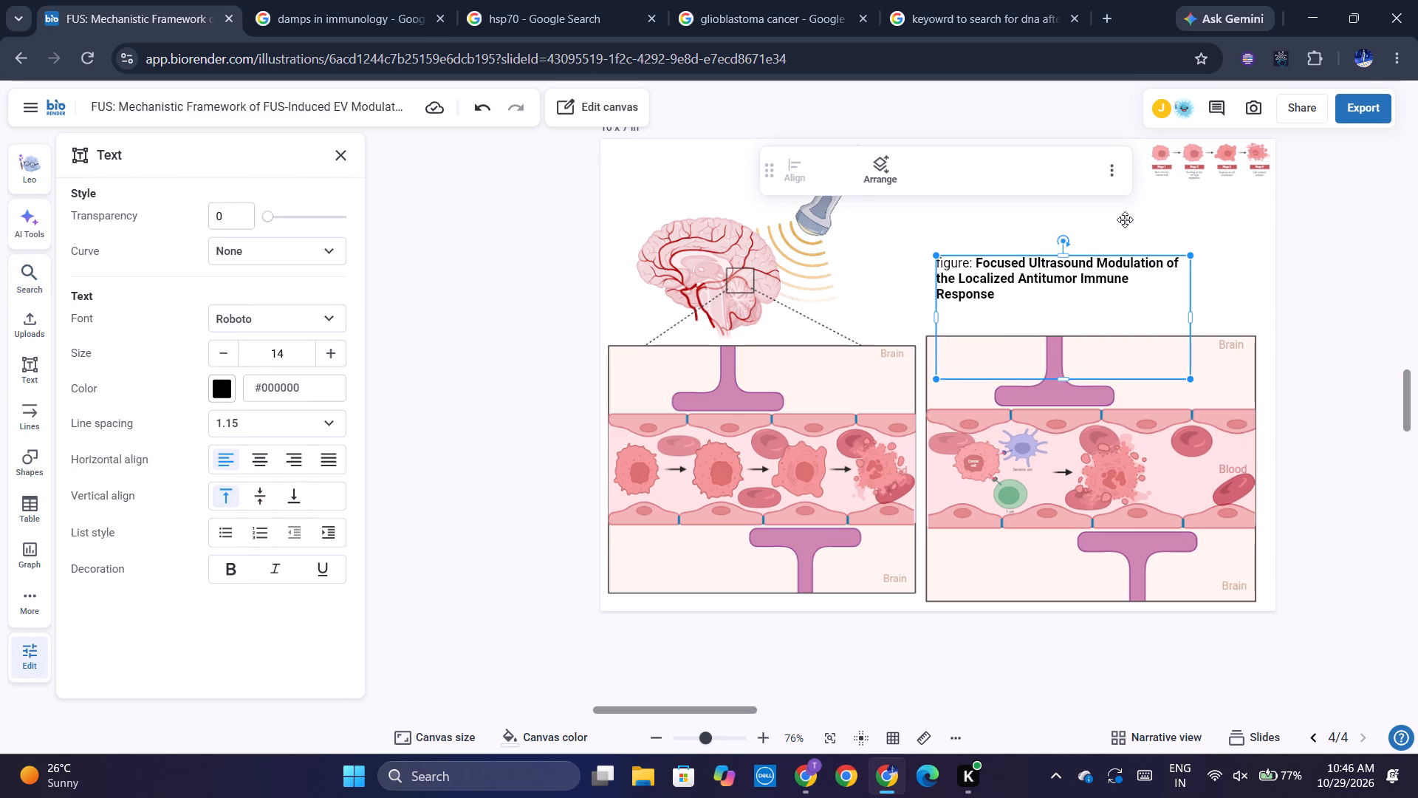
Enlarge the small four-stage necrosis strip to about twice its size and move it onto the upper part of the second panel.
drag(1218, 152, 1112, 162)
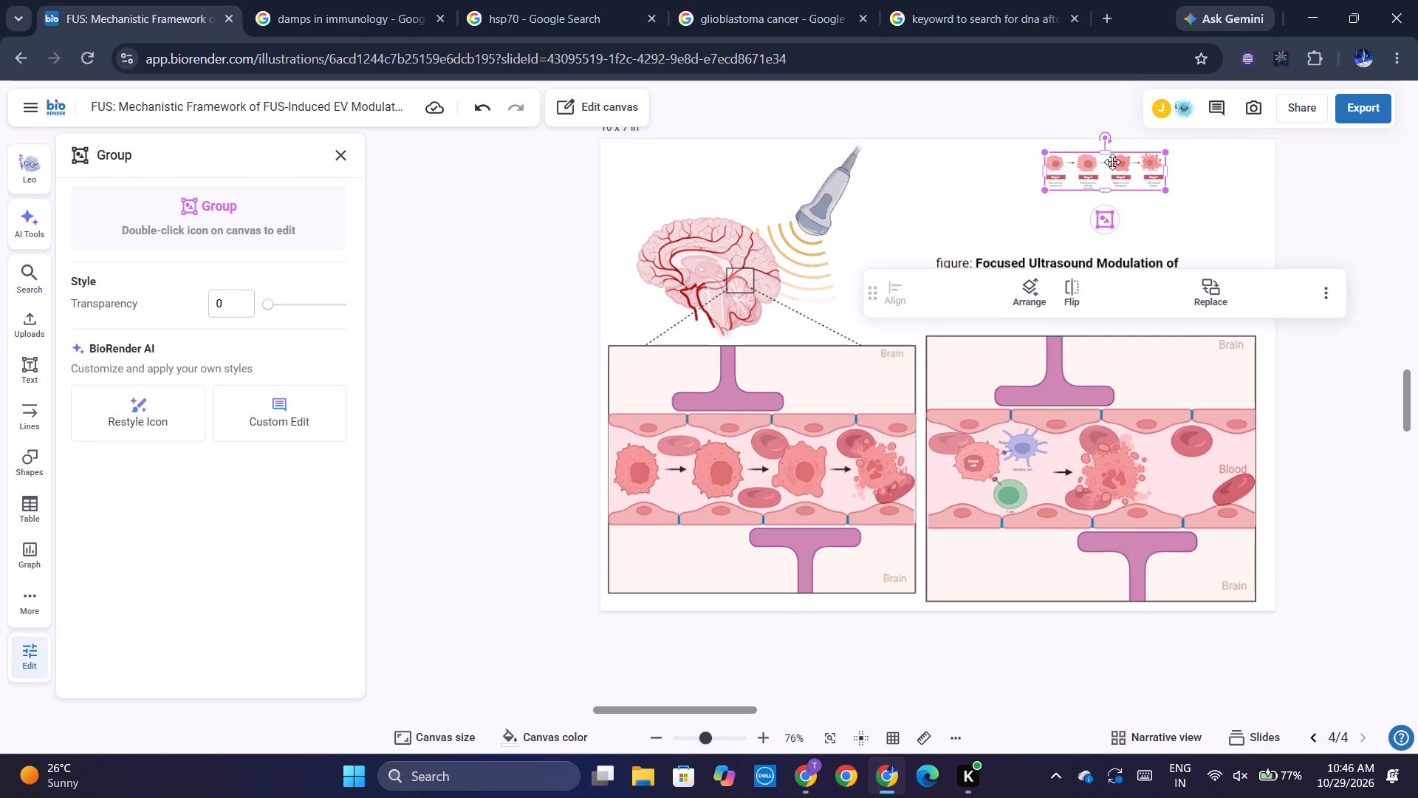
drag(1046, 154, 823, 123)
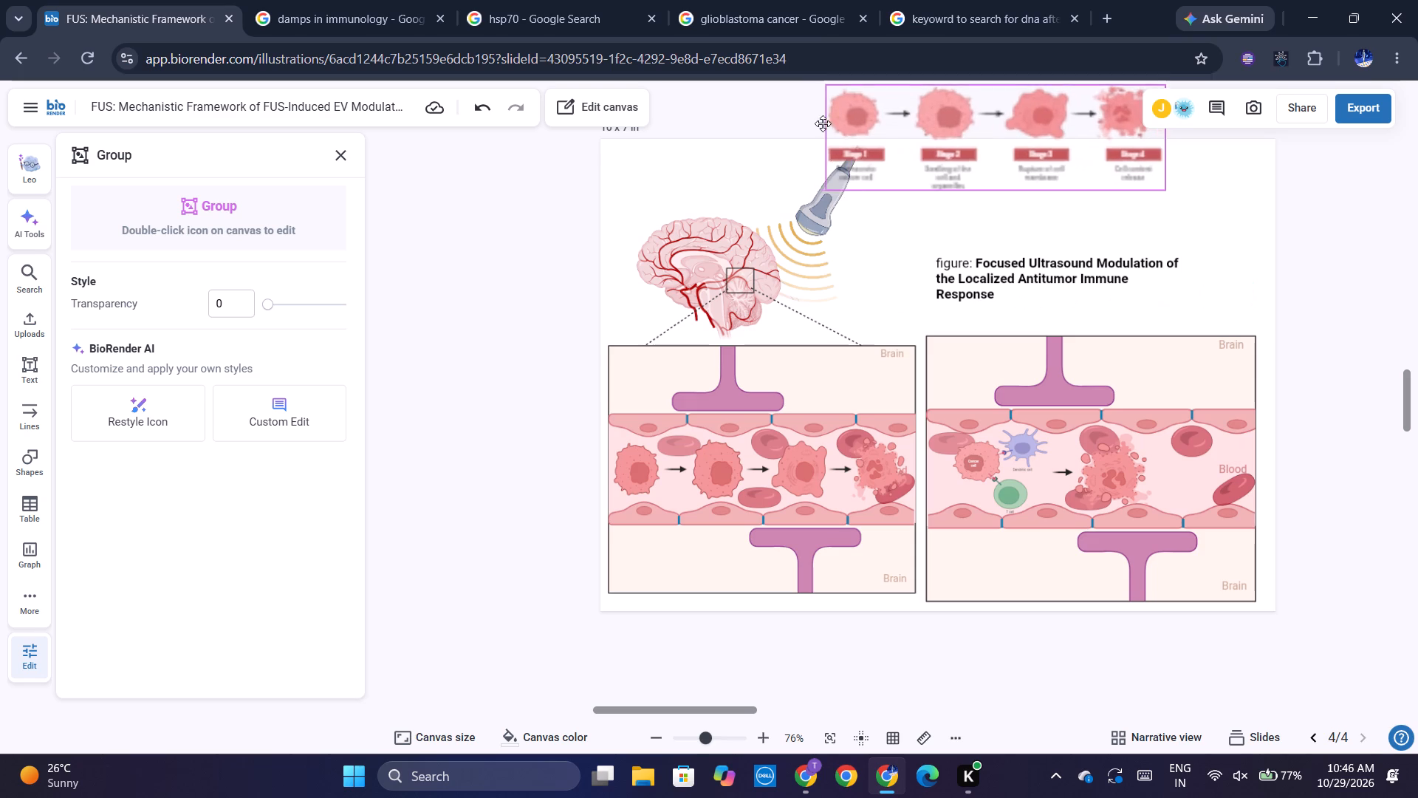
drag(823, 123, 892, 140)
drag(1046, 157, 1050, 174)
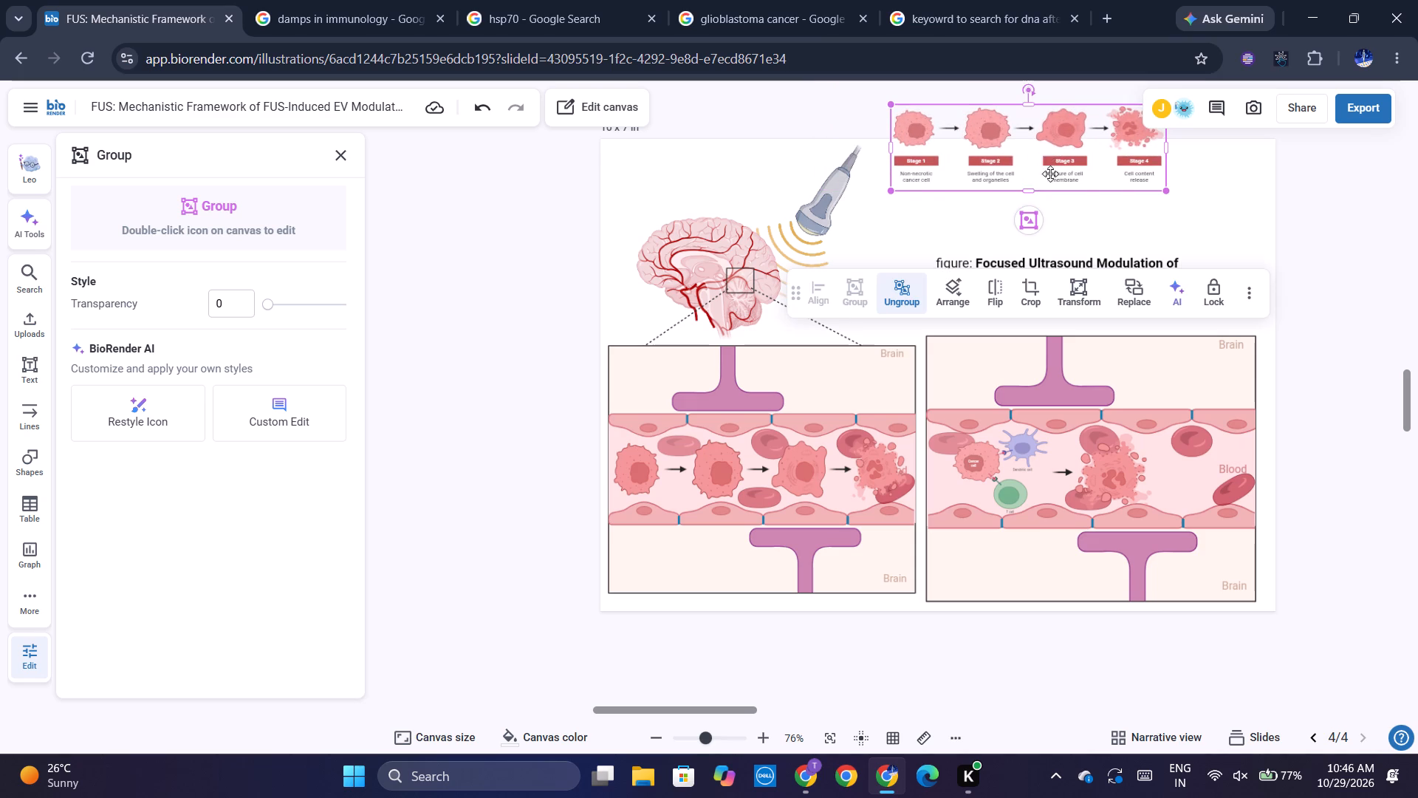
drag(1050, 174, 1075, 379)
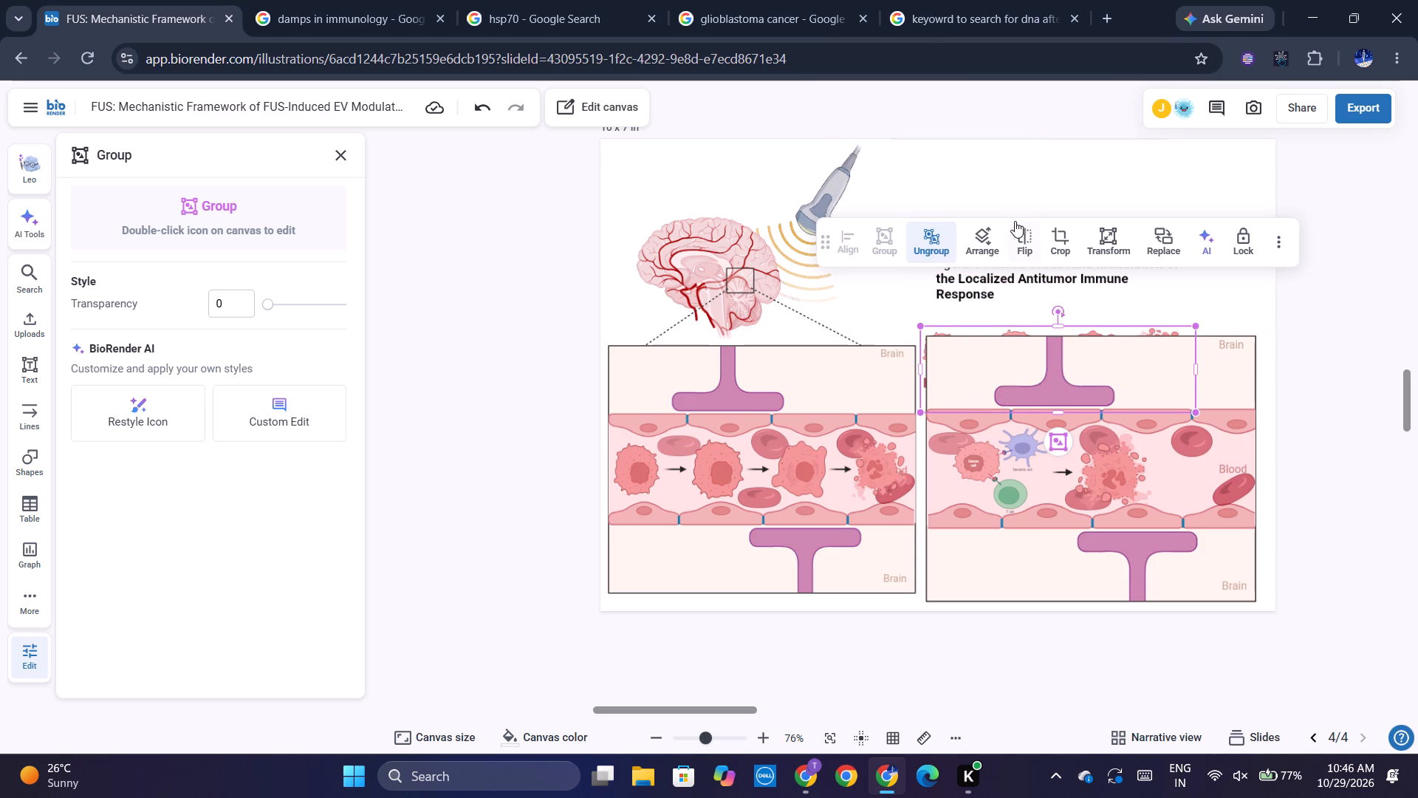
Move the title text up and slightly toward the ultrasound probe, leaving a gap above the second panel.
drag(990, 287, 972, 214)
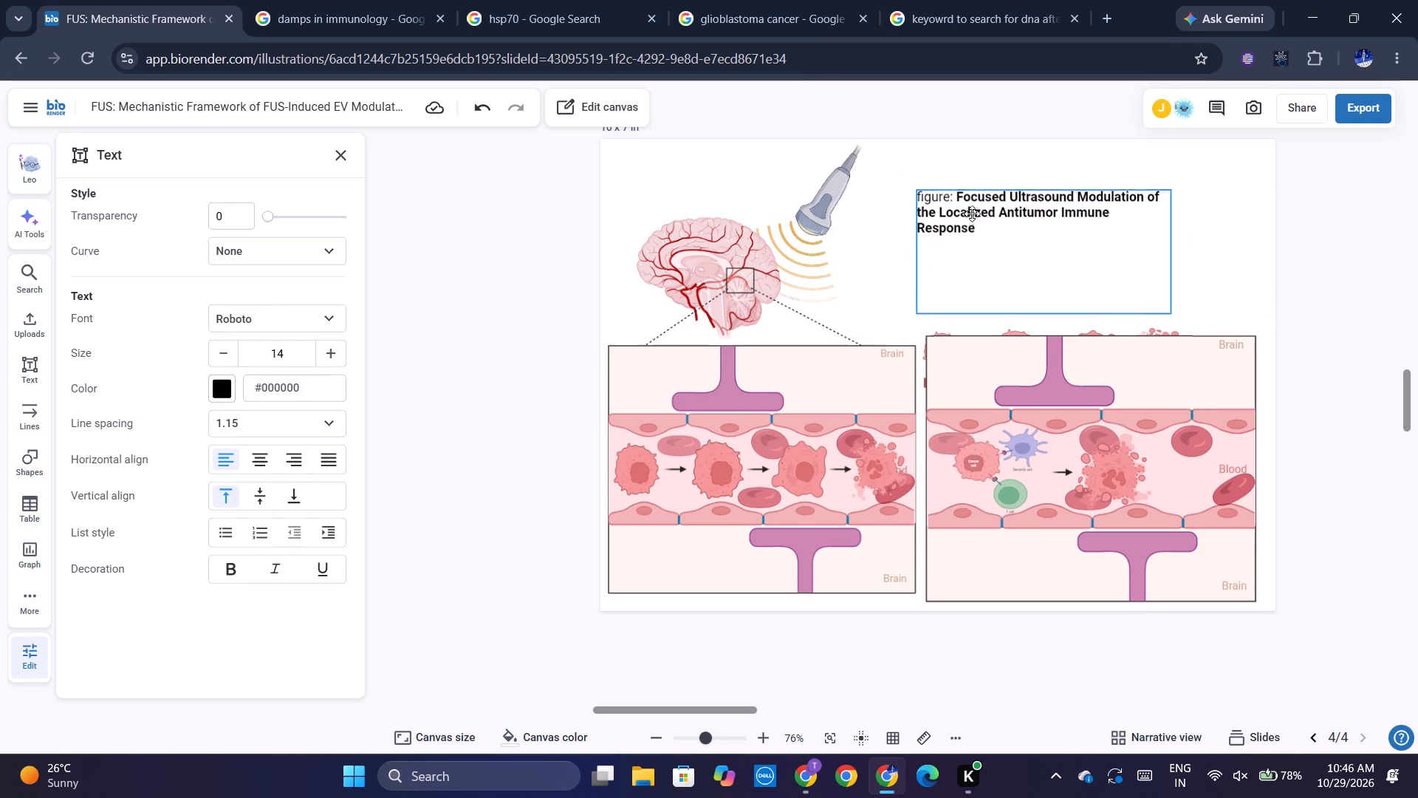
Move the title text up close to the canvas's top edge, beside the ultrasound probe.
drag(972, 214, 974, 190)
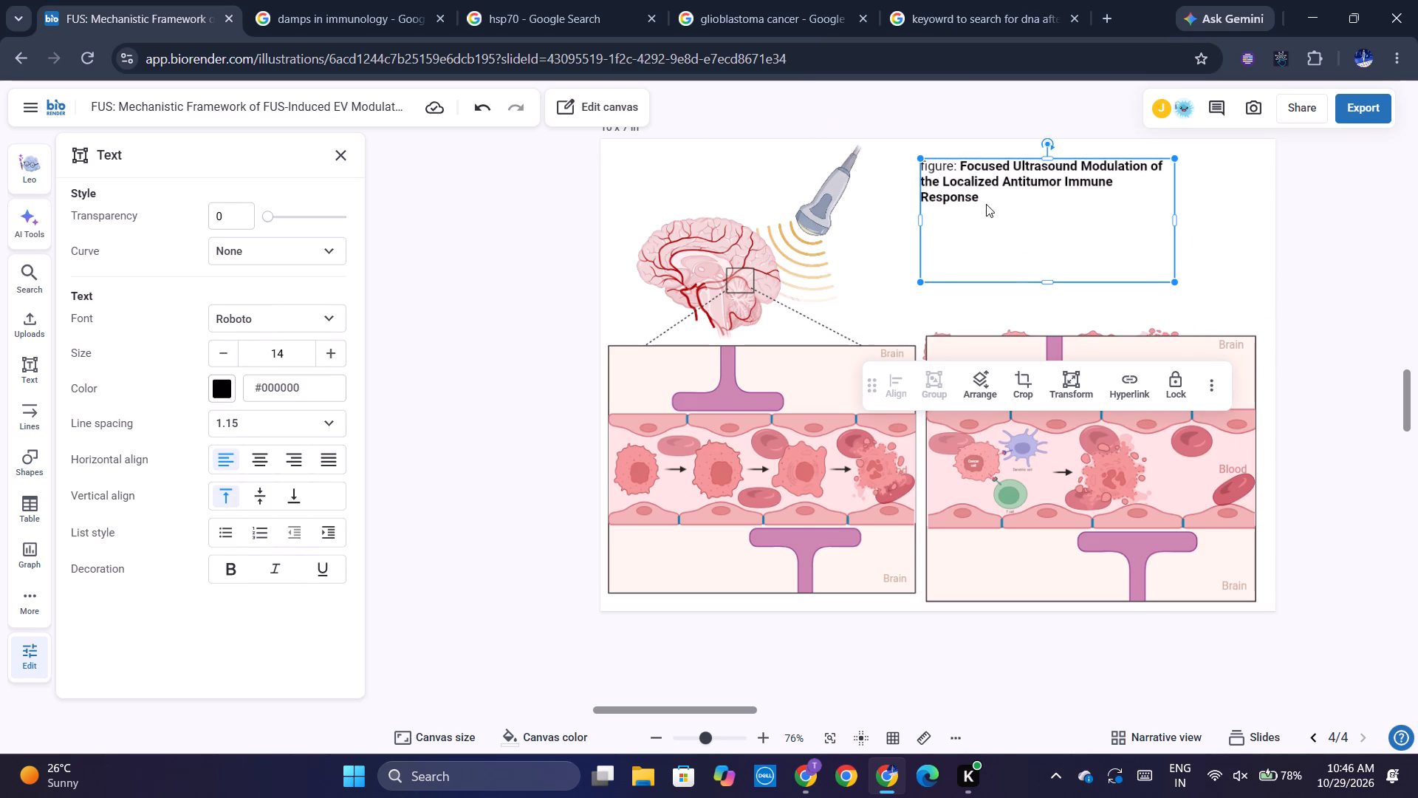
click(994, 198)
click(994, 198)
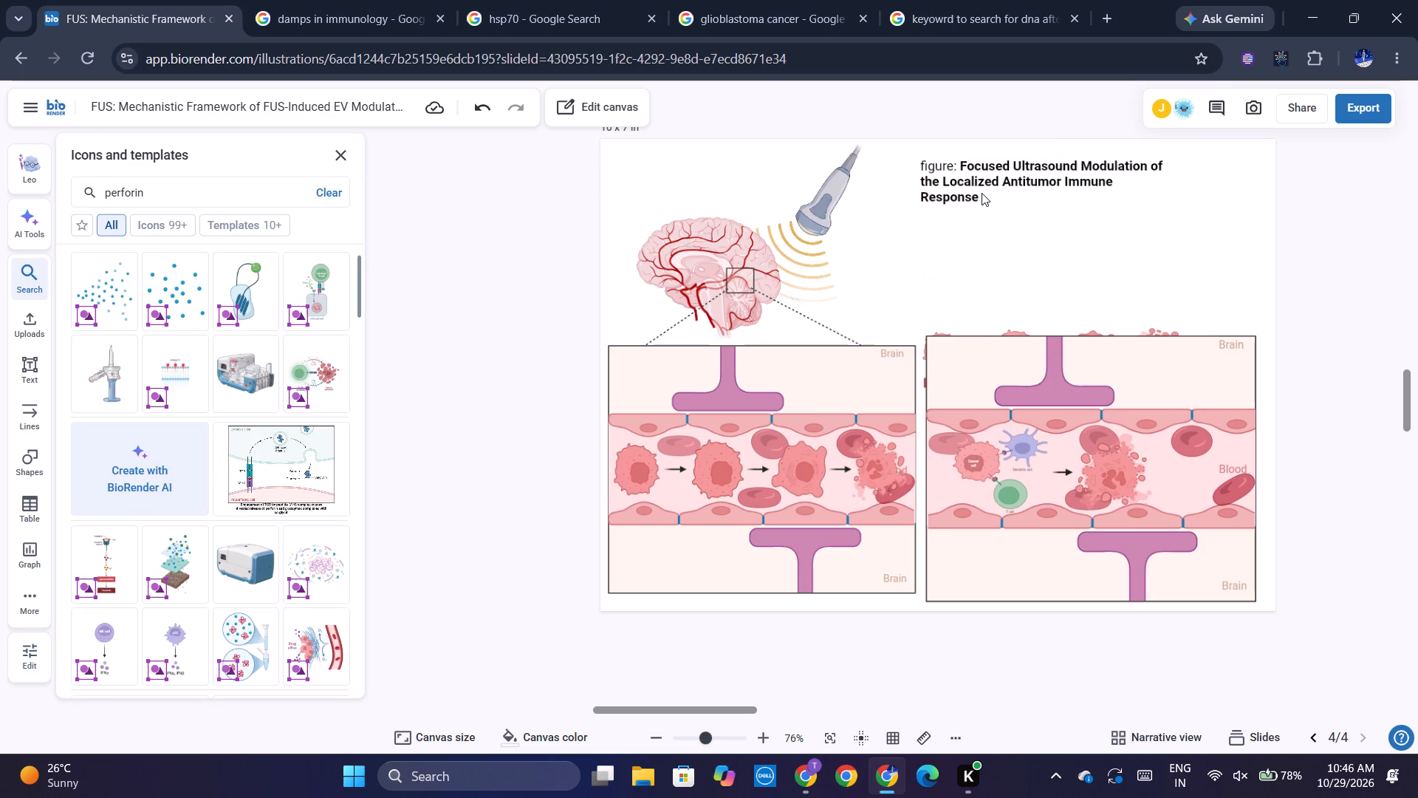
triple_click(982, 193)
triple_click(960, 195)
click(960, 195)
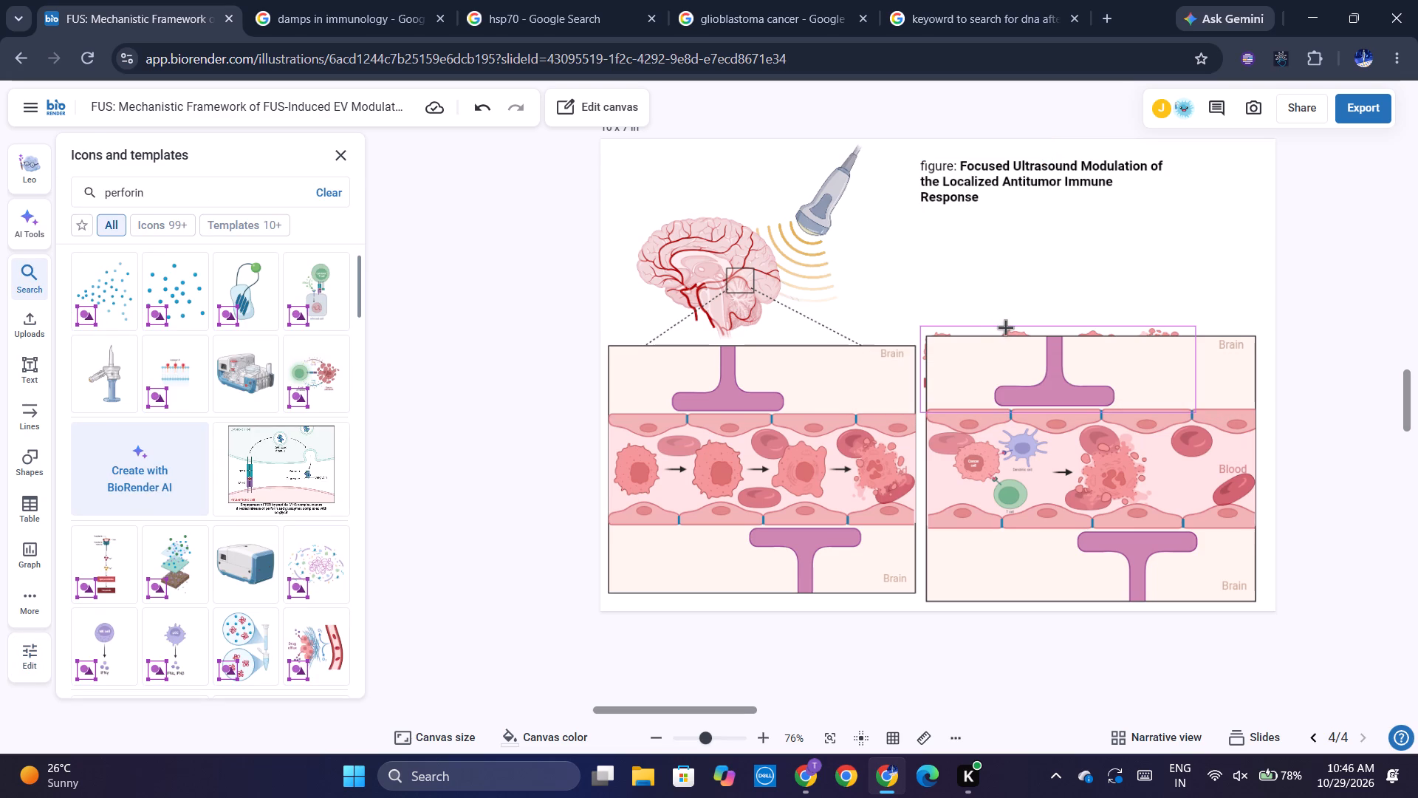
Move the labelled four-stage necrosis strip out from behind the second panel into the gap between the title and that panel.
drag(1006, 329, 999, 245)
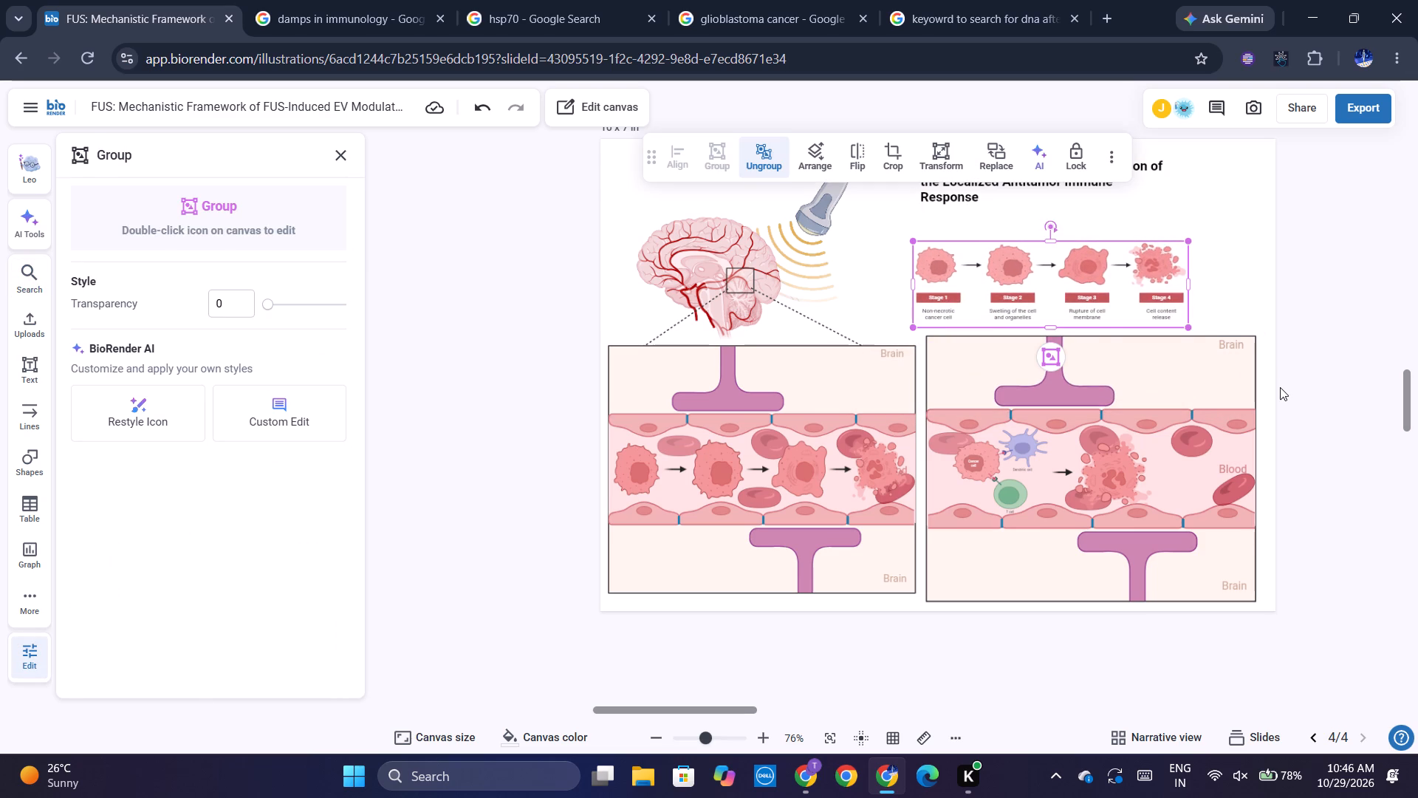
click(1280, 387)
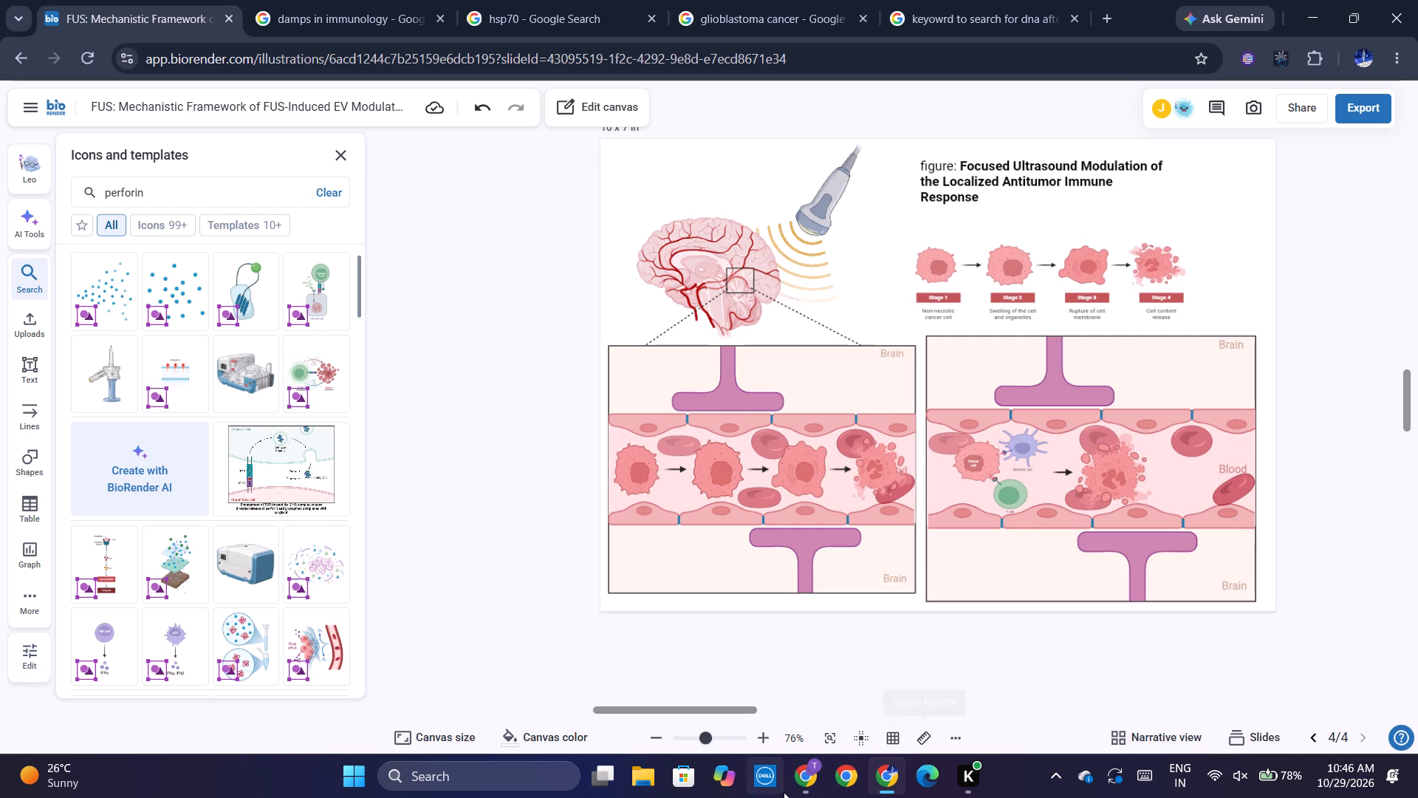
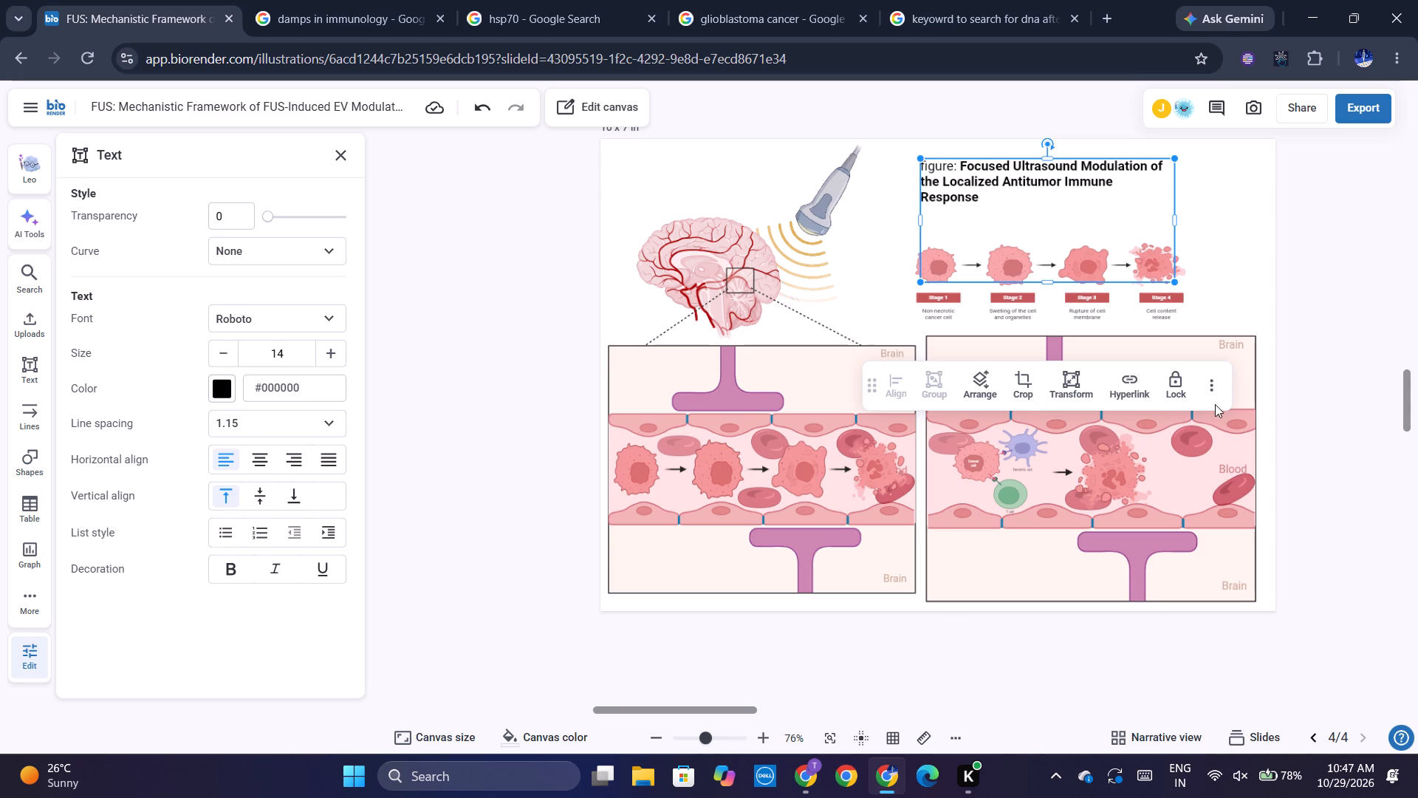
Open the additional object actions for the selected title text box.
click(1215, 400)
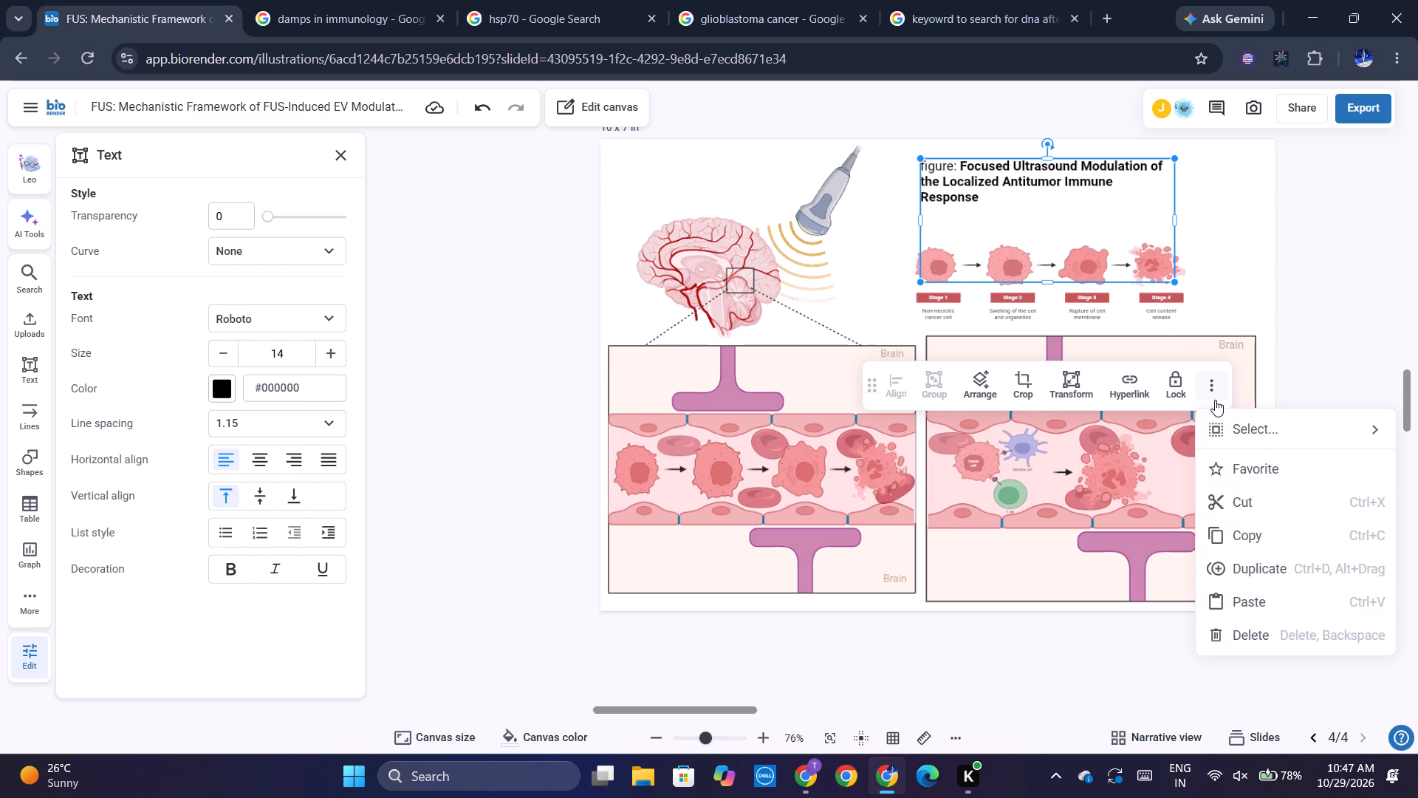
Open the figure title's text for editing, placing the cursor at its end after "Response".
triple_click(989, 201)
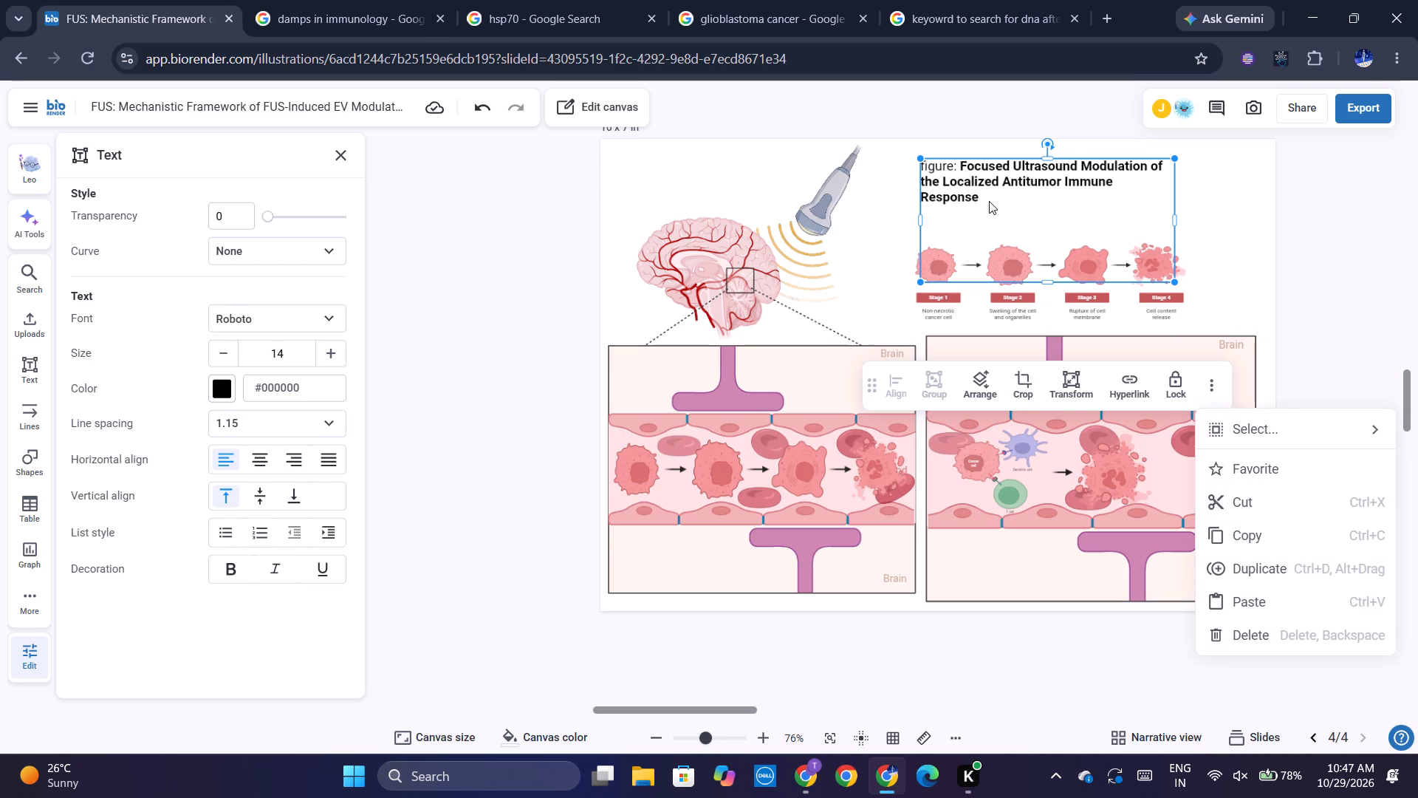
click(989, 201)
triple_click(962, 192)
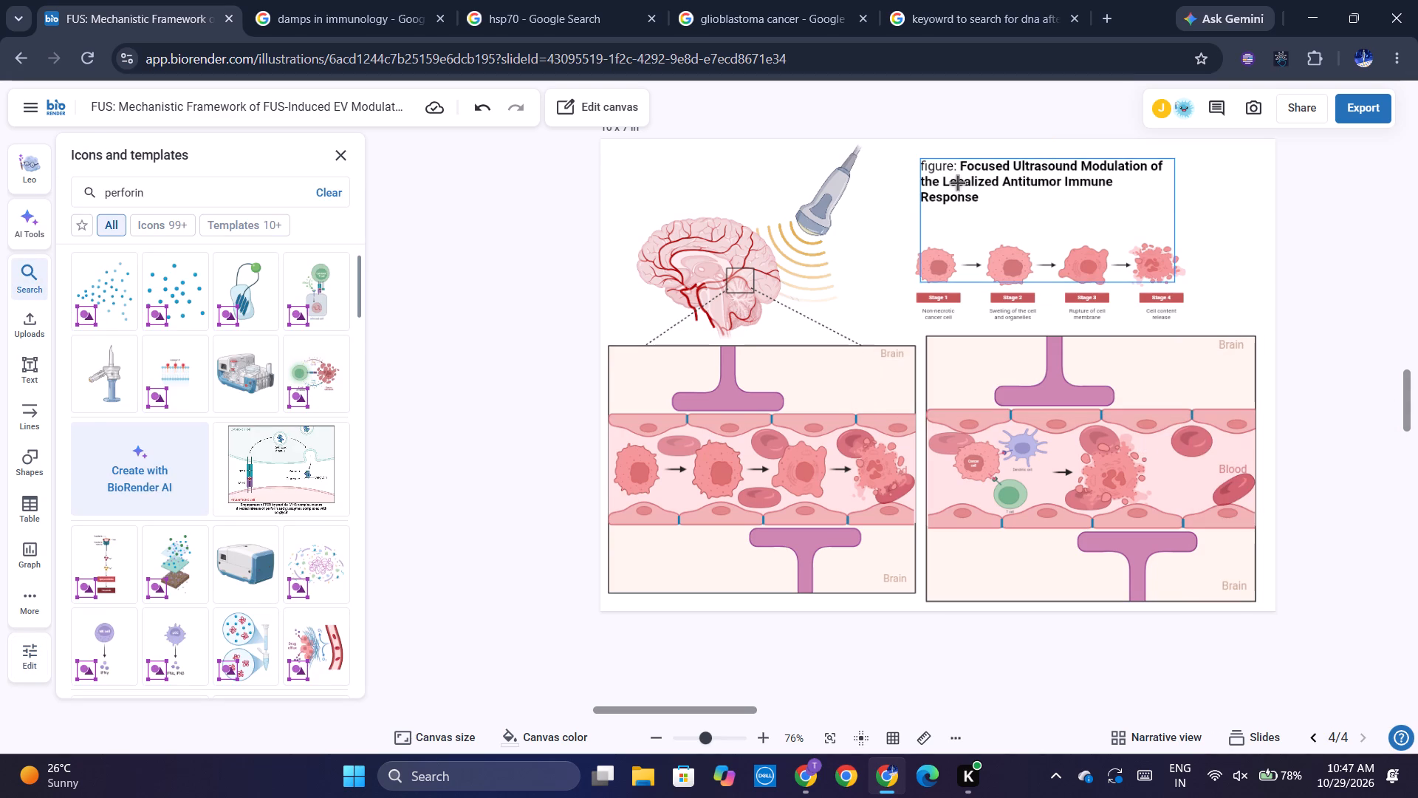
click(958, 184)
click(958, 184)
triple_click(958, 184)
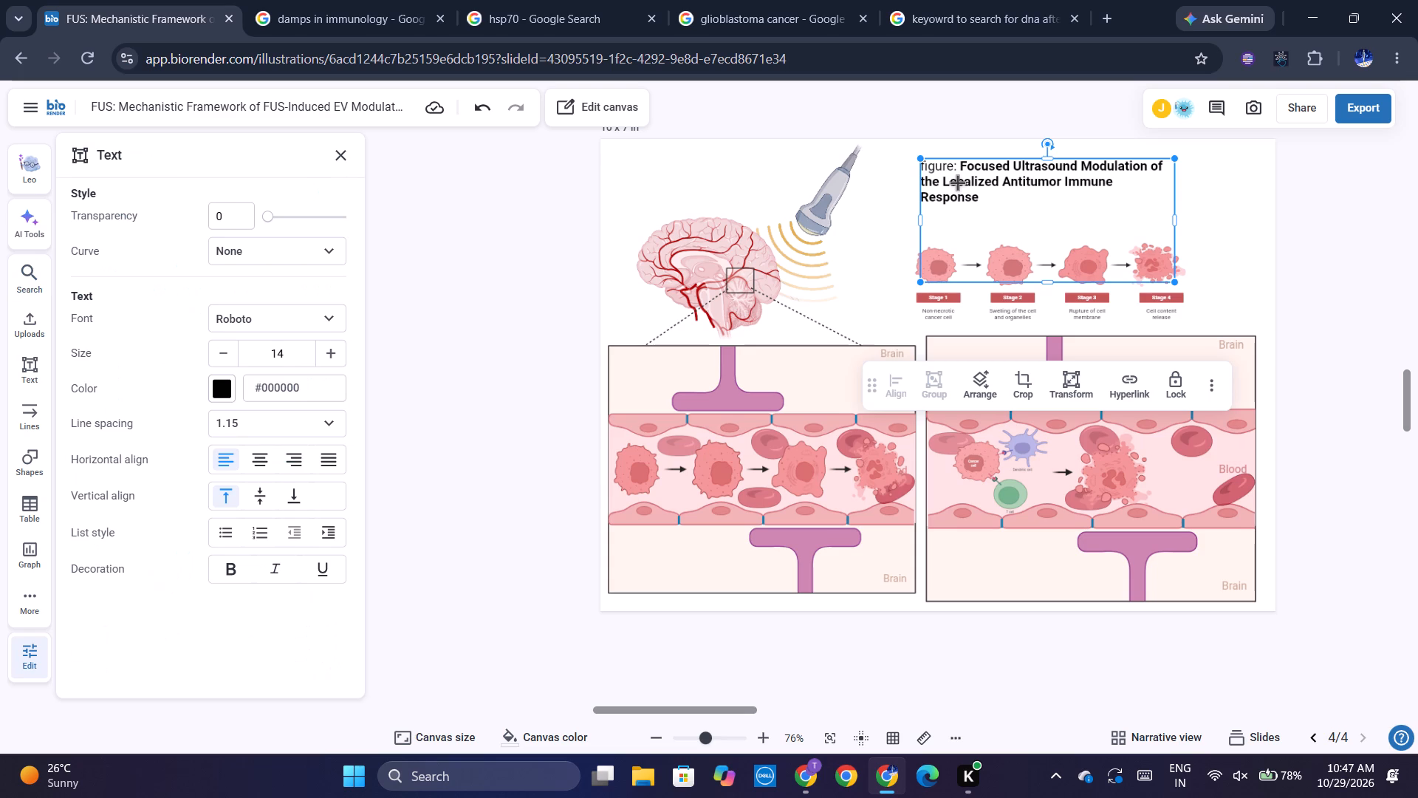
click(982, 191)
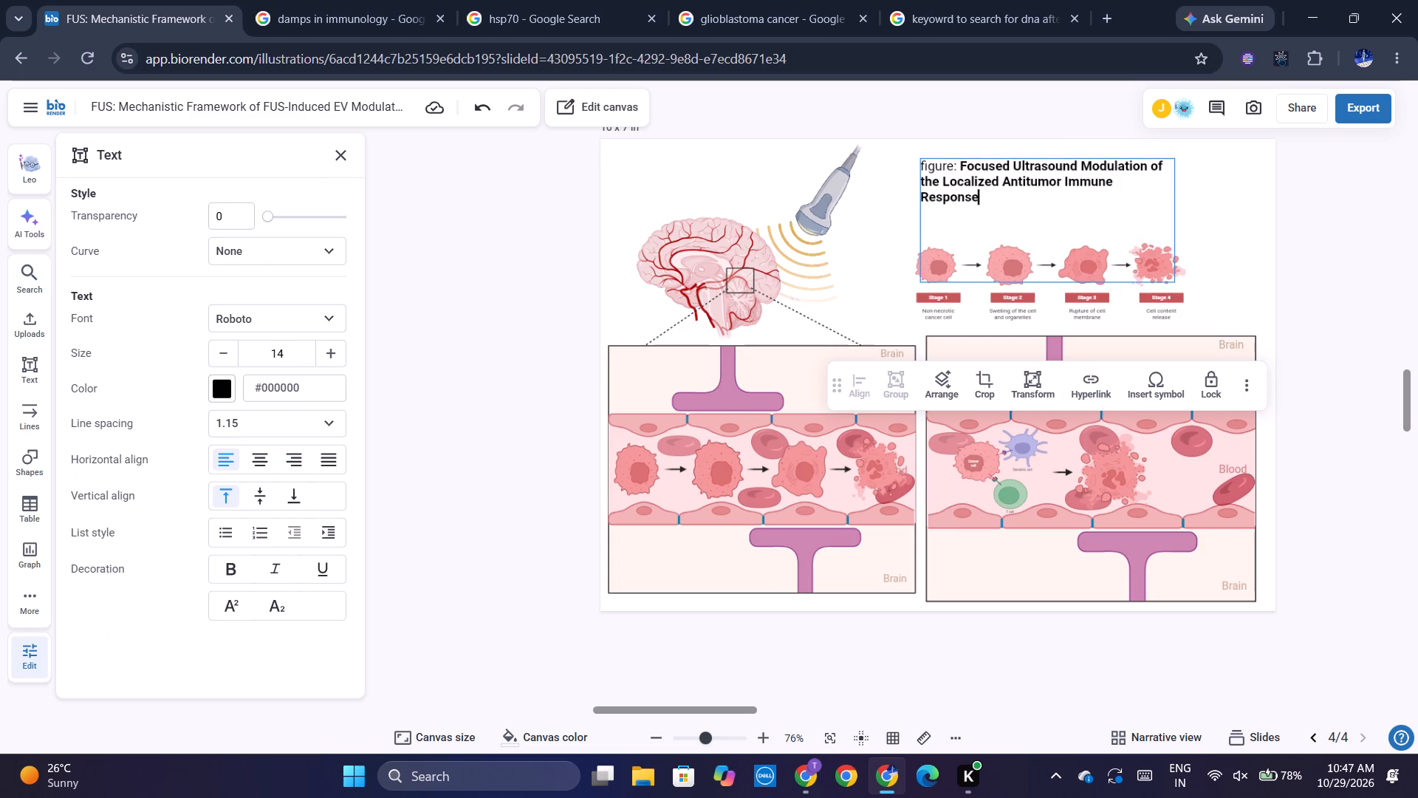
Add the note "(fig 3 in draft comments)" at the end of the figure title, below "Response".
key(Right)
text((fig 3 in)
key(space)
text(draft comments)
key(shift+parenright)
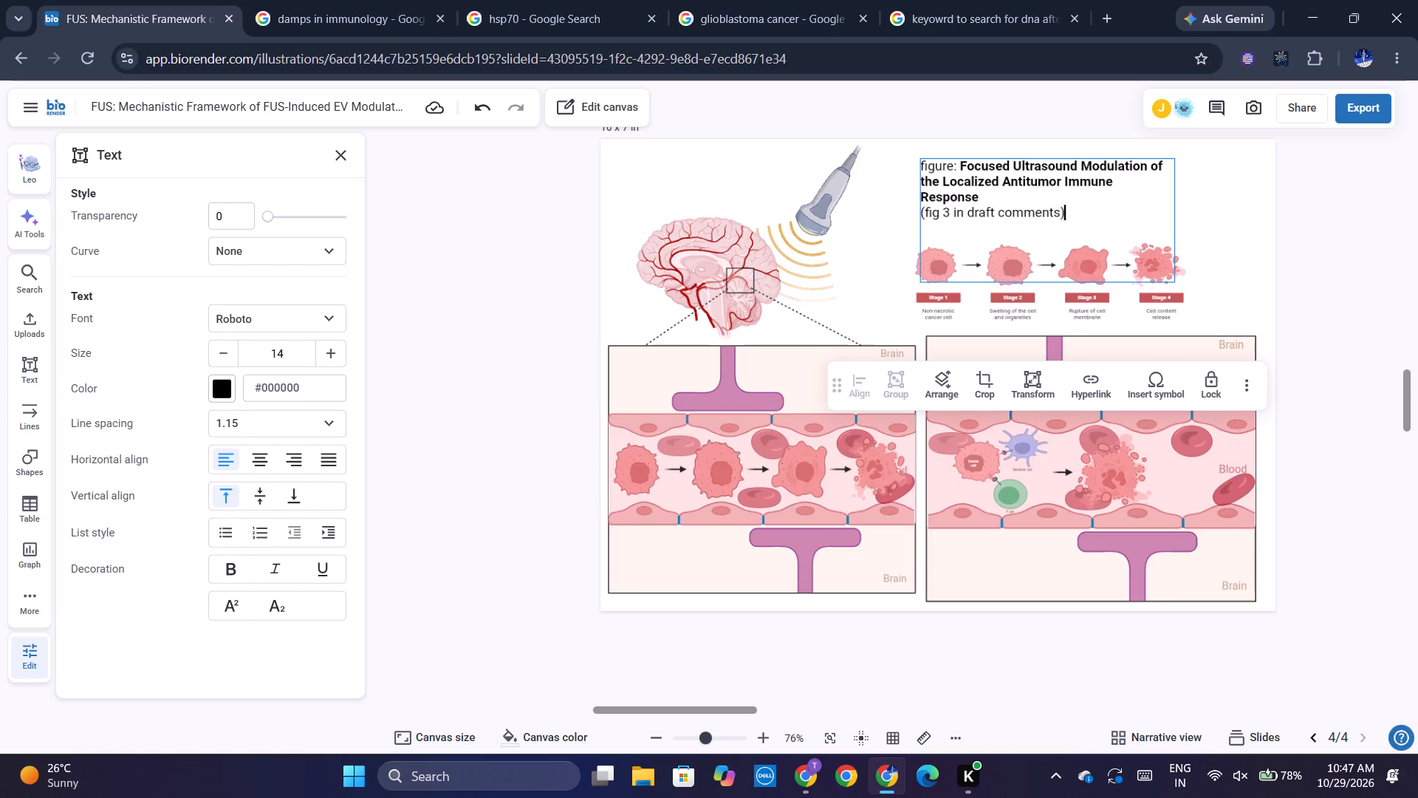
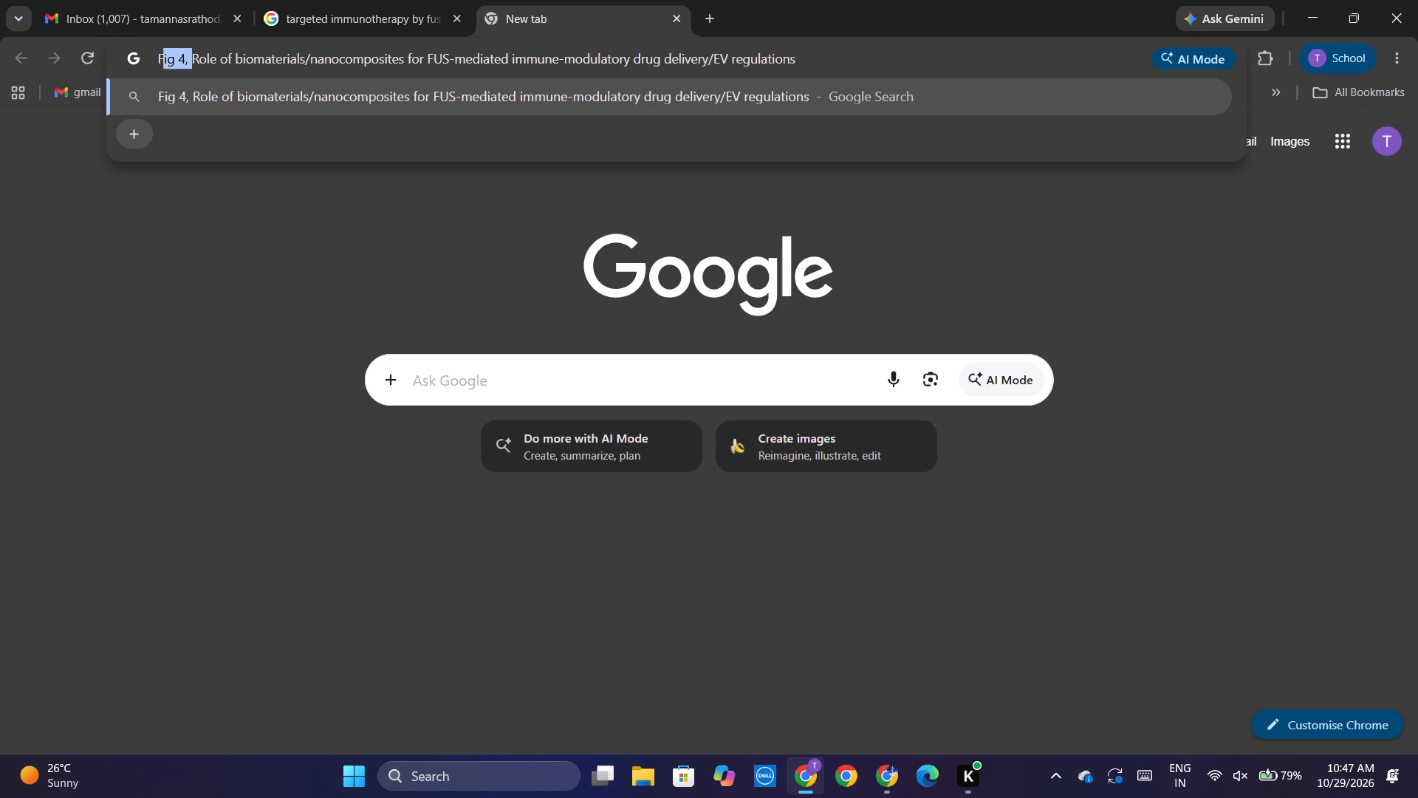
Remove the "Fig 4," prefix from the biomaterials/nanocomposites search query in the new browser tab.
drag(159, 54, 124, 50)
key(BackSpace)
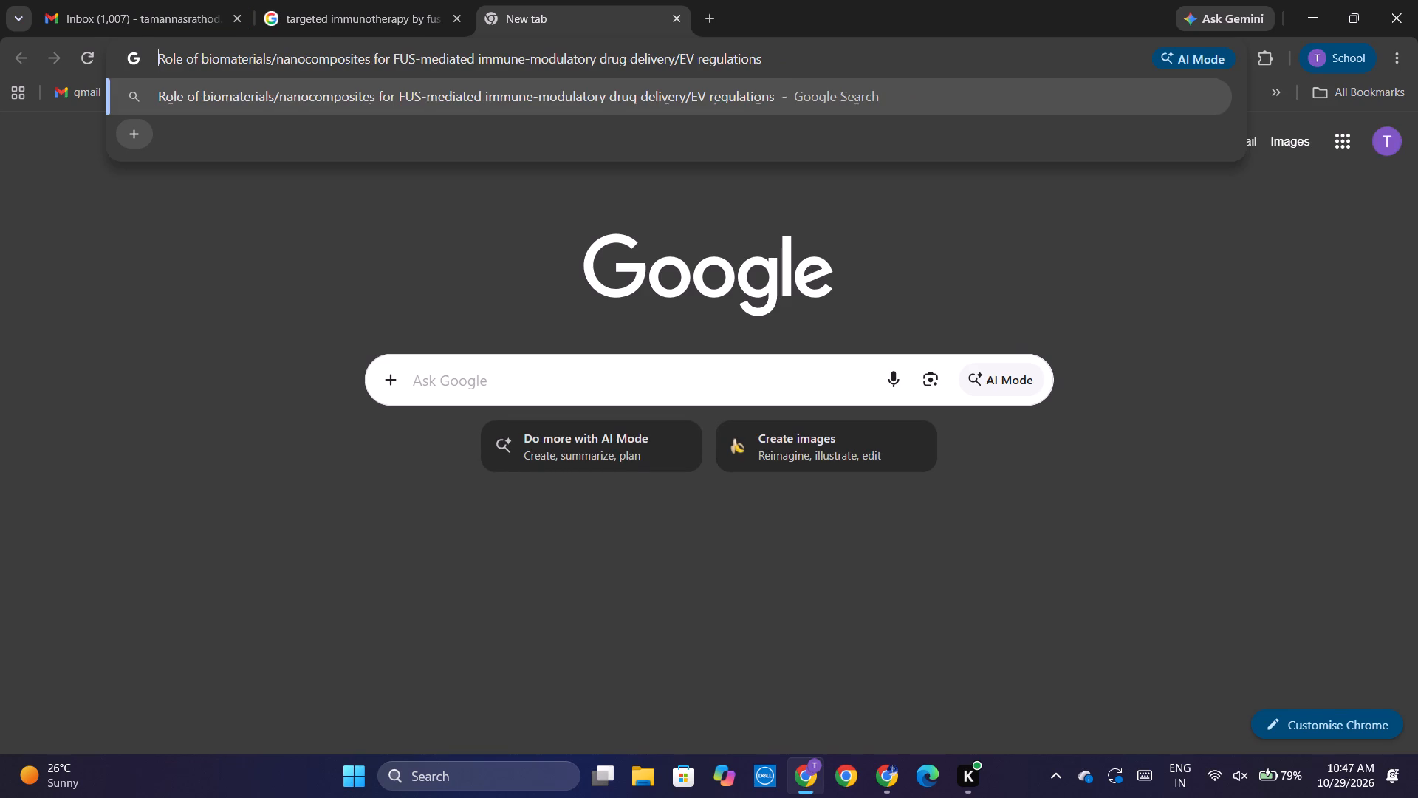
Extend the search query after "EV regulations" with "figure for biorender directions".
key(ctrl+Down)
key(ctrl+Down)
key(ctrl+Down)
key(ctrl+Down)
key(ctrl+Down)
key(ctrl+Down)
key(ctrl+Down)
key(ctrl+Down)
key(ctrl+Down)
key(ctrl+Down)
key(ctrl+Down)
key(ctrl+Down)
key(ctrl+Down)
key(ctrl+Down)
Append "figure for biorender directions" to the web search query about biomaterials/nanocomposites for FUS-mediated drug delivery/EV regulations.
key(ctrl+Right)
key(ctrl+Right)
key(ctrl+Right)
key(ctrl+Right)
key(ctrl+Right)
key(ctrl+Right)
key(ctrl+Right)
key(ctrl+Right)
key(ctrl+Right)
key(ctrl+Right)
key(ctrl+Right)
key(ctrl+Right)
key(ctrl+Right)
key(ctrl+Right)
key(ctrl+Right)
key(ctrl+Right)
key(ctrl+Right)
key(ctrl+Right)
key(ctrl+Right)
key(space)
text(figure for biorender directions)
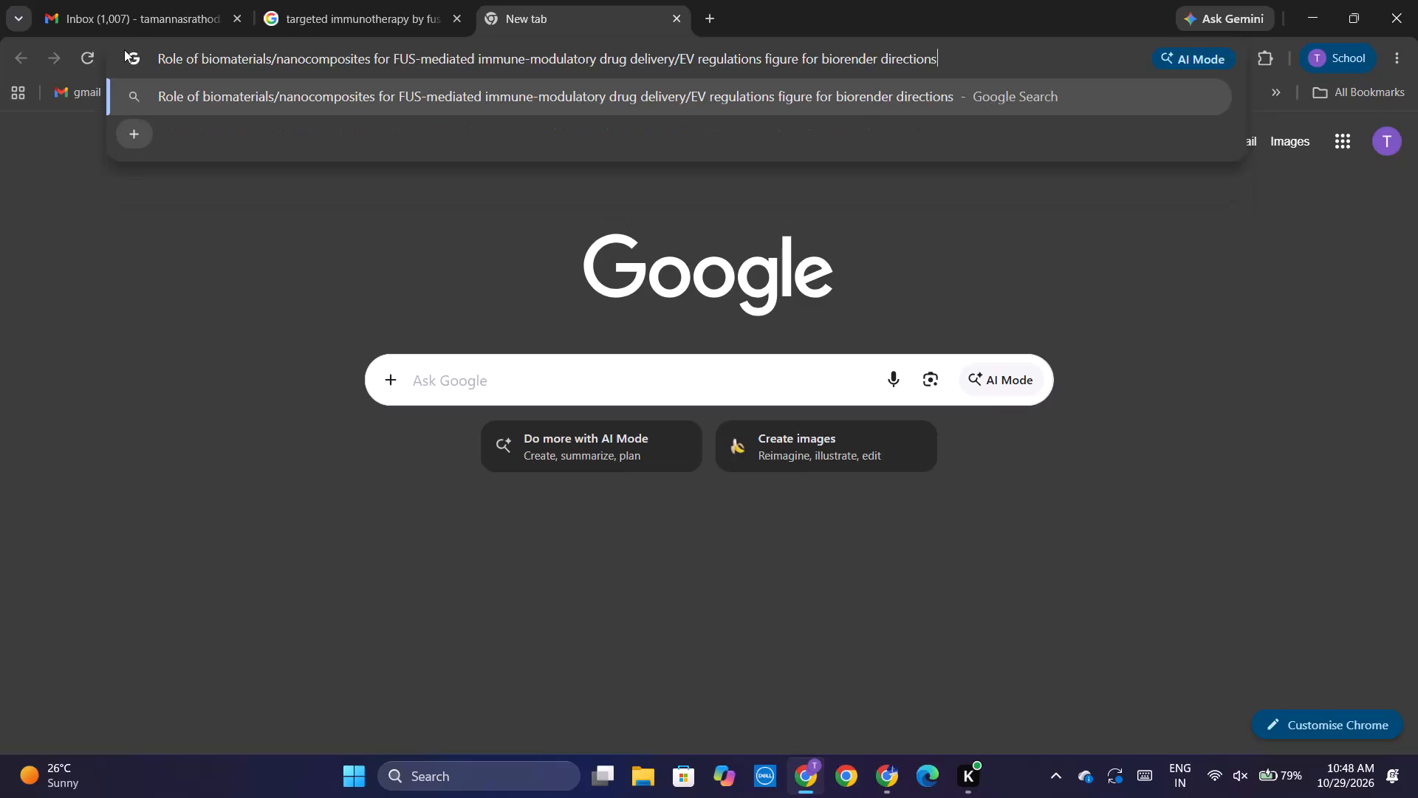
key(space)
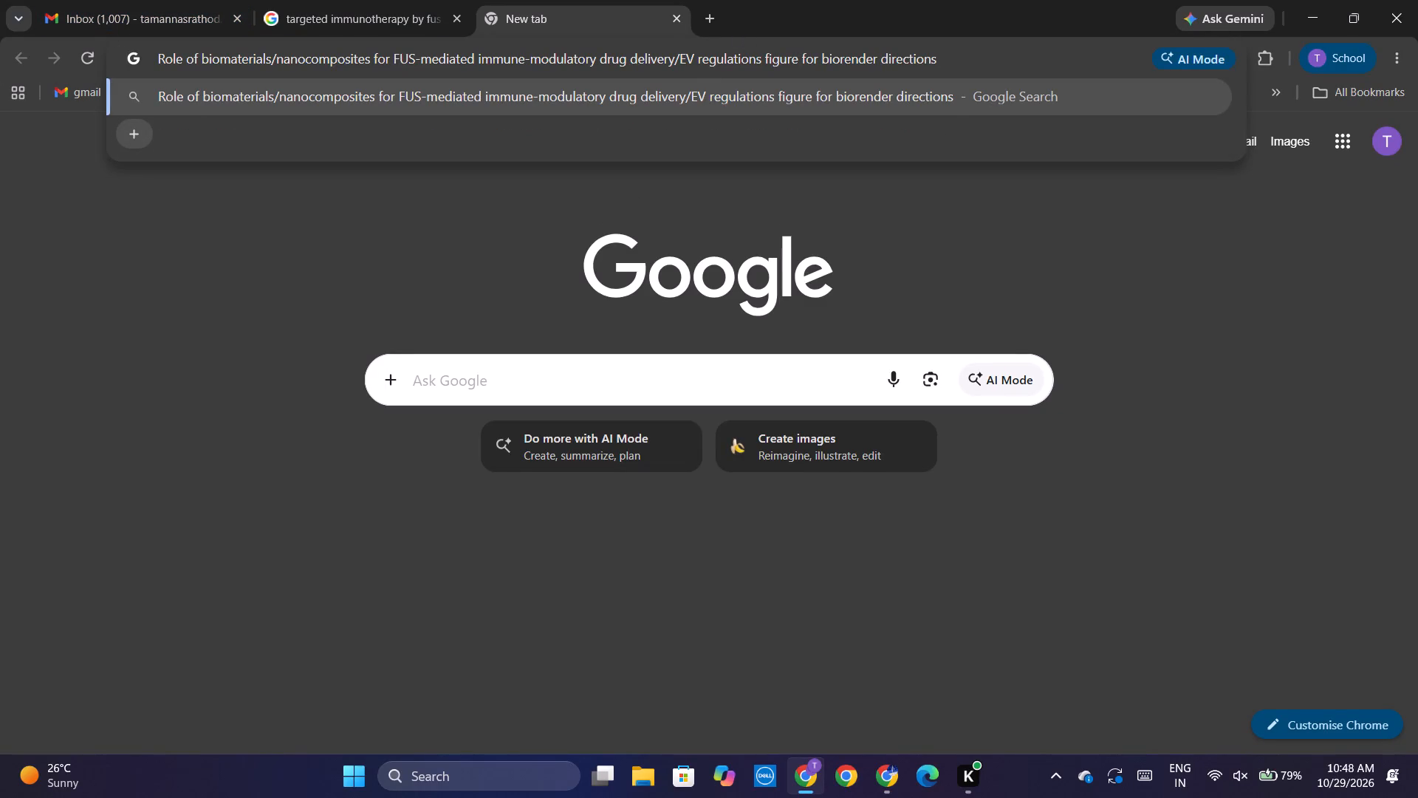
Enclose "Role of biomaterials/nanocomposites for FUS-mediated immune-modulatory drug delivery/EV regulations" in quotation marks and run the search.
click(761, 55)
key(shift+quotedbl)
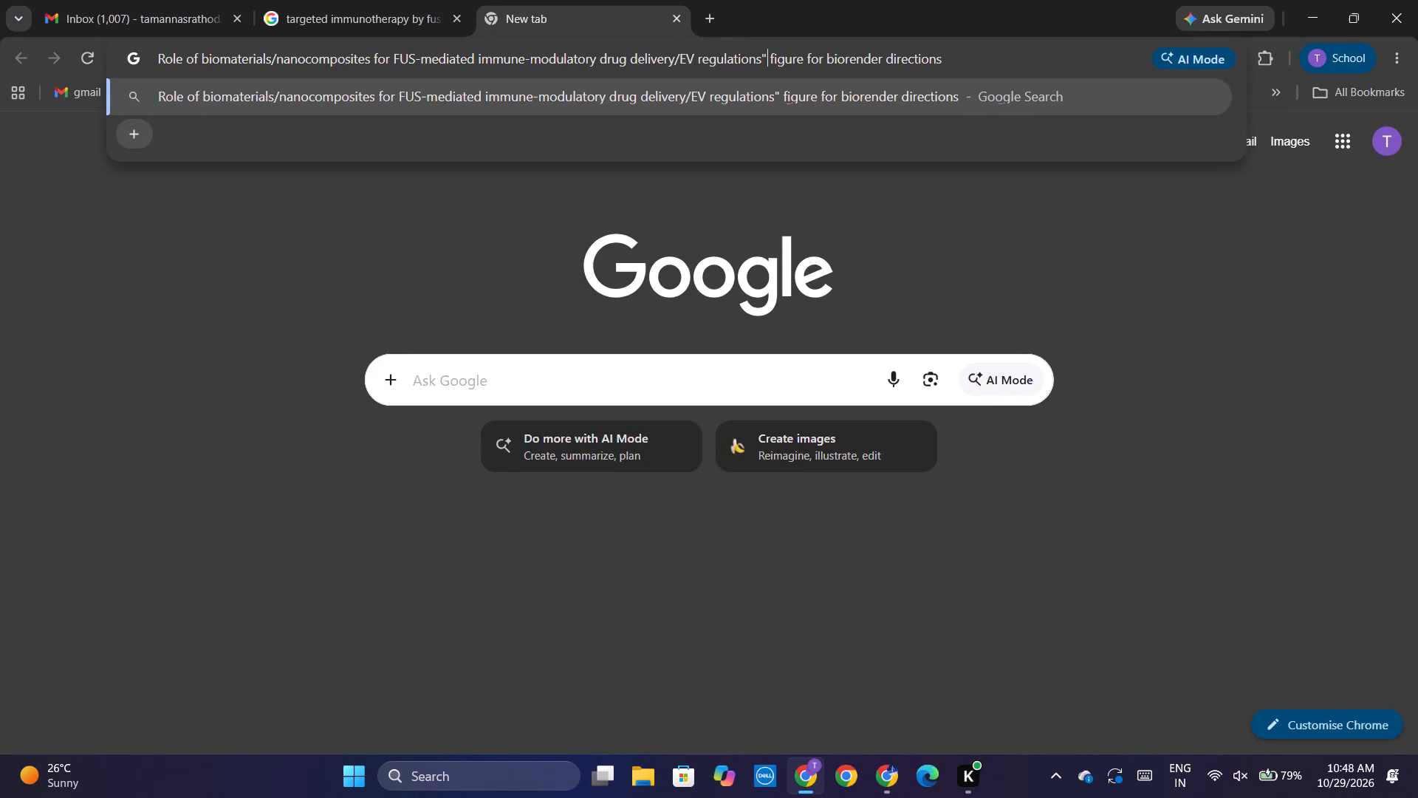
key(ctrl+Left)
key(ctrl+Left)
key(ctrl+Left)
key(ctrl+Left)
key(ctrl+Left)
key(ctrl+Left)
key(ctrl+Left)
key(ctrl+Left)
key(ctrl+Left)
key(ctrl+Left)
key(ctrl+Left)
key(ctrl+Left)
key(ctrl+Left)
key(ctrl+Left)
key(ctrl+Left)
key(ctrl+Left)
key(ctrl+Left)
key(ctrl+Left)
key(ctrl+Left)
key(shift+quotedbl)
key(Return)
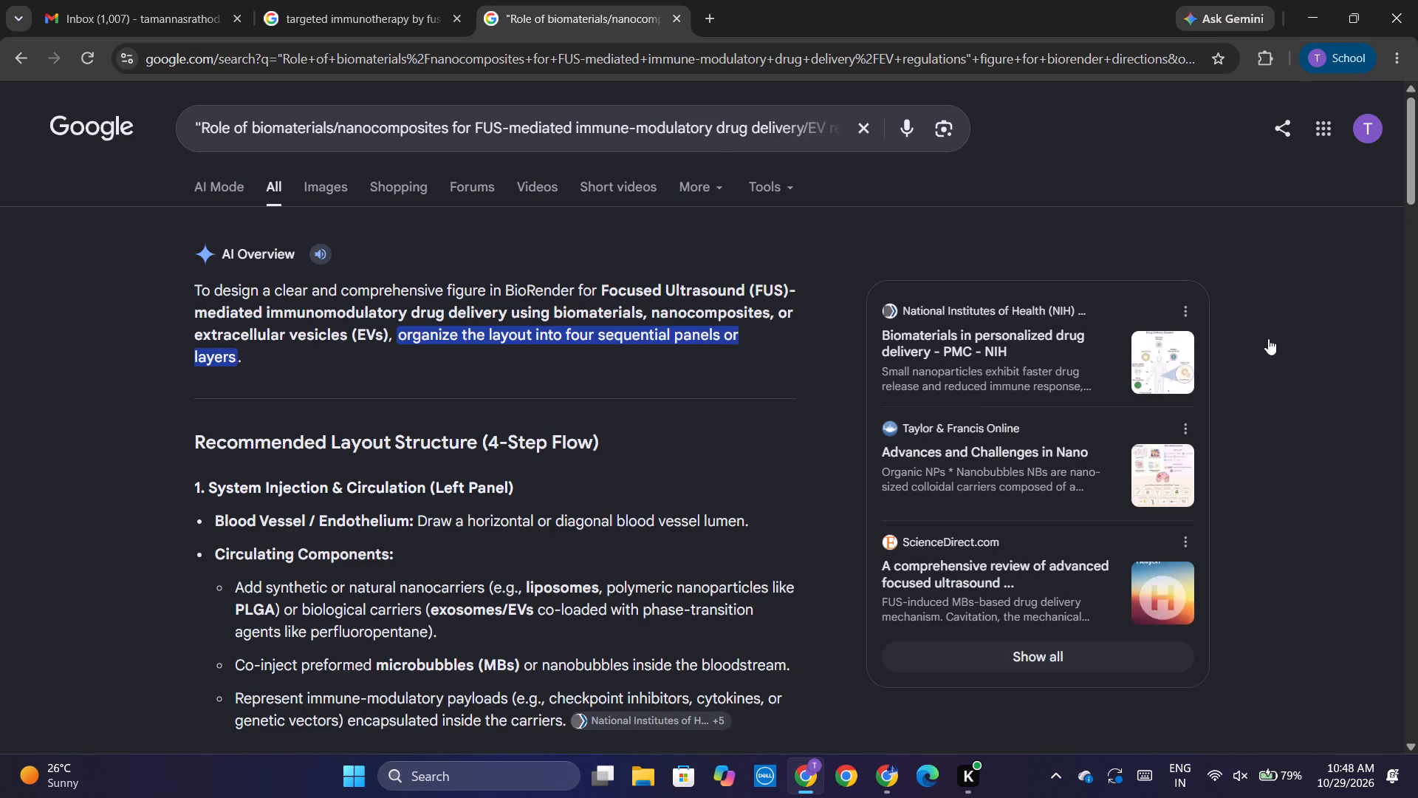
Switch to the BioRender deck and add a blank fifth slide after the Blood Brain Barrier slide.
click(903, 797)
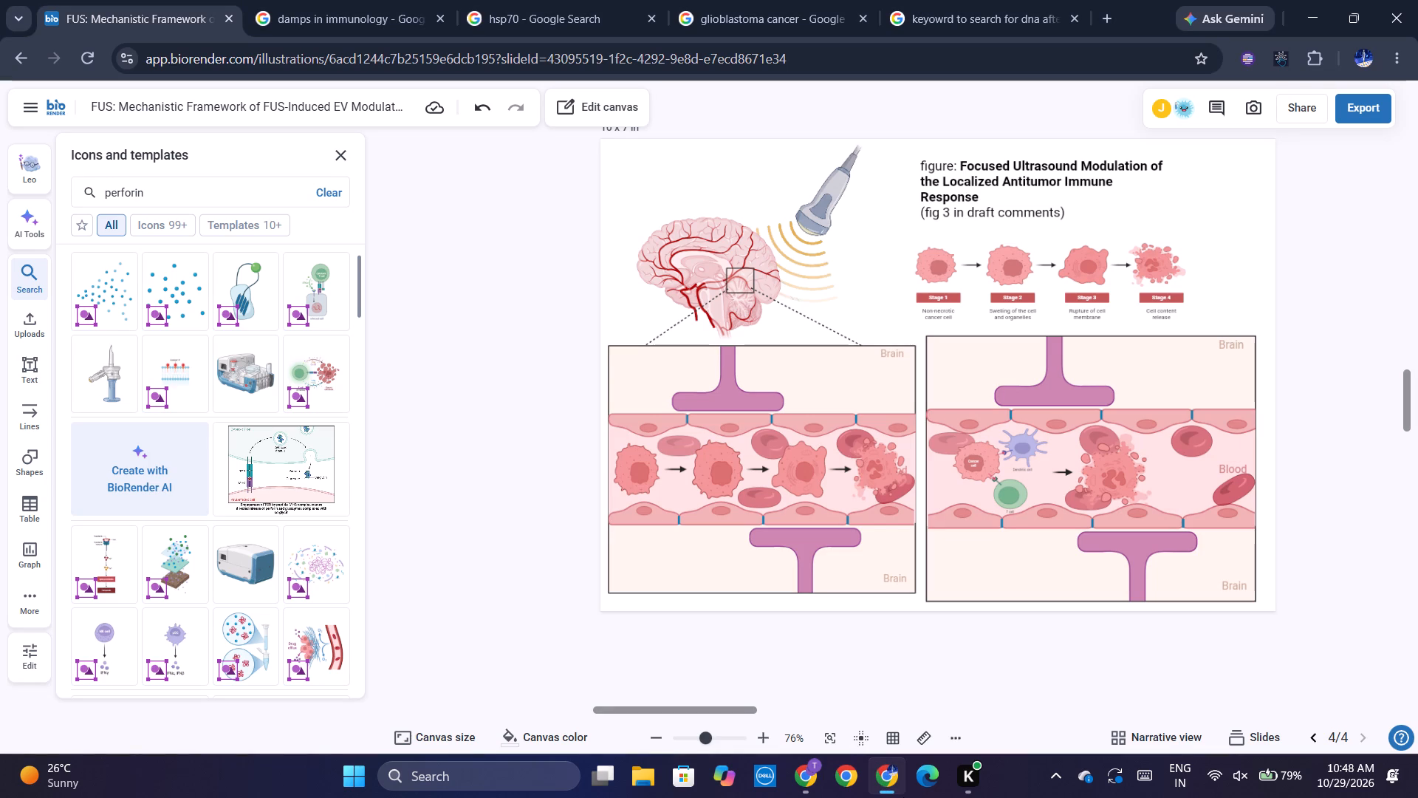
click(489, 246)
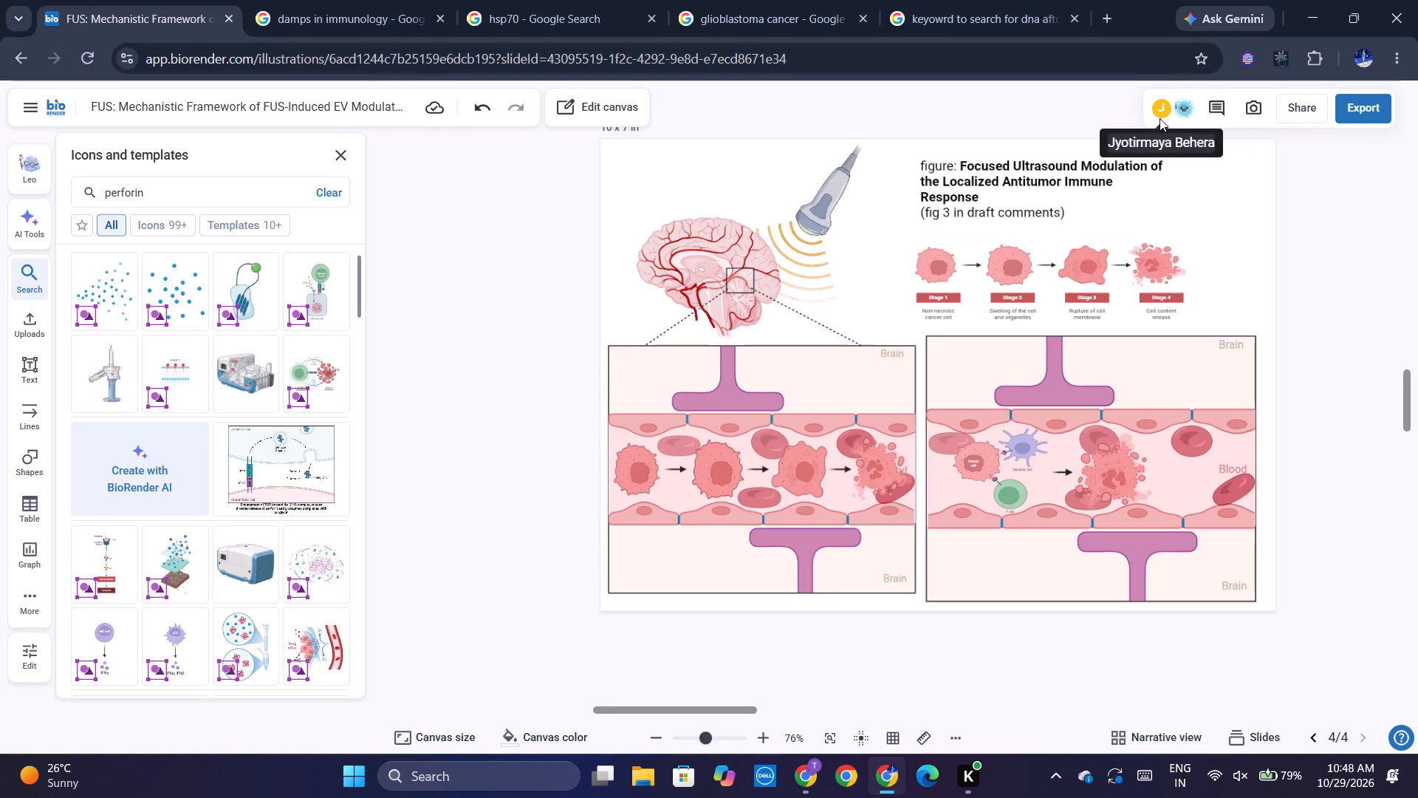
click(343, 158)
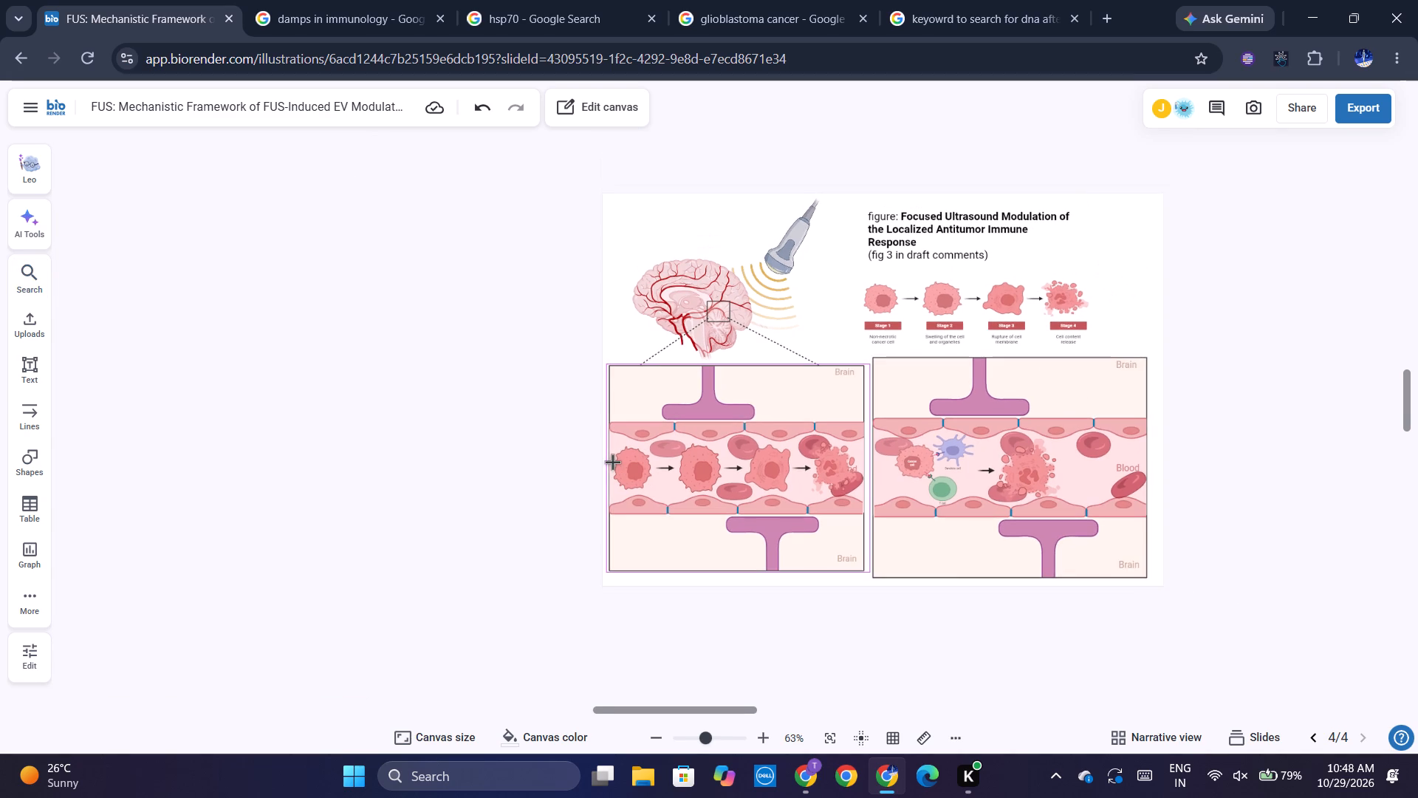
click(1281, 737)
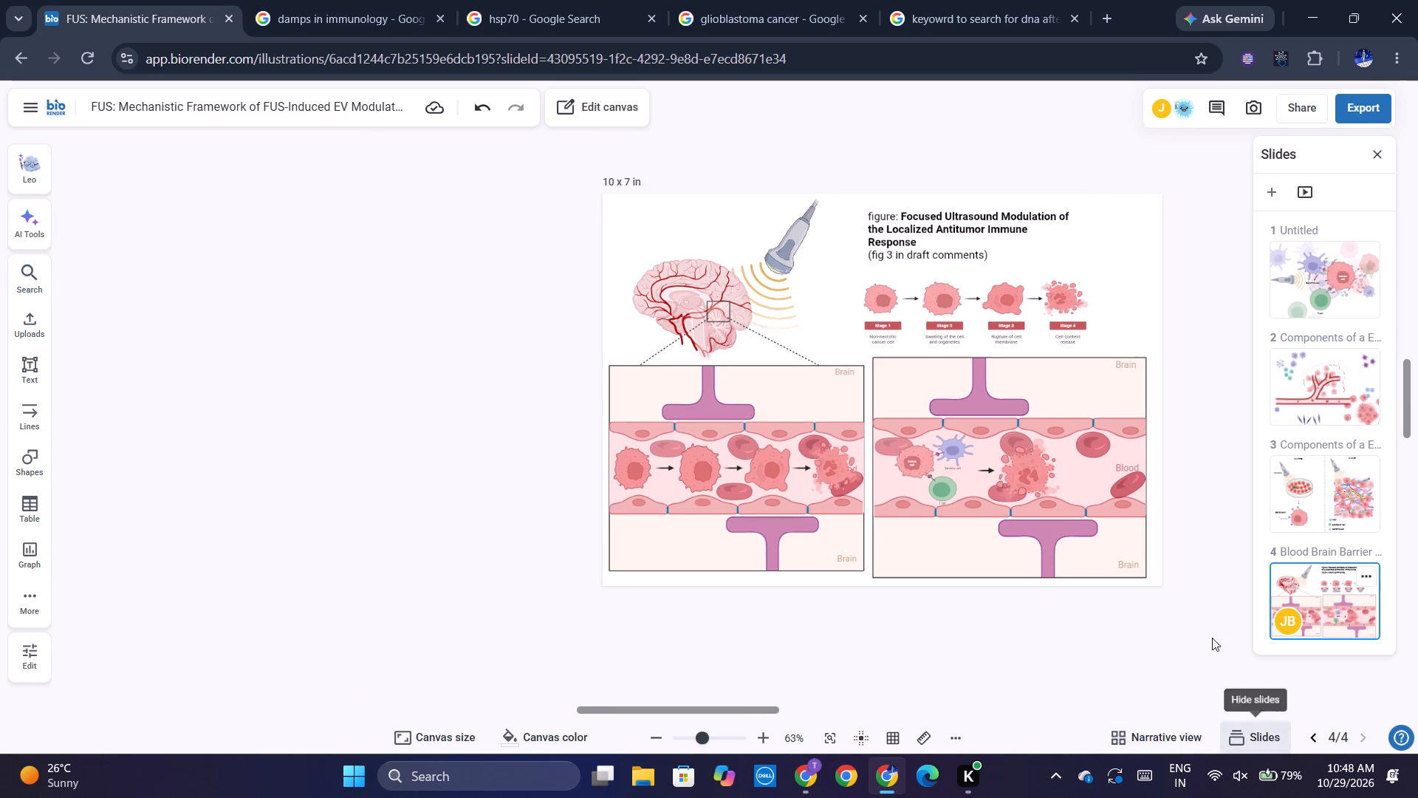
scroll(1063, 290, left, 2)
scroll(1063, 290, right, 1)
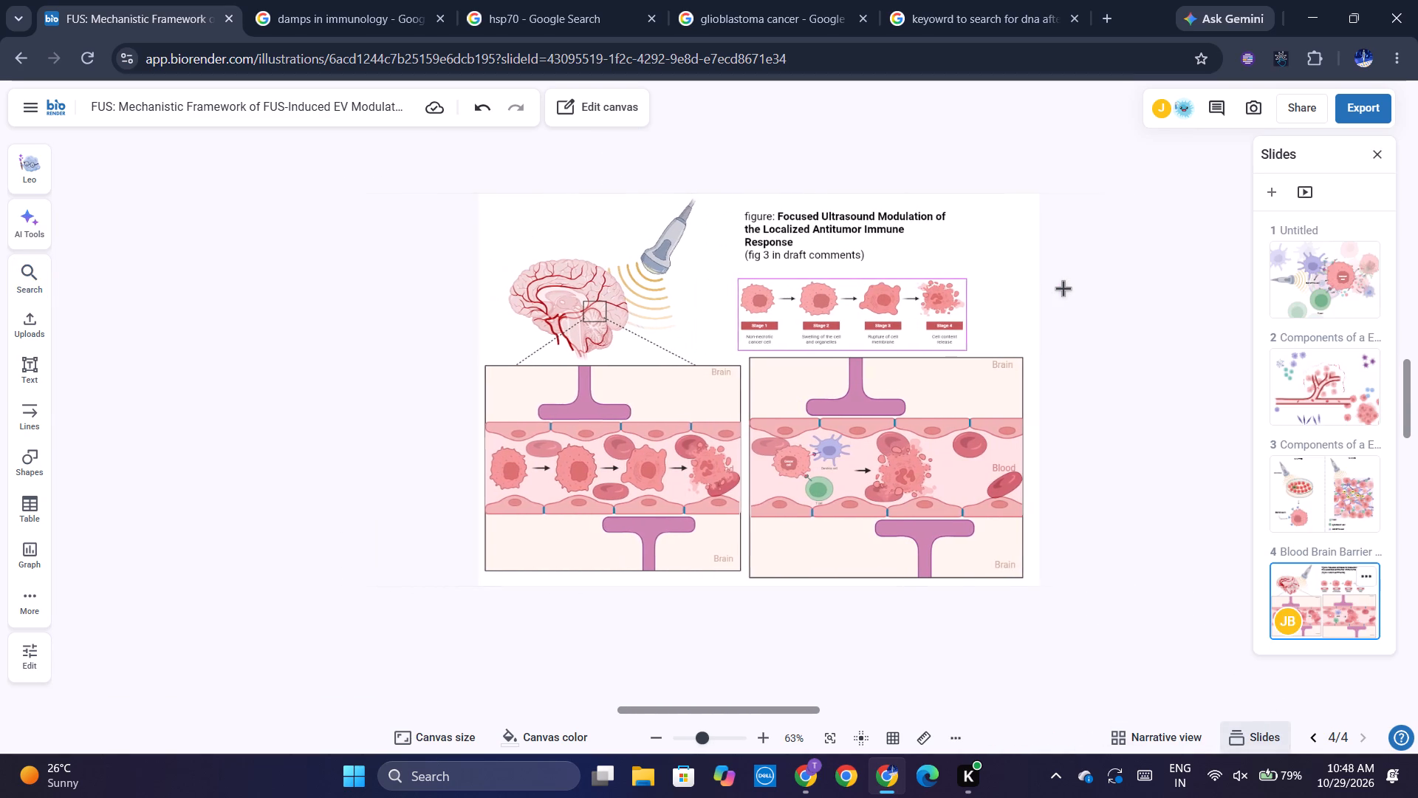
scroll(1063, 290, right, 1)
click(1267, 191)
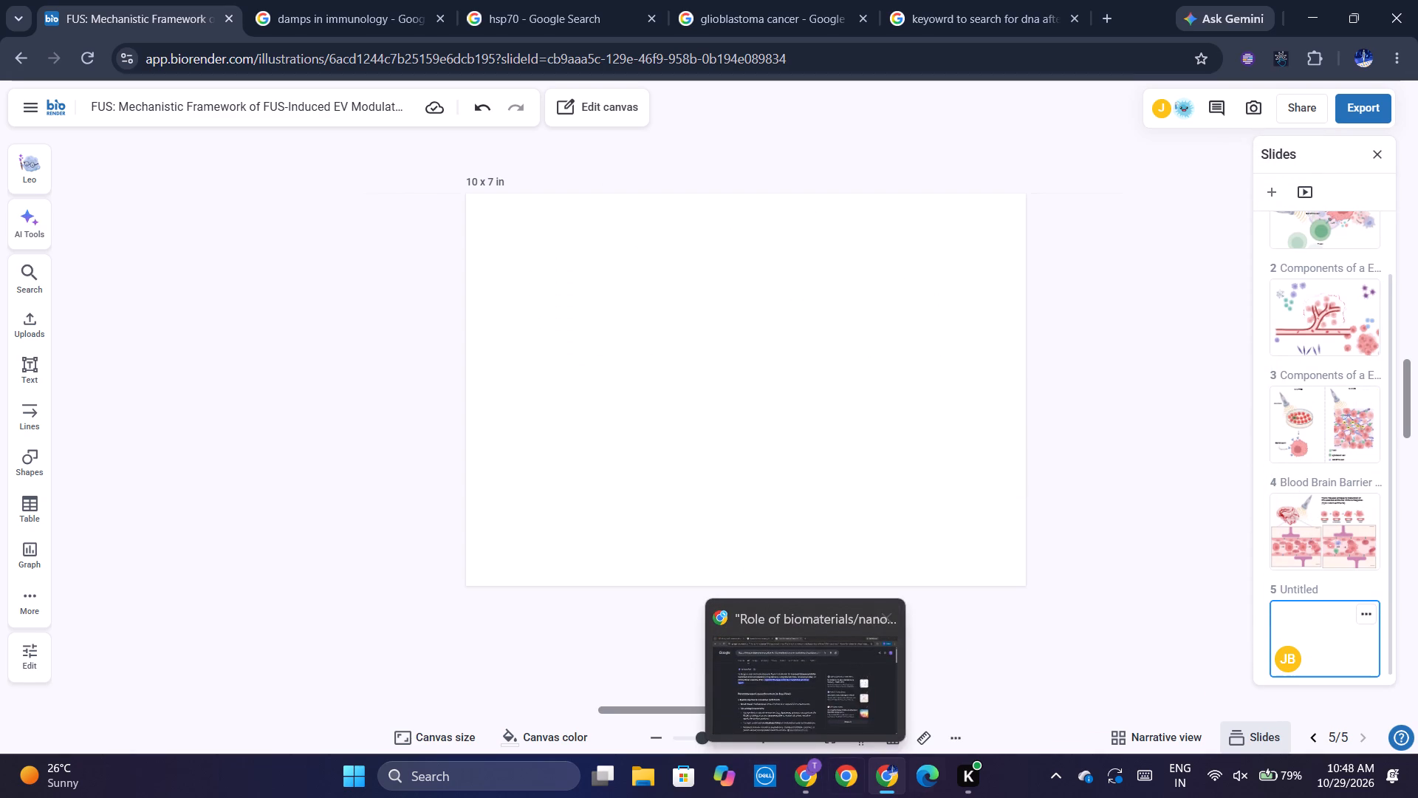
Return to the Google search results to consult the recommended layout for the biomaterials drug delivery figure.
click(794, 776)
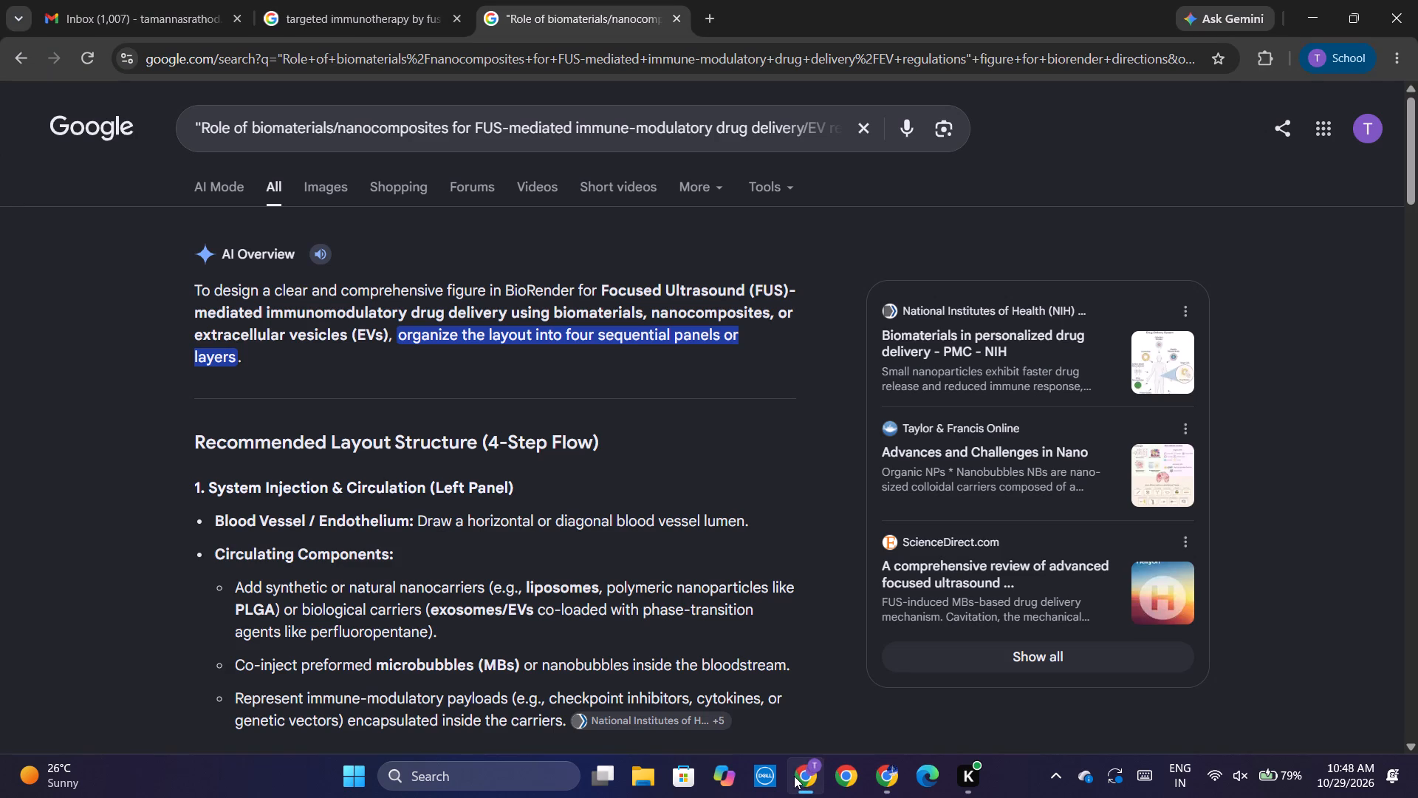
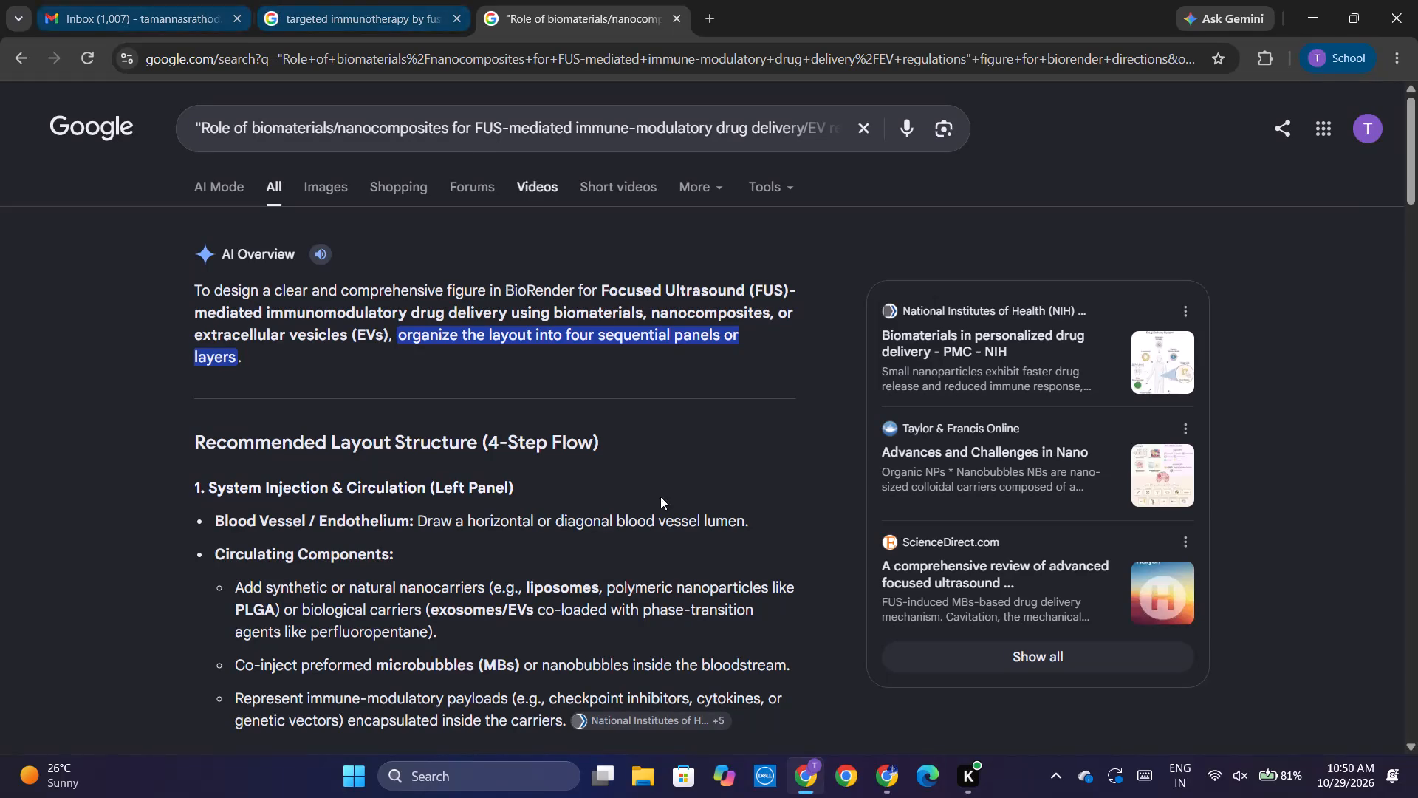
Switch to the BioRender deck, delete the first two slides, and open the blank last slide.
click(876, 775)
scroll(1267, 302, up, 7)
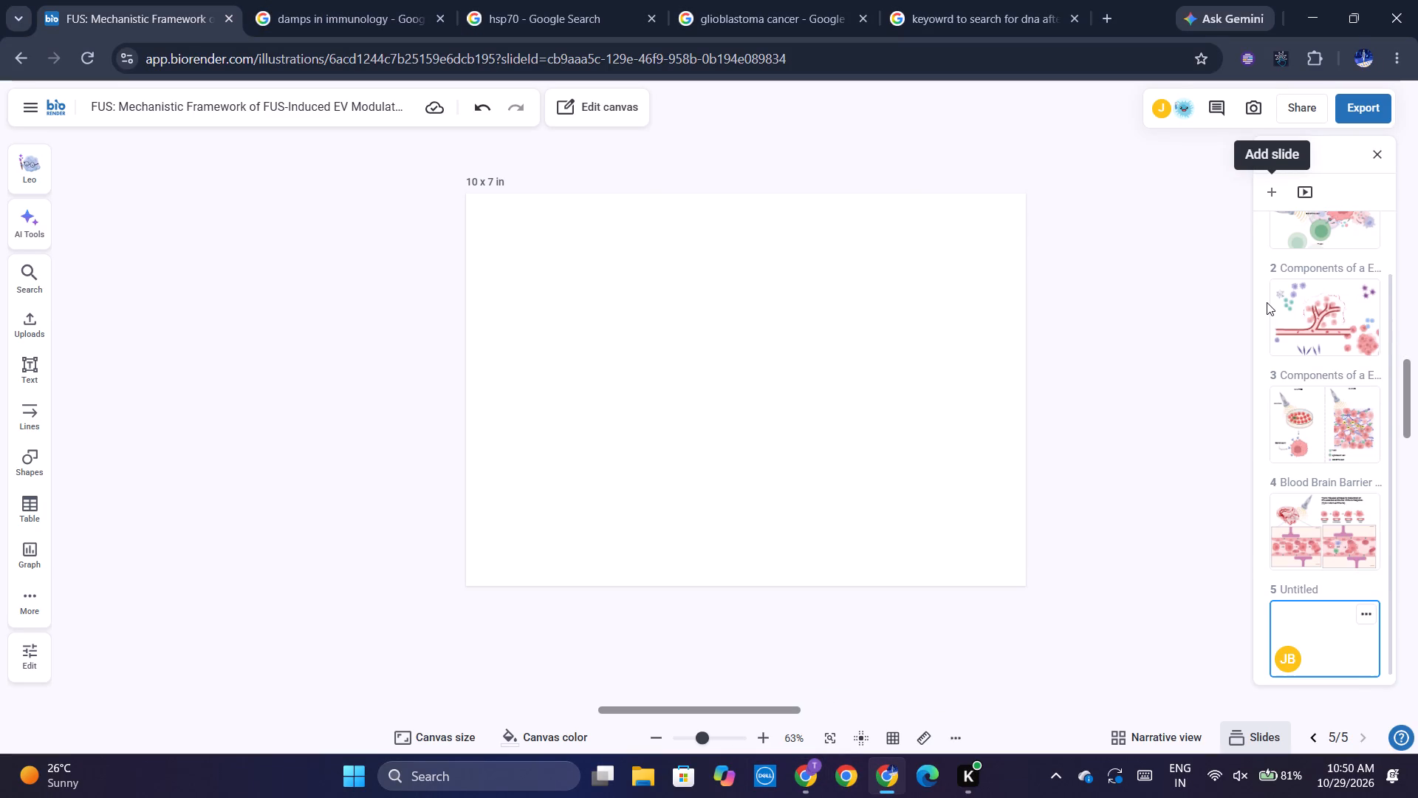
click(1310, 289)
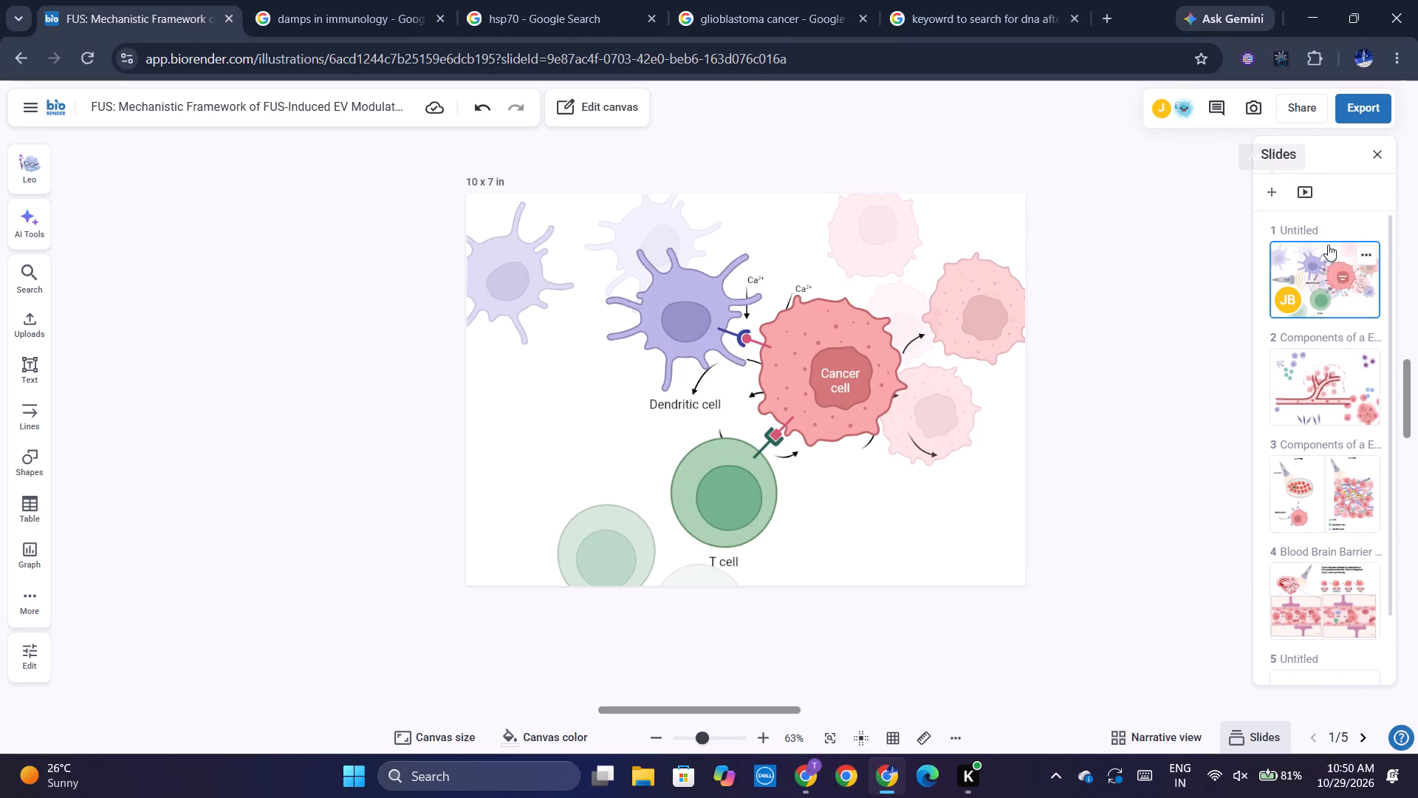
click(1364, 250)
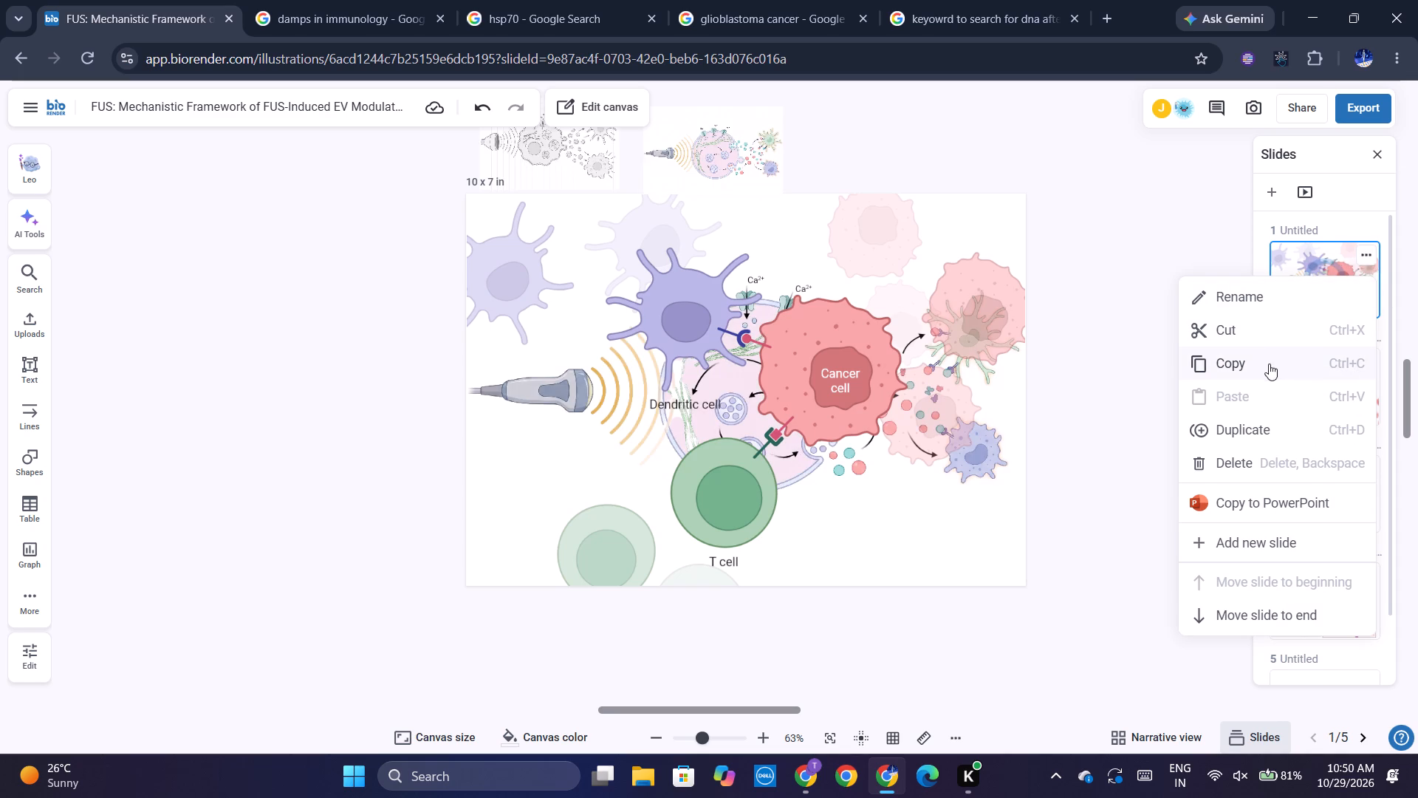
click(1244, 461)
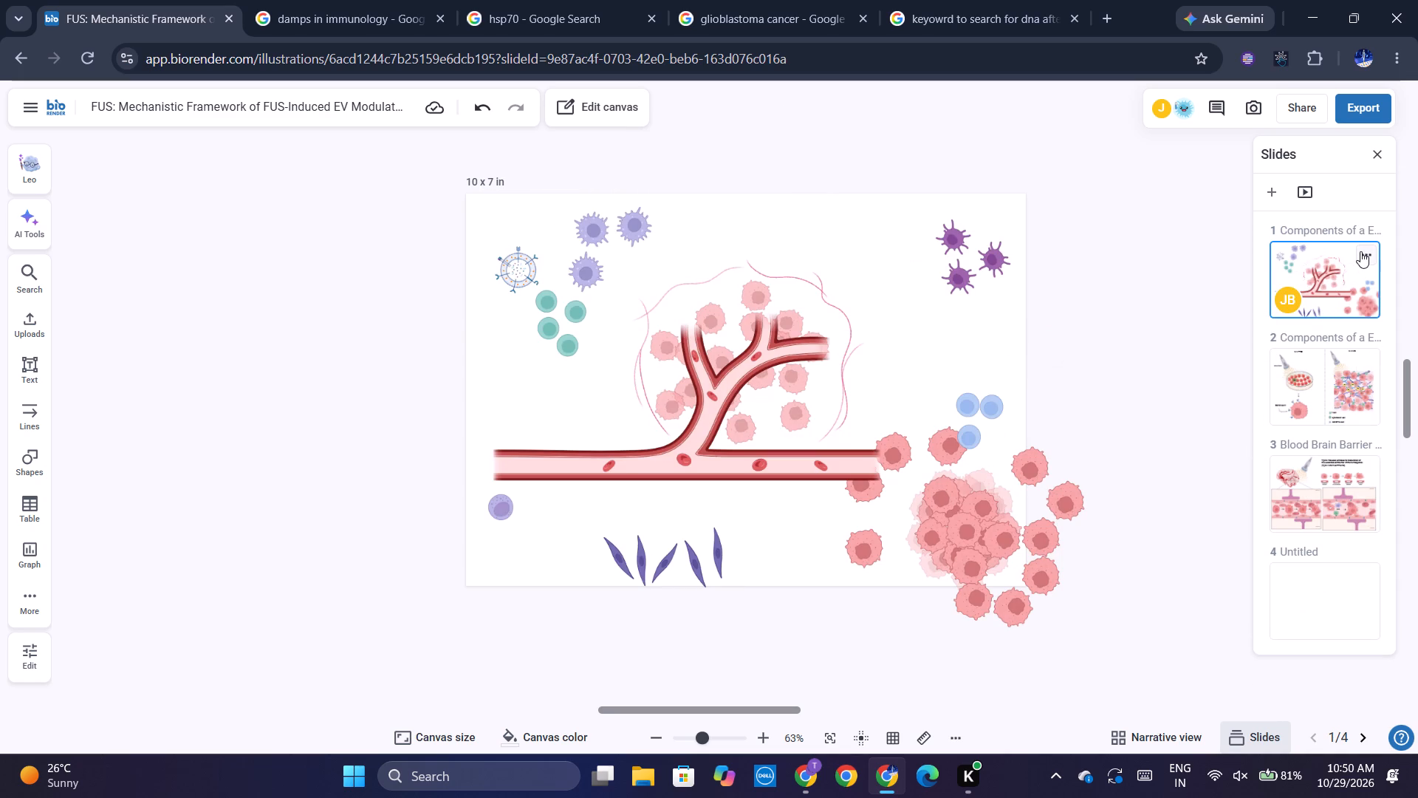
click(1360, 251)
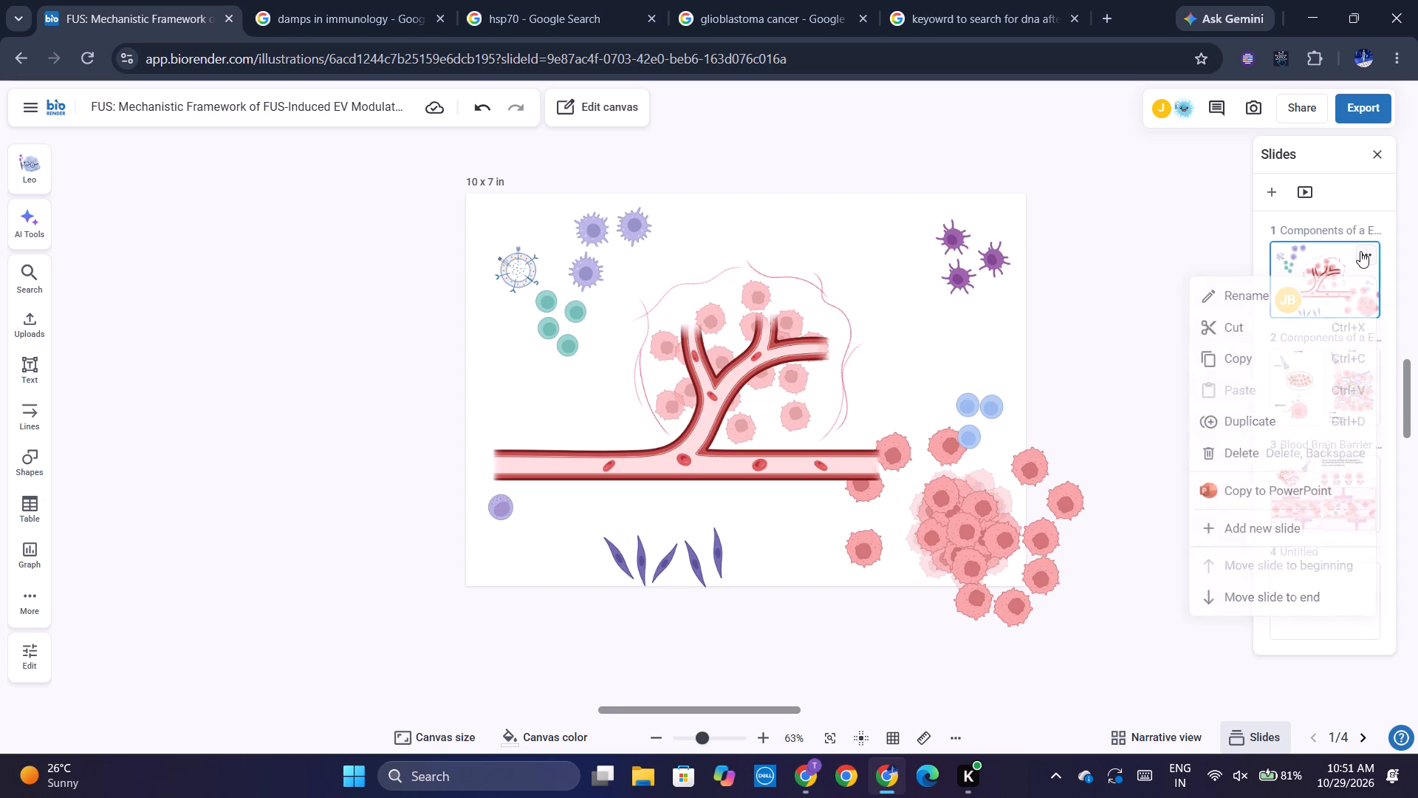
click(1312, 457)
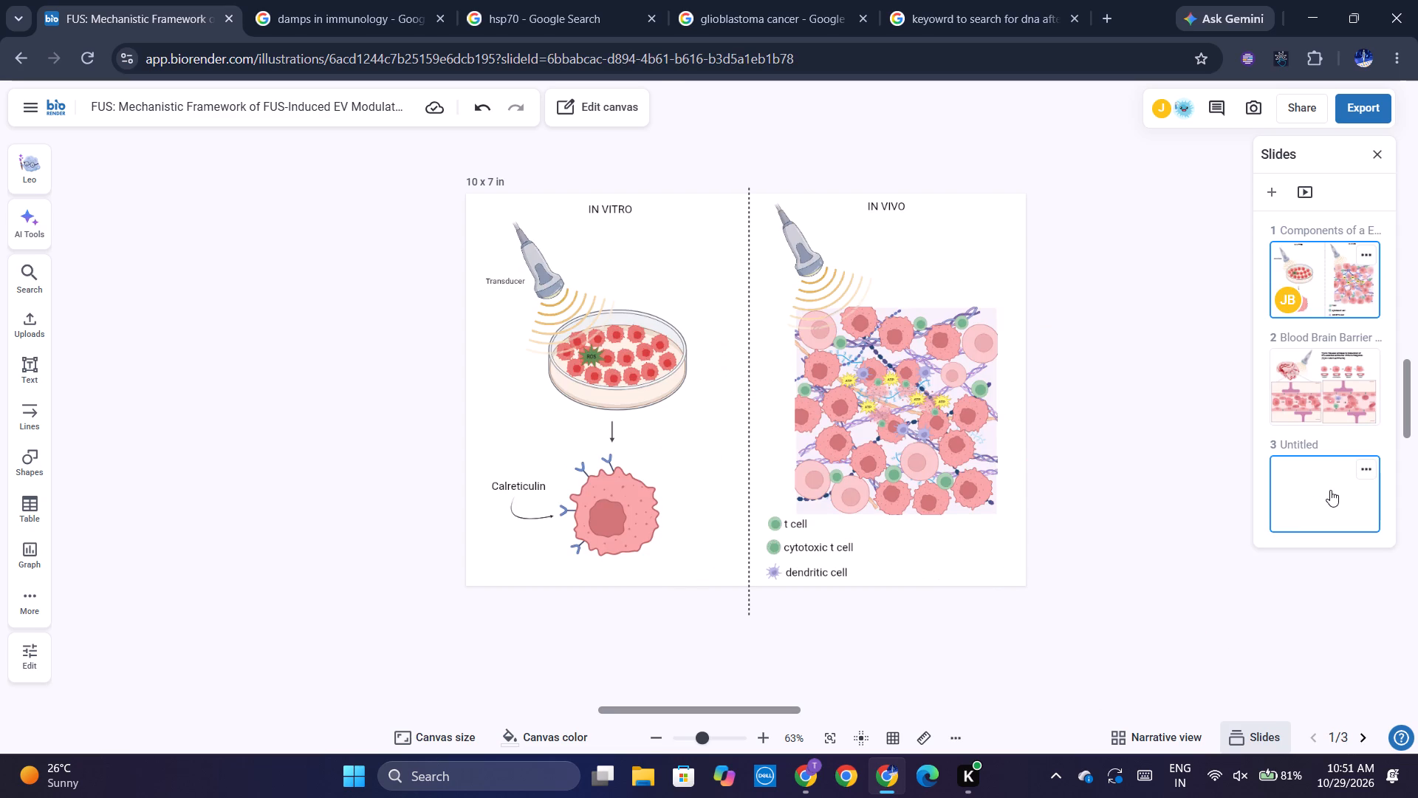
click(1330, 490)
Return to the Google search window and search for "blood vessel lumen" in a new tab.
click(804, 769)
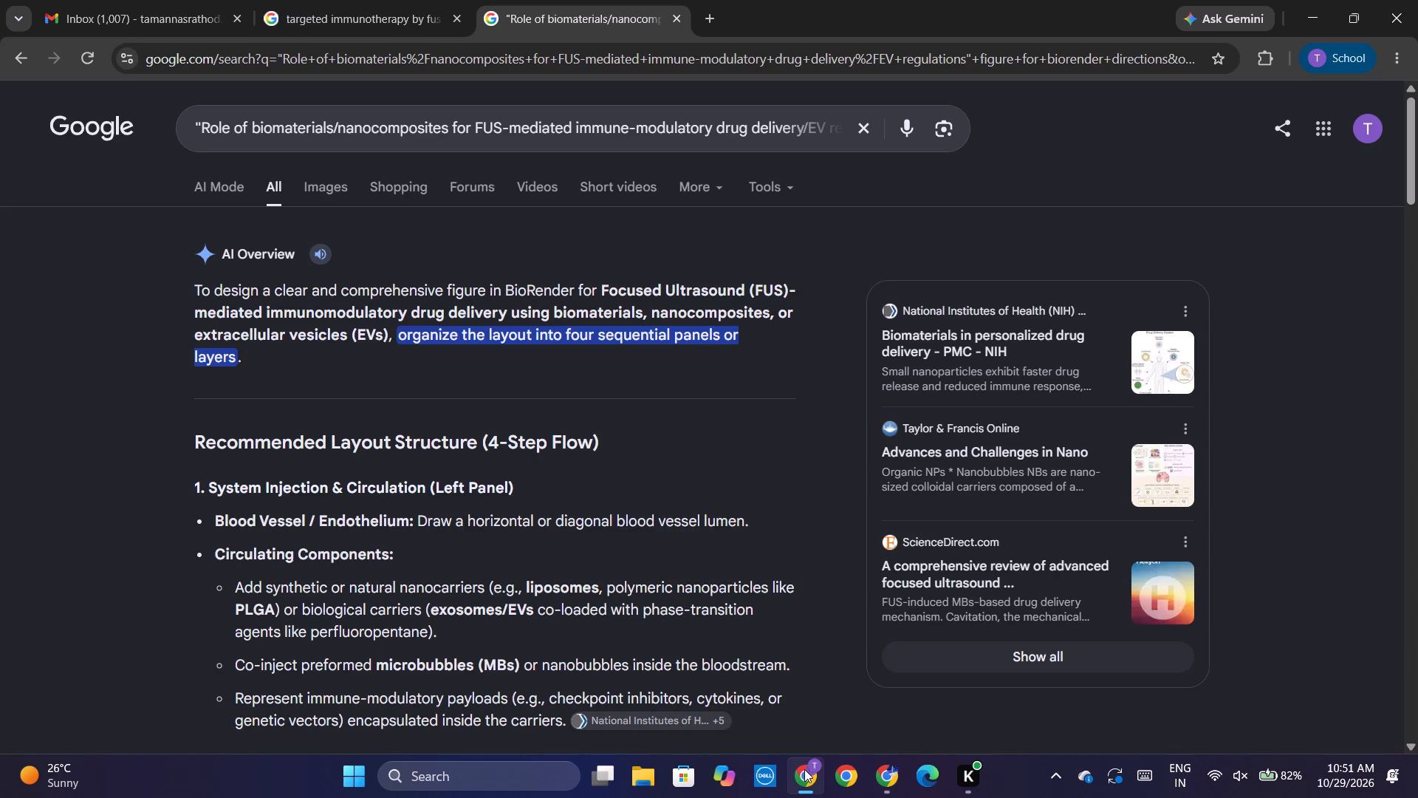
key(ctrl+t)
text(blood vs)
key(BackSpace)
text(essel)
key(space)
text(lumen)
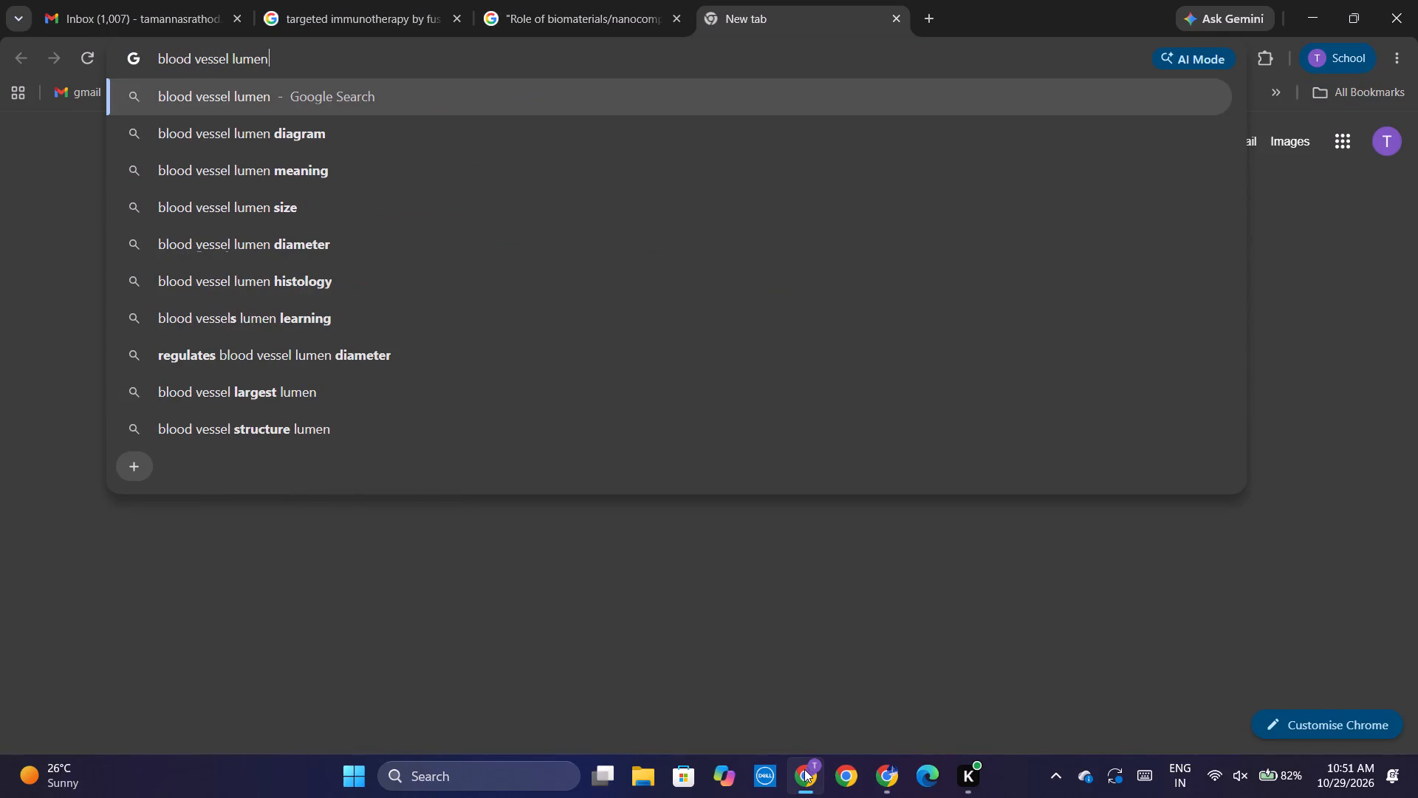
key(Return)
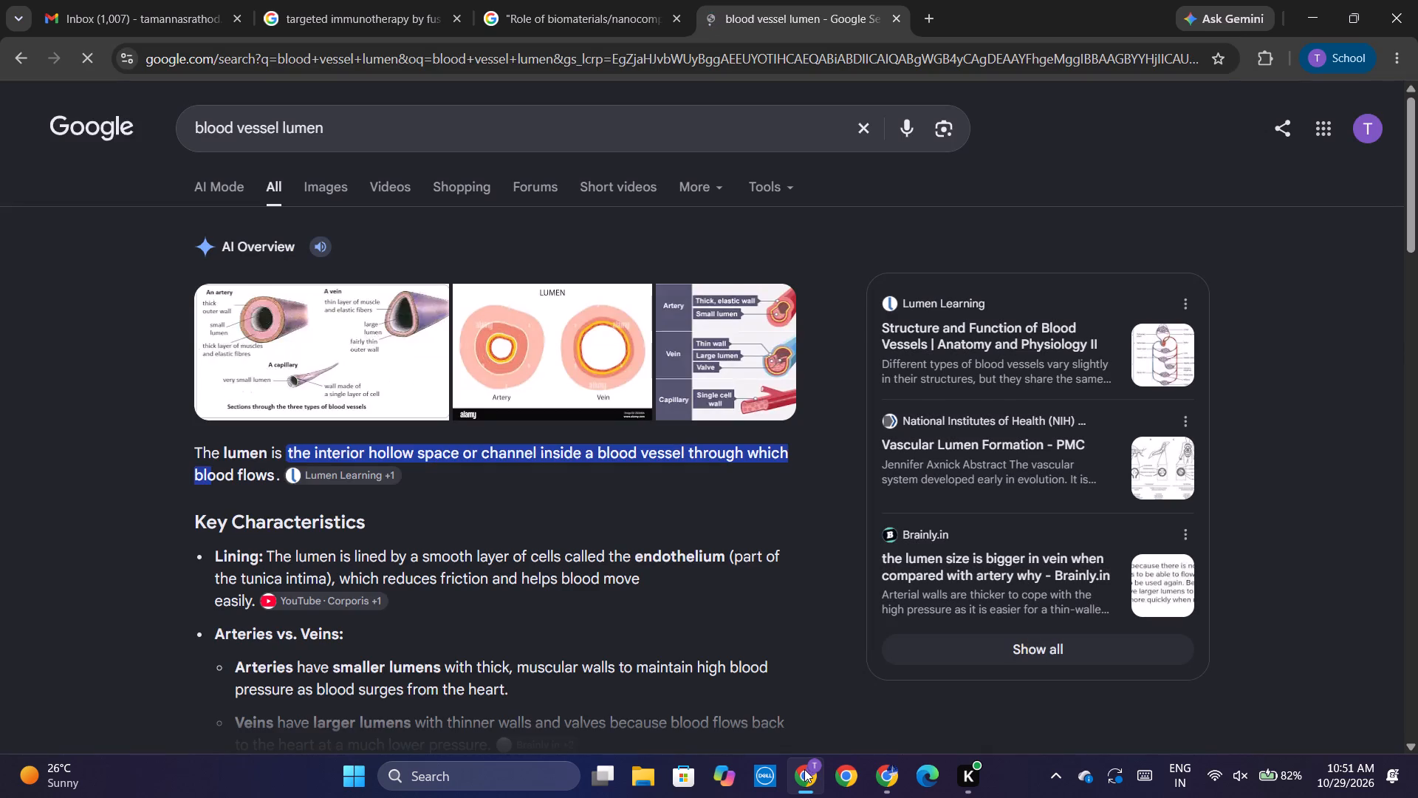
key(Escape)
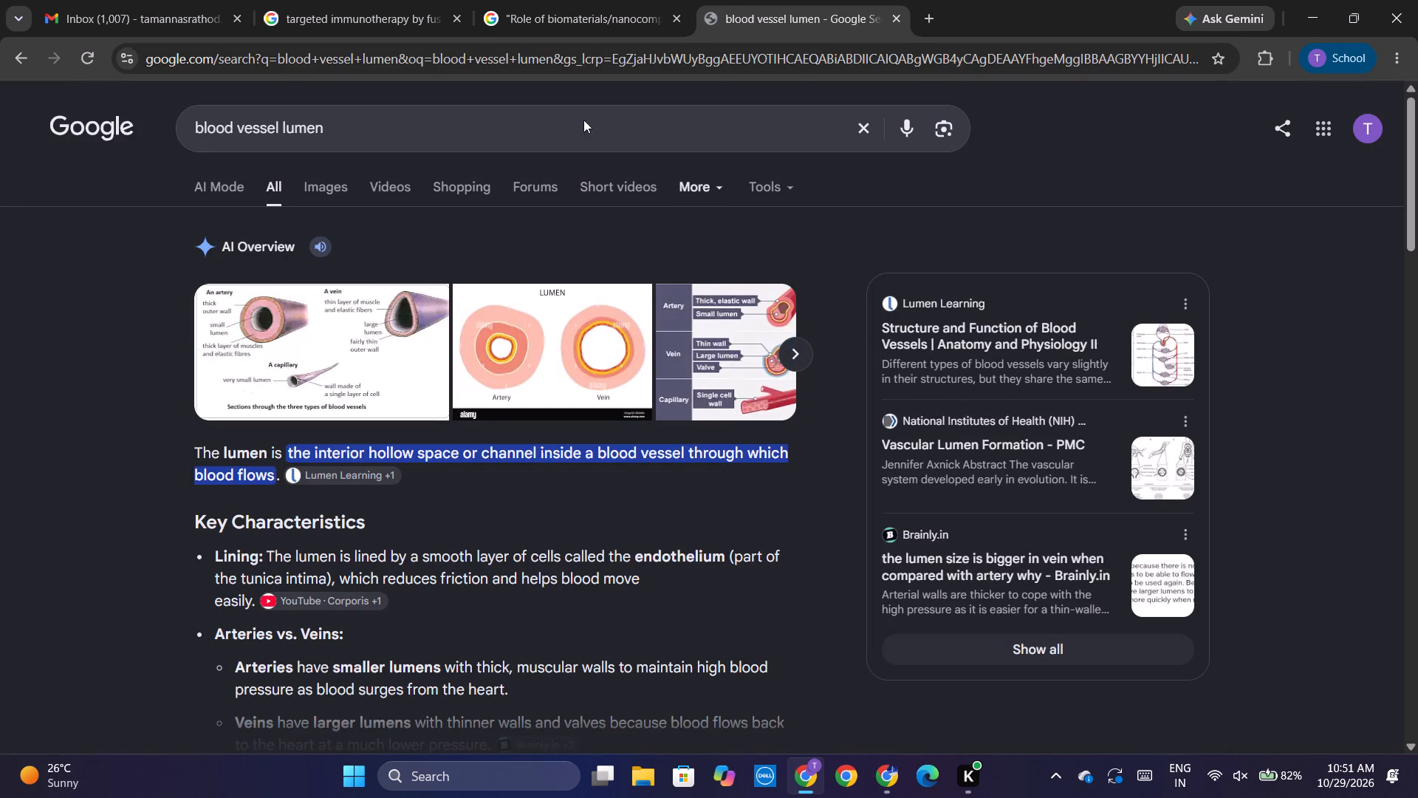
Close the "targeted immunotherapy by fus" results and review the recommended four-step layout for the biomaterials figure.
click(516, 0)
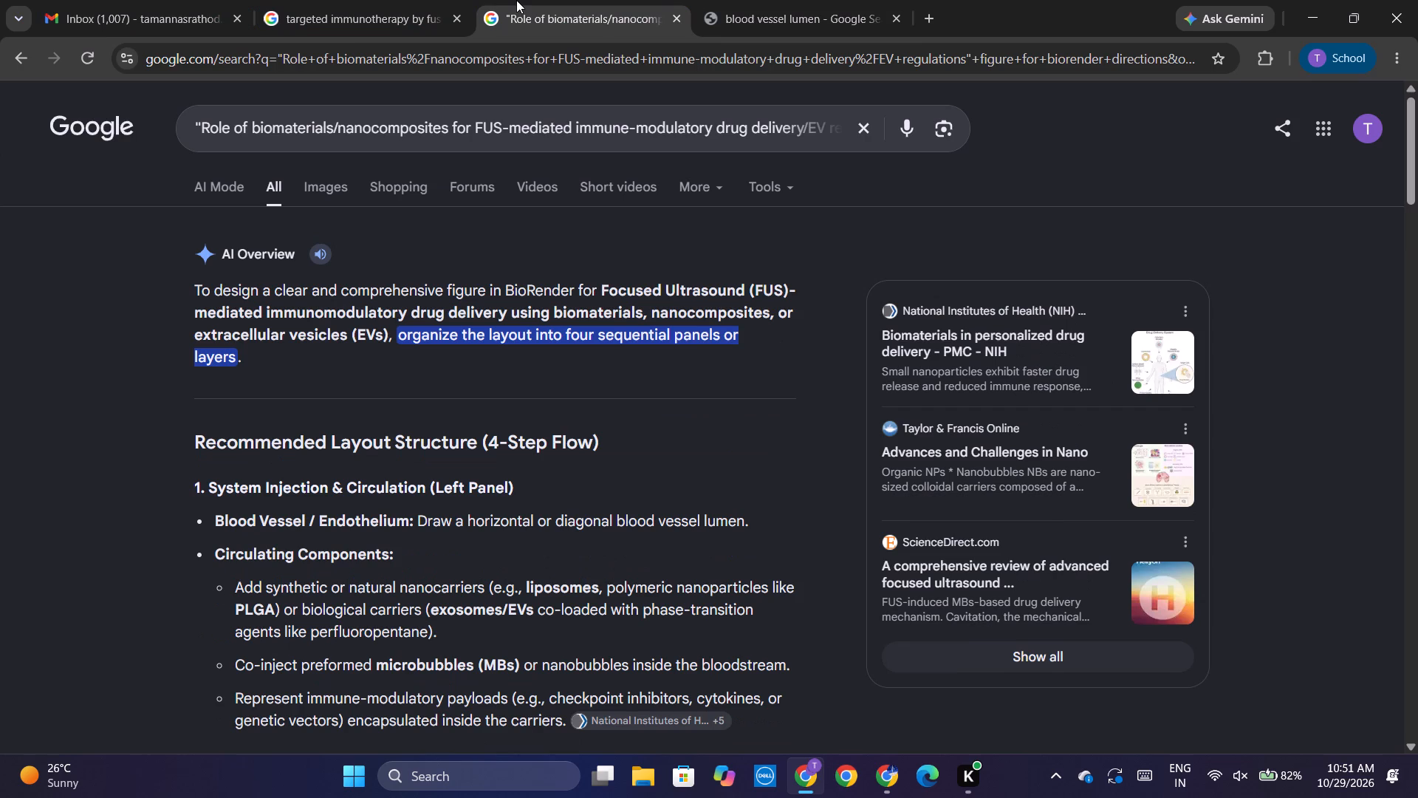
click(411, 16)
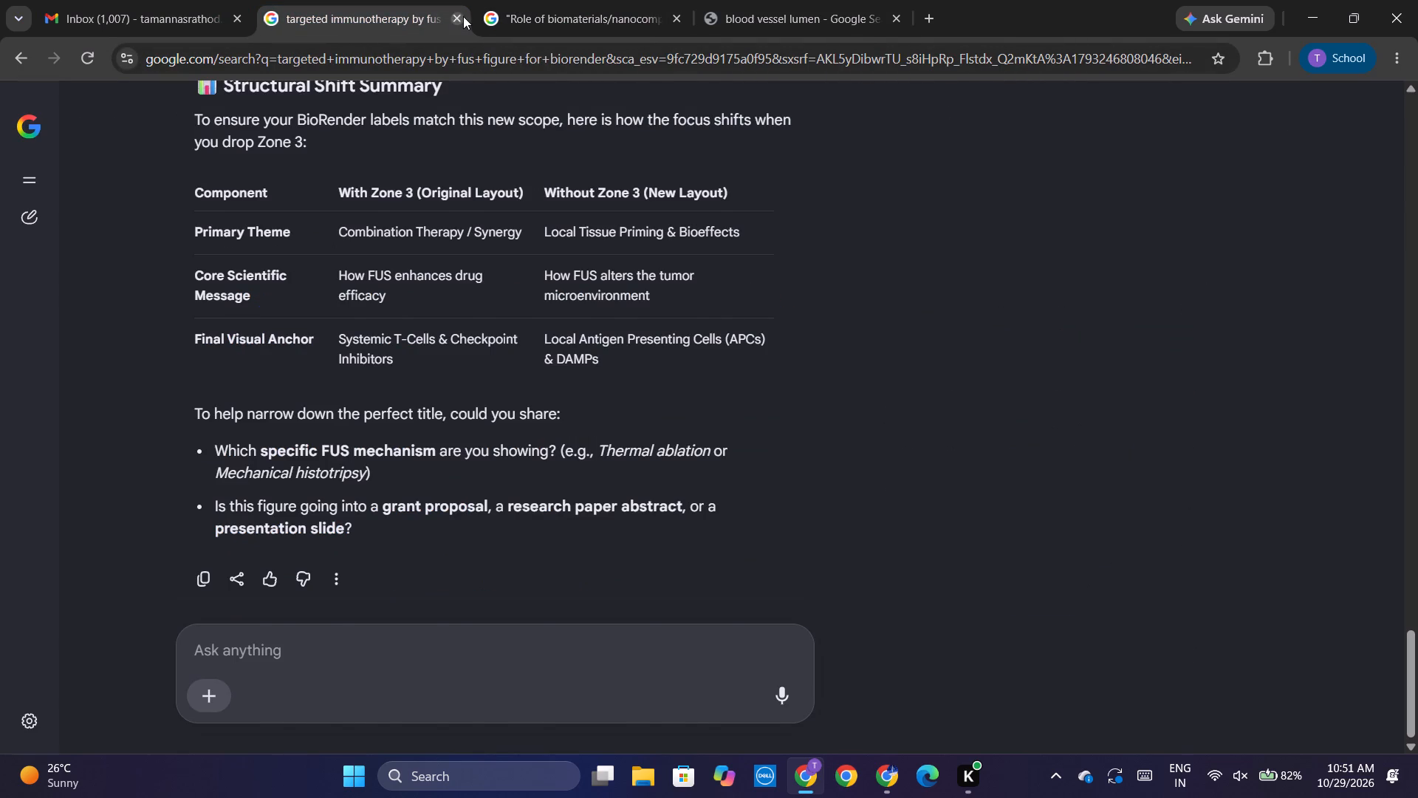
click(463, 16)
scroll(463, 466, down, 1)
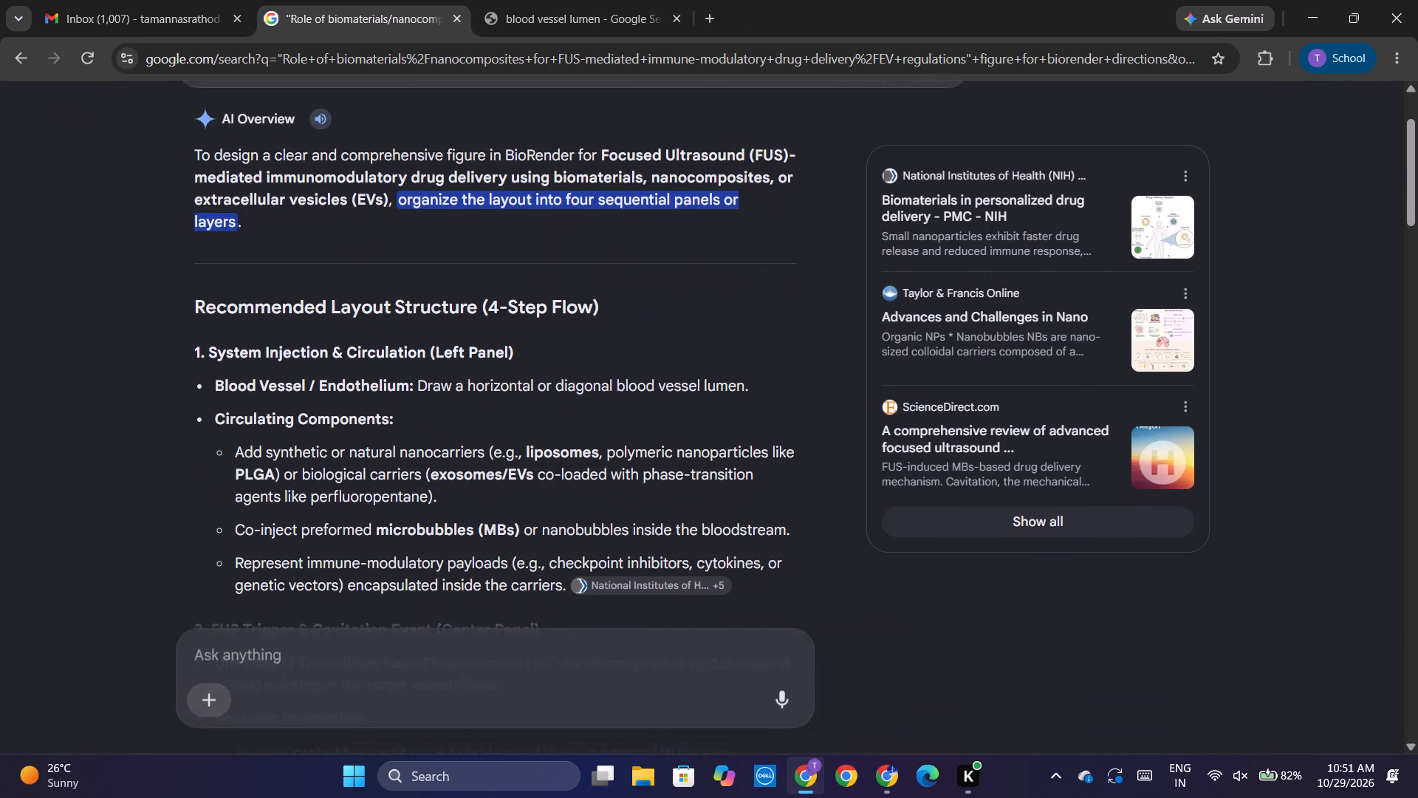
scroll(463, 466, down, 1)
Back in the BioRender deck, draw a straight solid vertical line through the middle of the blank slide, extending past both edges.
click(880, 780)
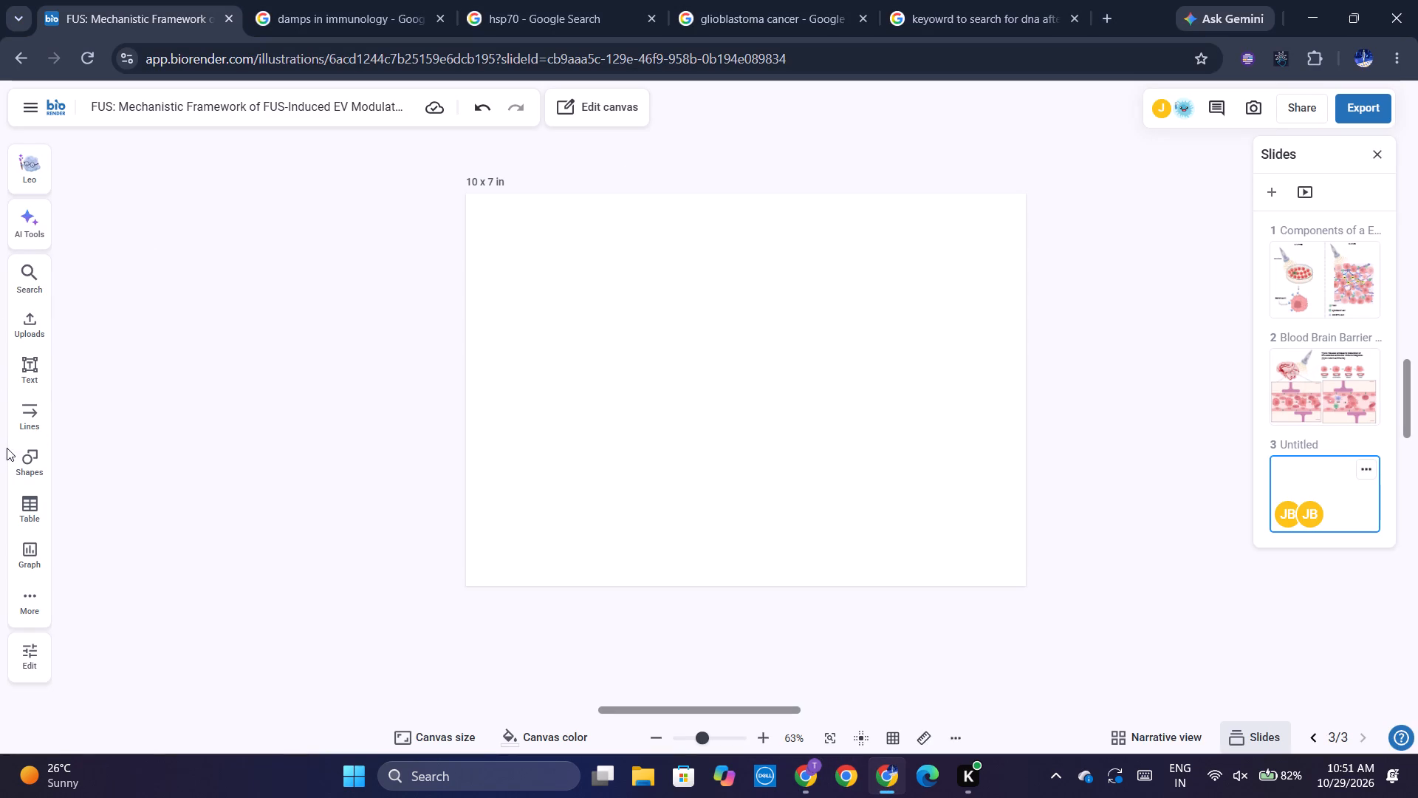
click(24, 467)
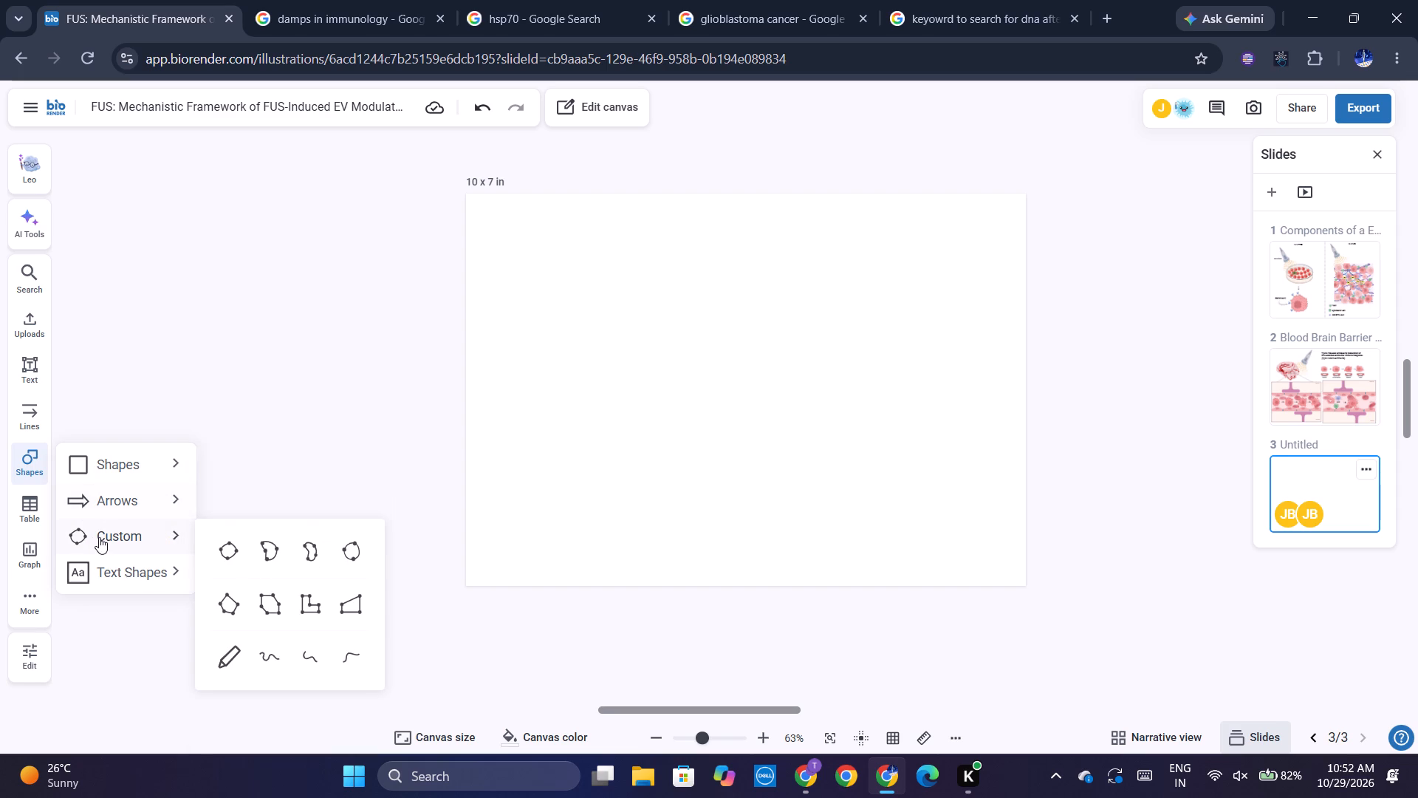
click(20, 412)
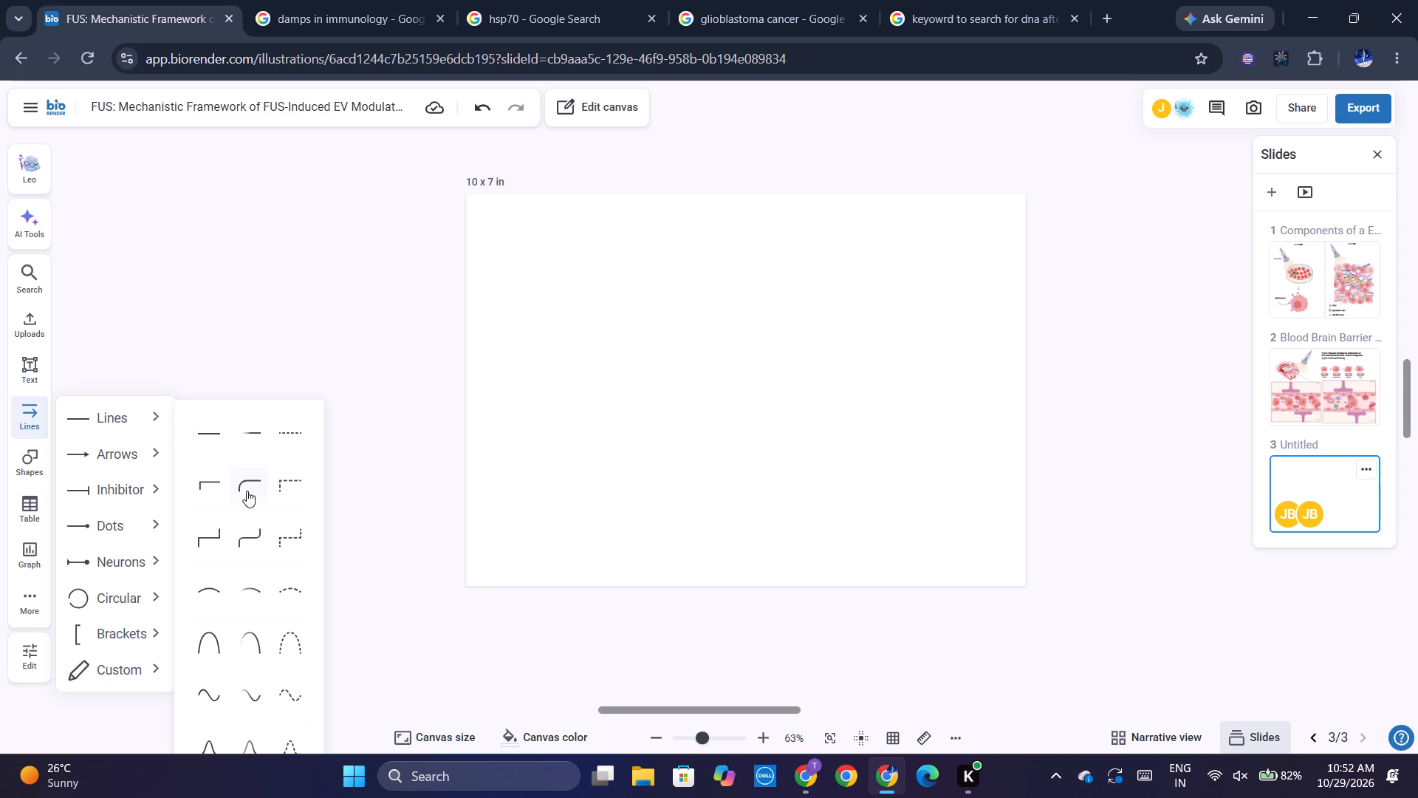
scroll(247, 492, down, 2)
scroll(269, 743, down, 2)
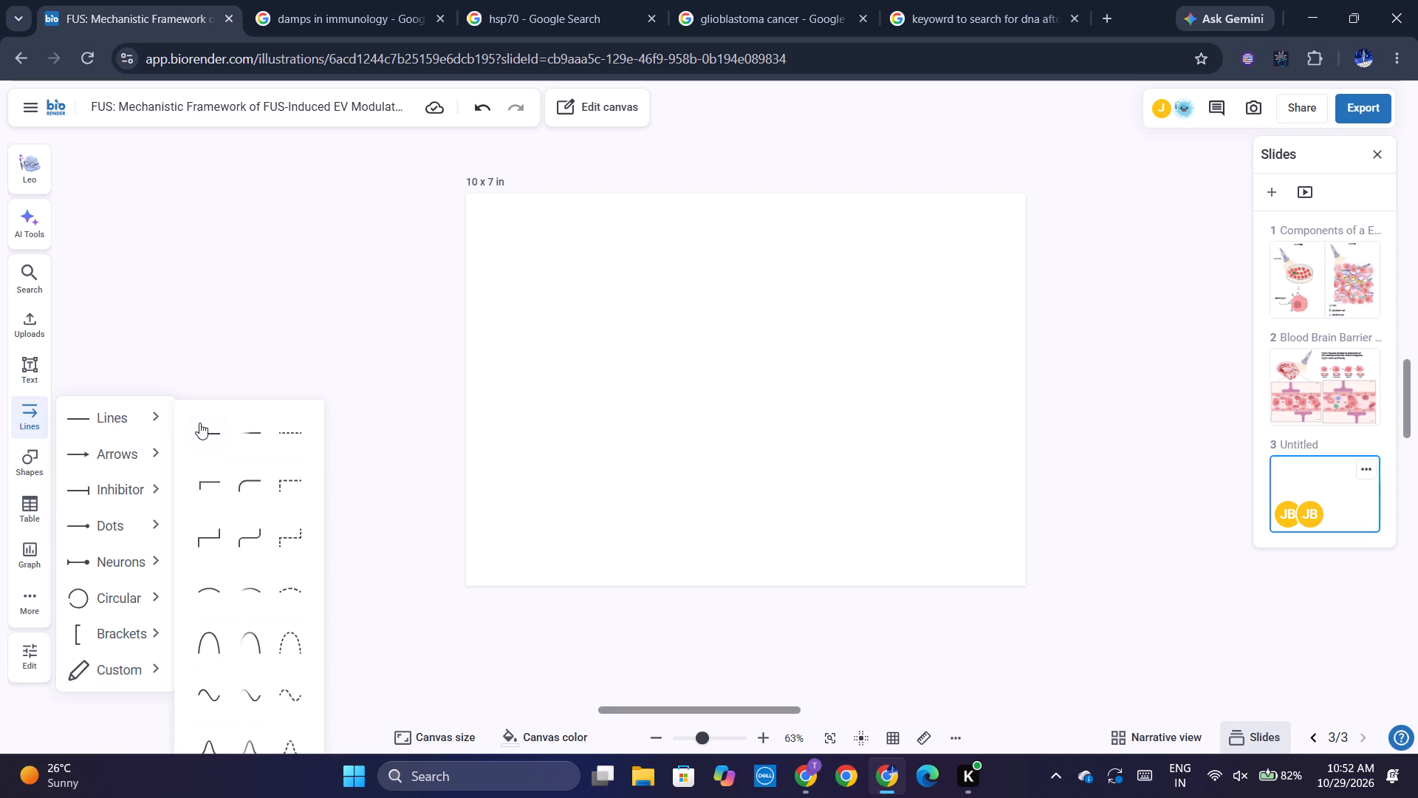
click(201, 422)
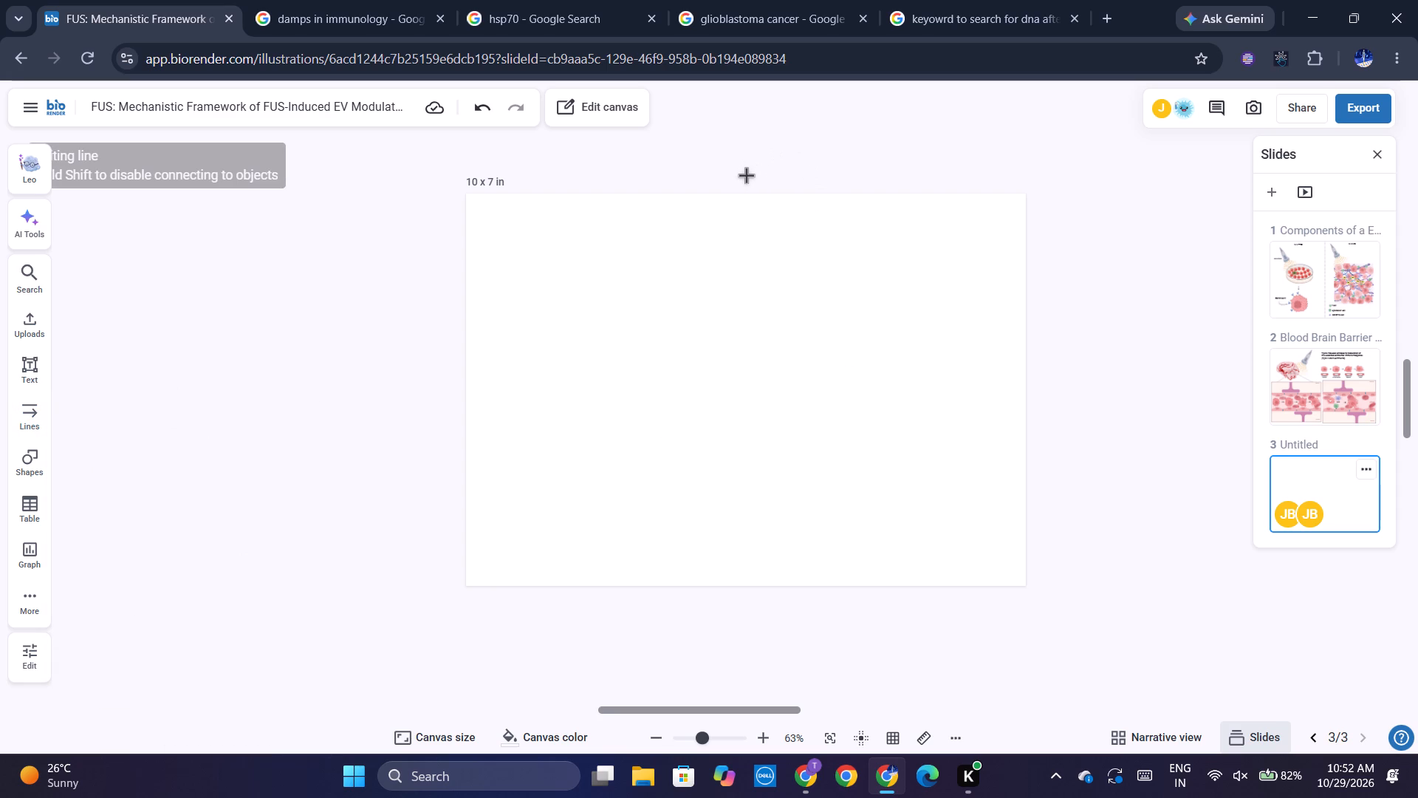
drag(742, 175, 733, 460)
drag(733, 460, 746, 619)
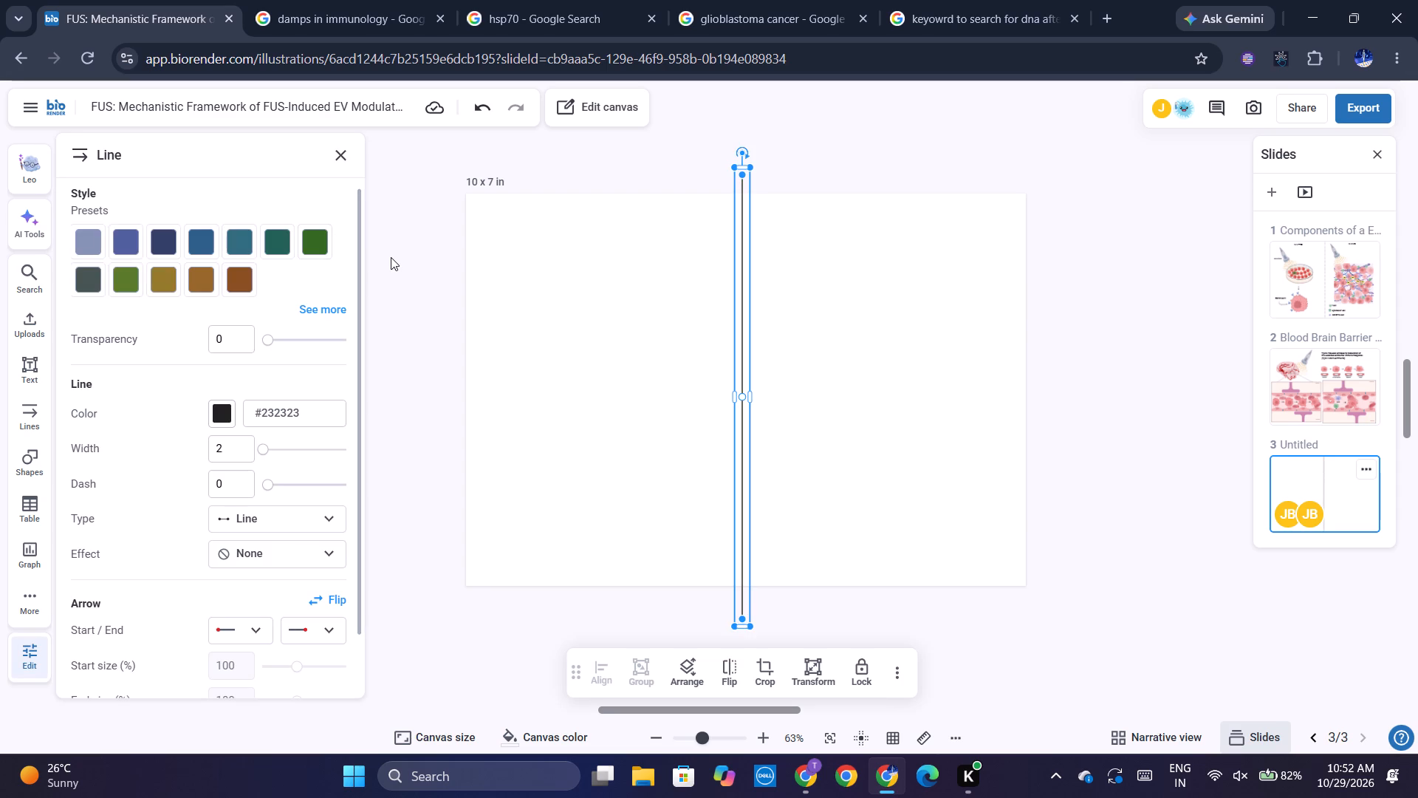
double_click(391, 257)
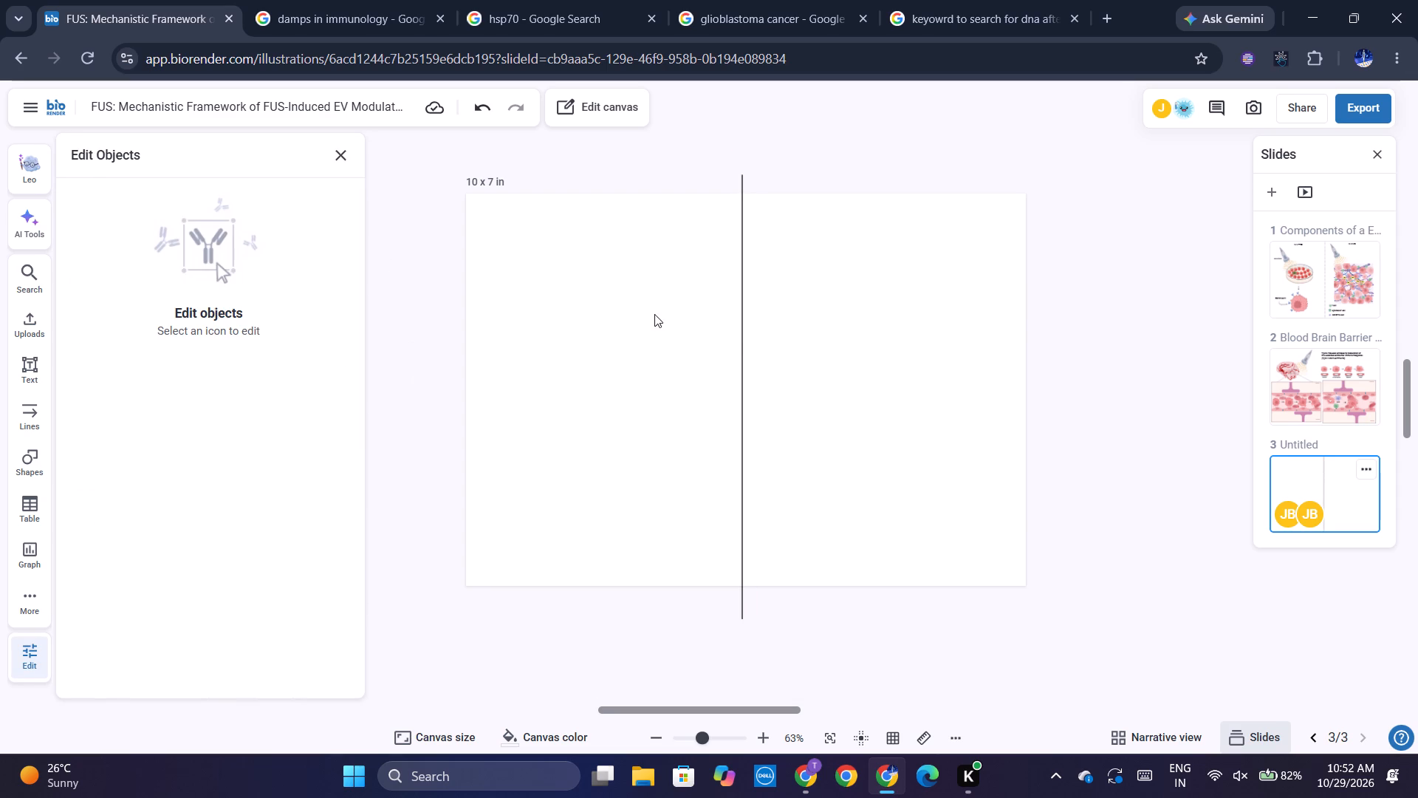
Shift the vertical line slightly left of the slide's centre.
click(743, 339)
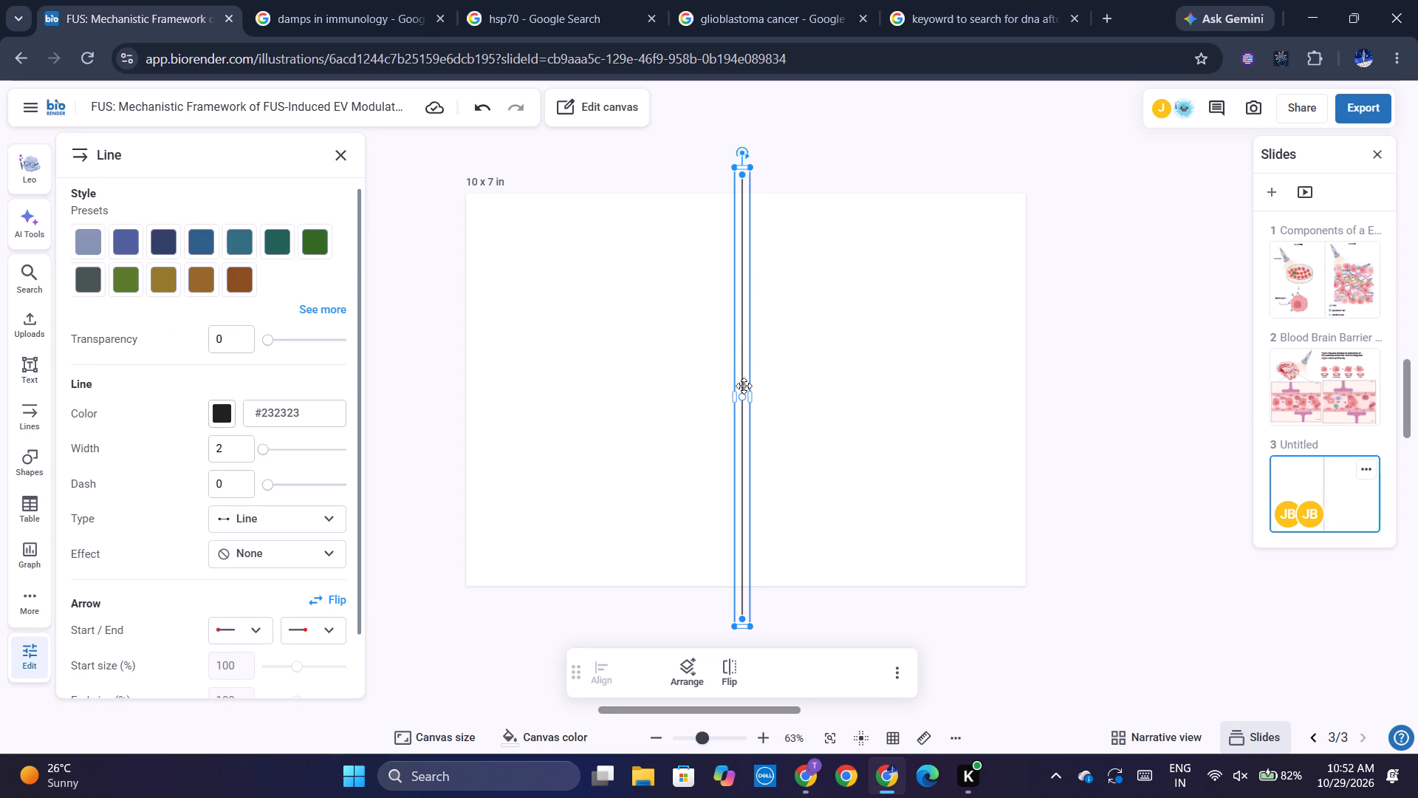
drag(741, 354, 730, 350)
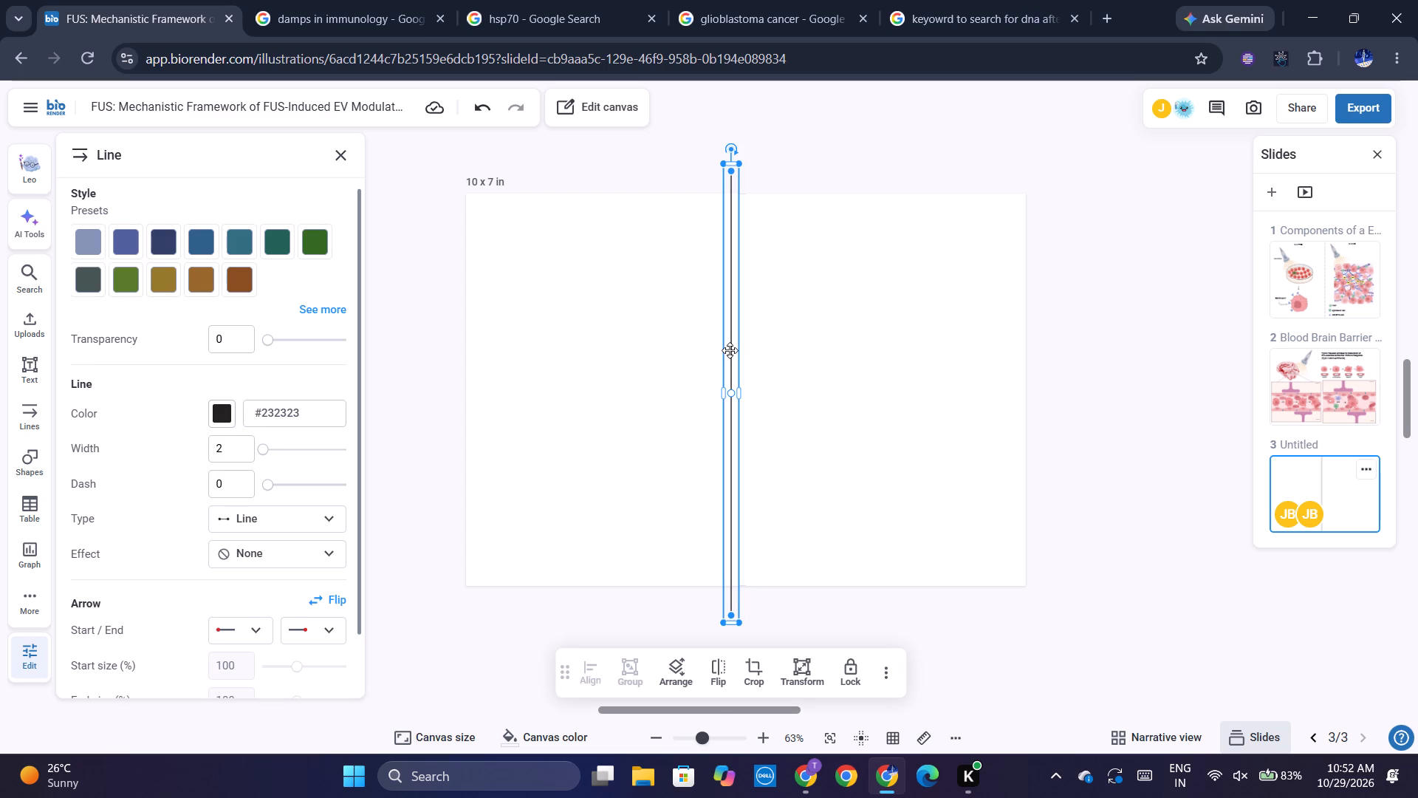
click(421, 446)
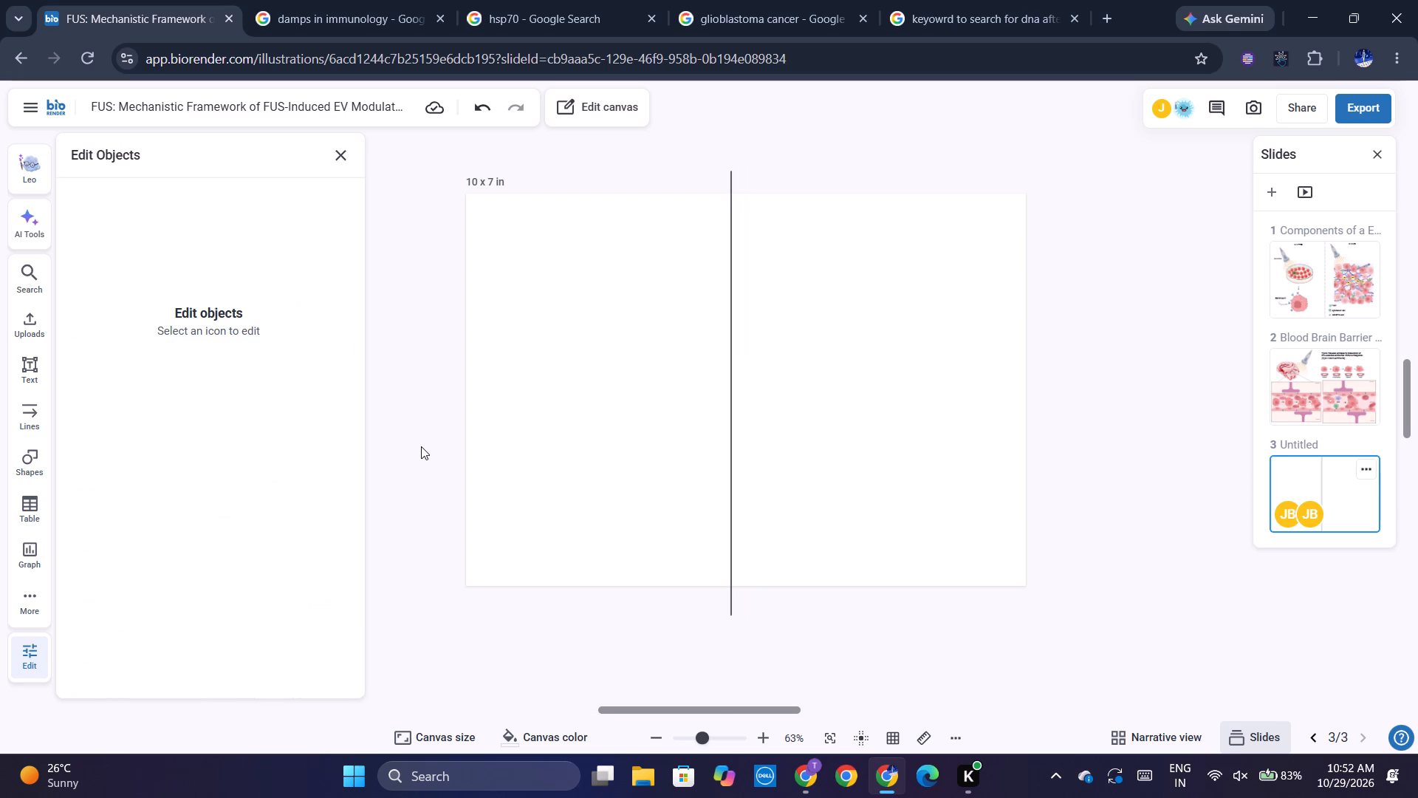
Duplicate the vertical line on the blank slide.
click(728, 366)
click(731, 366)
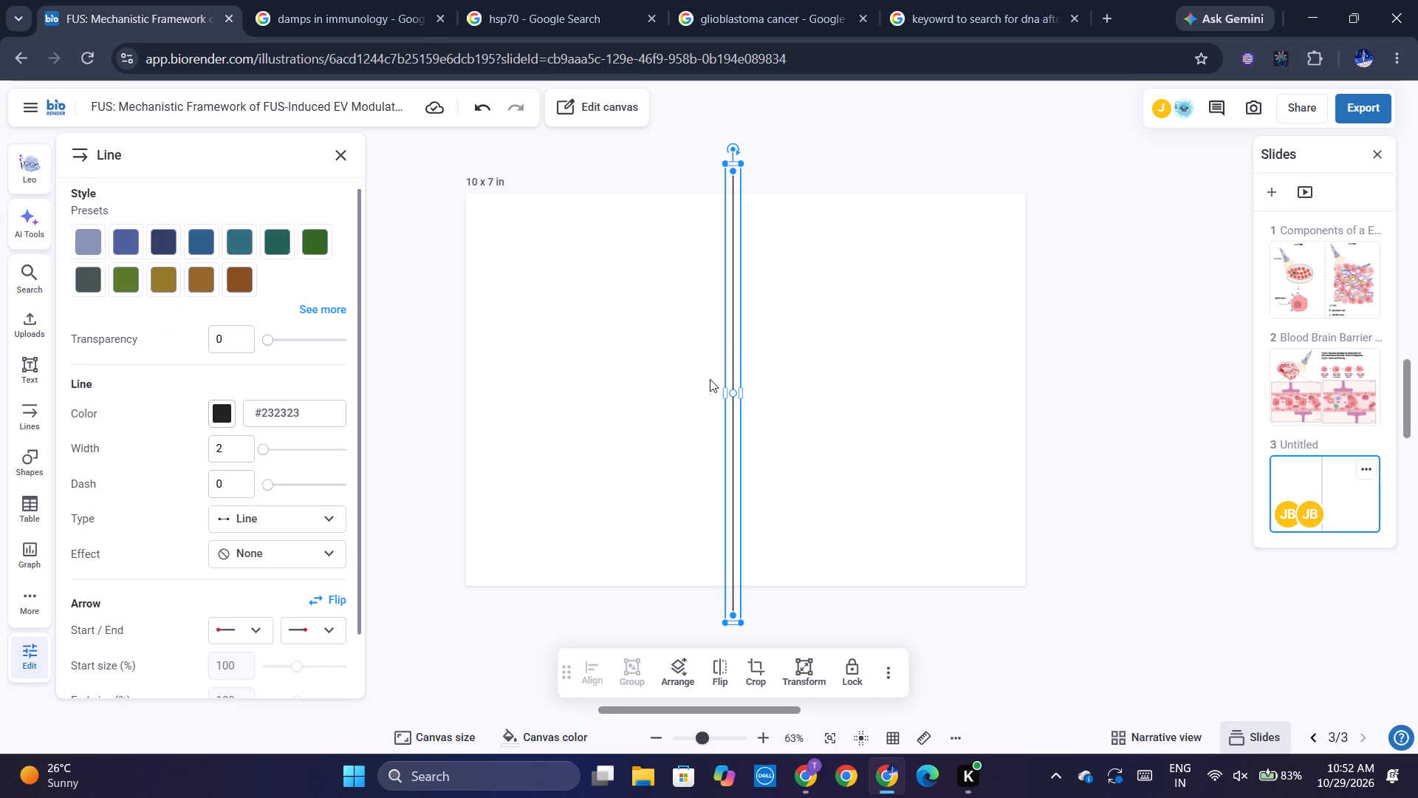
click(887, 670)
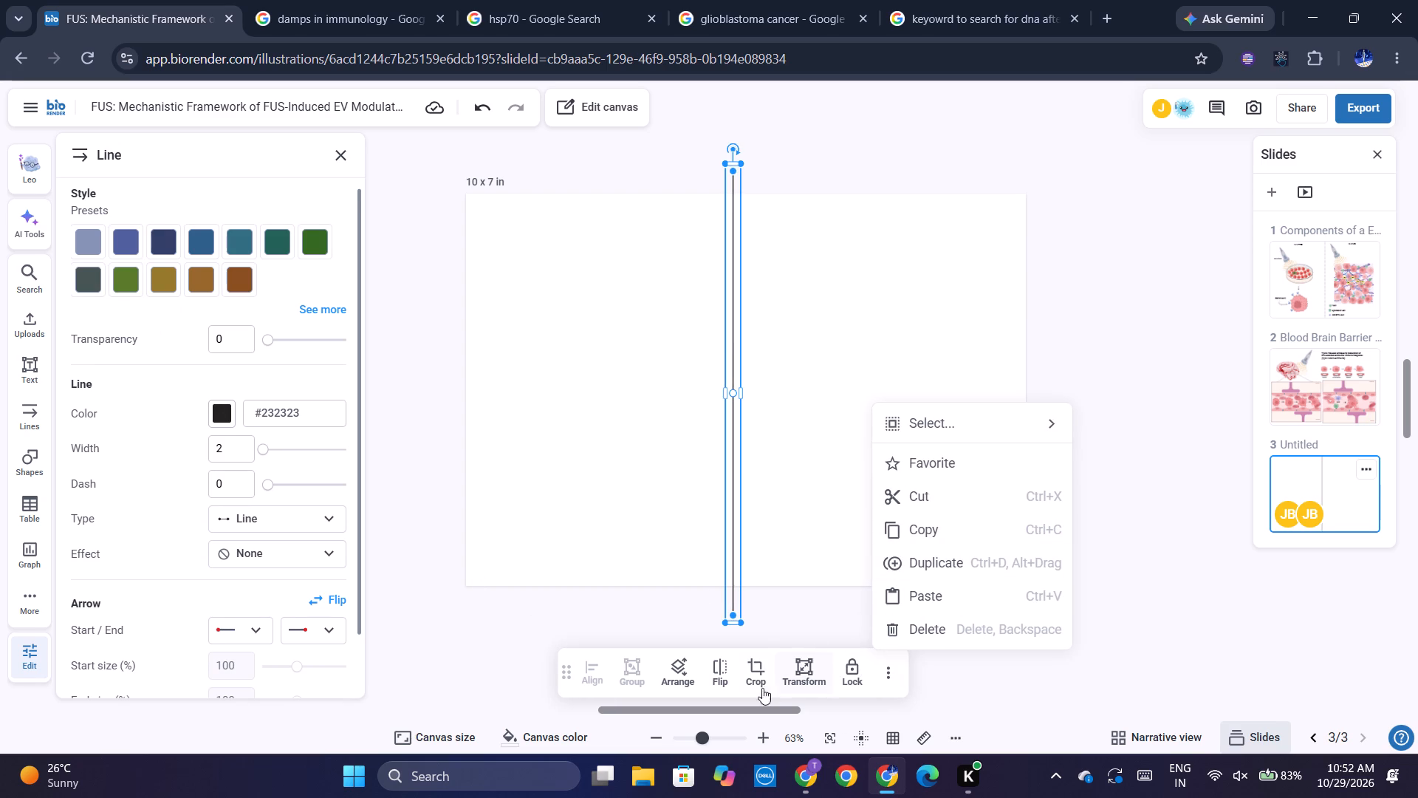
click(671, 661)
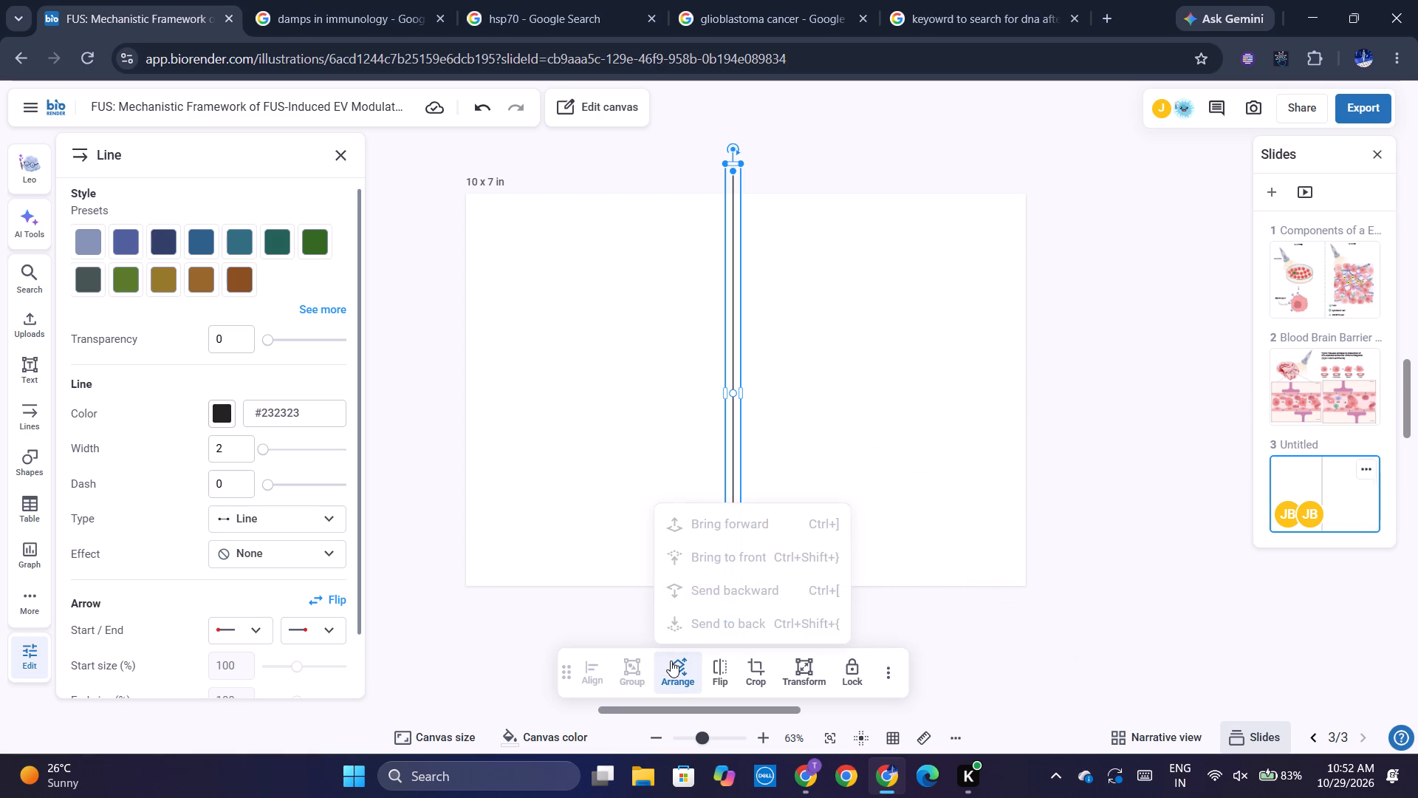
click(898, 667)
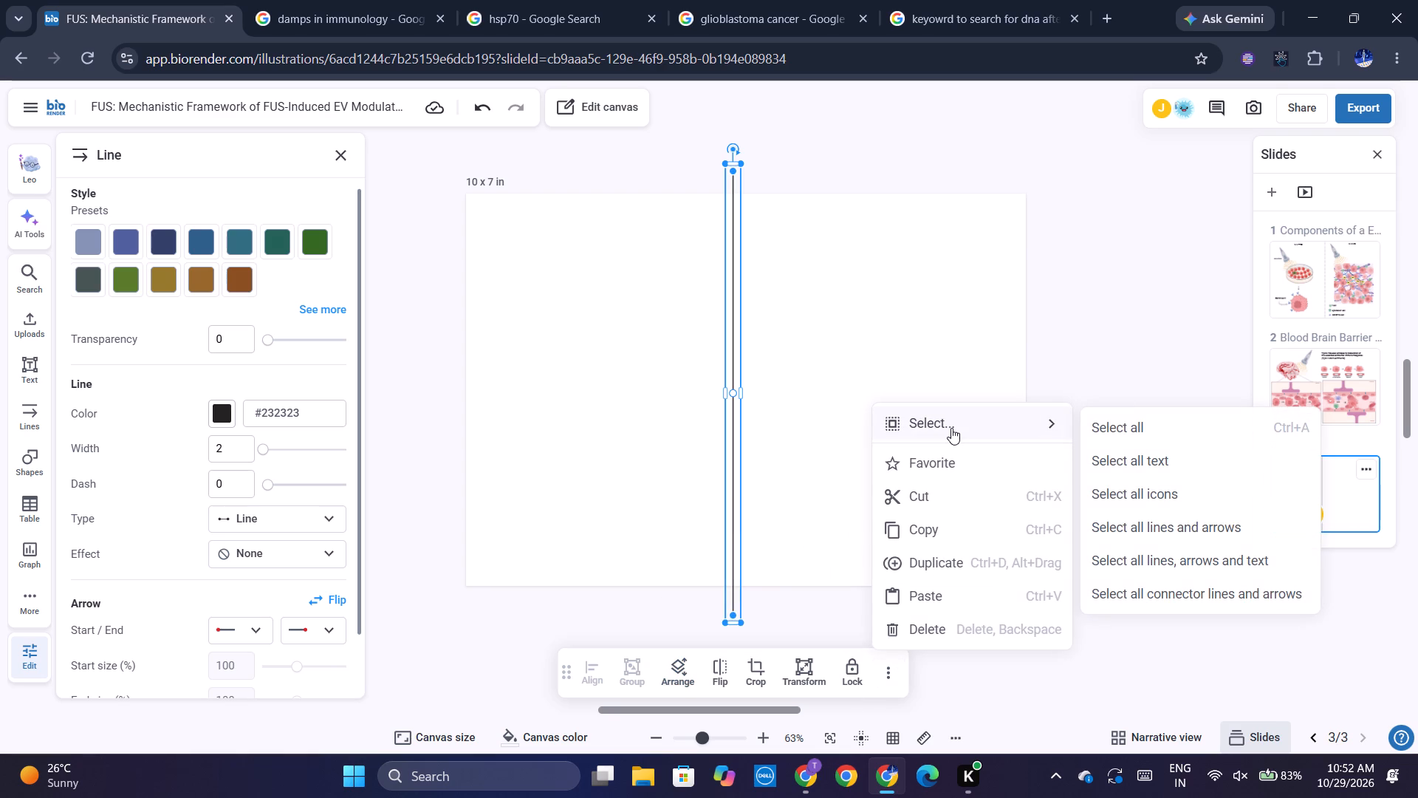
click(896, 558)
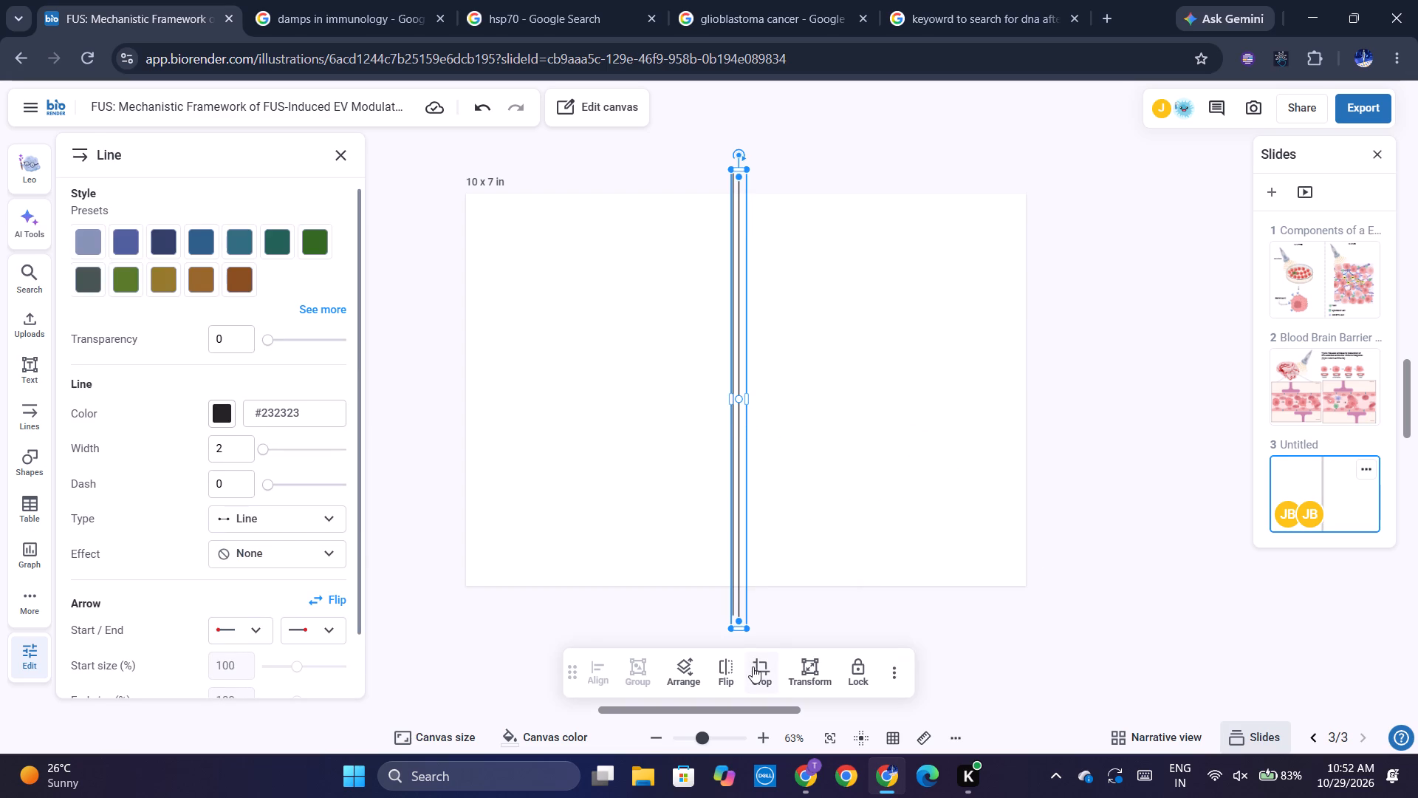
Flip the duplicated line horizontally and vertically.
click(727, 666)
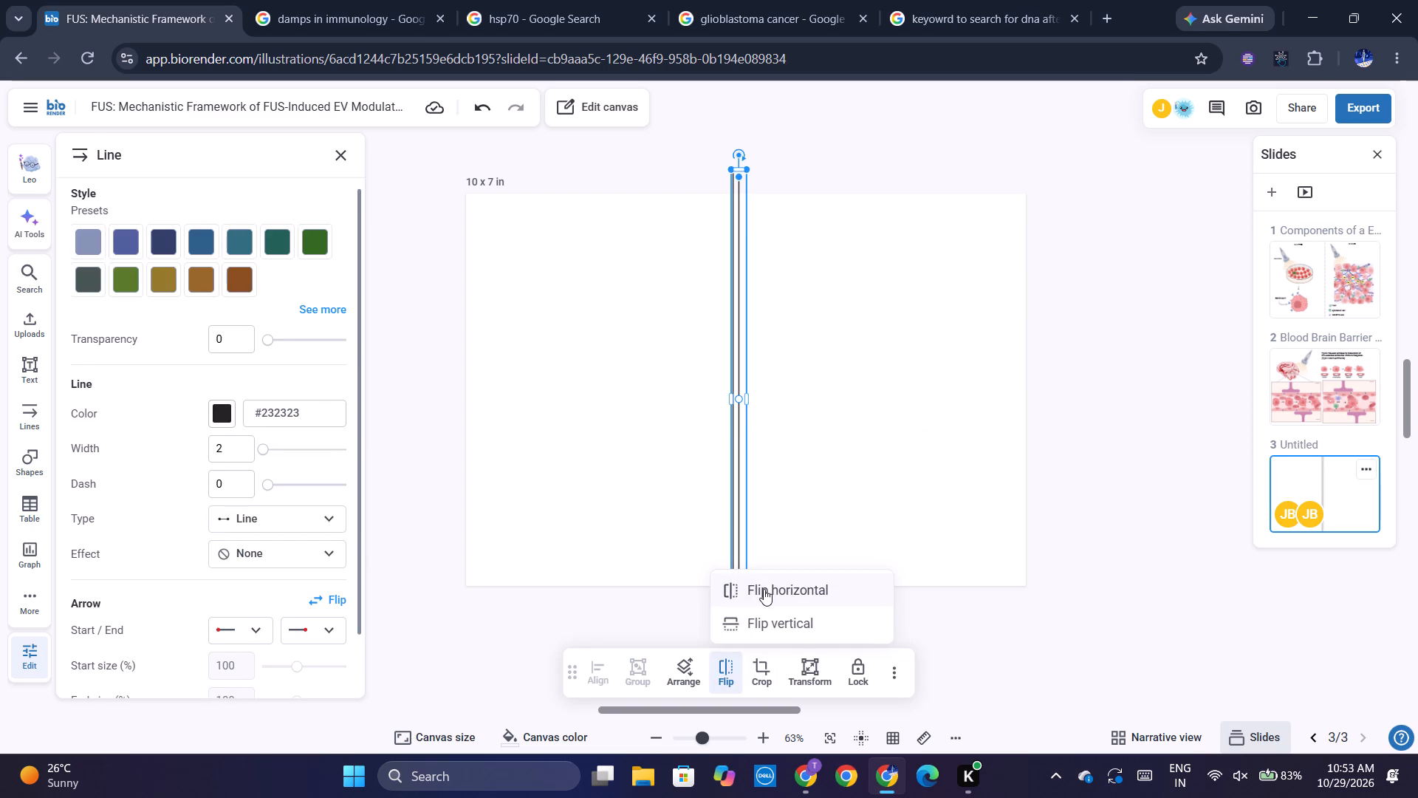
click(764, 589)
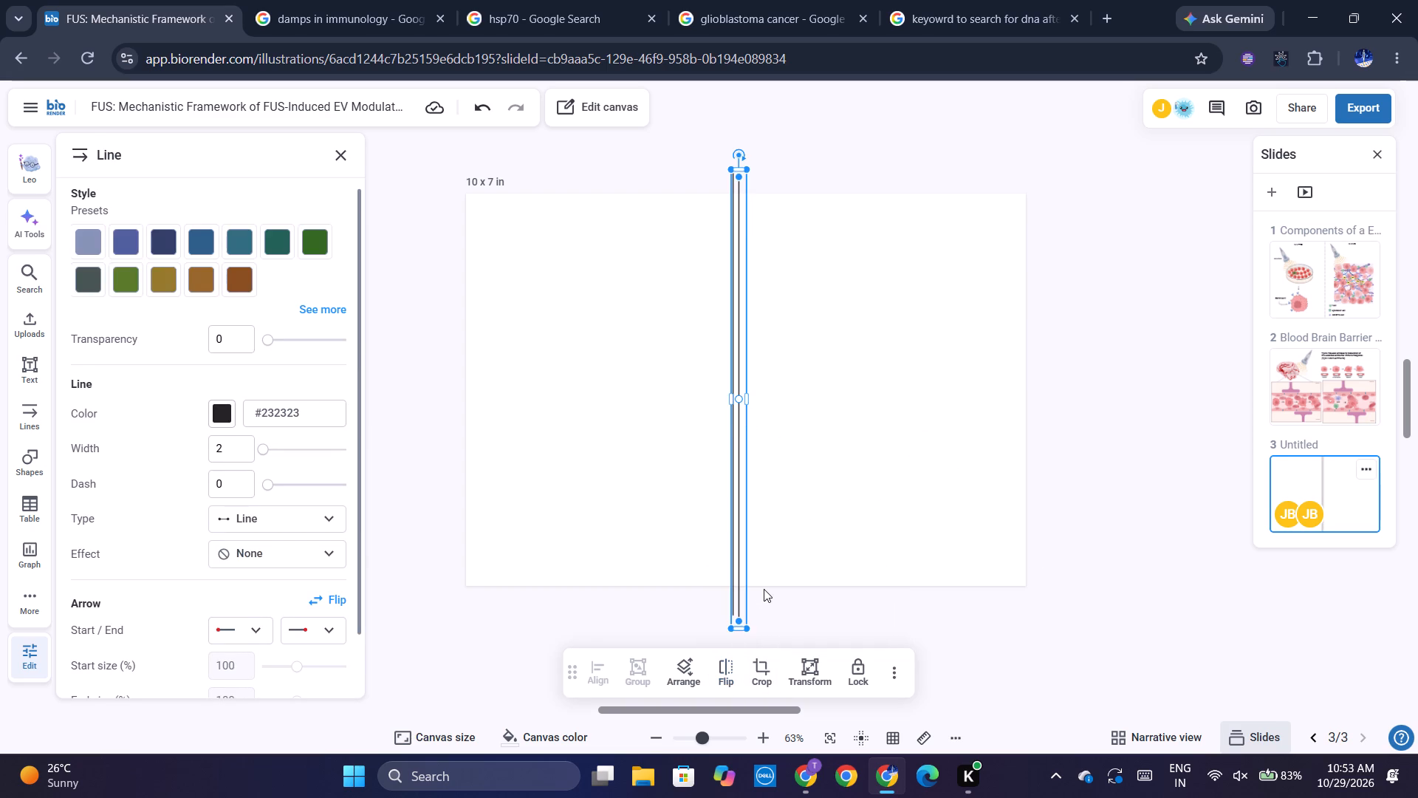
click(722, 672)
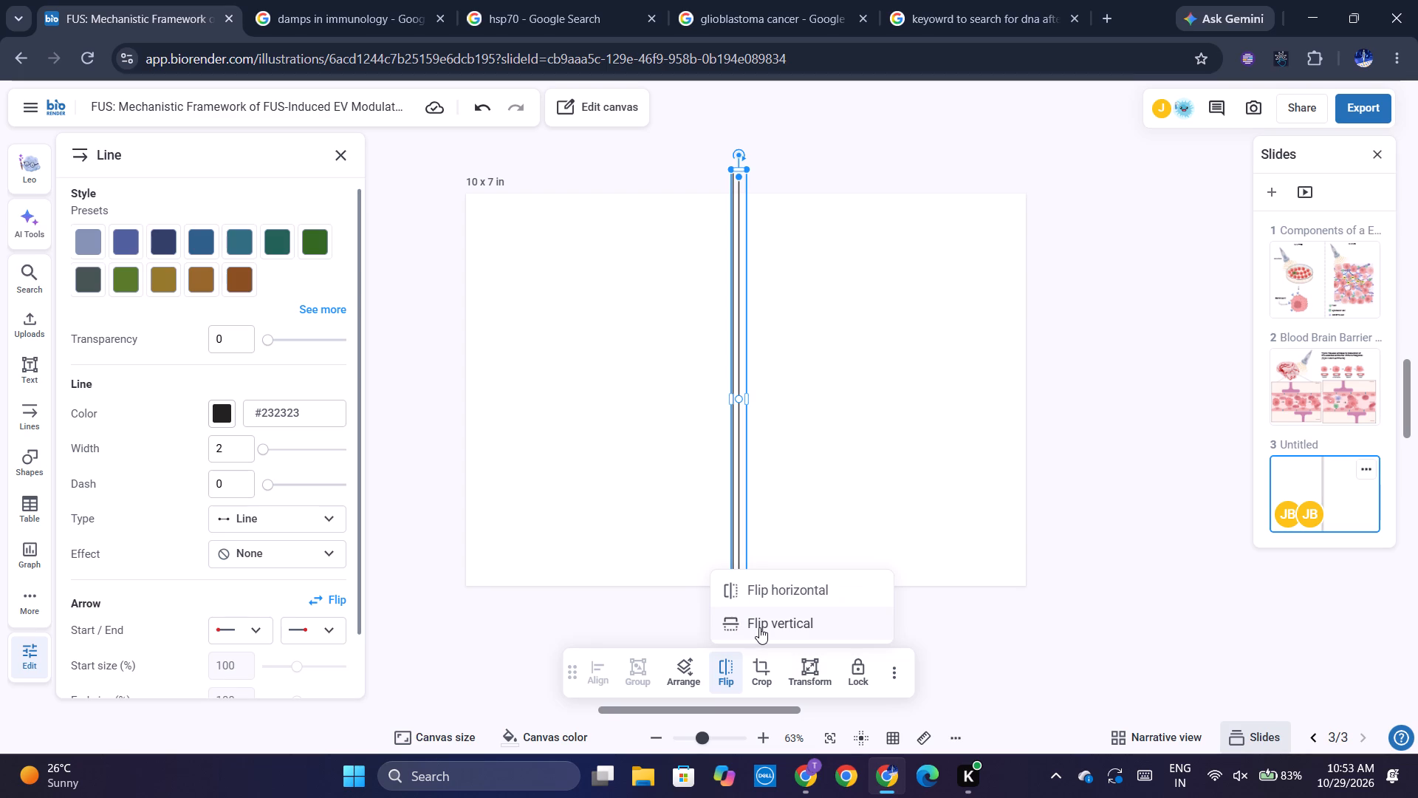
click(759, 627)
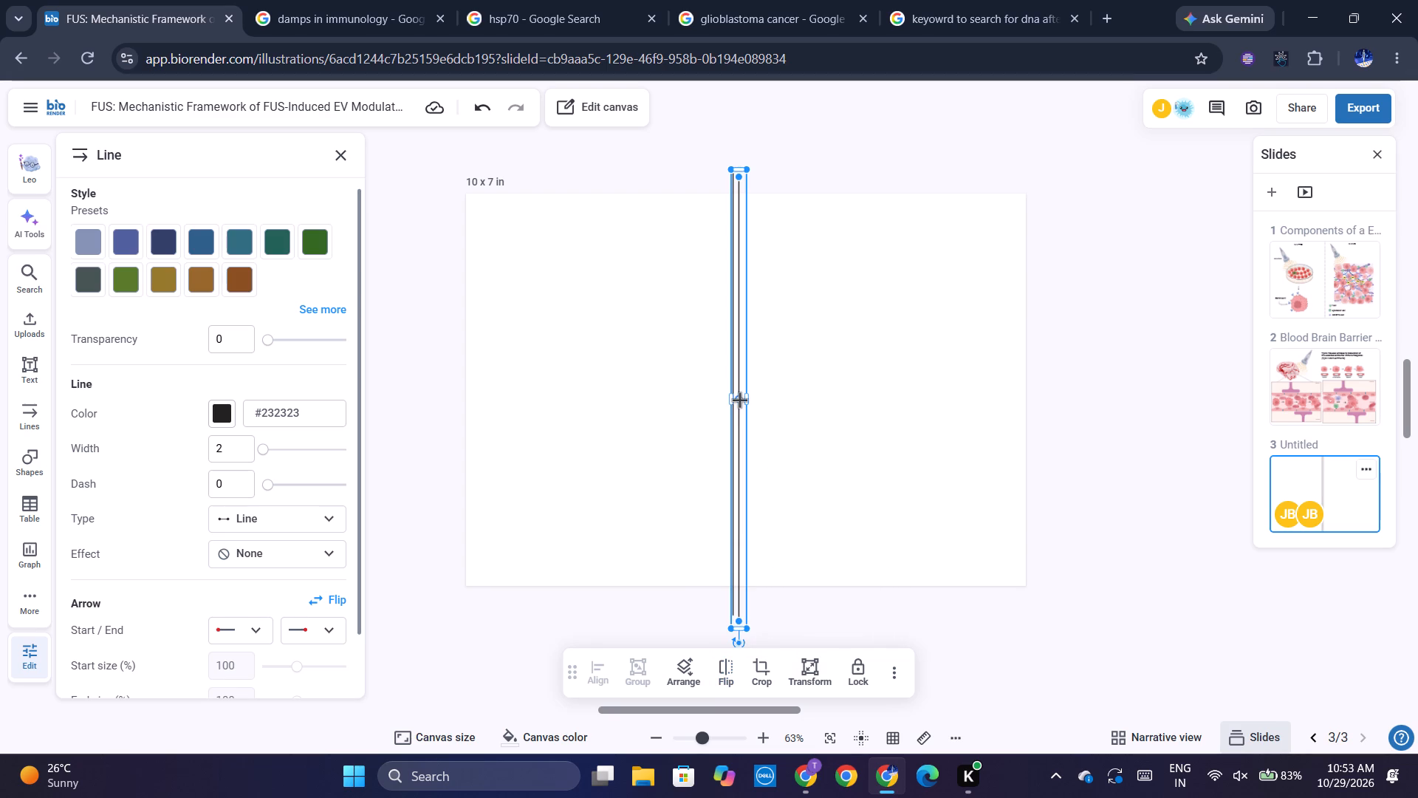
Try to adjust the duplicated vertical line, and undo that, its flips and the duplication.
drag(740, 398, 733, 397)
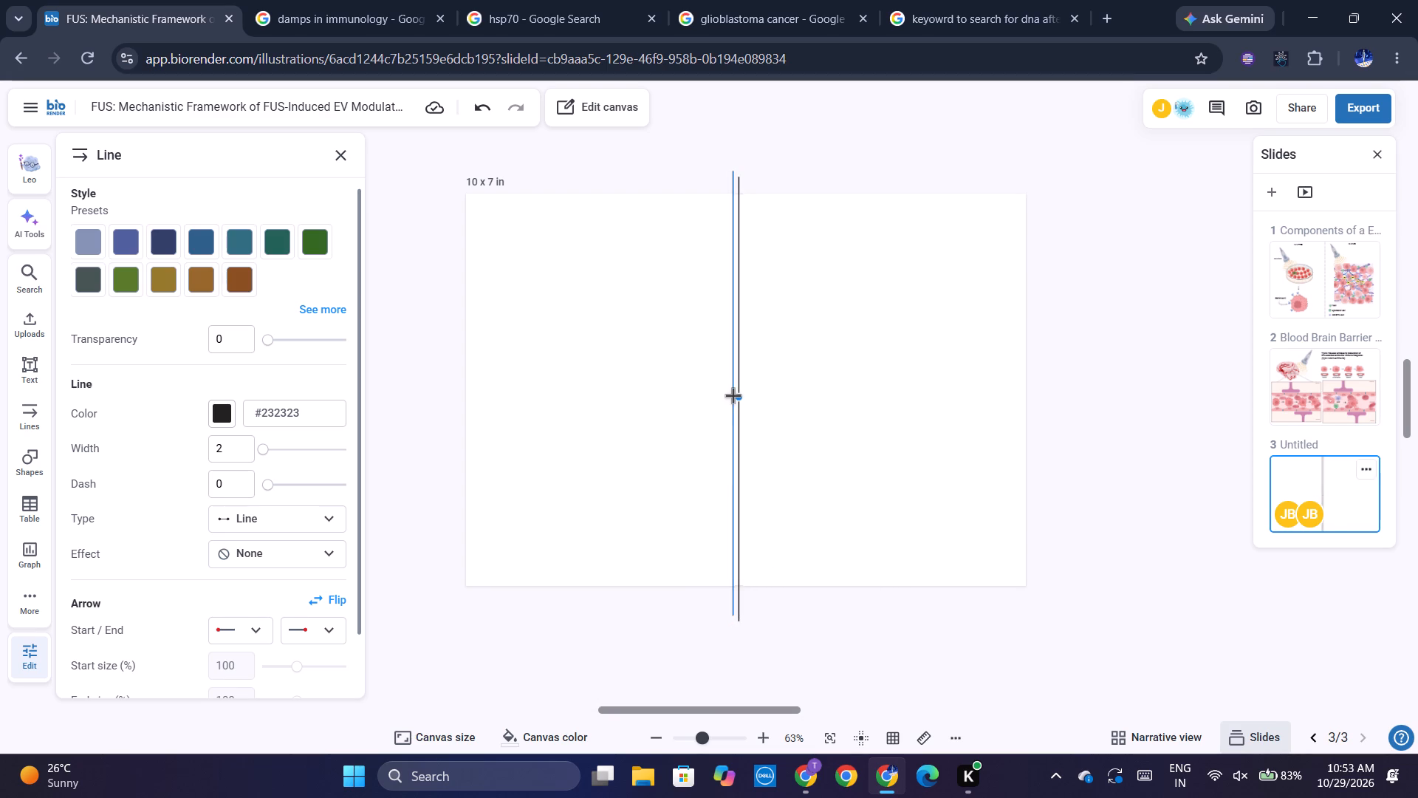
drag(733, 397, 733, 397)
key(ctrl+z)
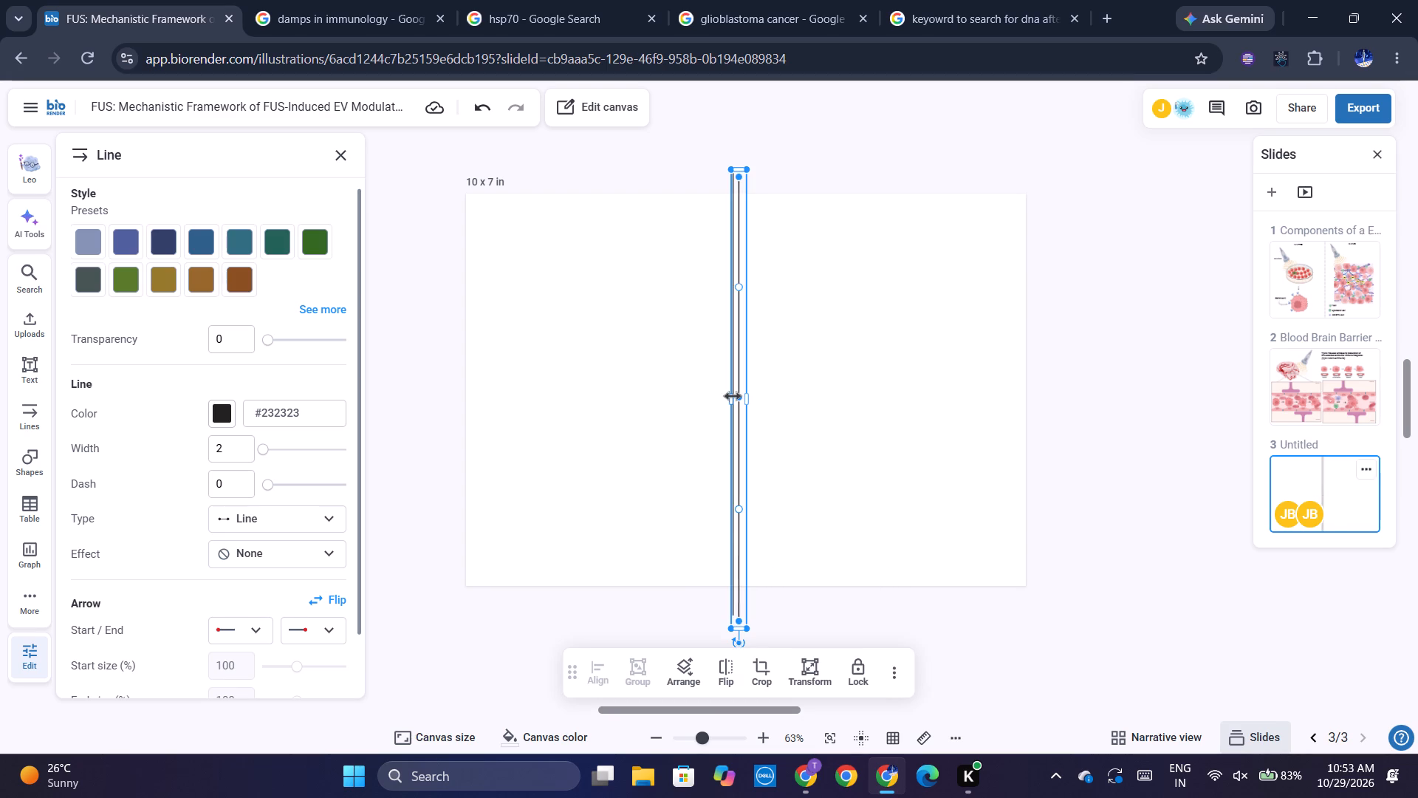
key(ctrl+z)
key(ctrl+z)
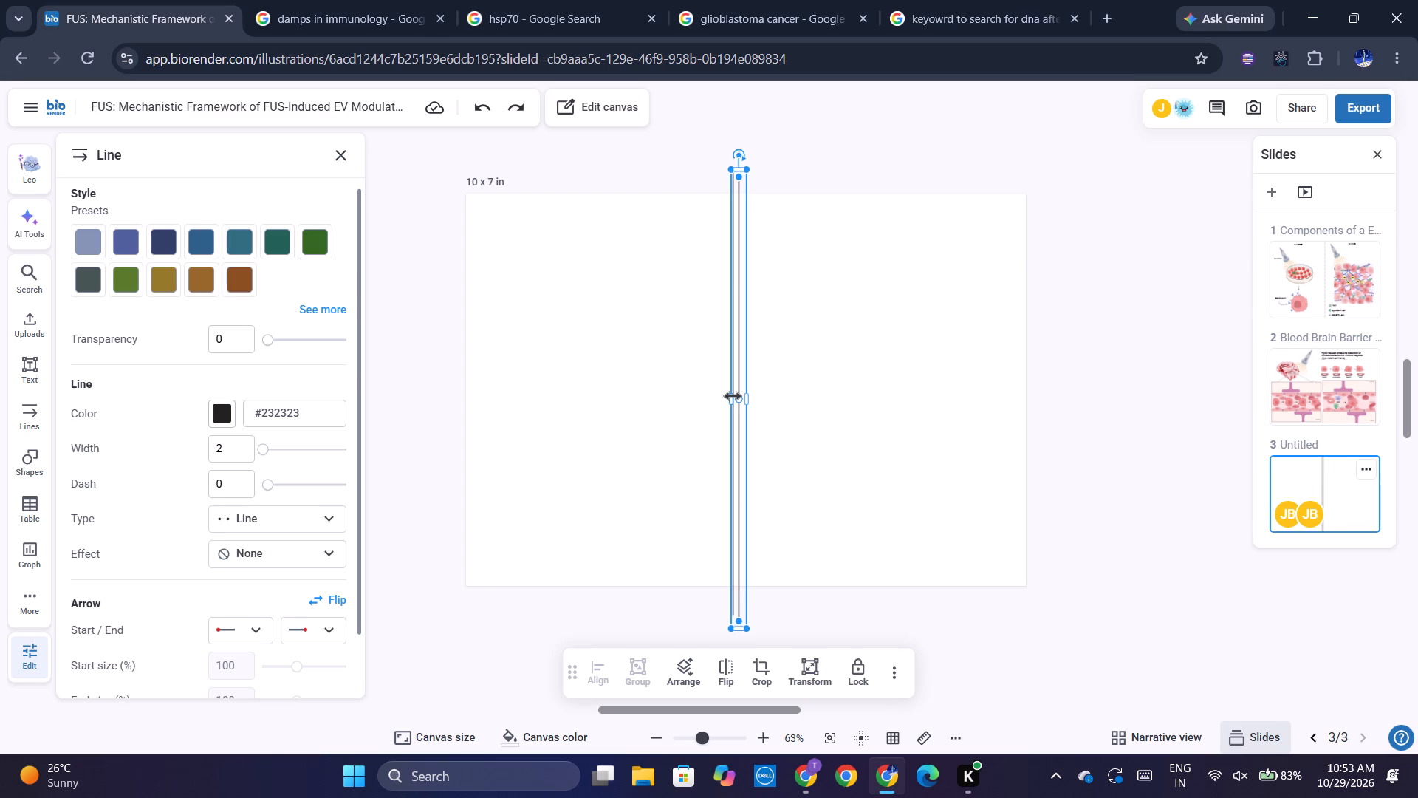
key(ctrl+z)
Duplicate the vertical line on the blank slide and rotate the copy 90 degrees into a horizontal line.
click(733, 397)
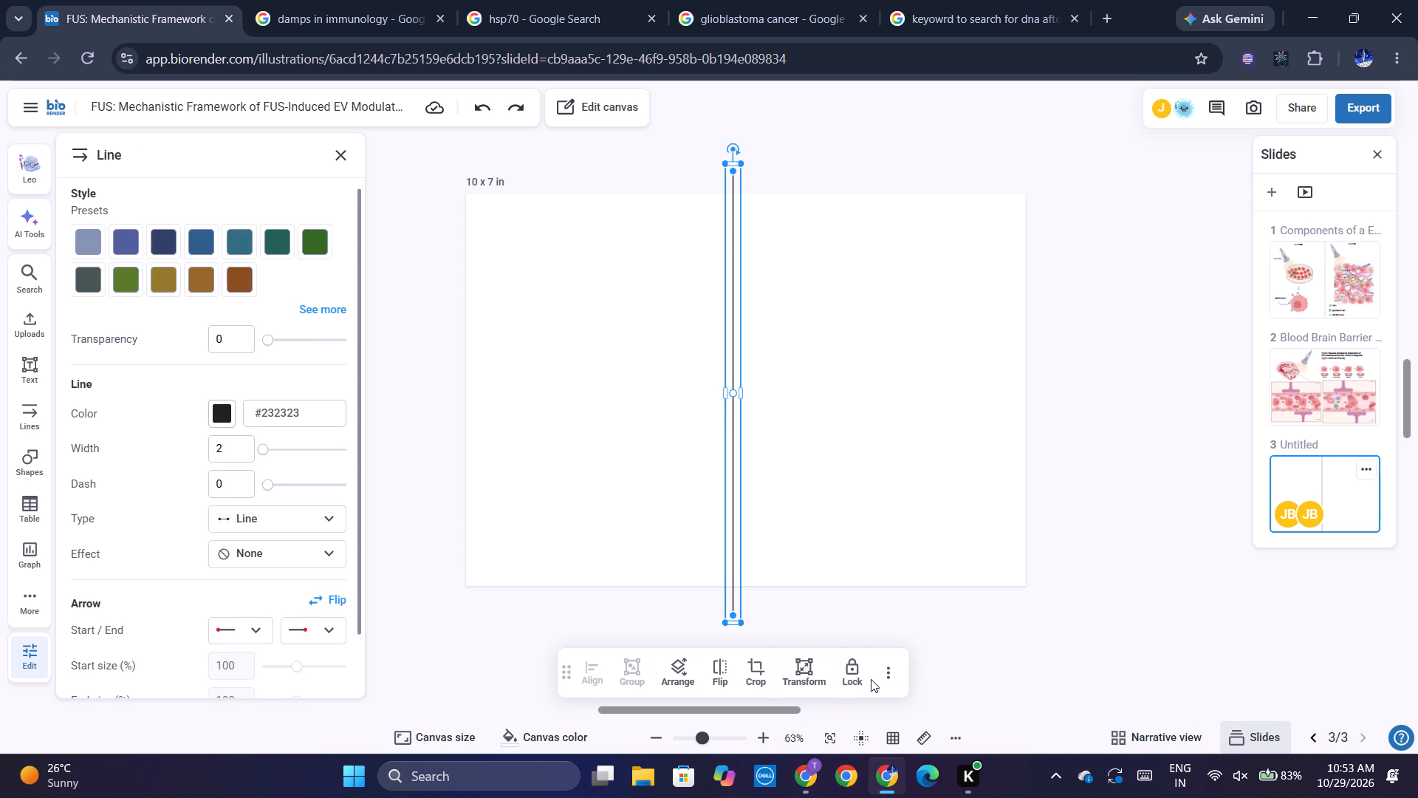
key(ctrl+d)
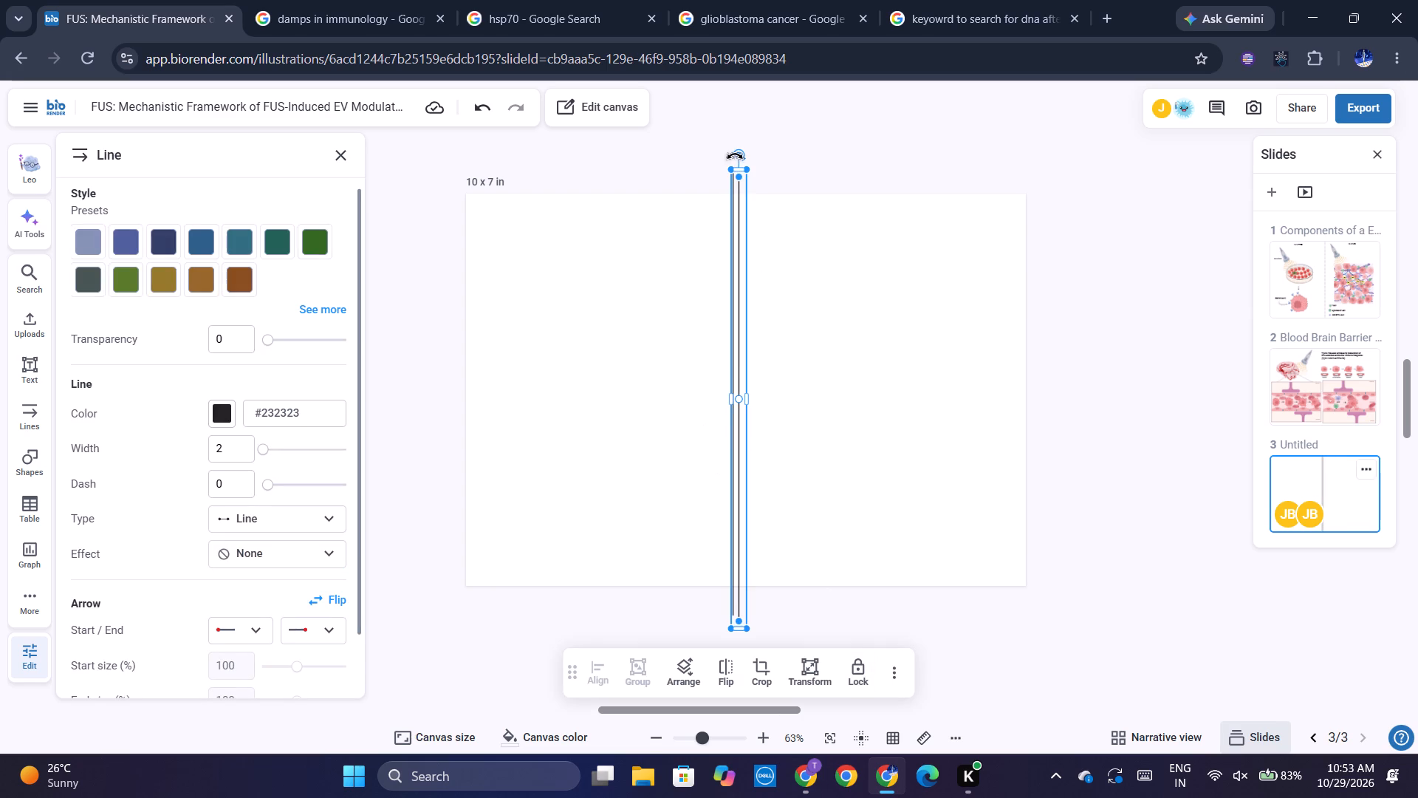
drag(739, 152, 948, 415)
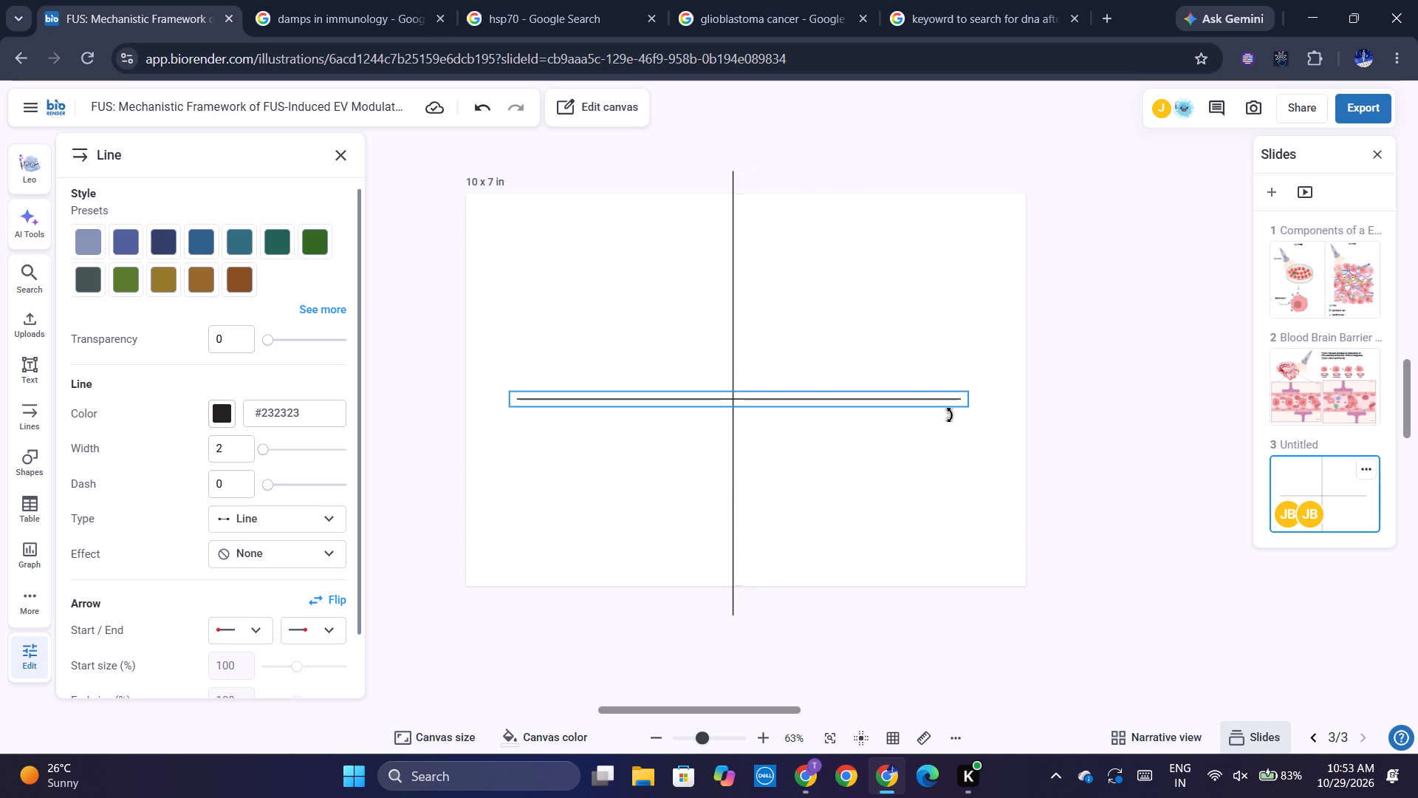
drag(948, 415, 948, 412)
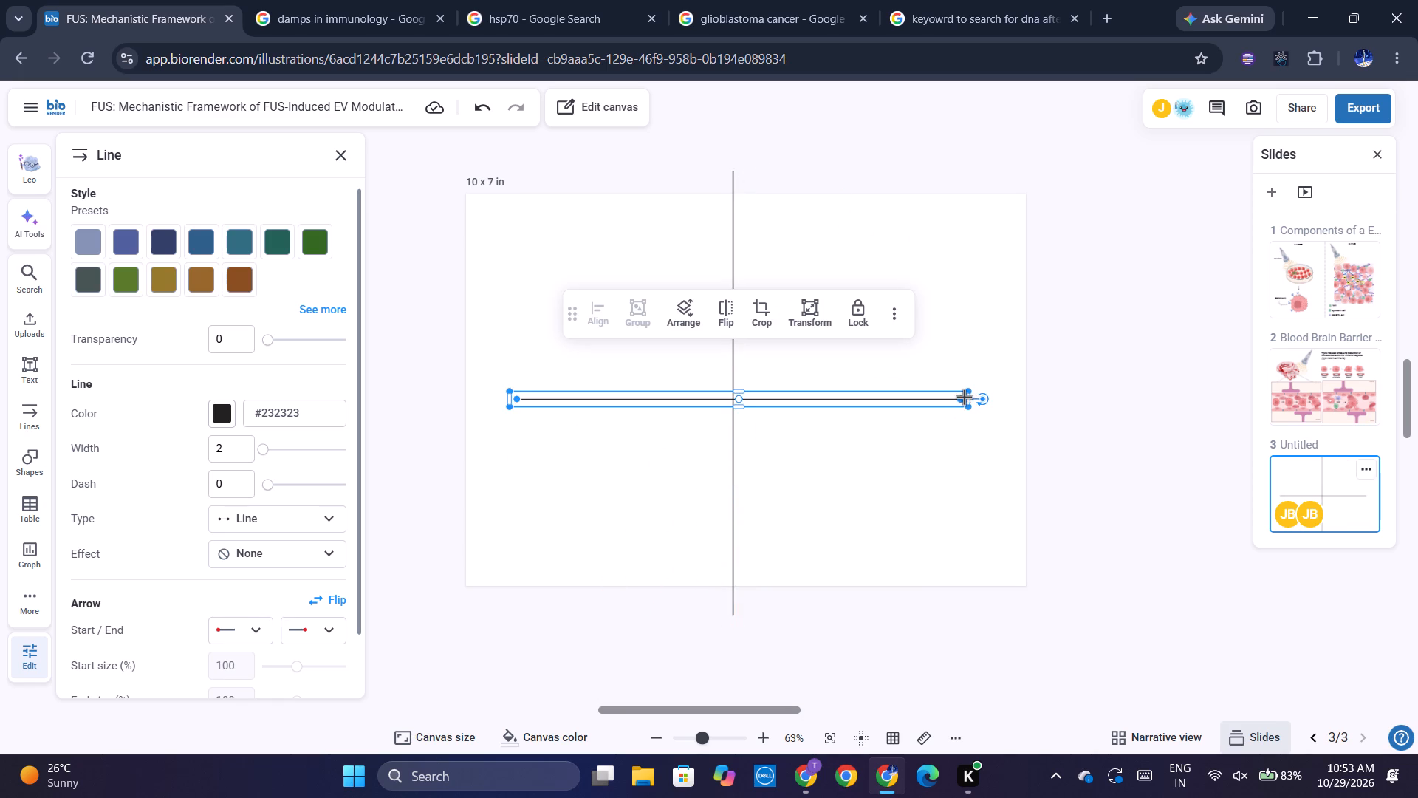
Extend both ends of the horizontal line past the slide's left and right edges.
drag(962, 402, 1014, 402)
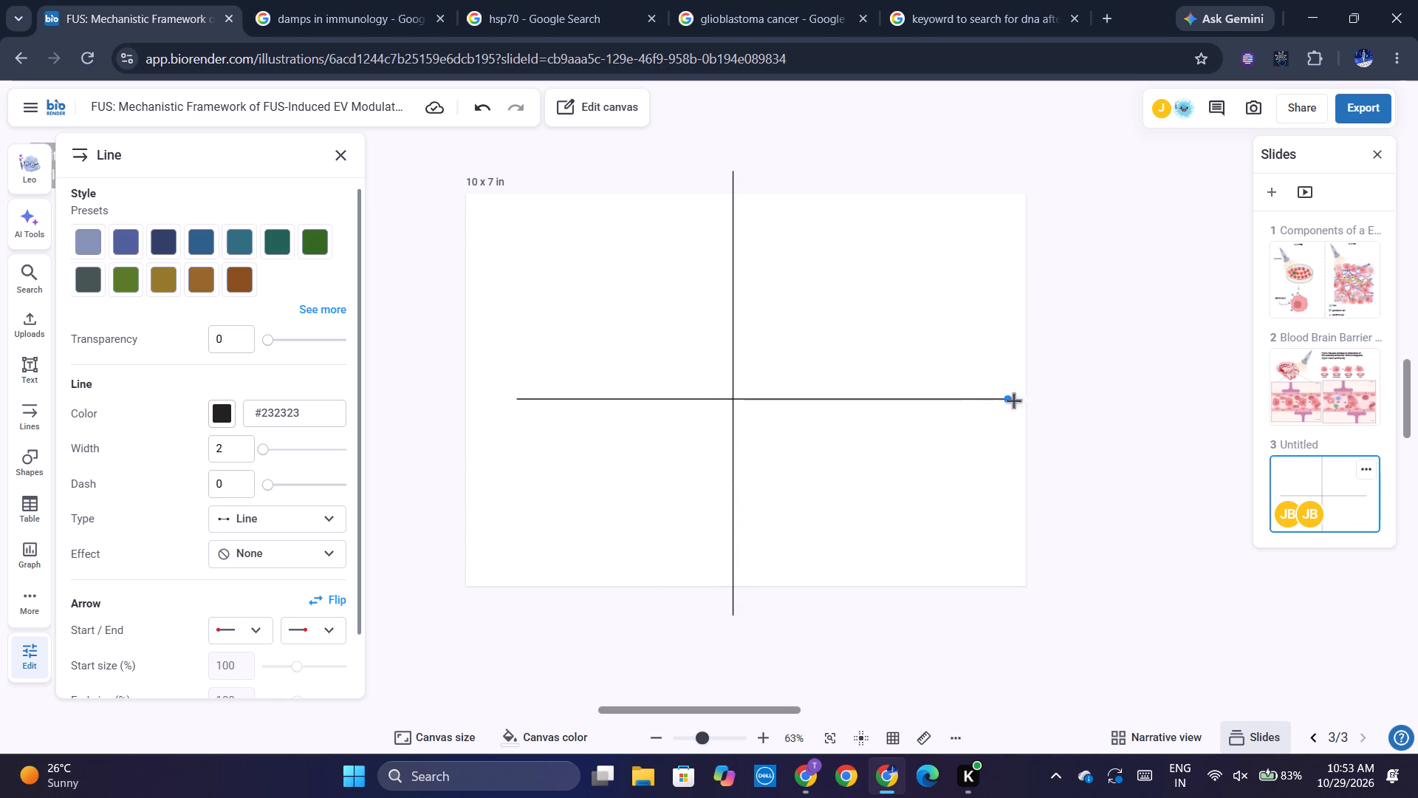
drag(1014, 402, 1065, 406)
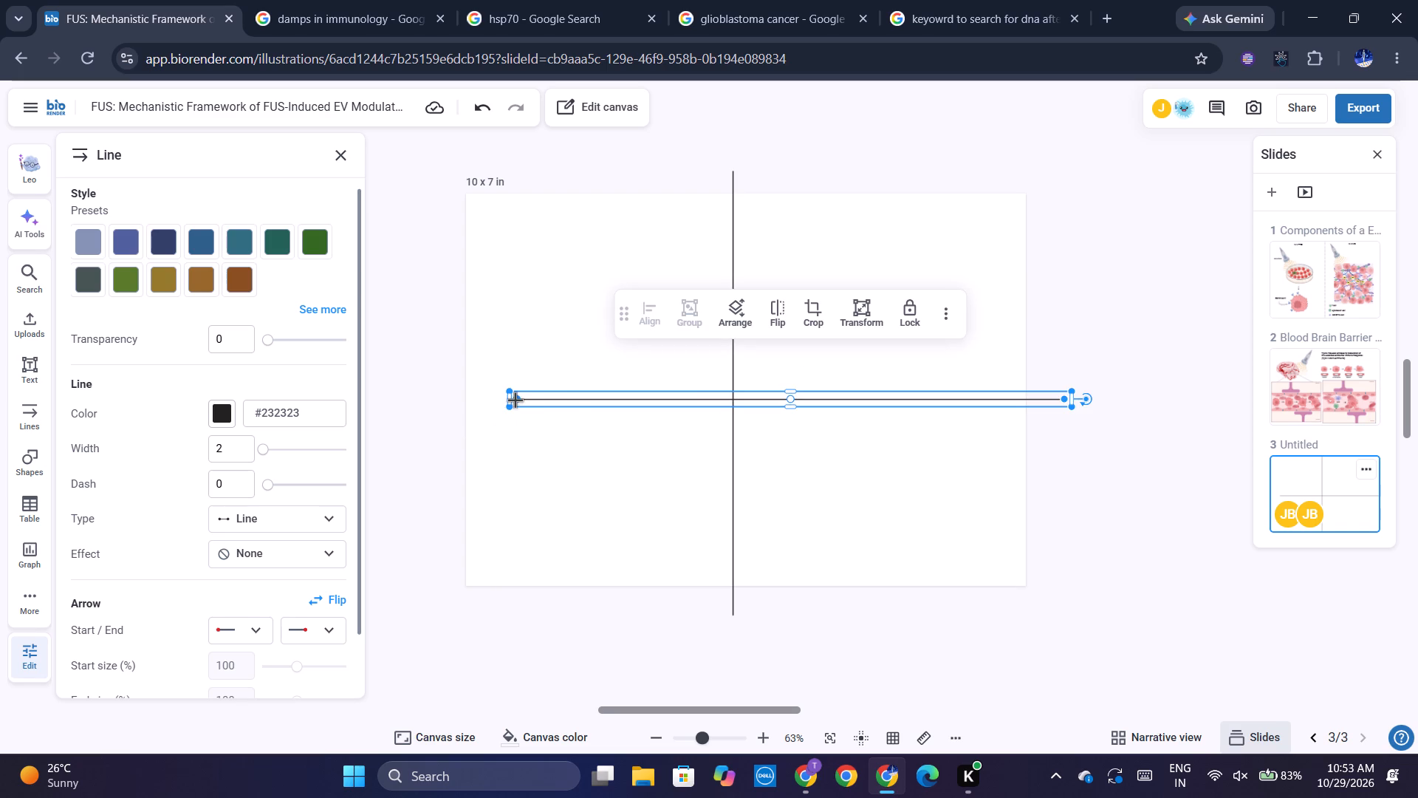
drag(516, 401, 422, 405)
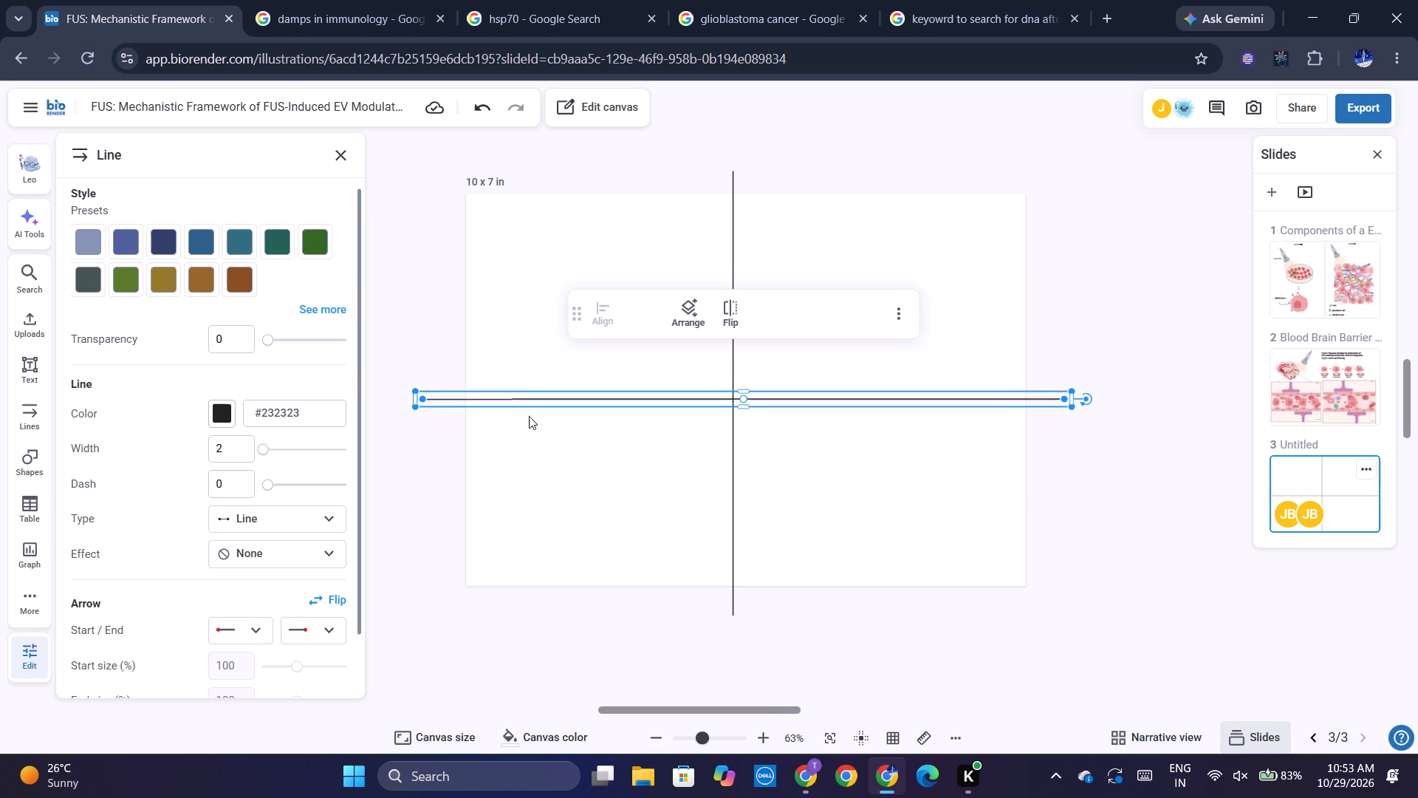
Move the horizontal line slightly up and left so it is centred on the vertical line just above mid-slide.
drag(724, 401, 713, 398)
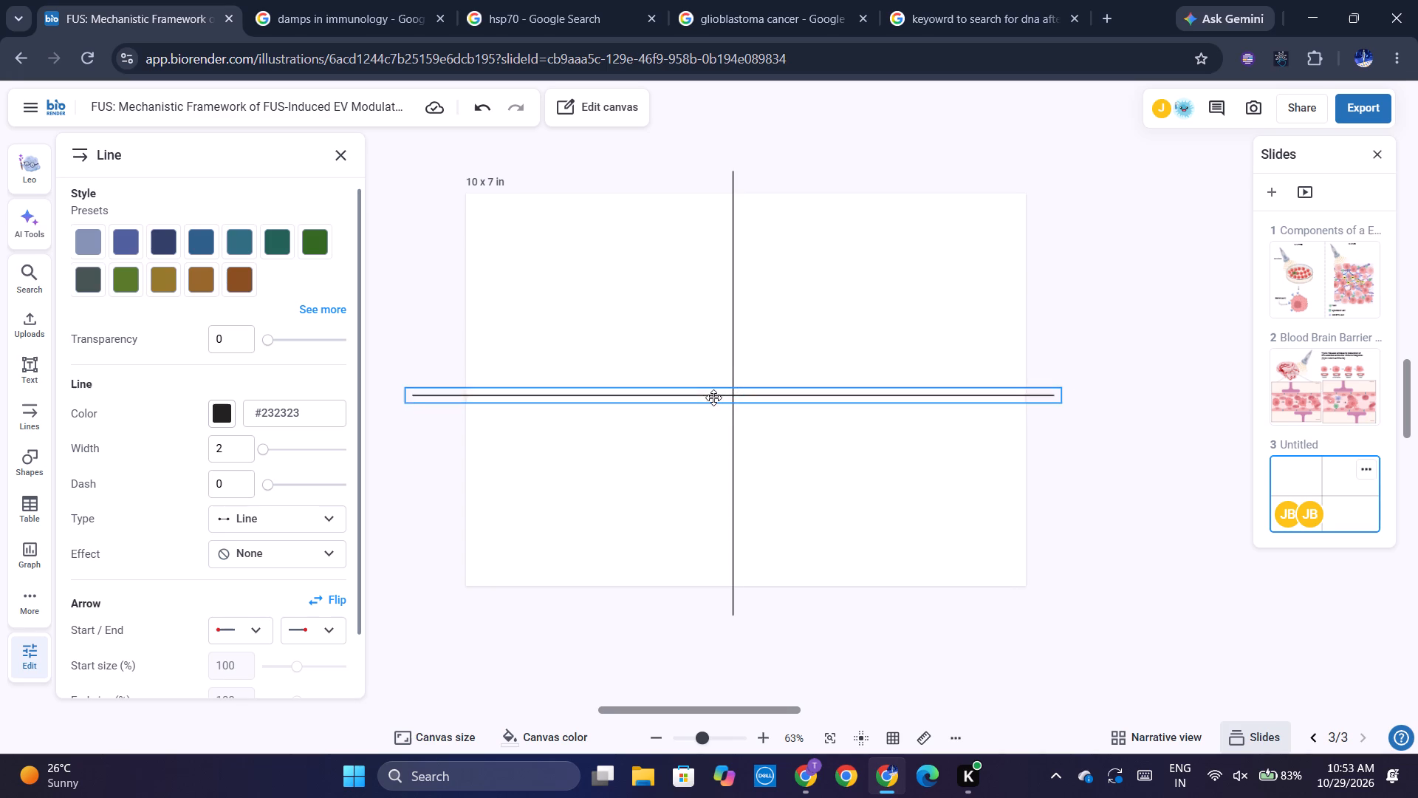
drag(713, 398, 715, 386)
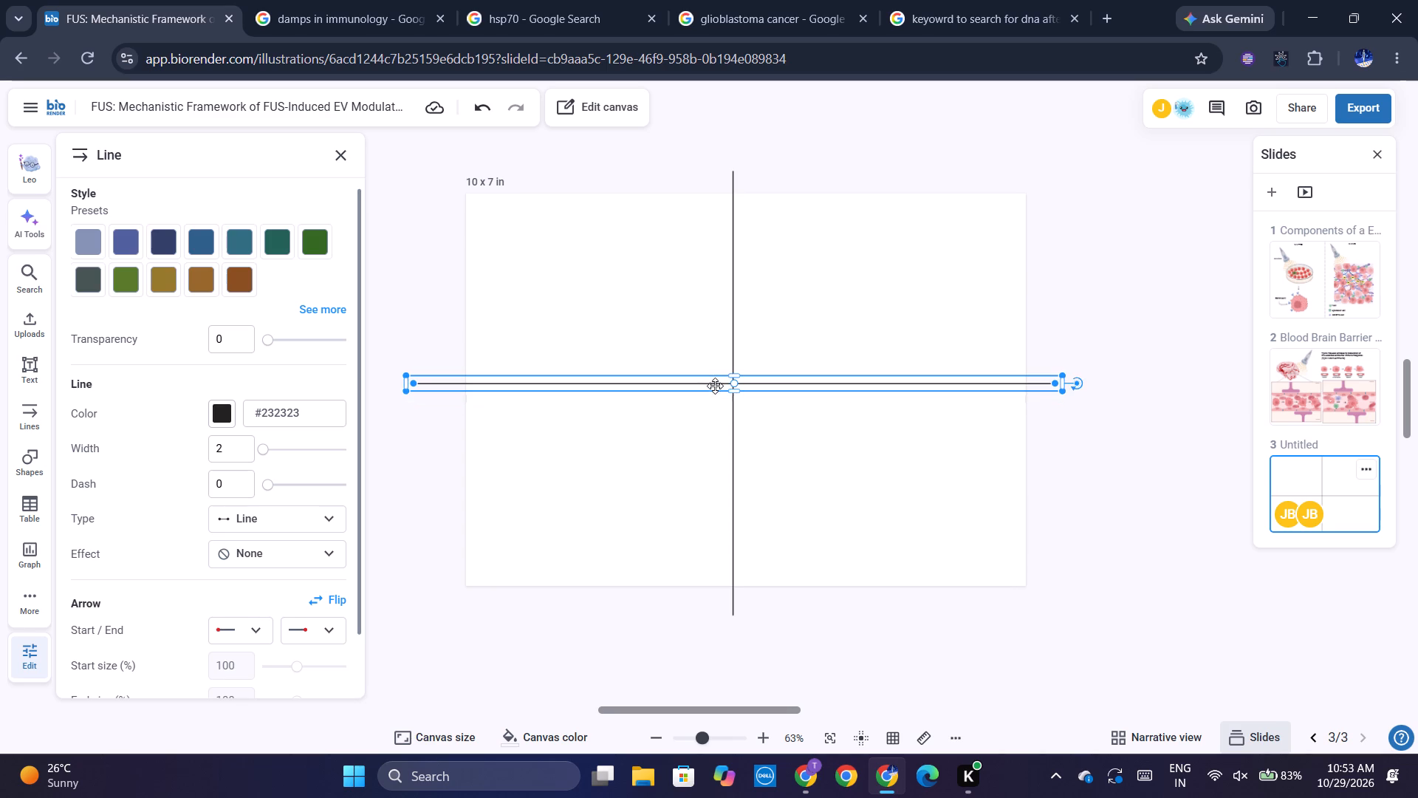
click(919, 304)
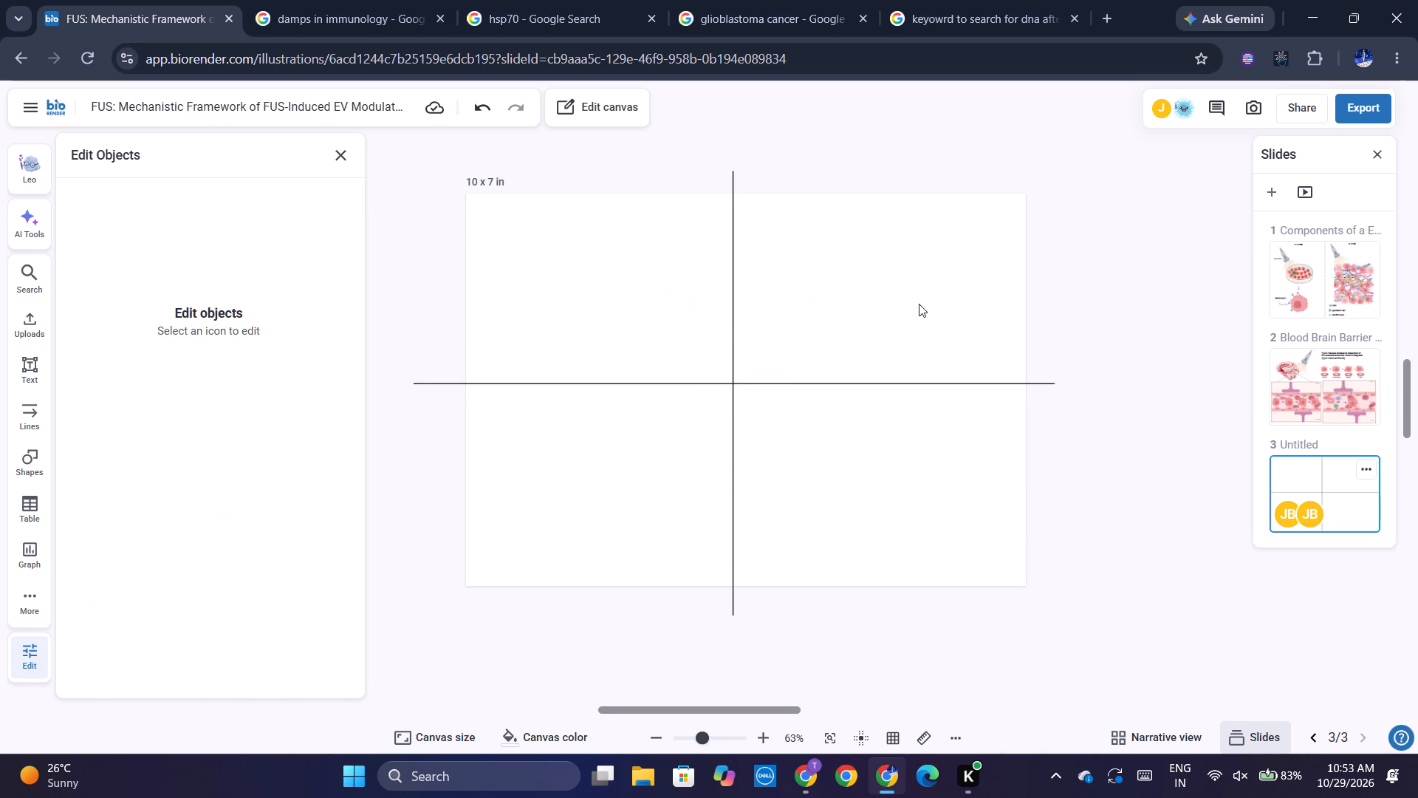
Nudge the horizontal line and shorten it slightly at its left end, keeping it past the slide's edge.
click(466, 385)
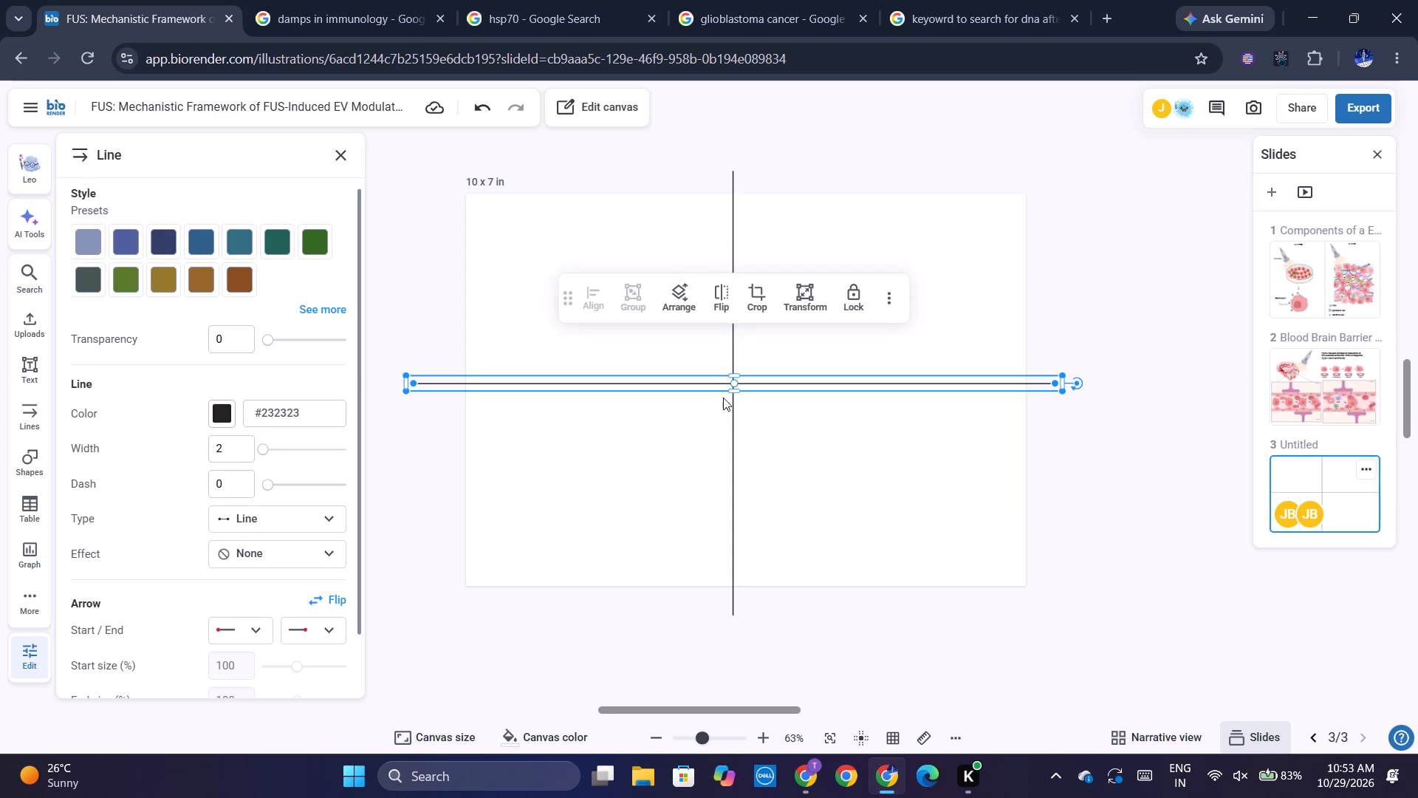
click(719, 381)
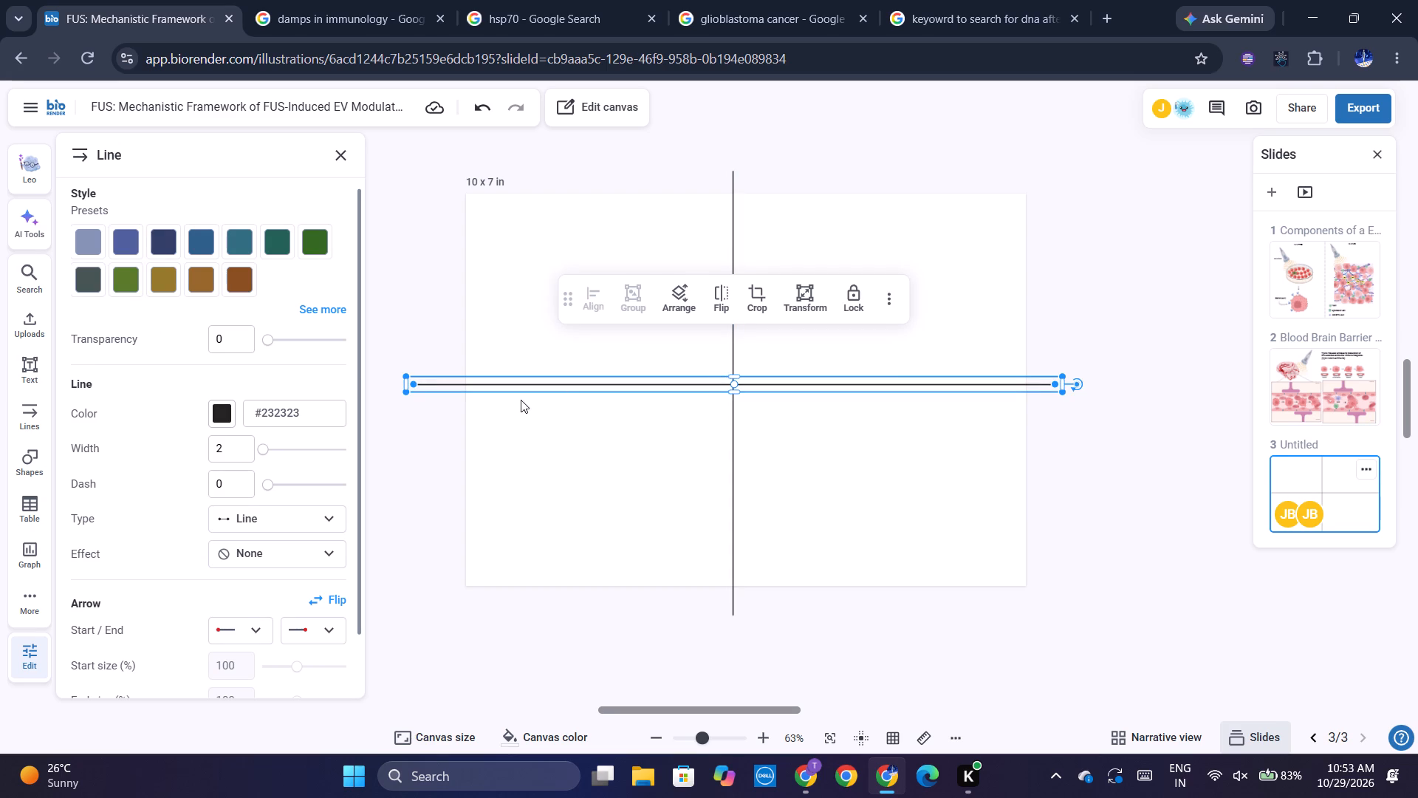
drag(403, 376, 408, 383)
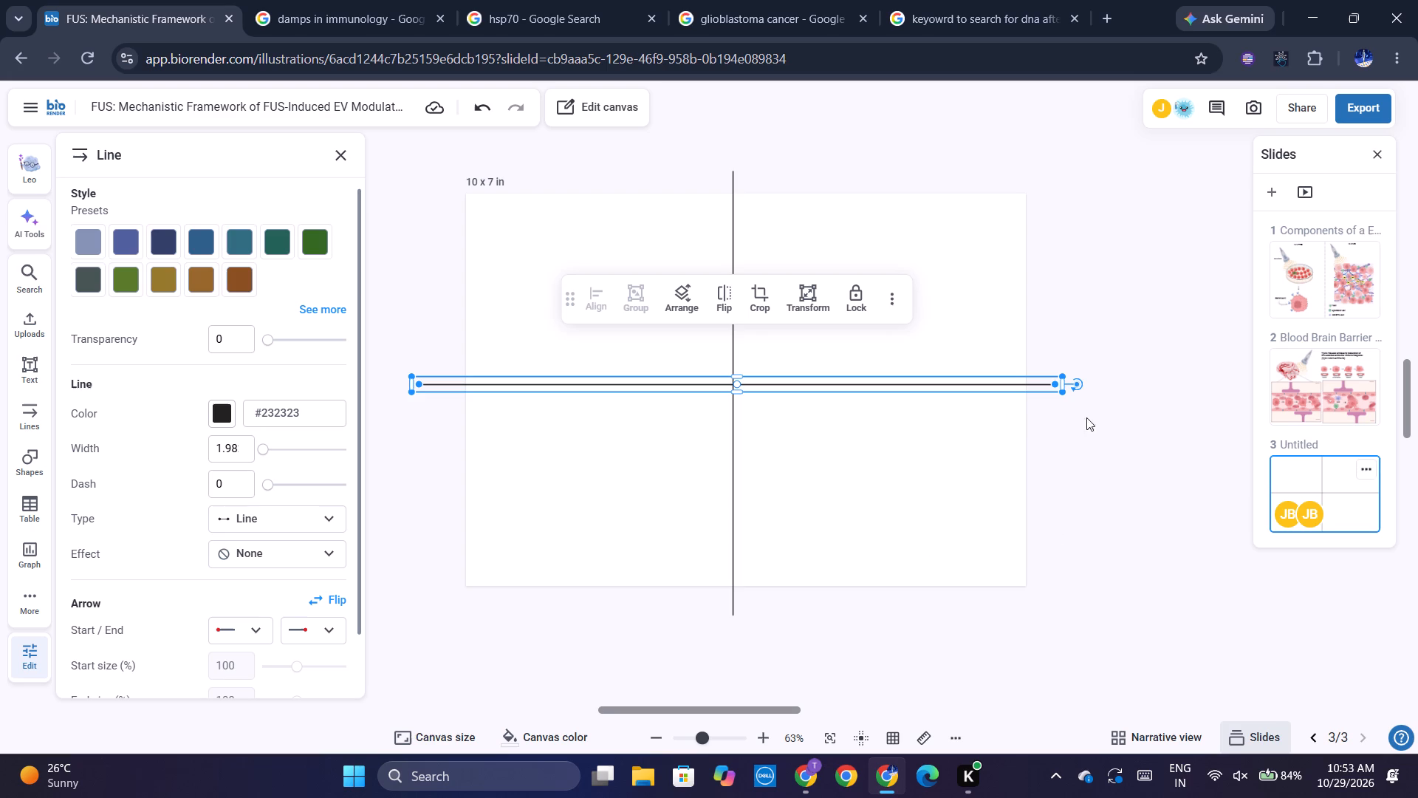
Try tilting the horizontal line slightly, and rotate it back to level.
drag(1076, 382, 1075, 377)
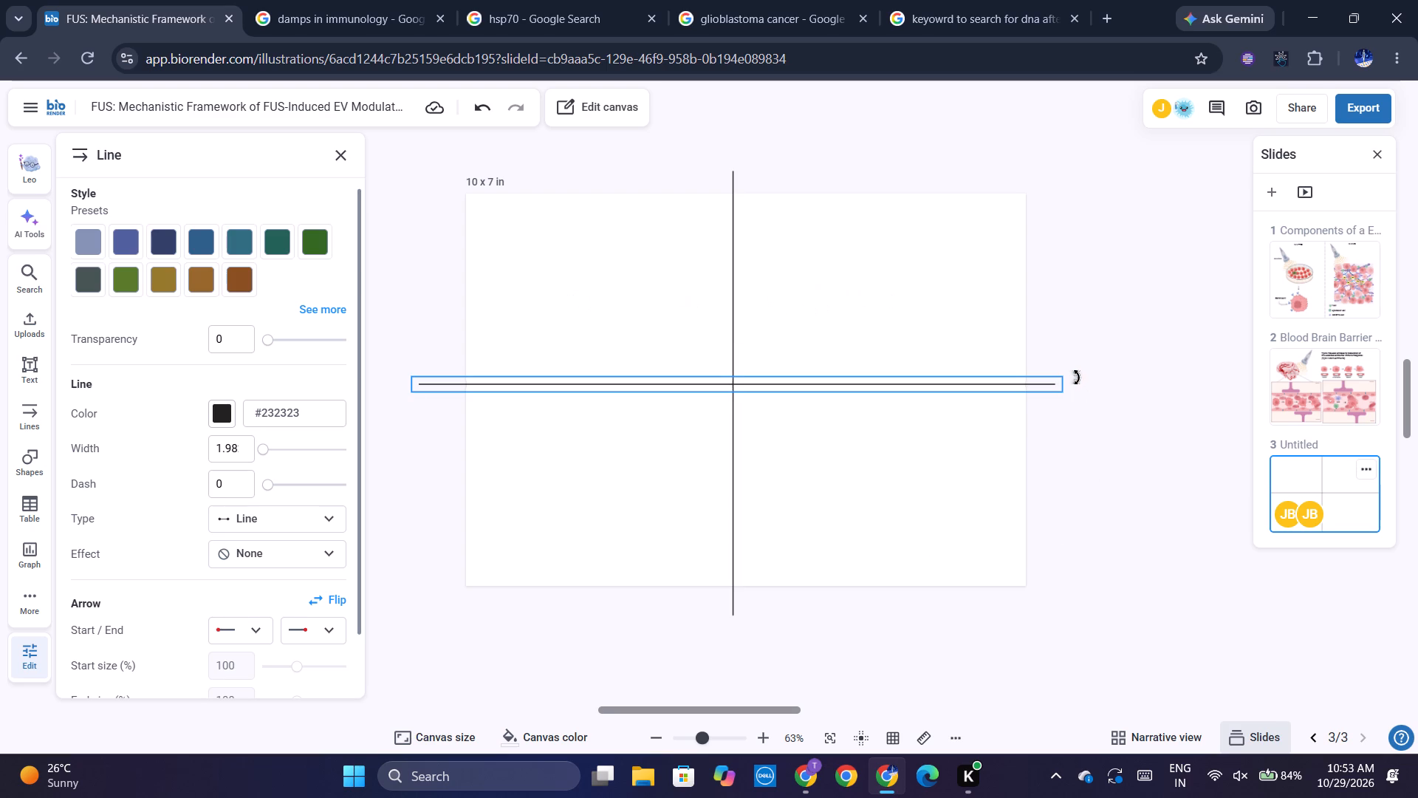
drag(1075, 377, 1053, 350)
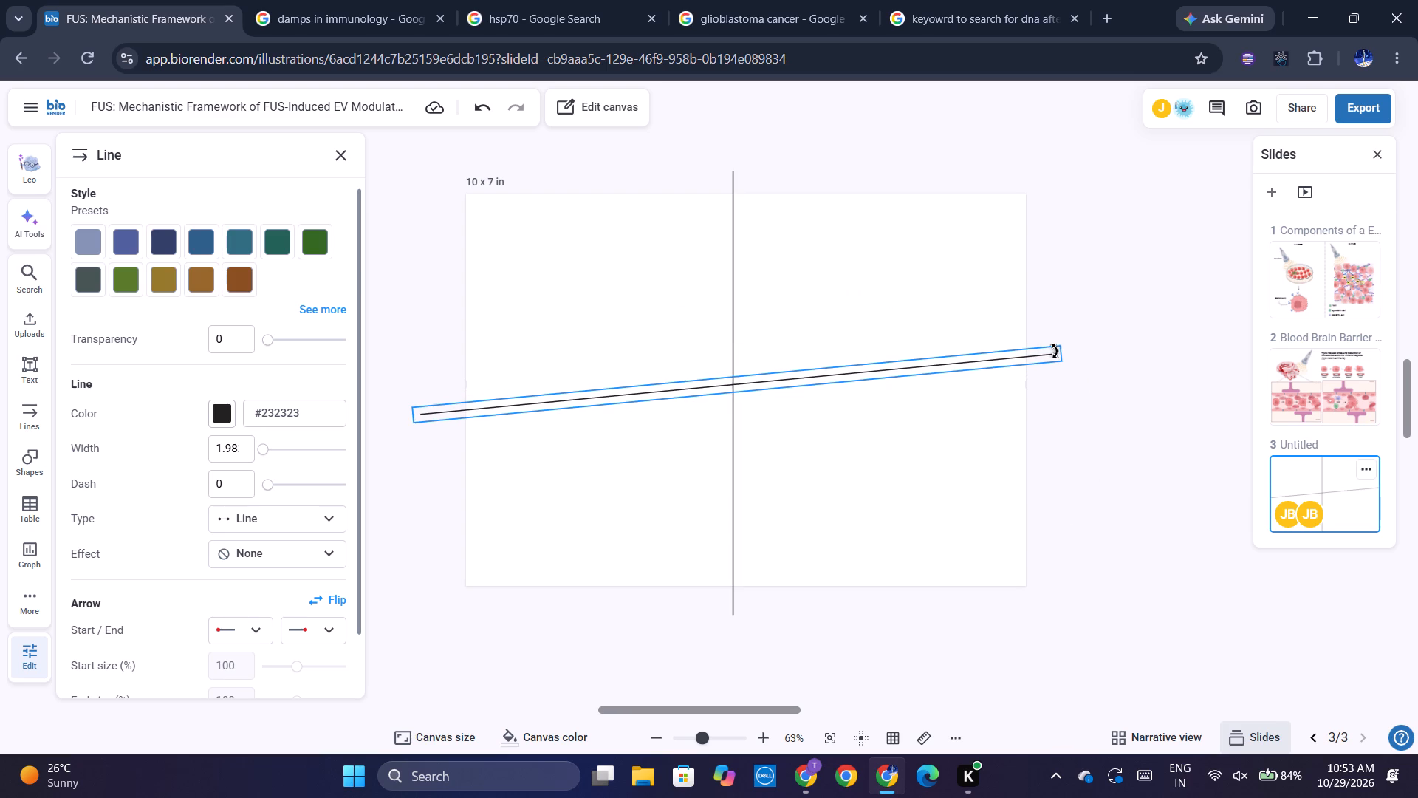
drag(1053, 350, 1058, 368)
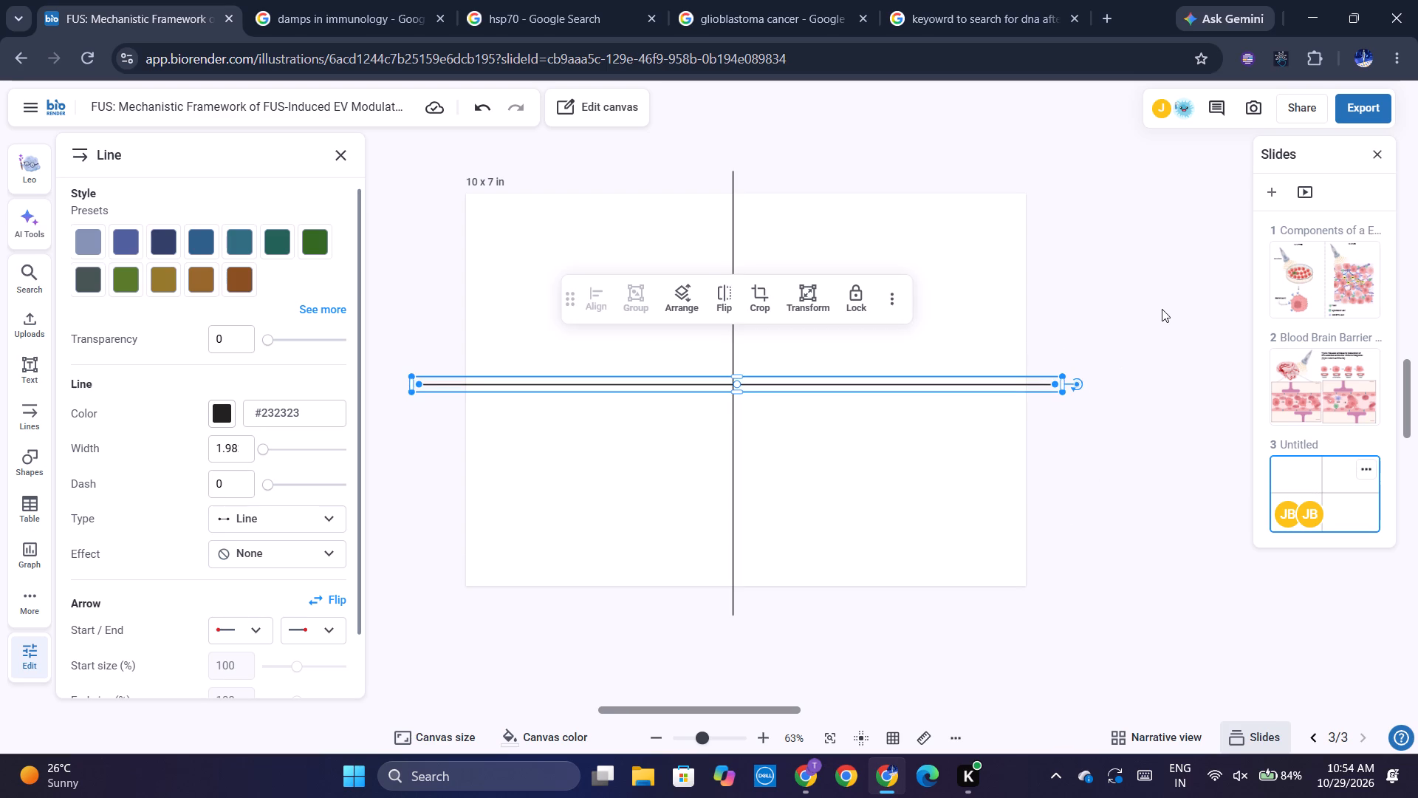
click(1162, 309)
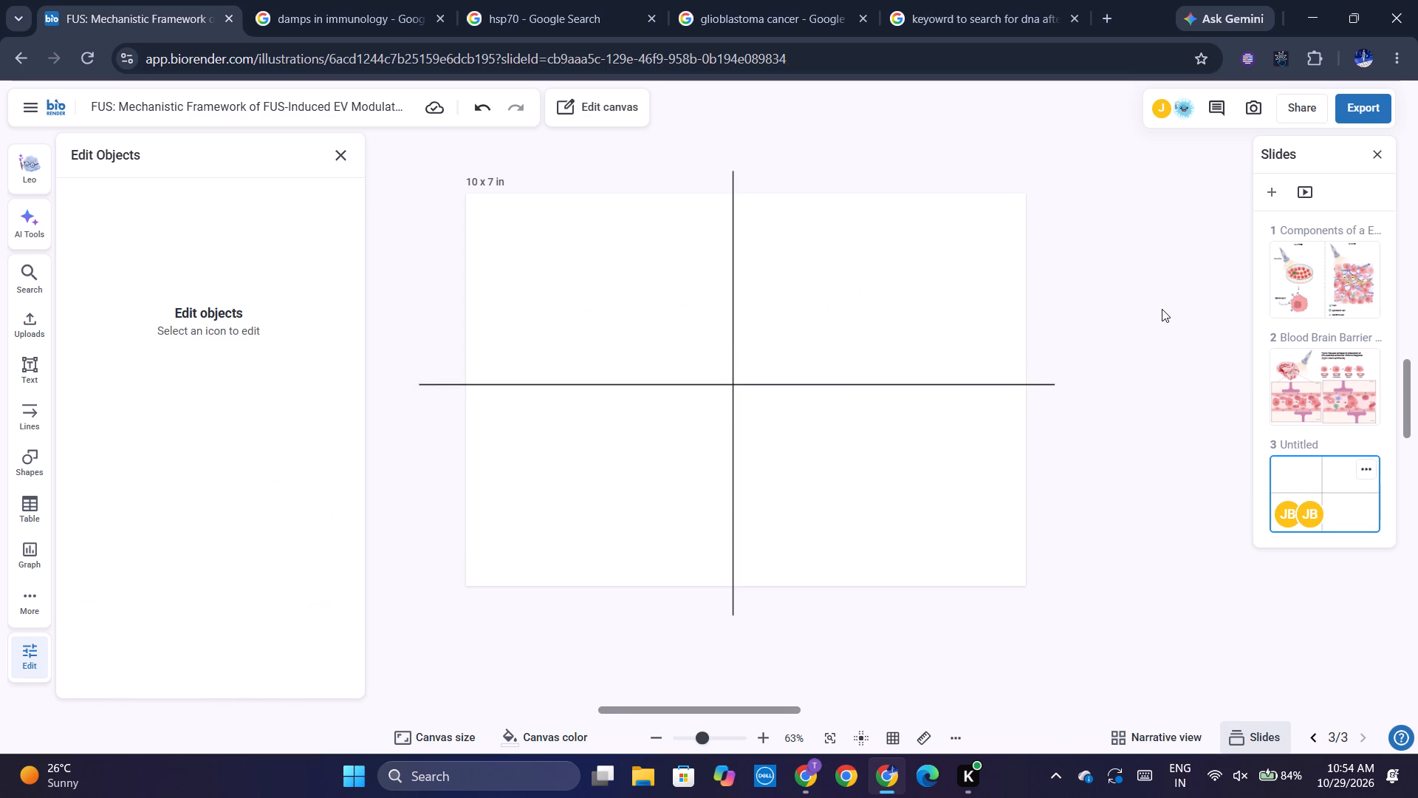
Switch to the other Chrome window and review the AI Overview's four-panel layout directions and BioRender icon search keywords.
click(812, 768)
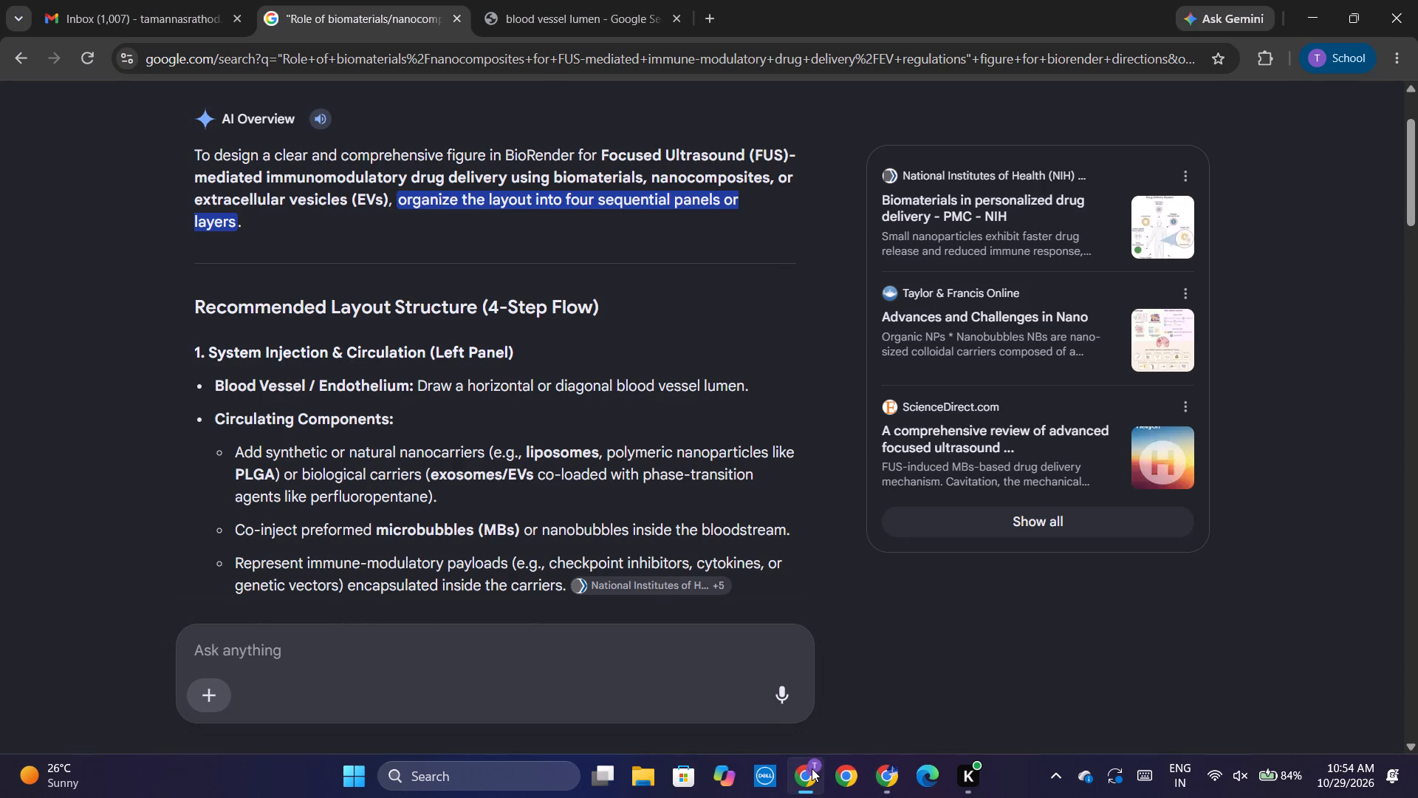
scroll(565, 433, down, 1)
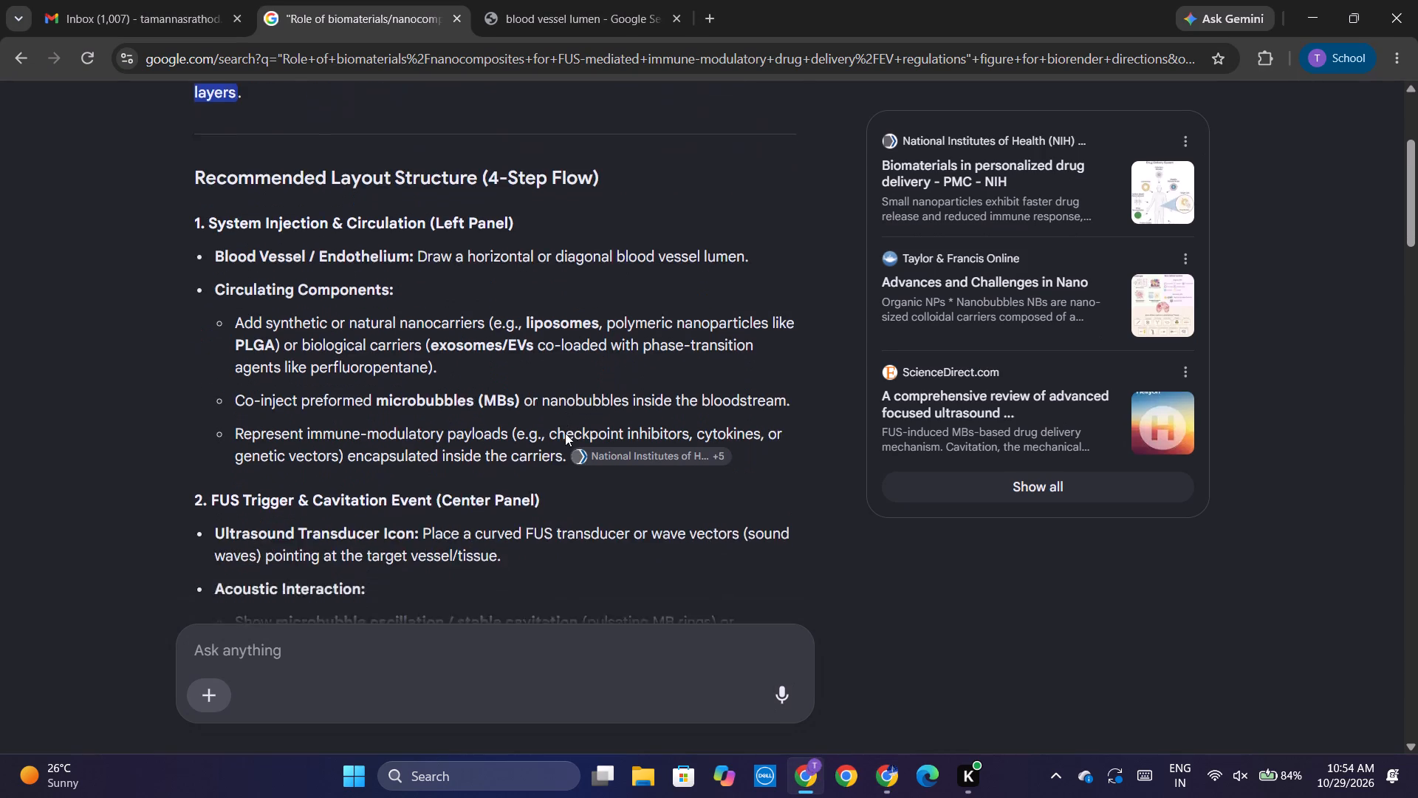
scroll(565, 433, down, 10)
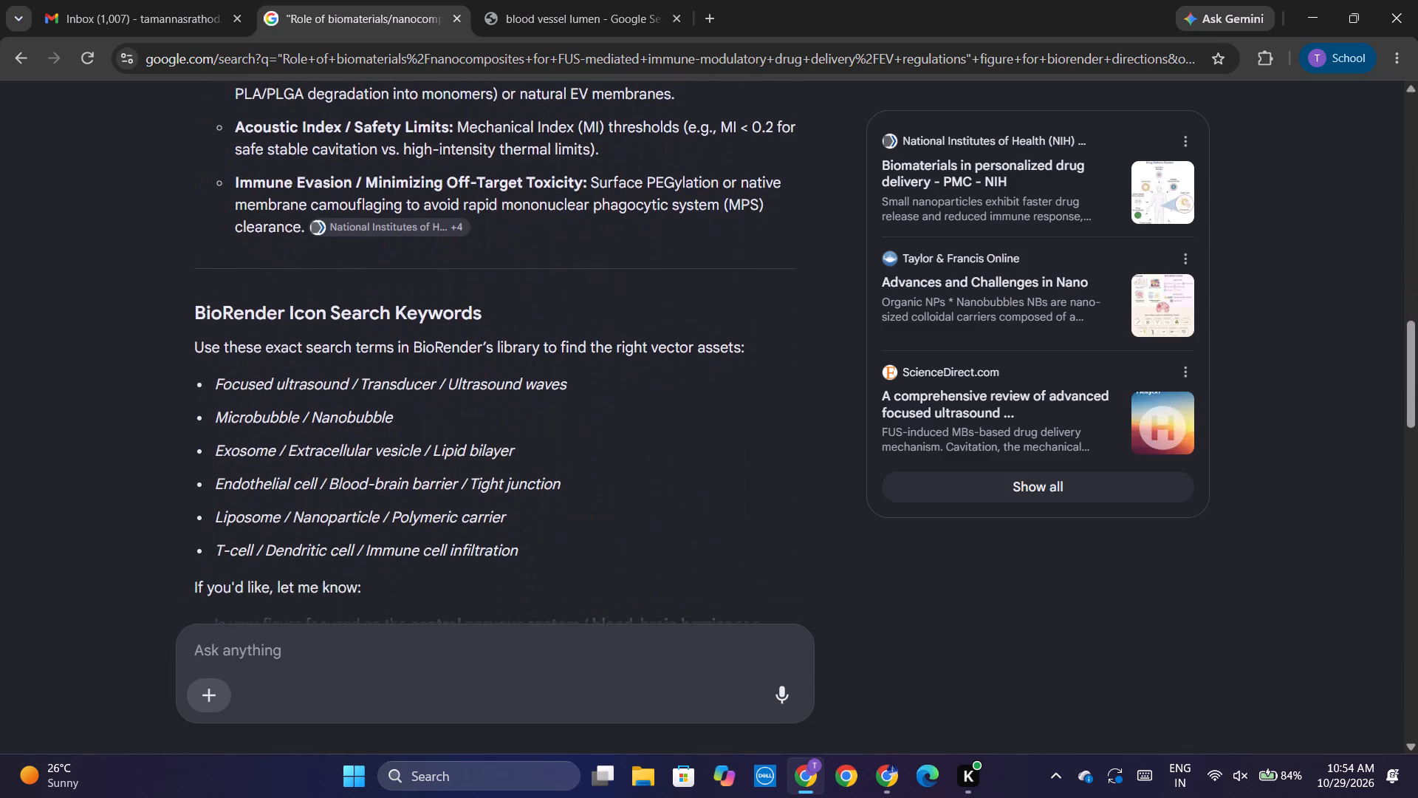
scroll(565, 433, down, 2)
scroll(565, 433, up, 6)
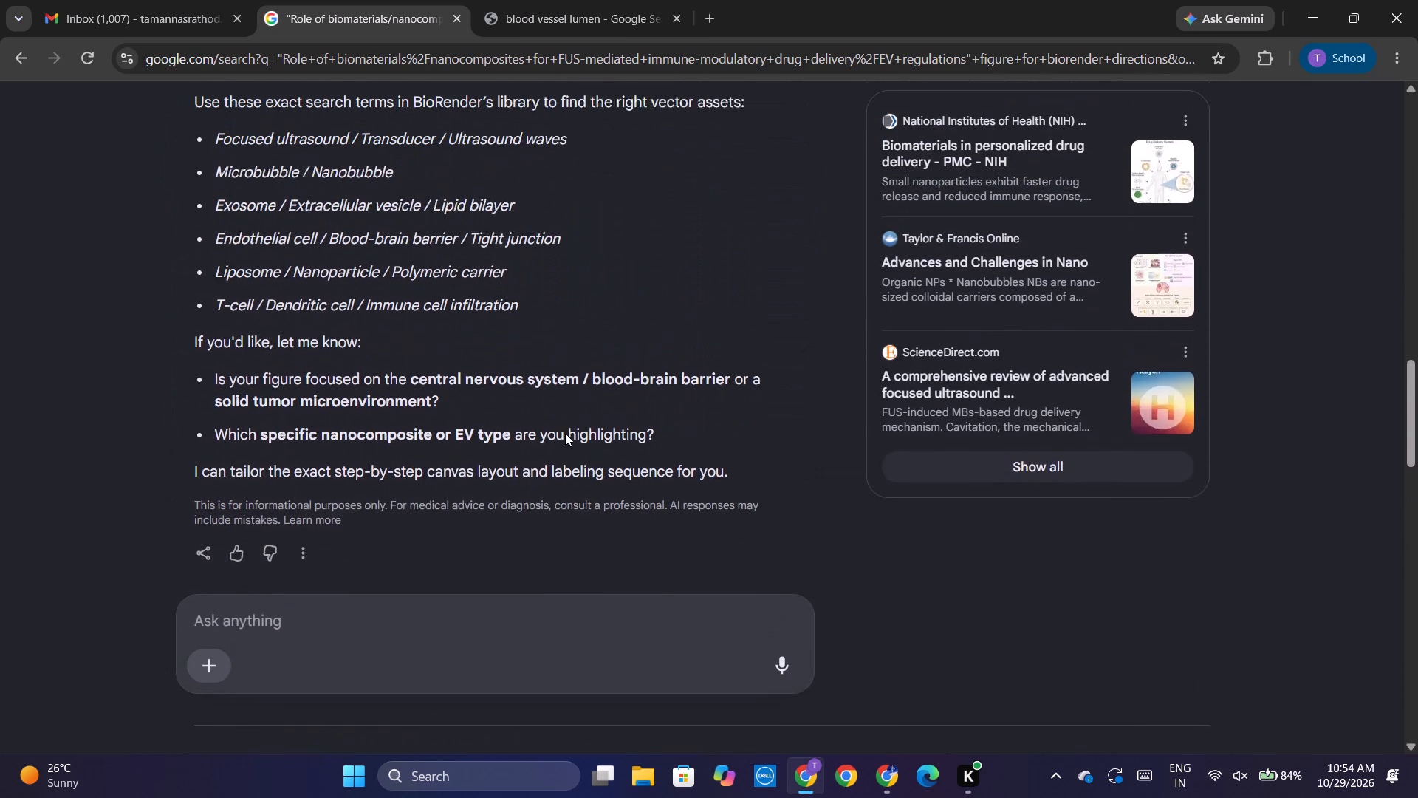
scroll(565, 433, up, 1)
scroll(565, 433, down, 1)
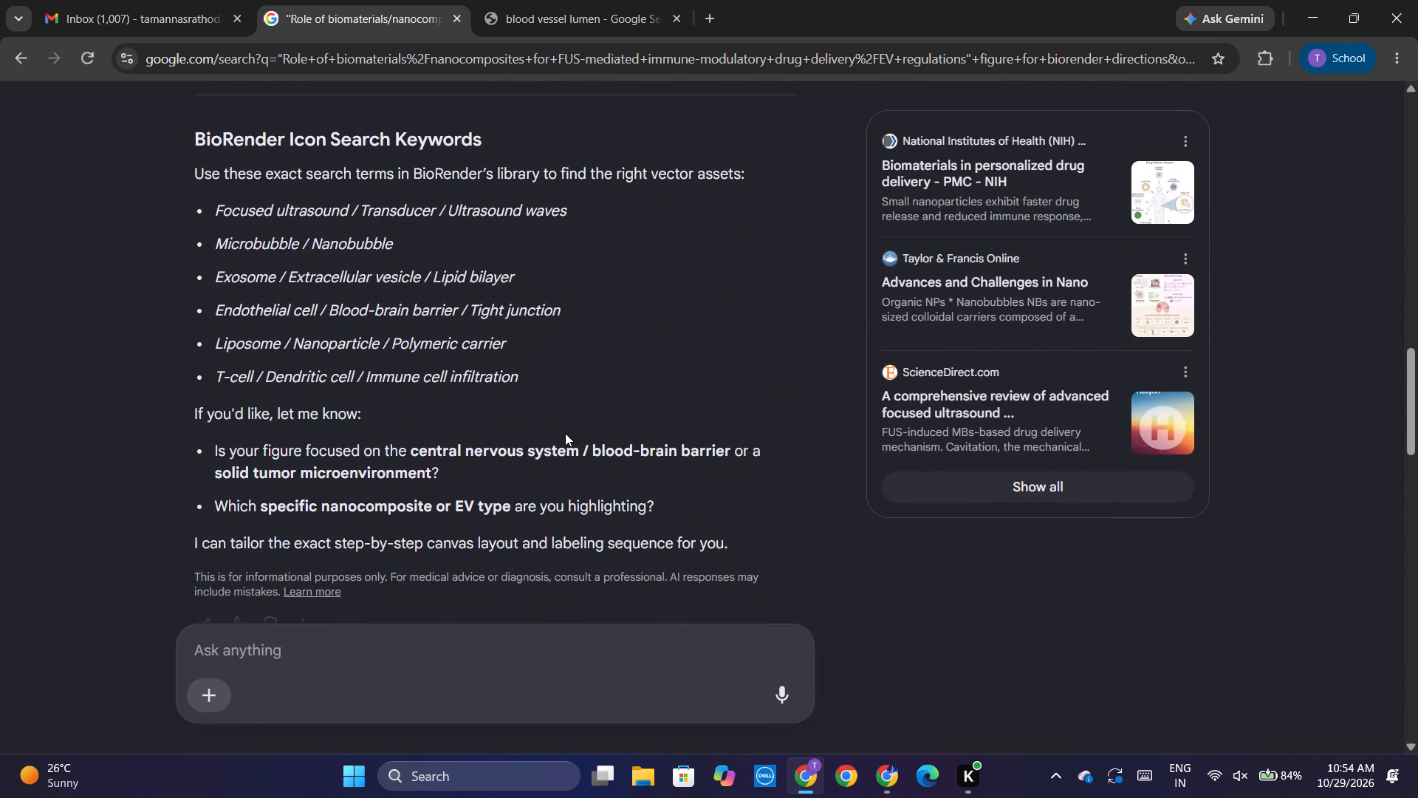
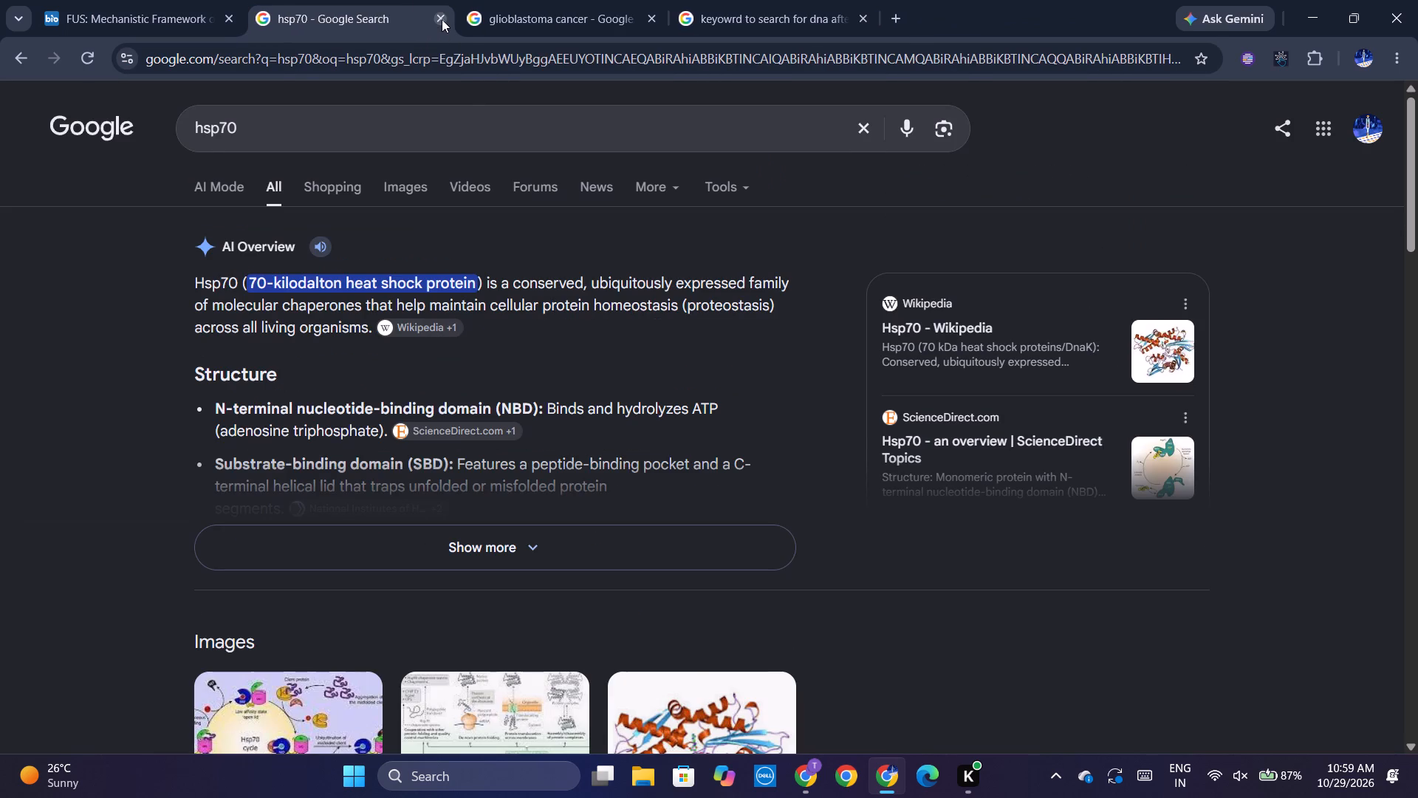
Close the three Google search pages on hsp70, glioblastoma cancer and DNA after necrosis, keeping only the BioRender illustration open.
click(442, 19)
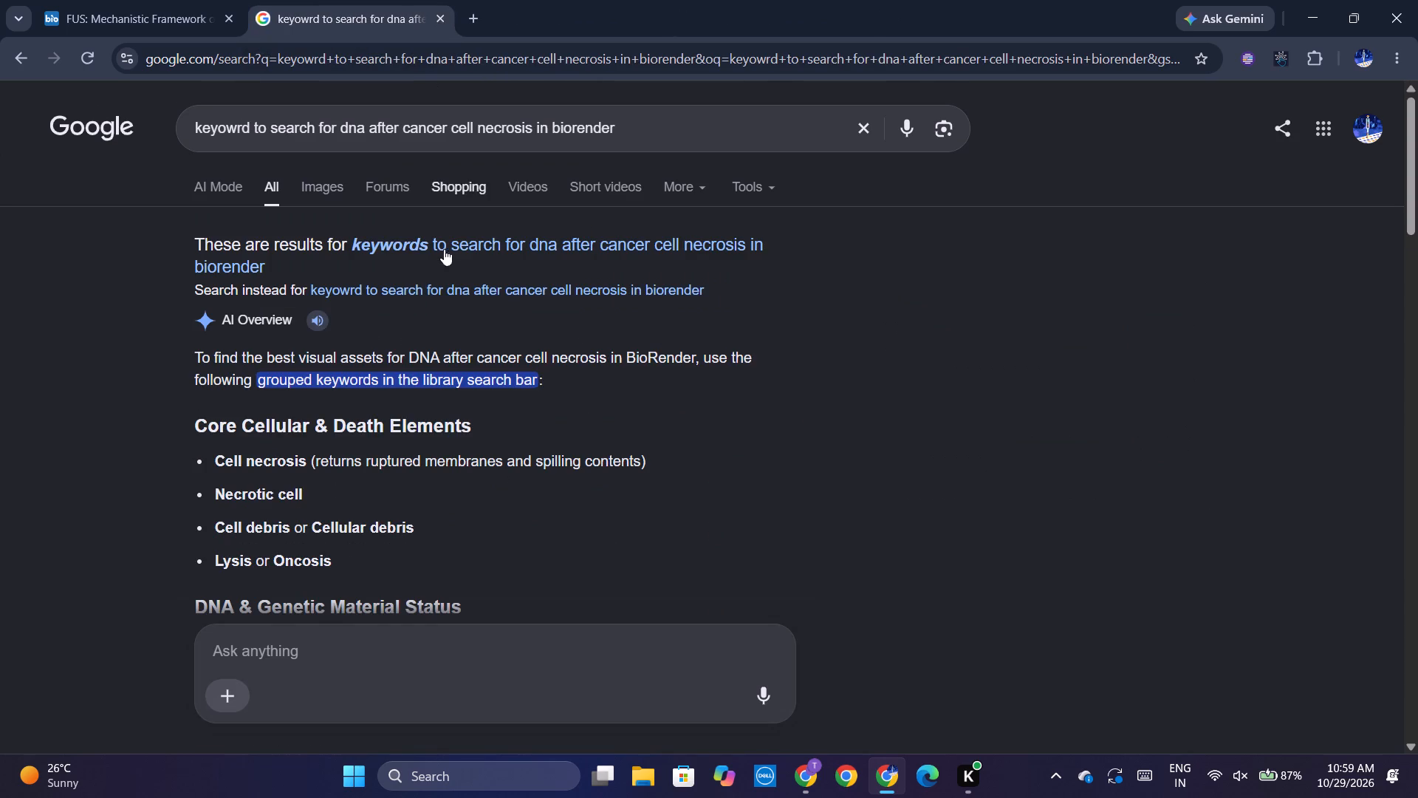
click(448, 21)
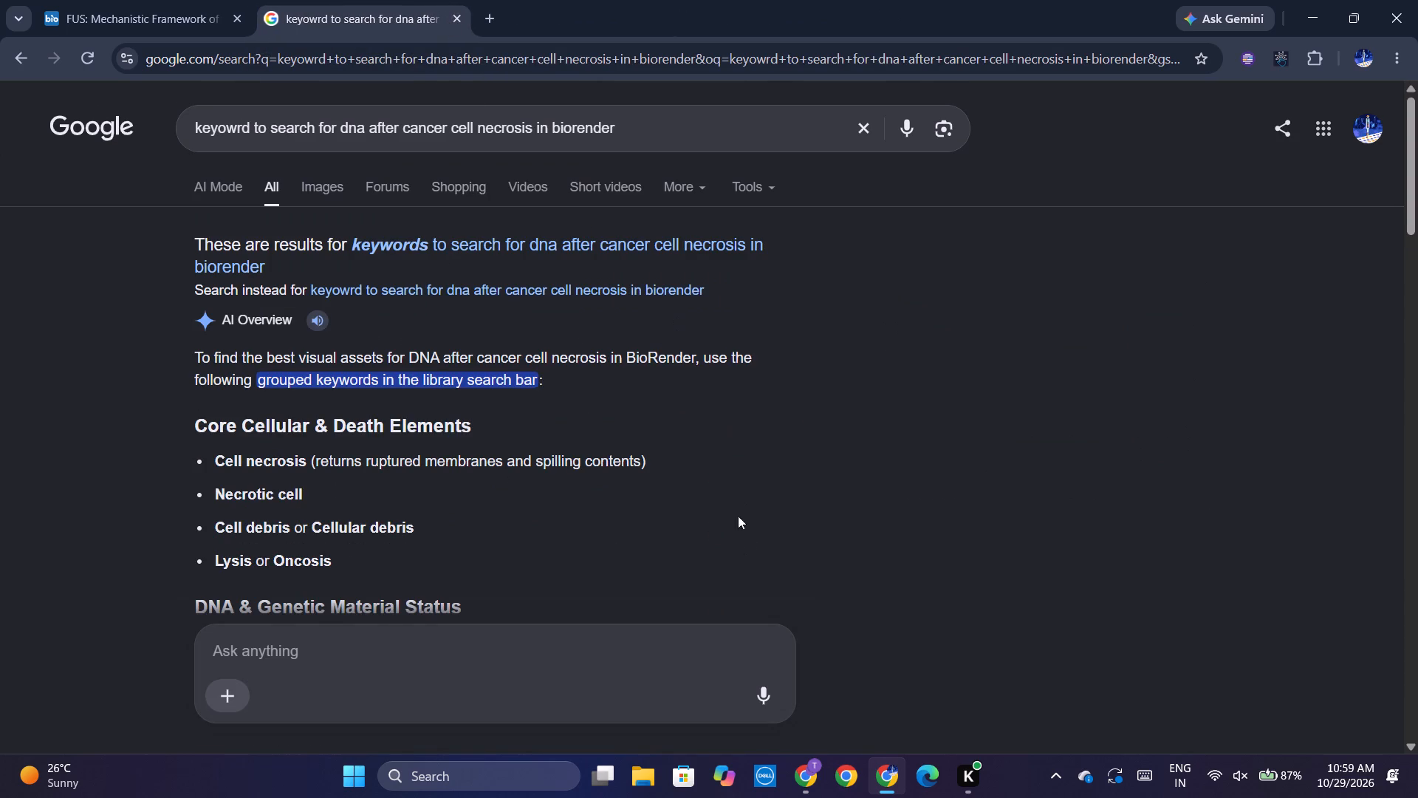
click(456, 23)
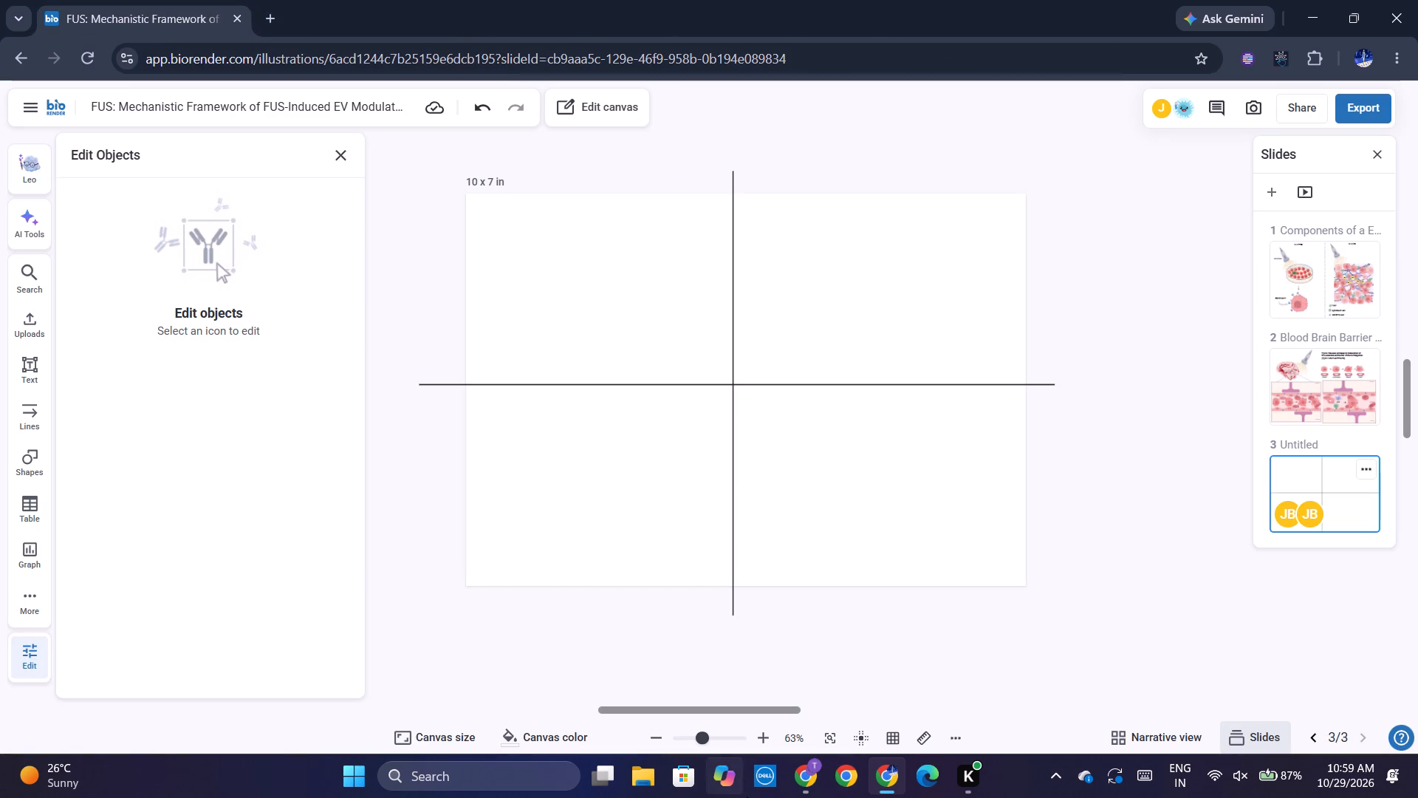
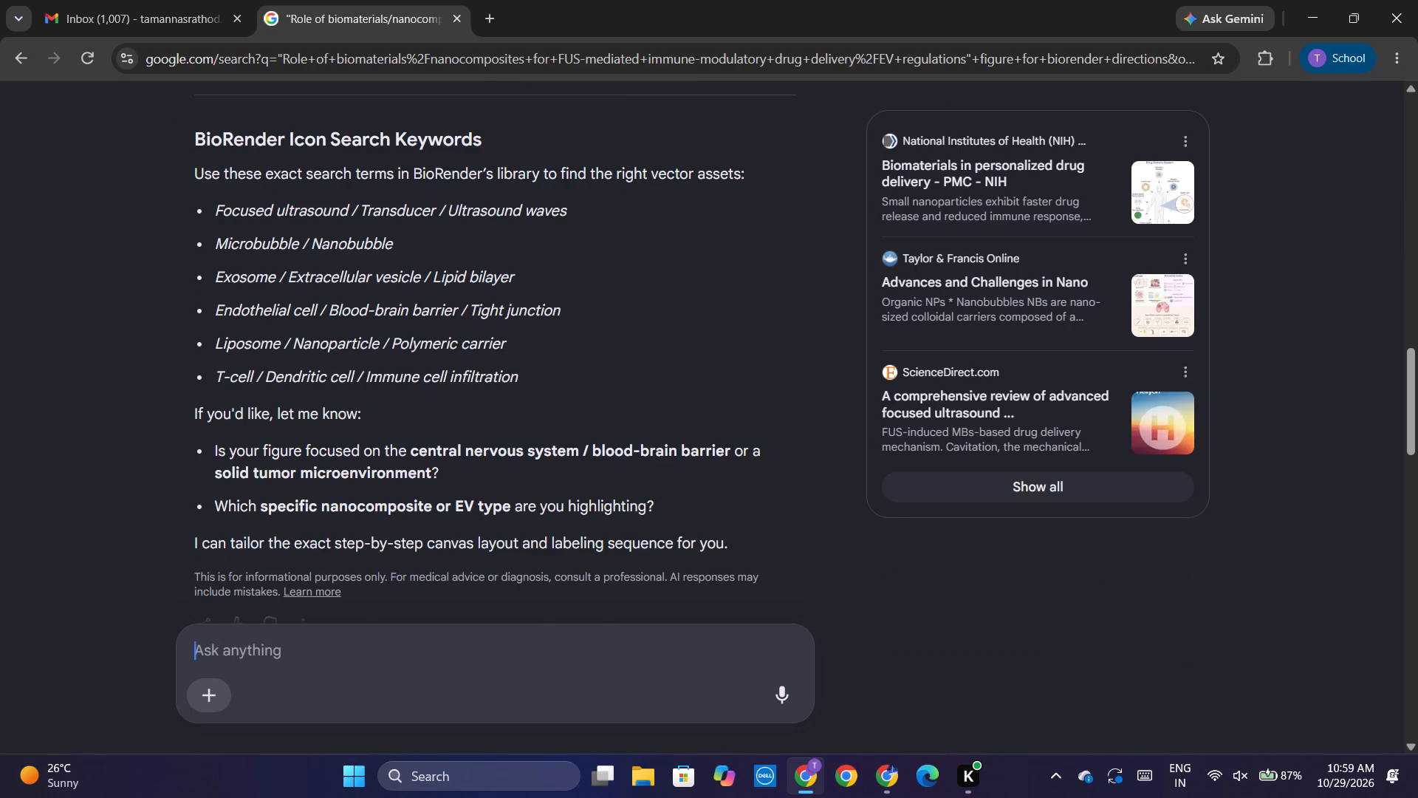
text(no specific k)
key(BackSpace)
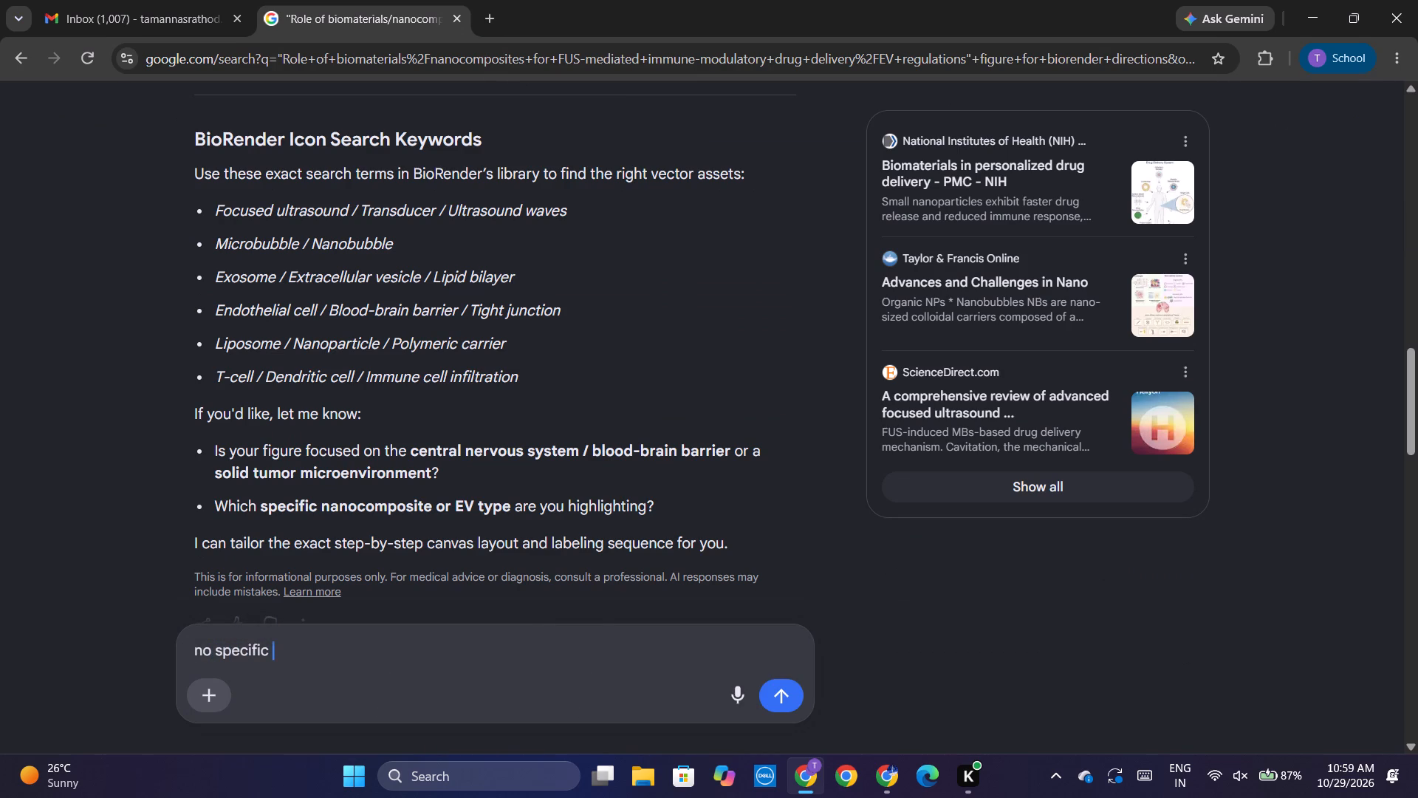
text(organ)
key(space)
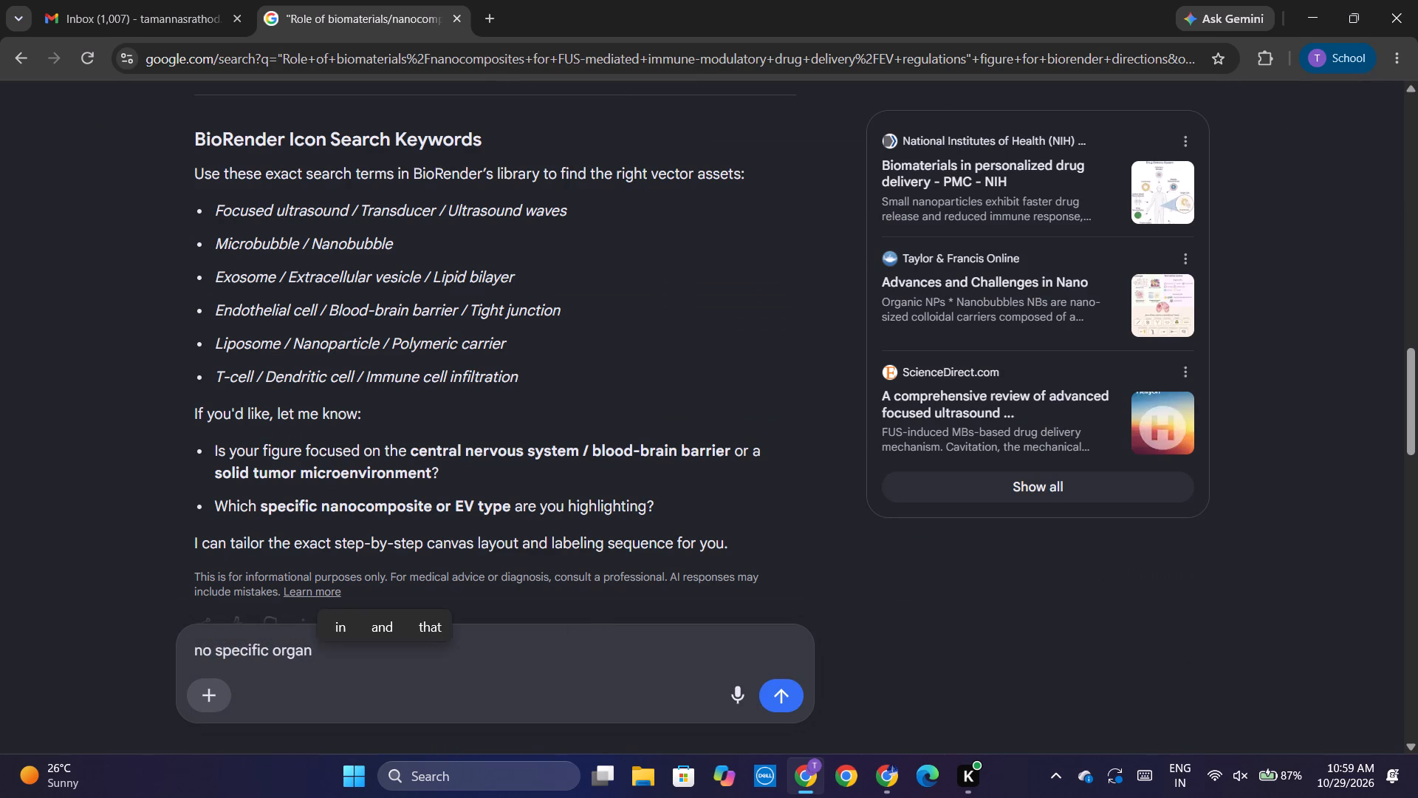